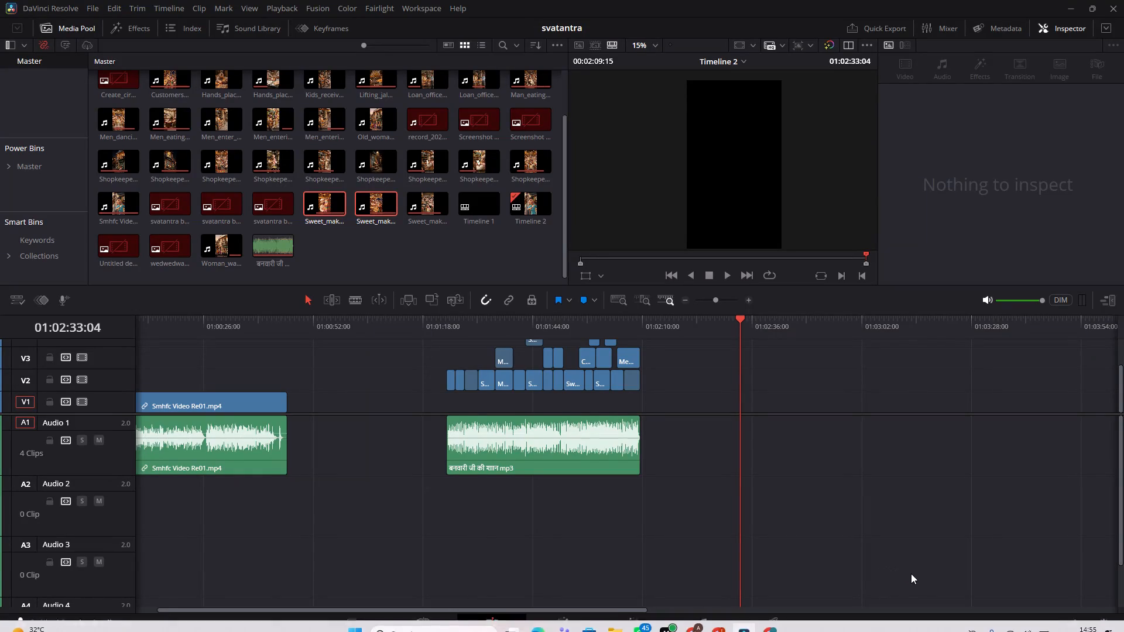
Play the opening dance clips of the music montage around 01:01:24 to review their timing against the song.
drag(586, 312, 539, 322)
drag(581, 334, 429, 355)
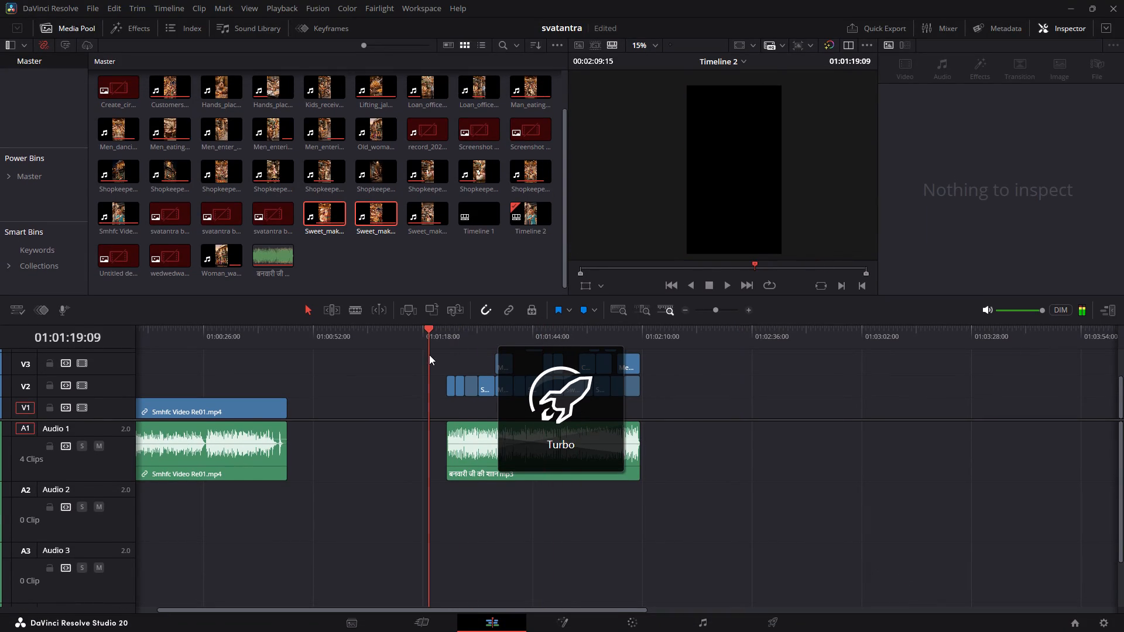
click(442, 322)
click(450, 334)
key(space)
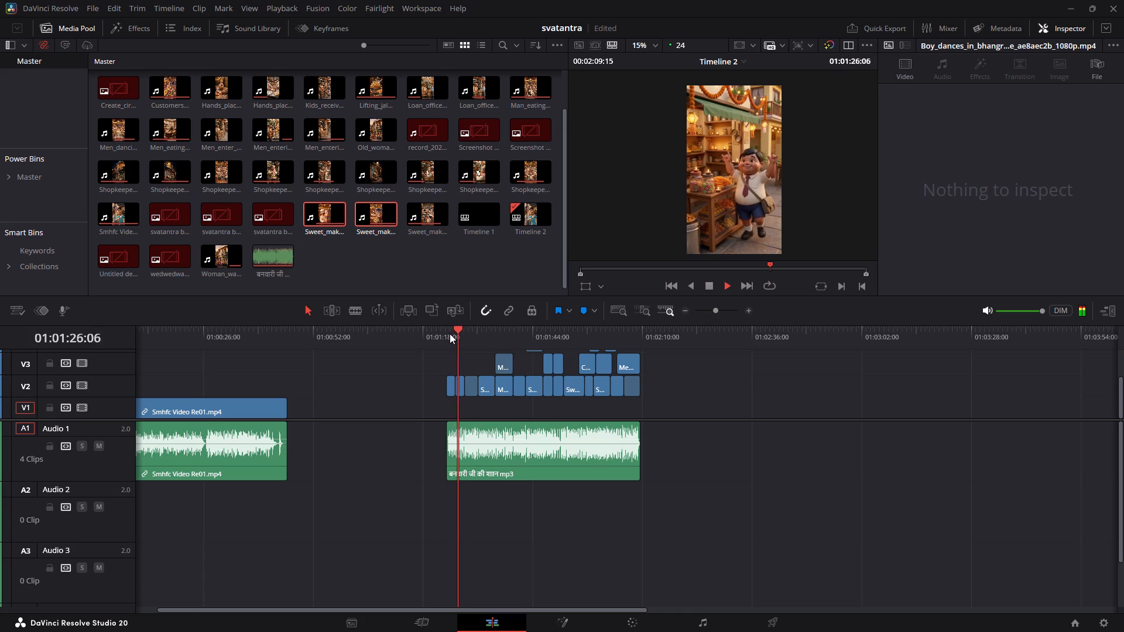
alt+scroll(409, 459, up, 4)
alt+scroll(554, 429, up, 8)
key(space)
ctrl+scroll(588, 412, down, 3)
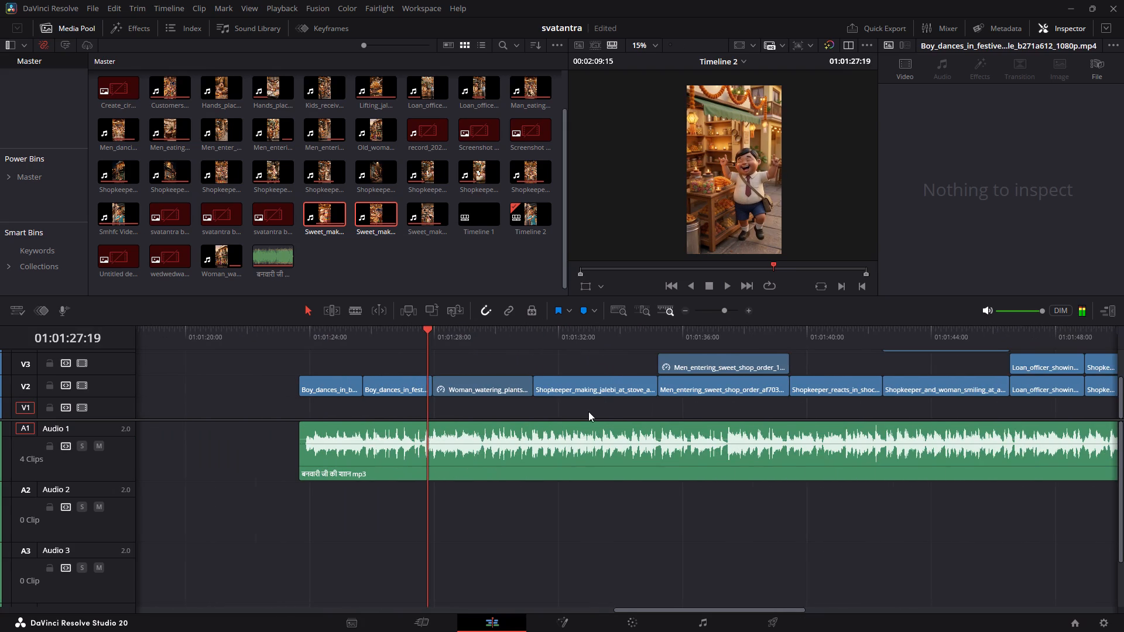
Move the Boy_dances_in_bhangra_style clip to V3 and retrim it to show later footage in the same slot, starting at 01:01:23:16.
alt+scroll(433, 394, up, 2)
drag(369, 336, 359, 334)
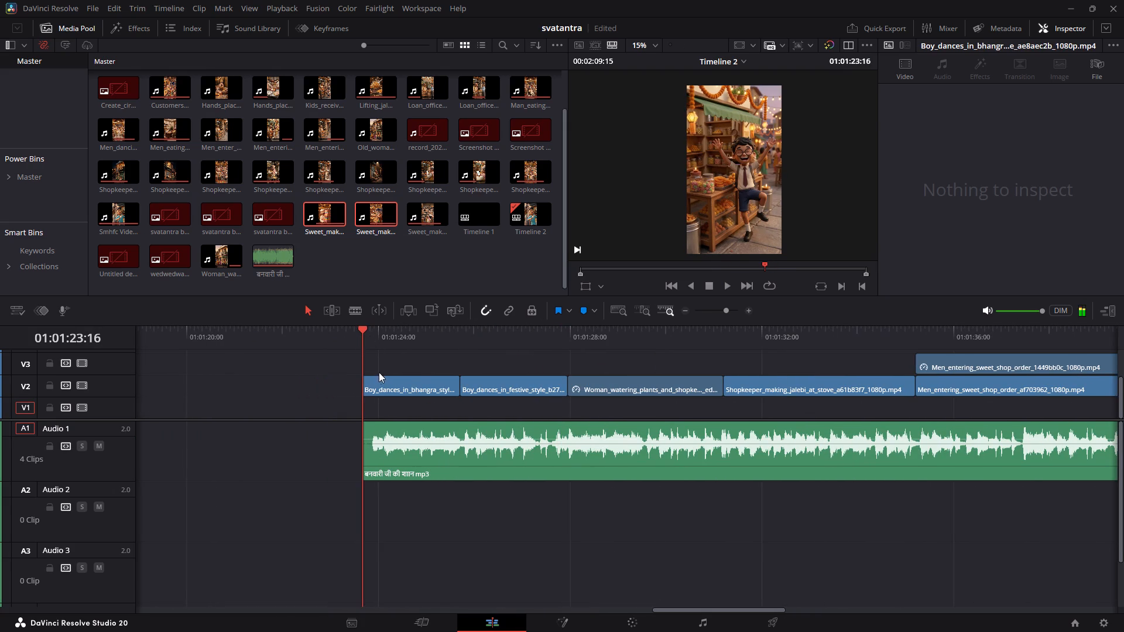
drag(382, 384, 383, 363)
drag(454, 367, 628, 367)
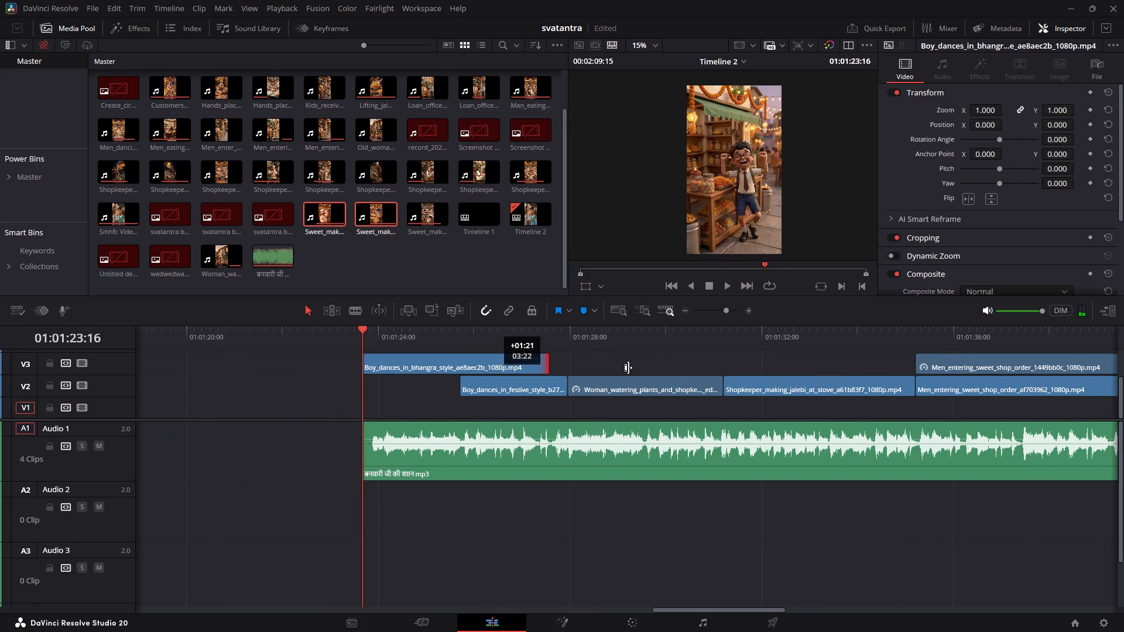
drag(628, 367, 677, 370)
drag(481, 367, 391, 371)
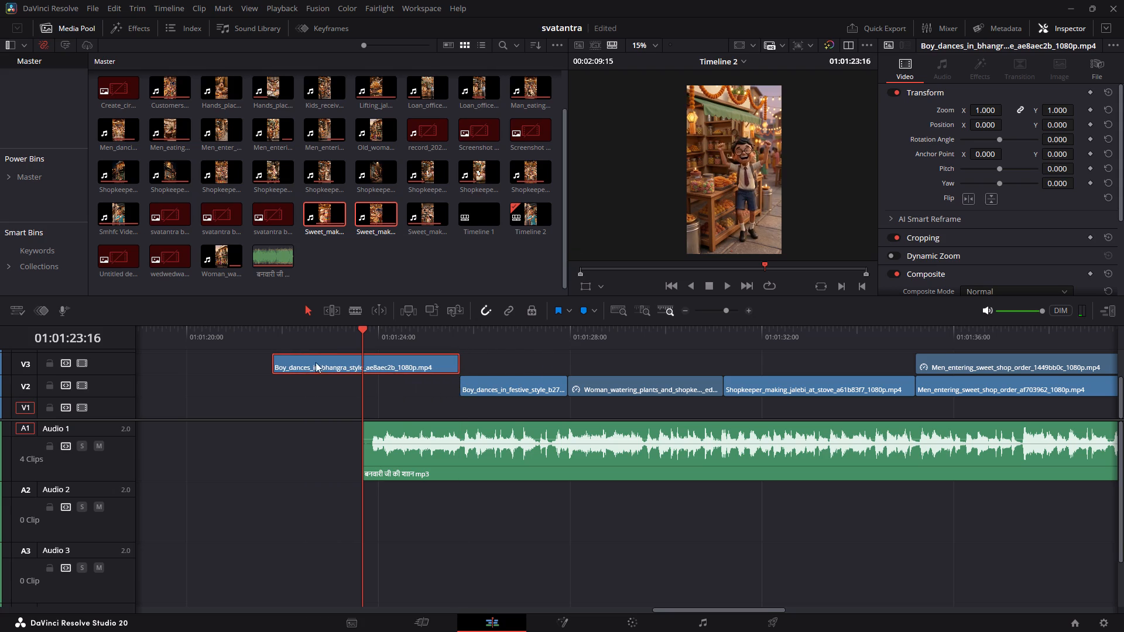
drag(280, 361, 369, 379)
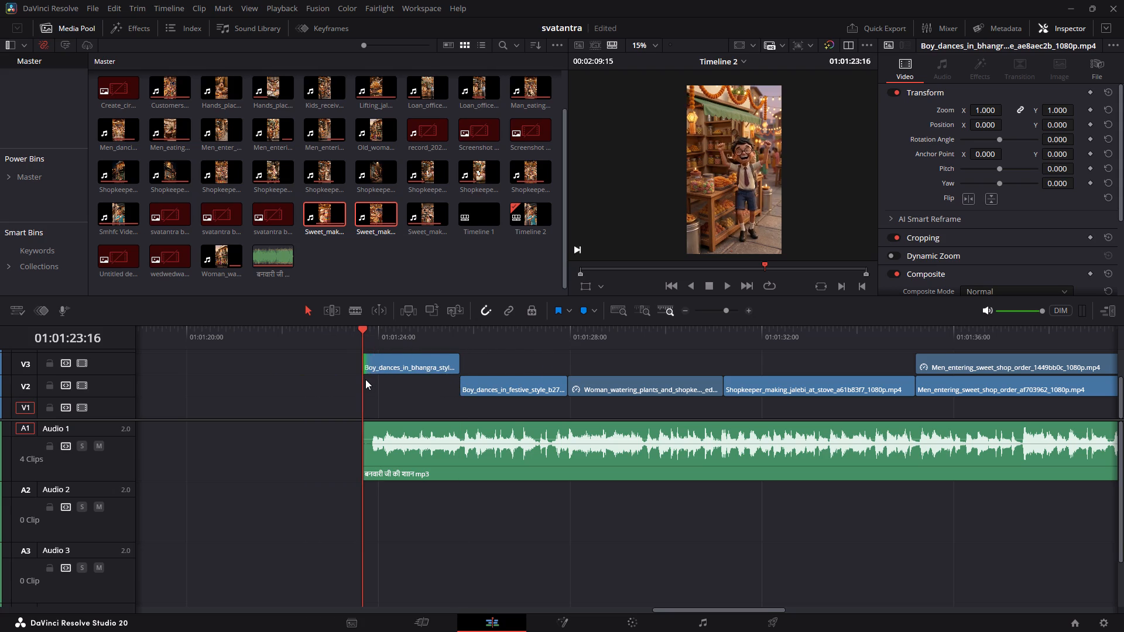
key(space)
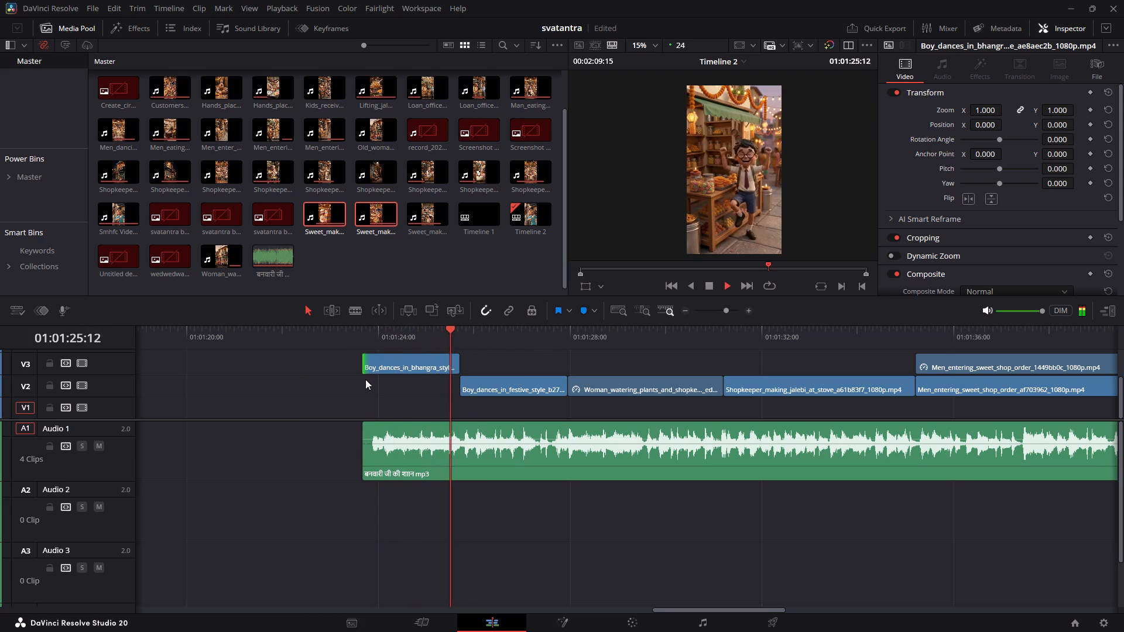
key(space)
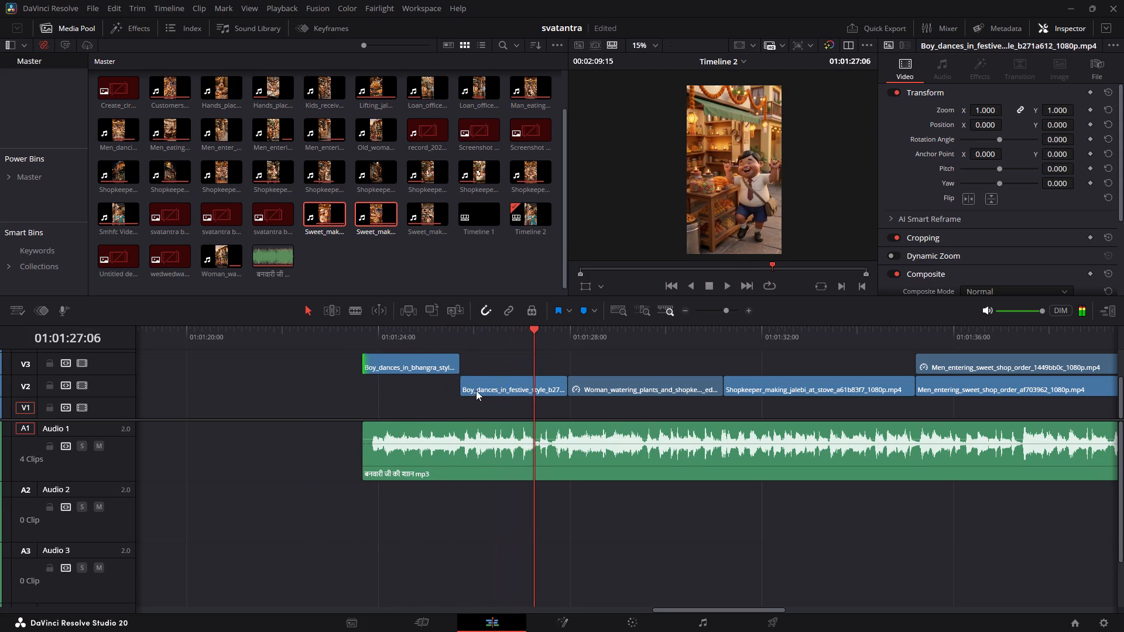
Retrim the Boy_dances_in_festive_style clip on V2 to show later footage, filling the gap between the bhangra and plant-watering clips, and review playback.
drag(476, 390, 393, 394)
drag(488, 387, 543, 392)
drag(382, 389, 433, 393)
drag(470, 386, 491, 386)
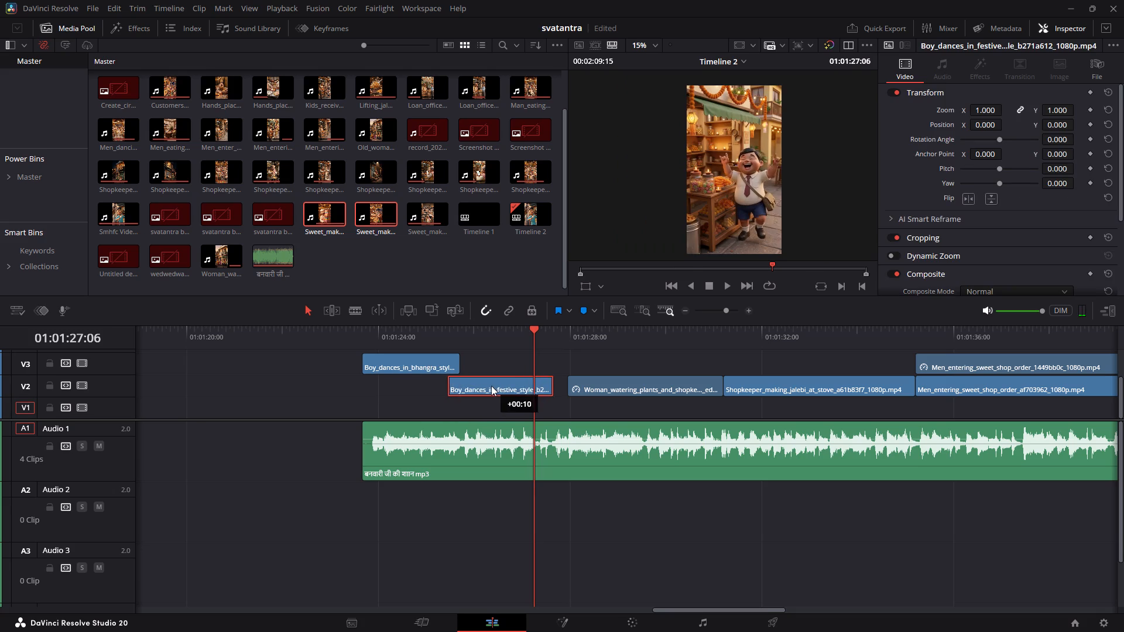
drag(491, 386, 497, 386)
drag(562, 382, 577, 388)
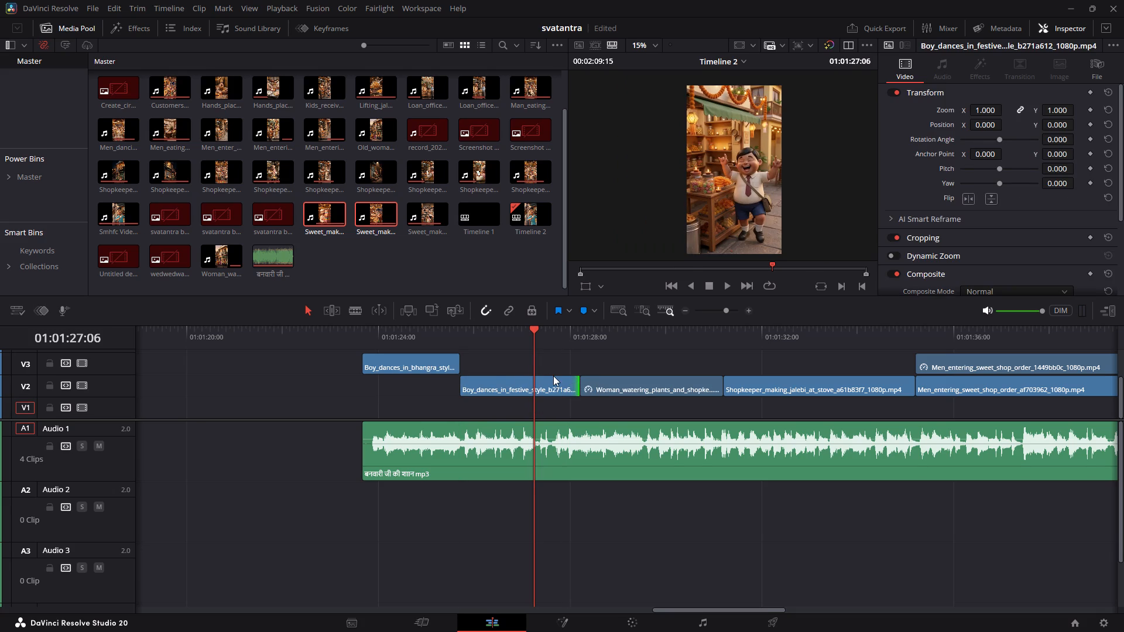
key(ctrl+z)
drag(561, 382, 568, 384)
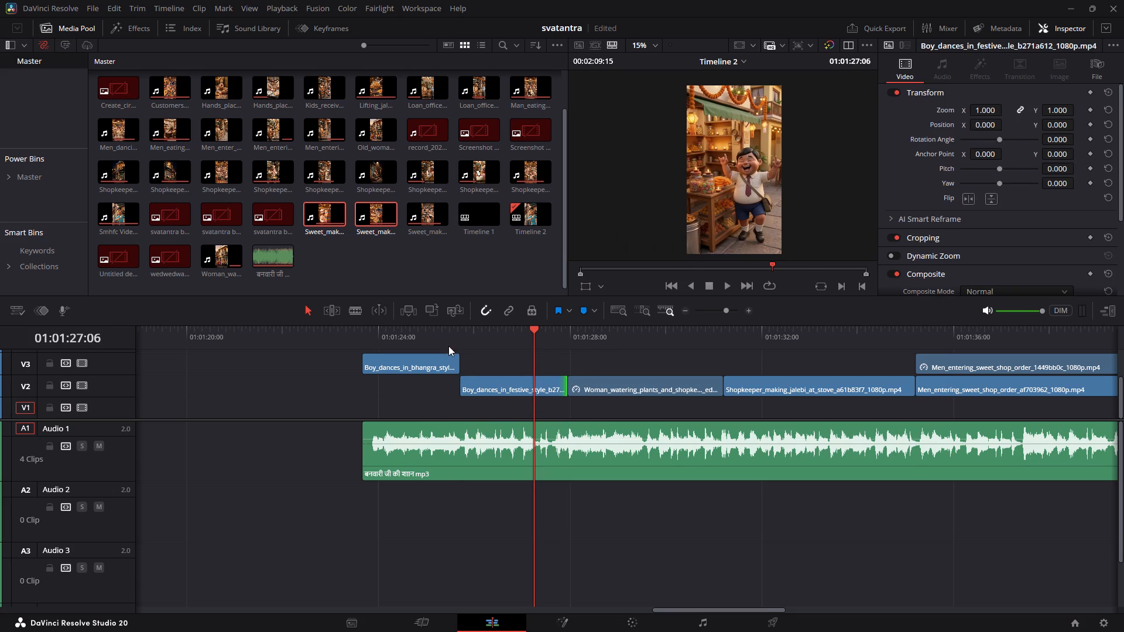
click(451, 340)
key(space)
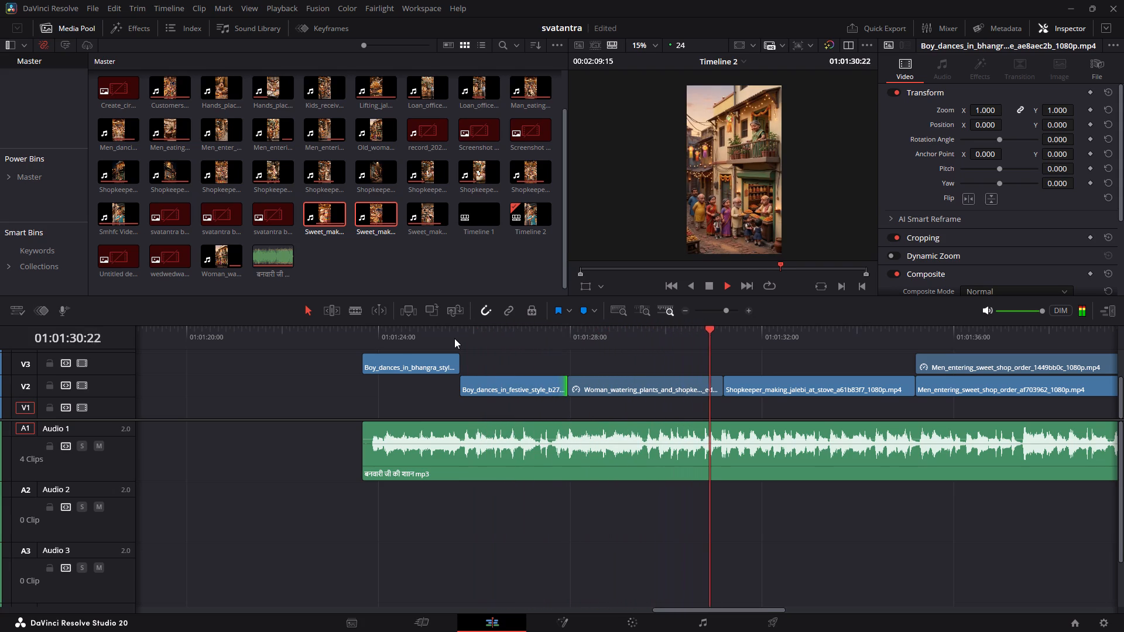
key(space)
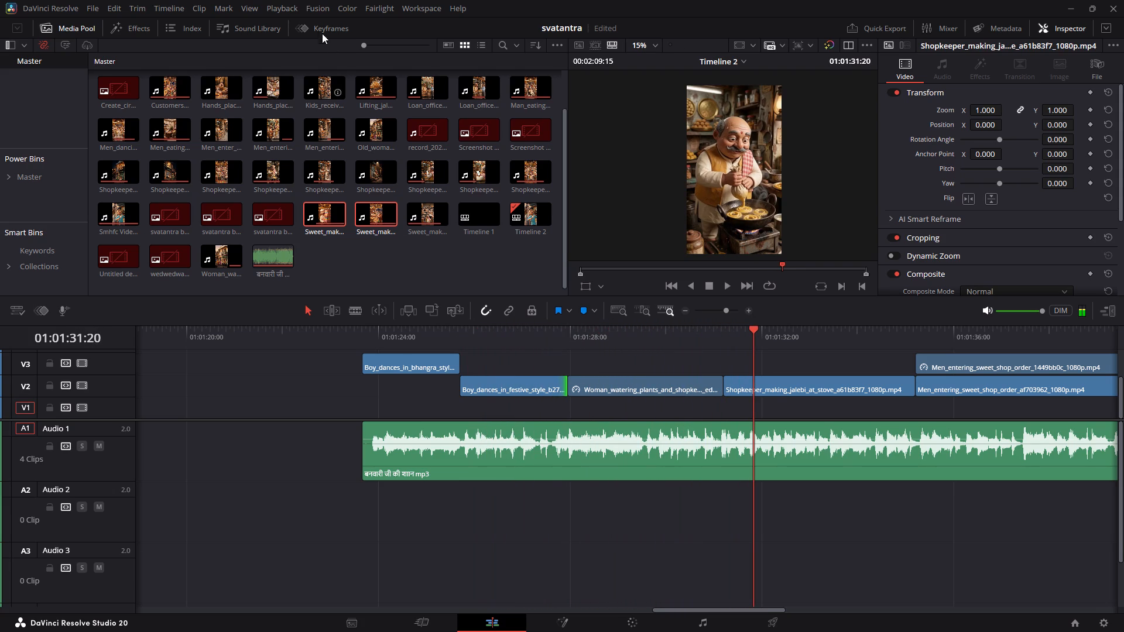
Change the timeline's playback setting.
click(282, 6)
click(379, 48)
click(491, 70)
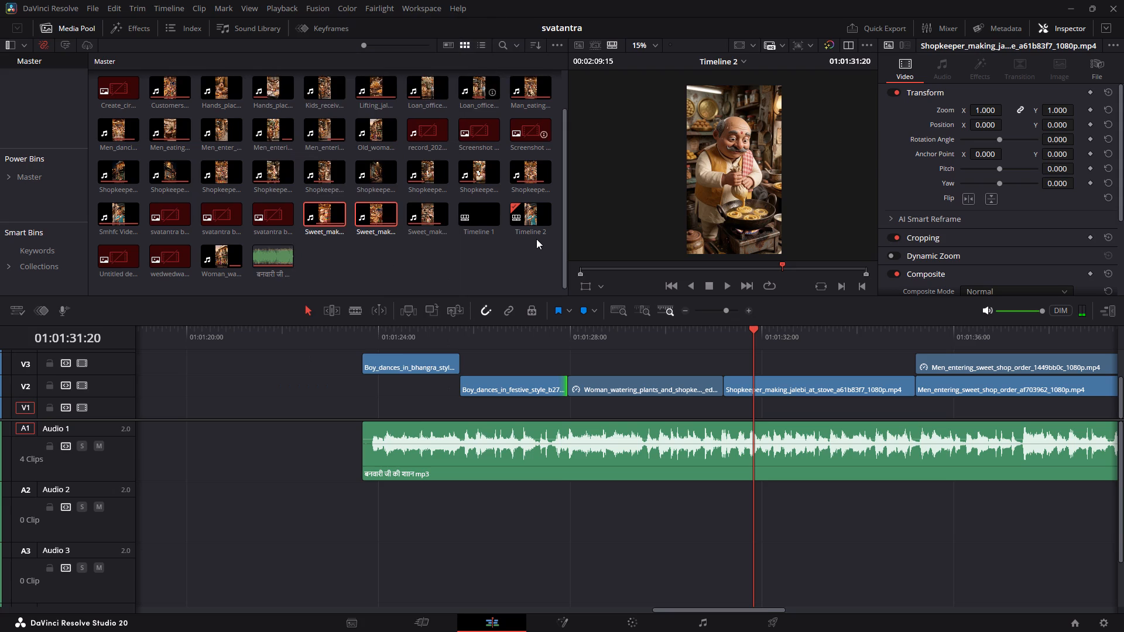
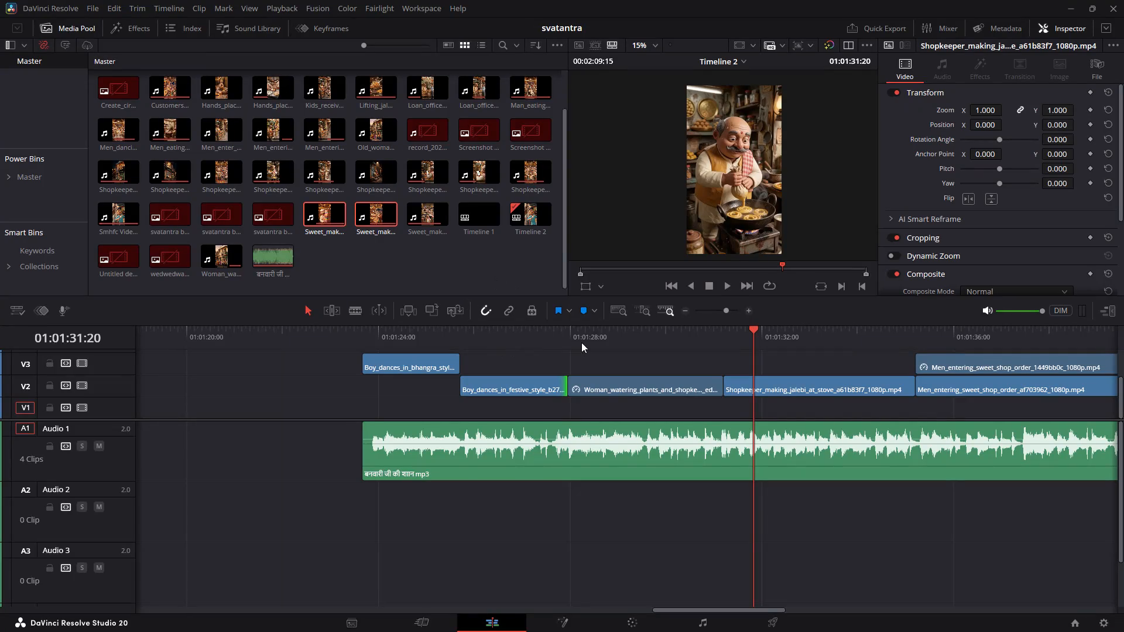
Look over the montage's clips across all video tracks and play briefly around 01:01:39.
click(566, 341)
alt+scroll(567, 373, up, 14)
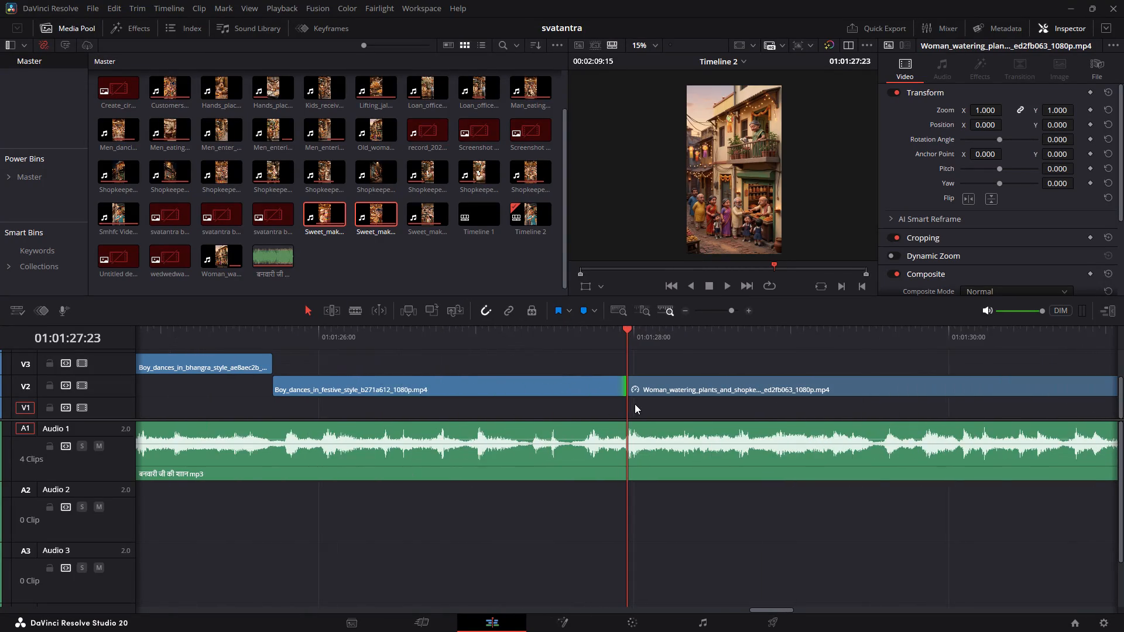
alt+scroll(635, 404, up, 3)
click(689, 372)
alt+scroll(685, 382, down, 15)
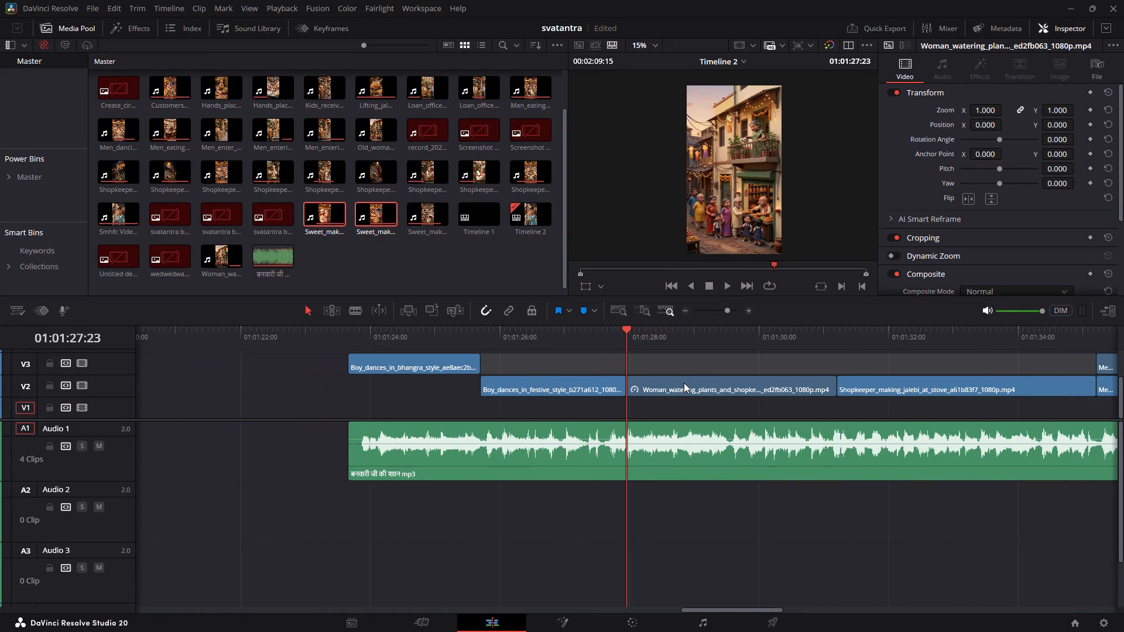
alt+scroll(685, 383, down, 6)
alt+scroll(697, 375, up, 1)
ctrl+scroll(697, 375, down, 5)
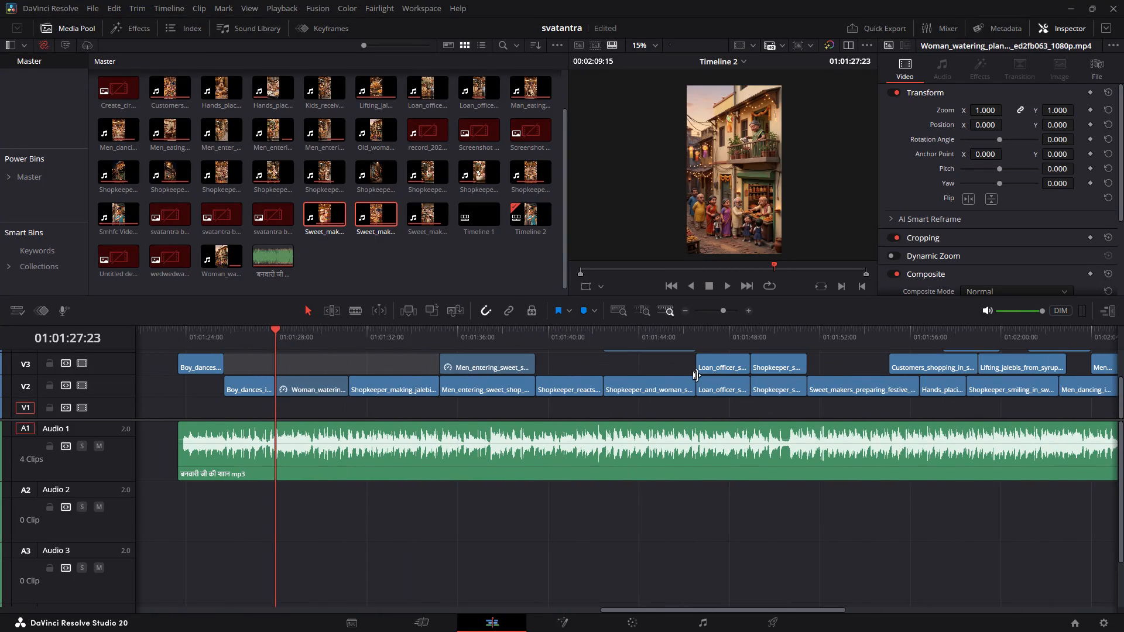
alt+scroll(659, 402, down, 3)
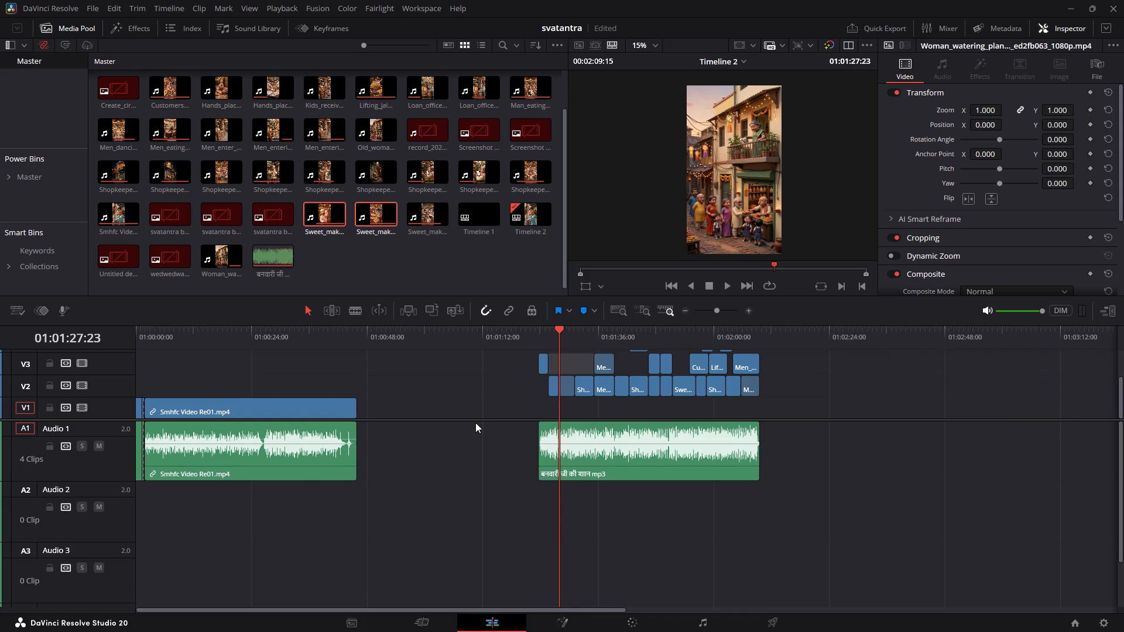
drag(477, 420, 474, 459)
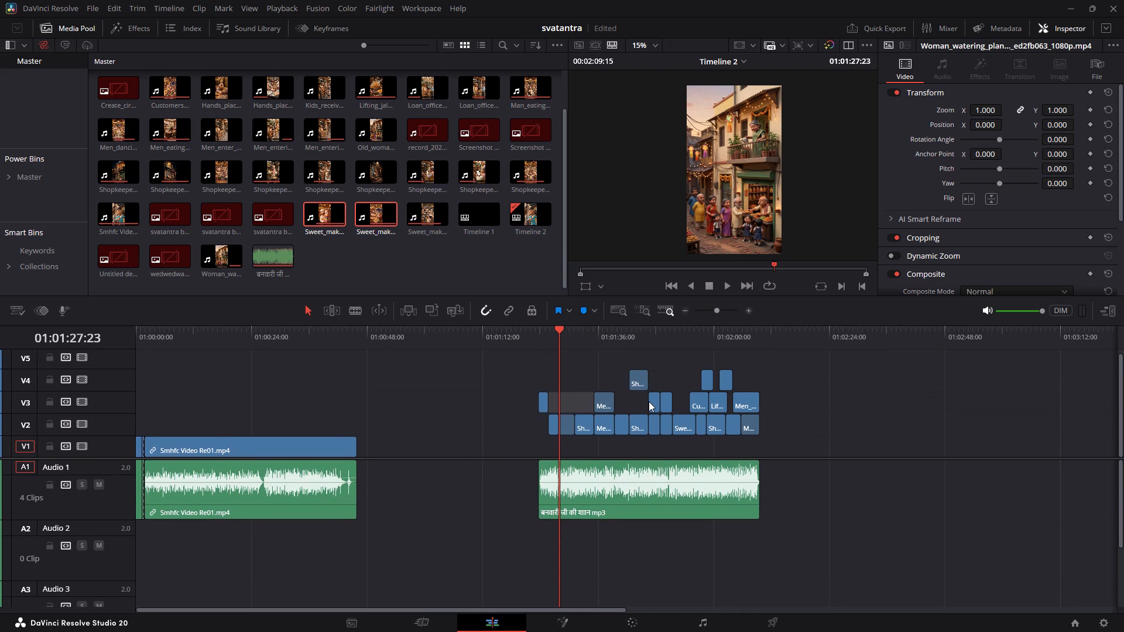
alt+scroll(649, 401, up, 2)
ctrl+scroll(651, 410, down, 1)
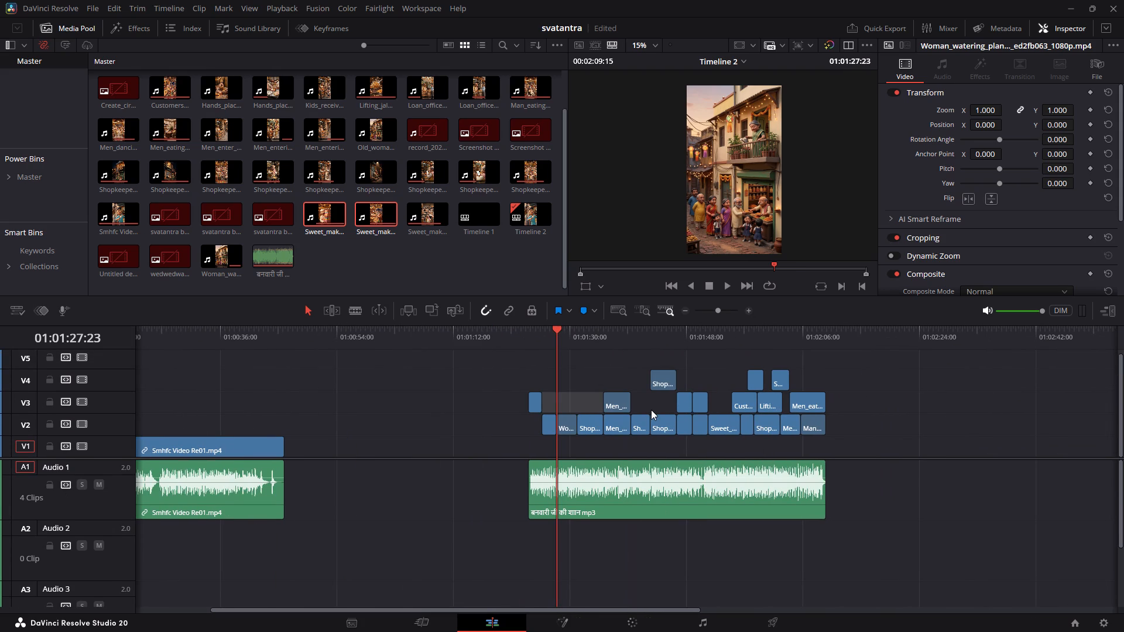
click(630, 326)
key(space)
key(space)
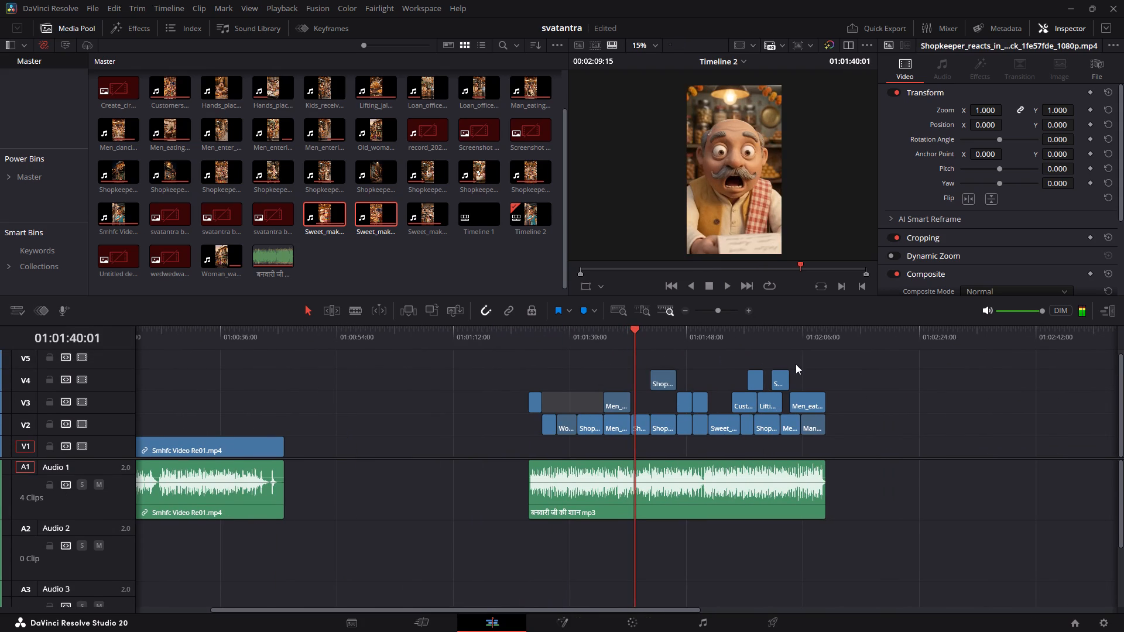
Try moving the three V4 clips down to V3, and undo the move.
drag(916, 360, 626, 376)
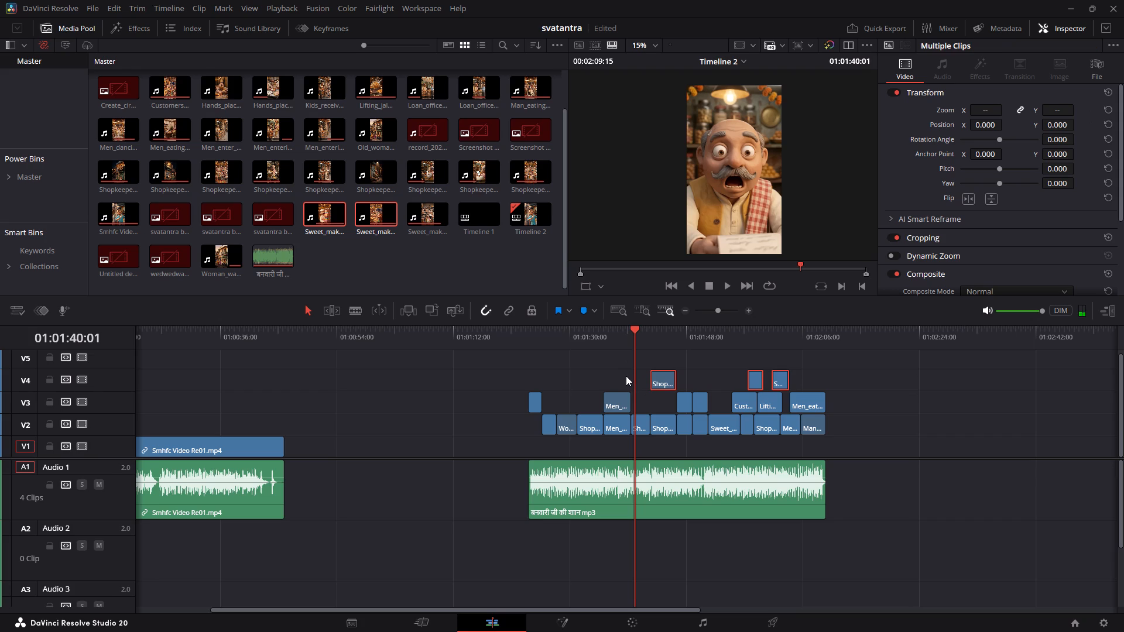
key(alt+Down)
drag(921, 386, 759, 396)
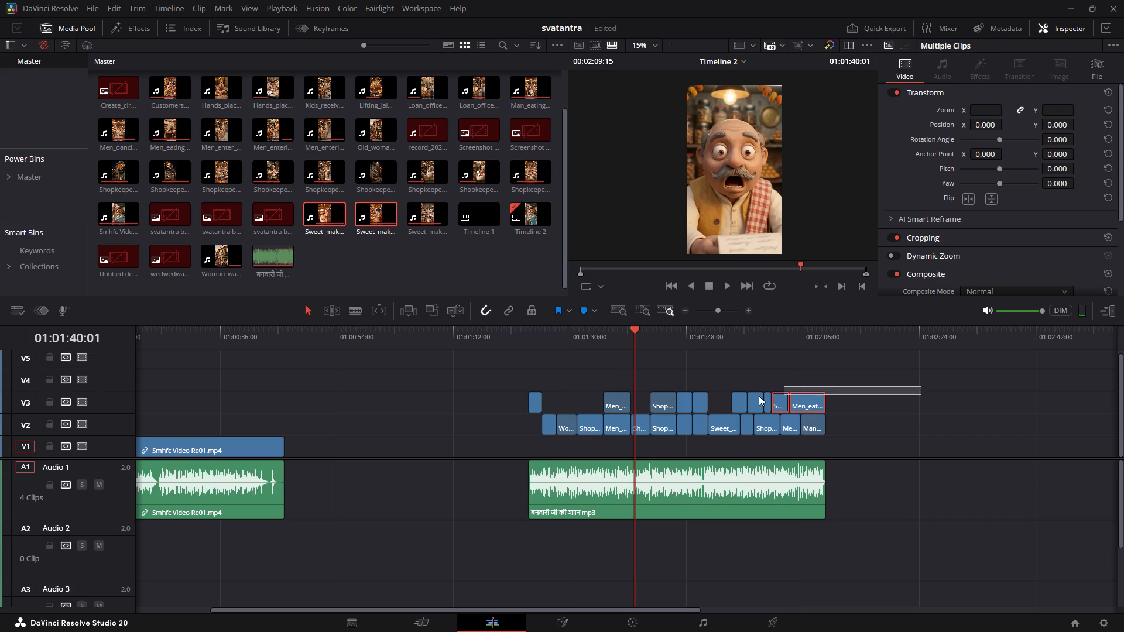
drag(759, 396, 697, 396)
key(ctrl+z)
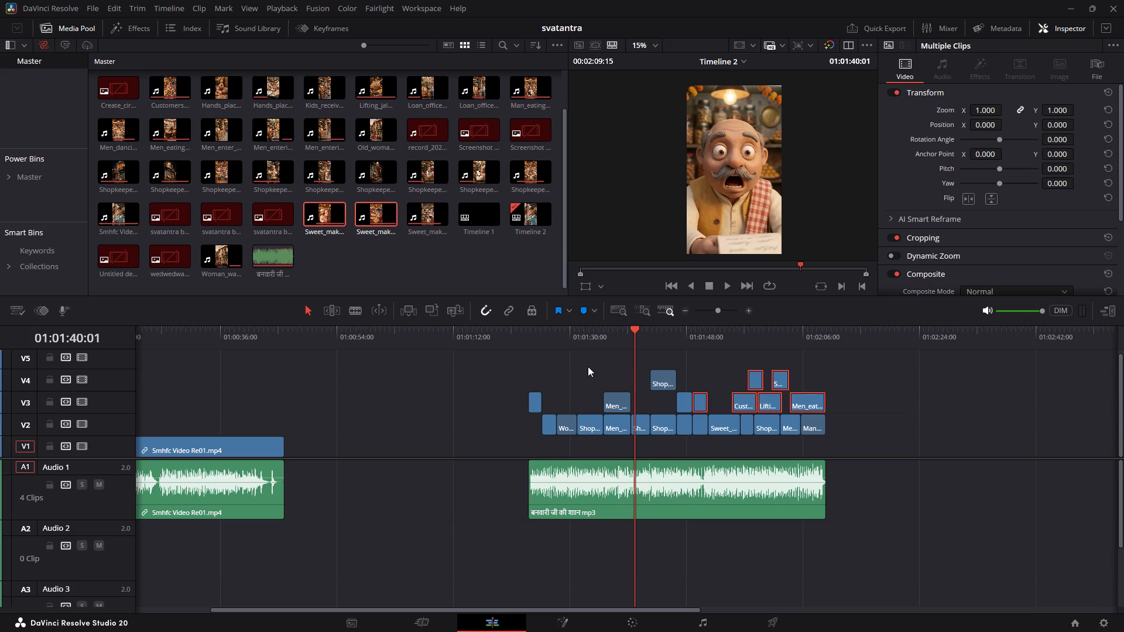
Move the Boy_dances_in_bhangra_style clip from V3 down to V2, directly before the other dance clip.
scroll(588, 366, down, 1)
click(534, 408)
key(alt+Down)
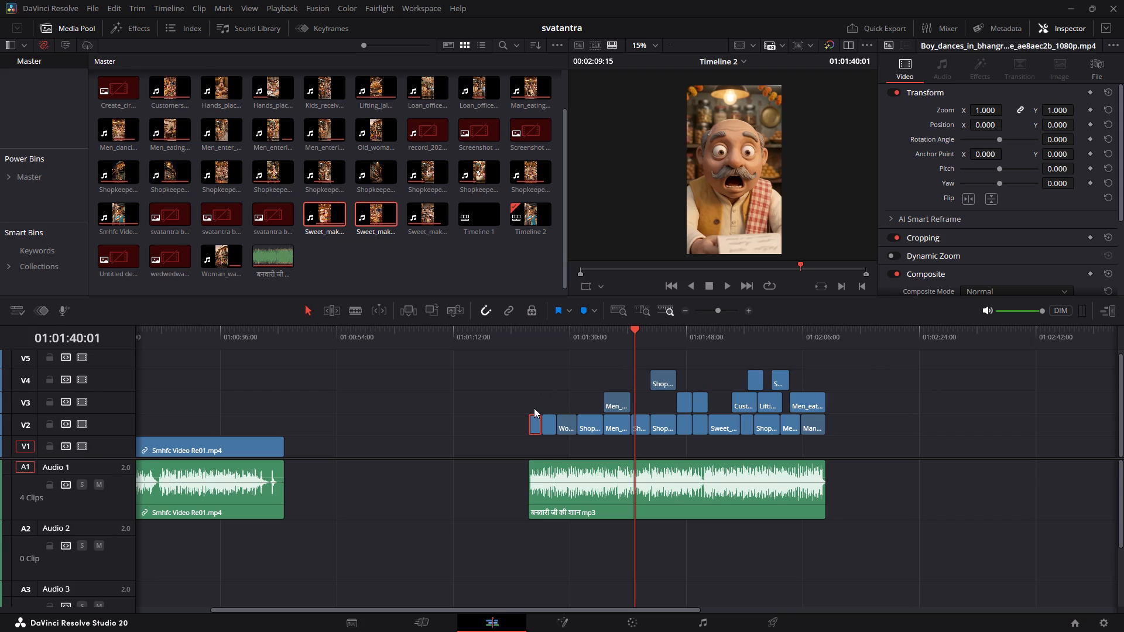
Review the montage, partly in full screen, from its opening frame at 01:01:23:16 to the shopkeeper's phone shot near 01:01:49.
drag(571, 330, 528, 347)
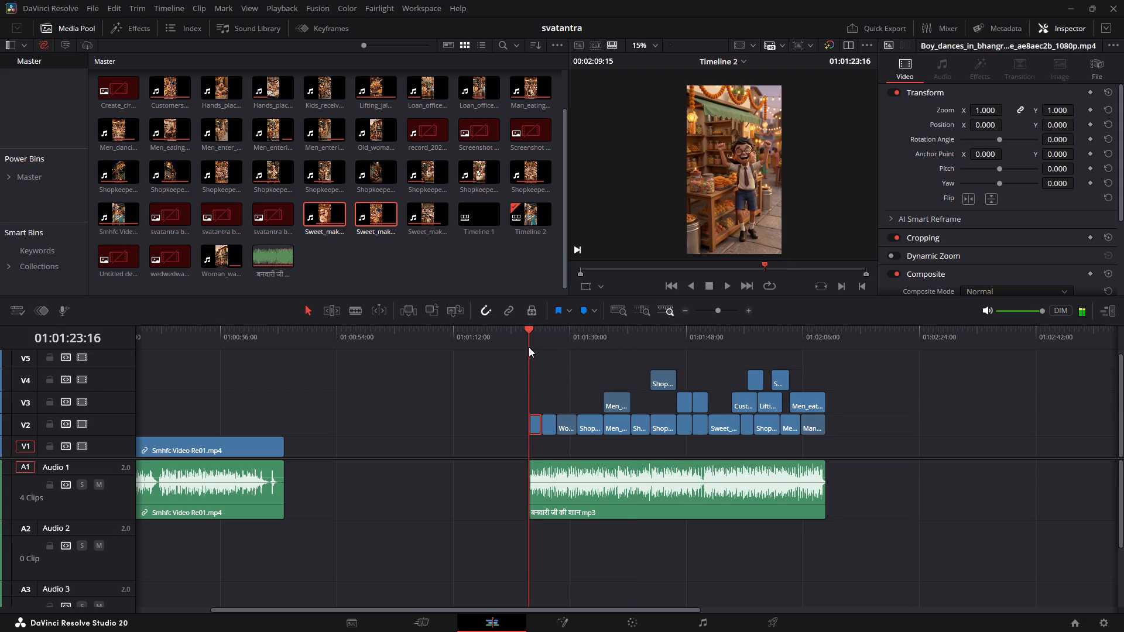
key(p)
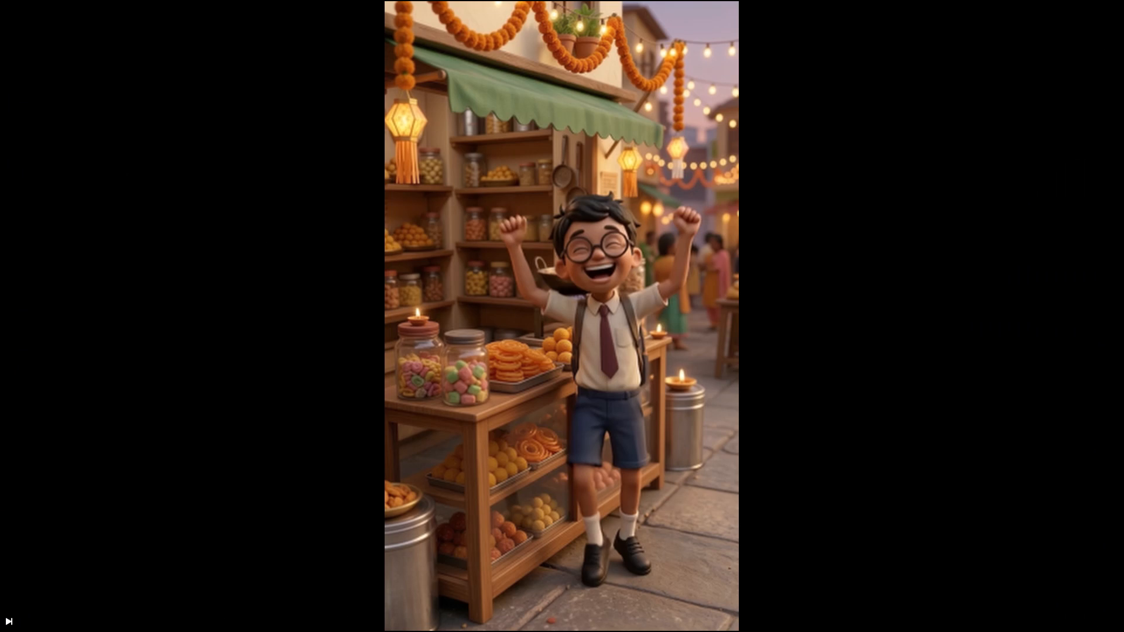
key(Escape)
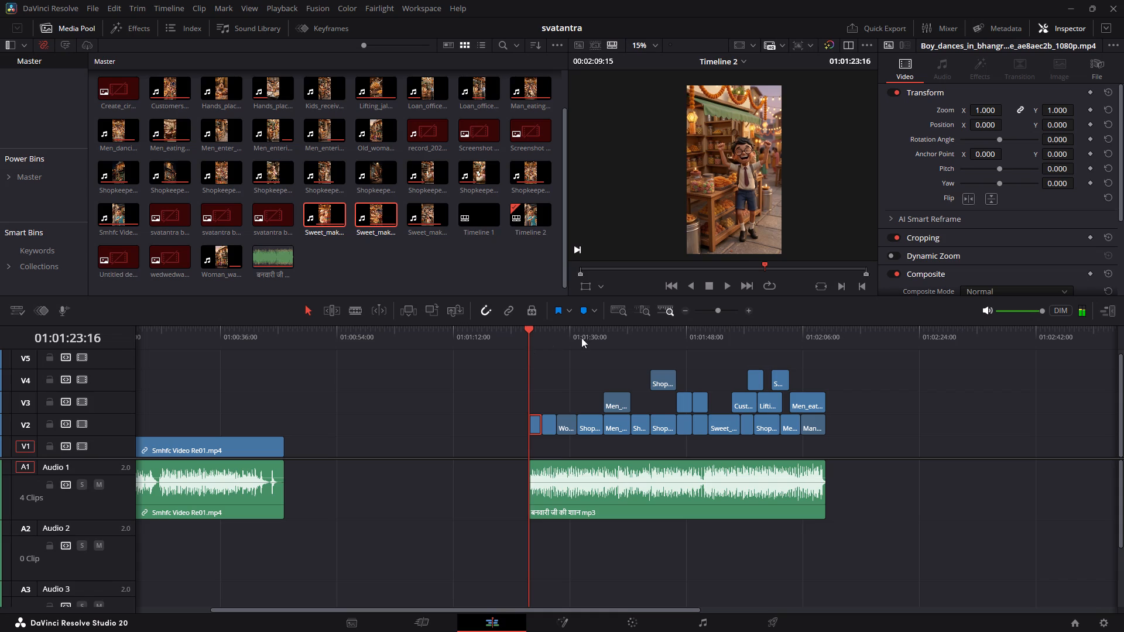
click(627, 336)
click(614, 338)
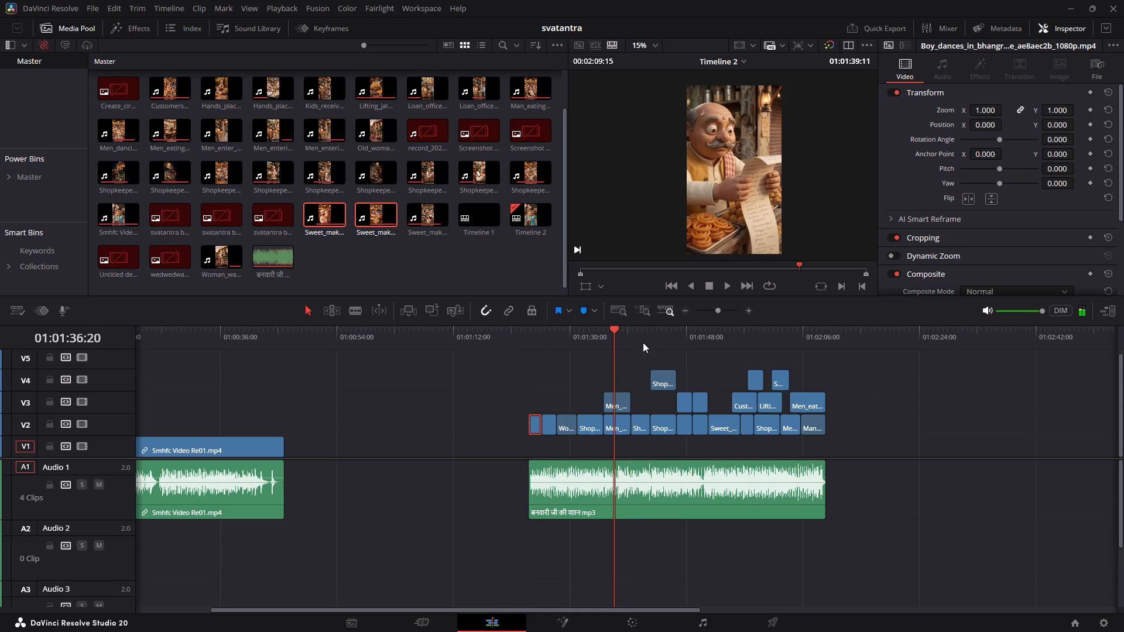
click(649, 342)
key(space)
key(space)
click(676, 341)
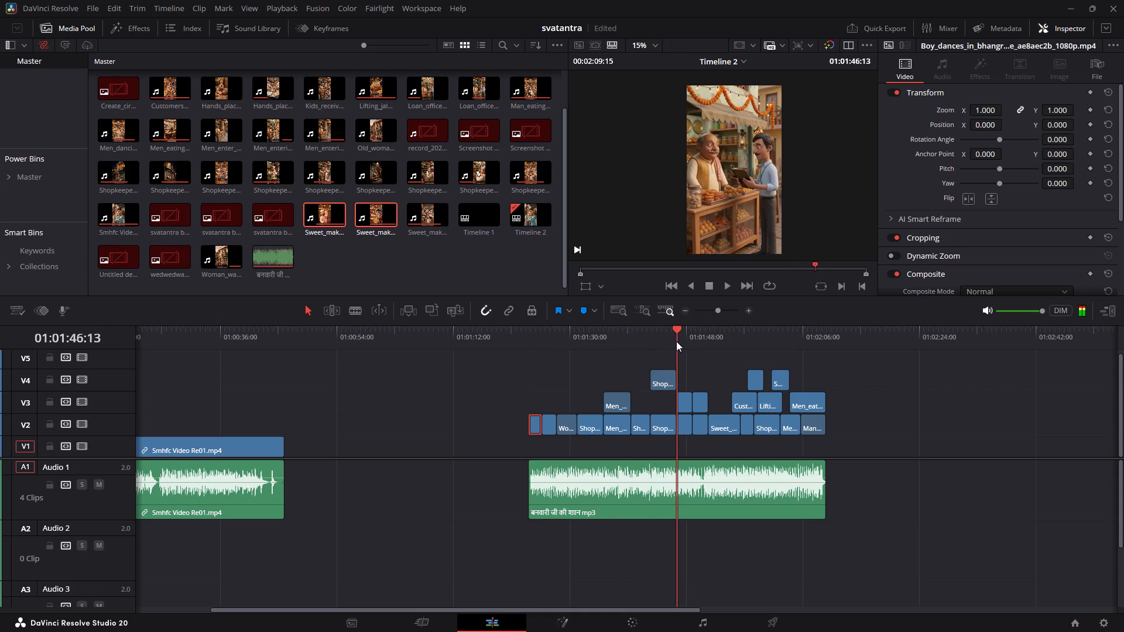
key(space)
key(space)
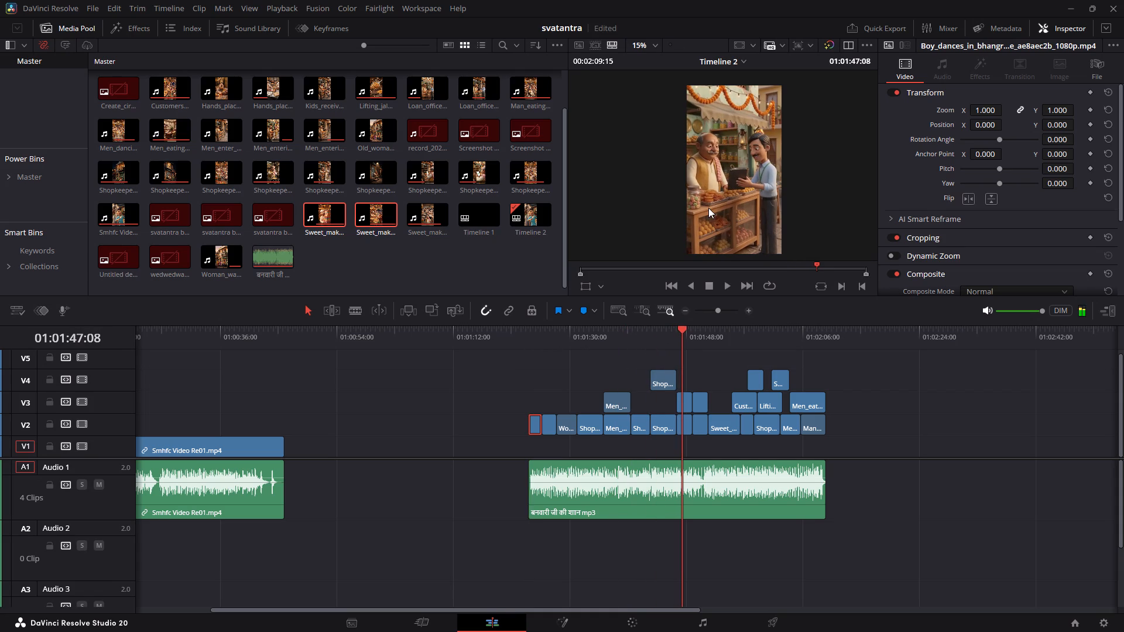
key(p)
key(space)
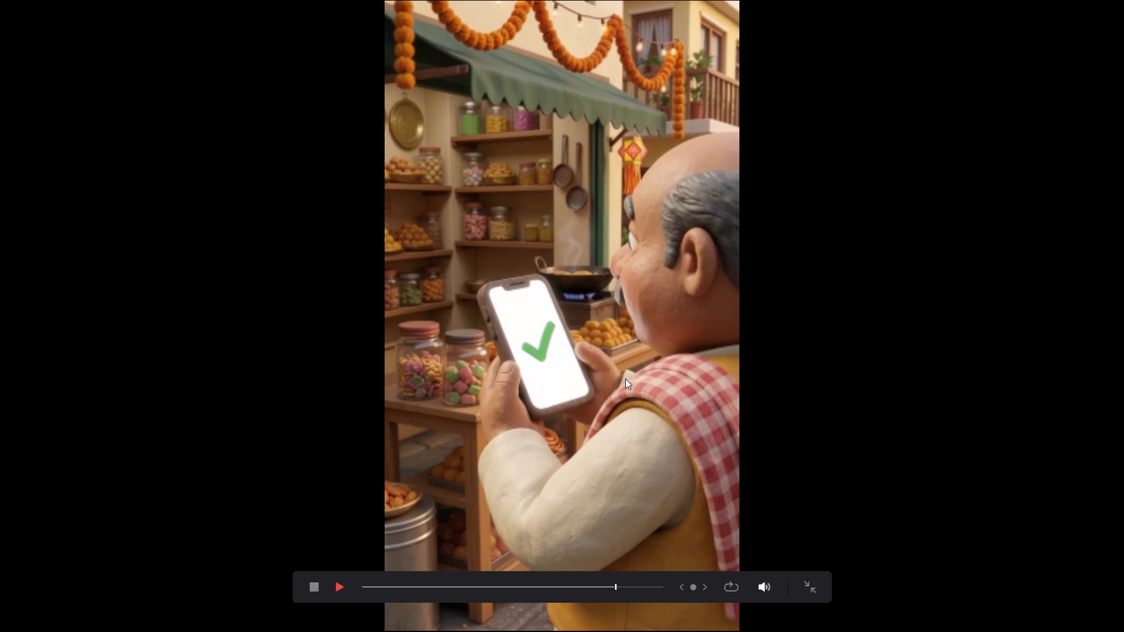
key(space)
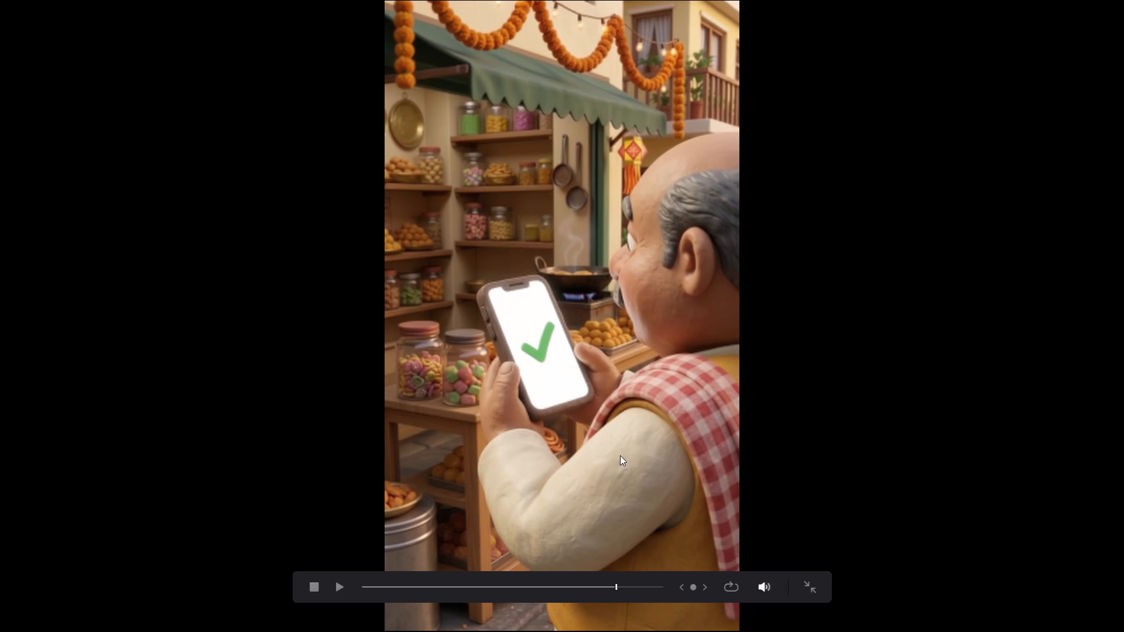
key(Escape)
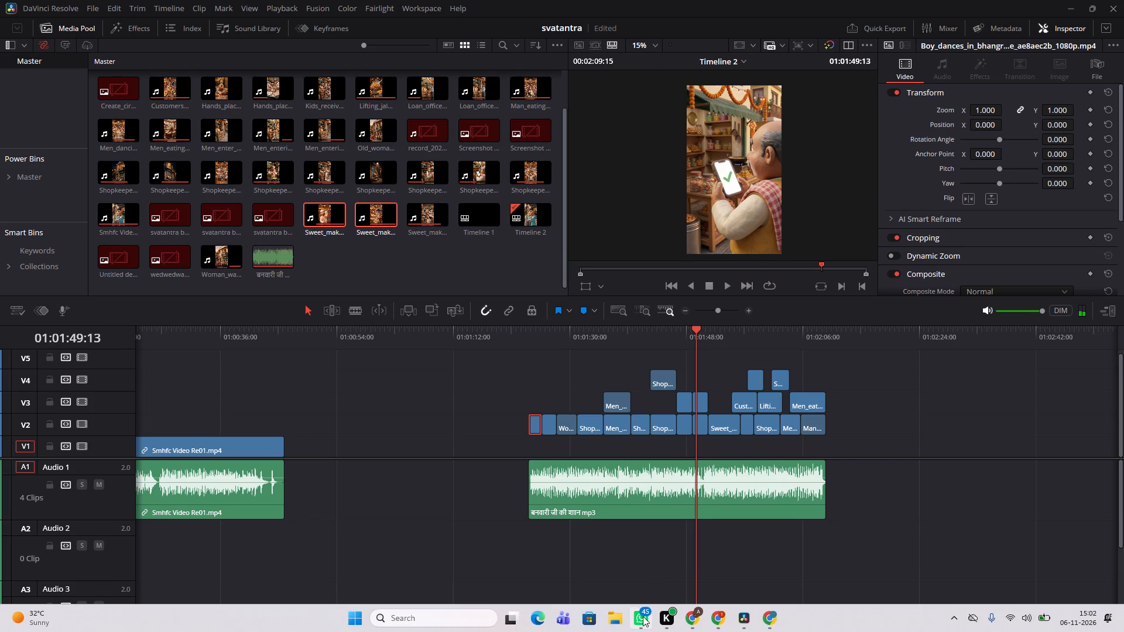
Play the Smhfc Video Re01 clip on V1 in an enlarged viewer to find its loan-approved phone shot.
drag(265, 342, 195, 337)
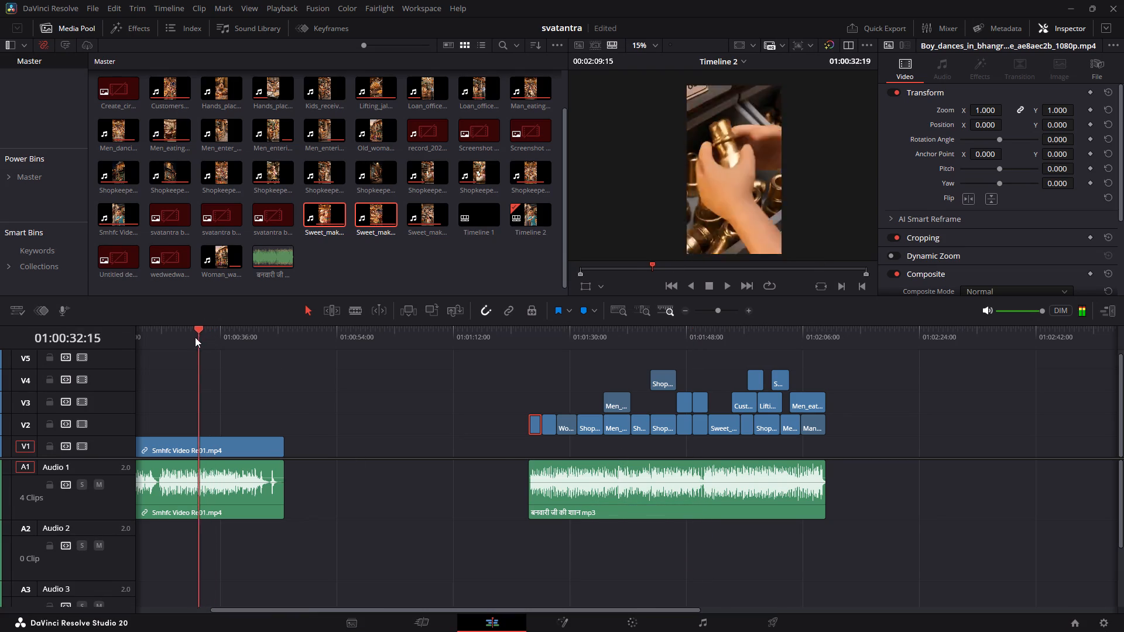
drag(195, 337, 179, 338)
key(space)
ctrl+scroll(269, 401, up, 5)
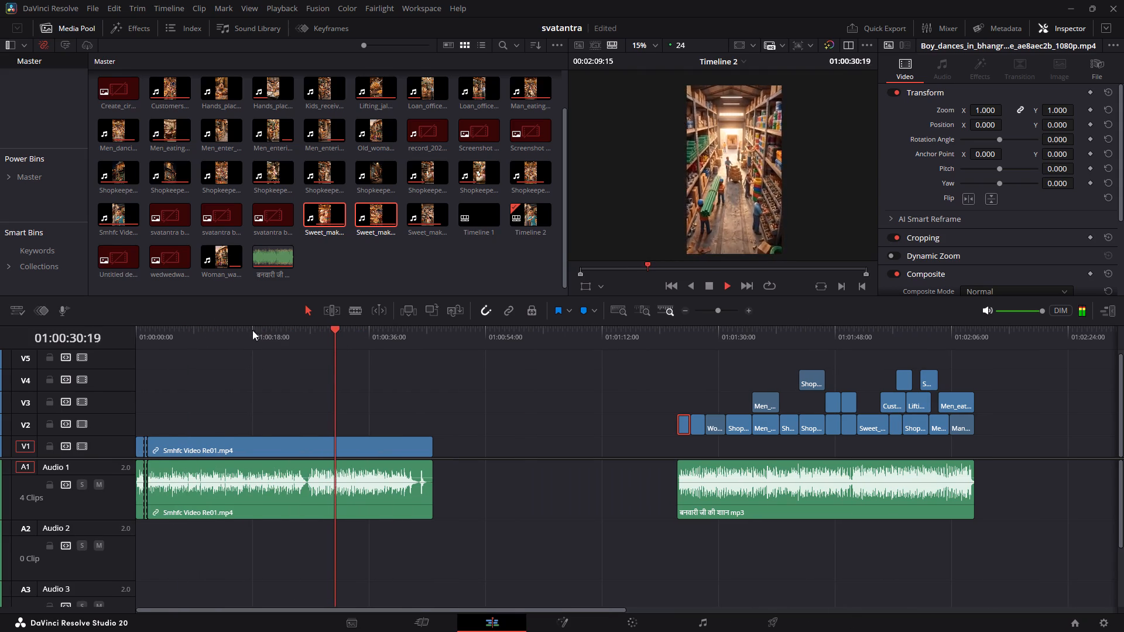
click(224, 335)
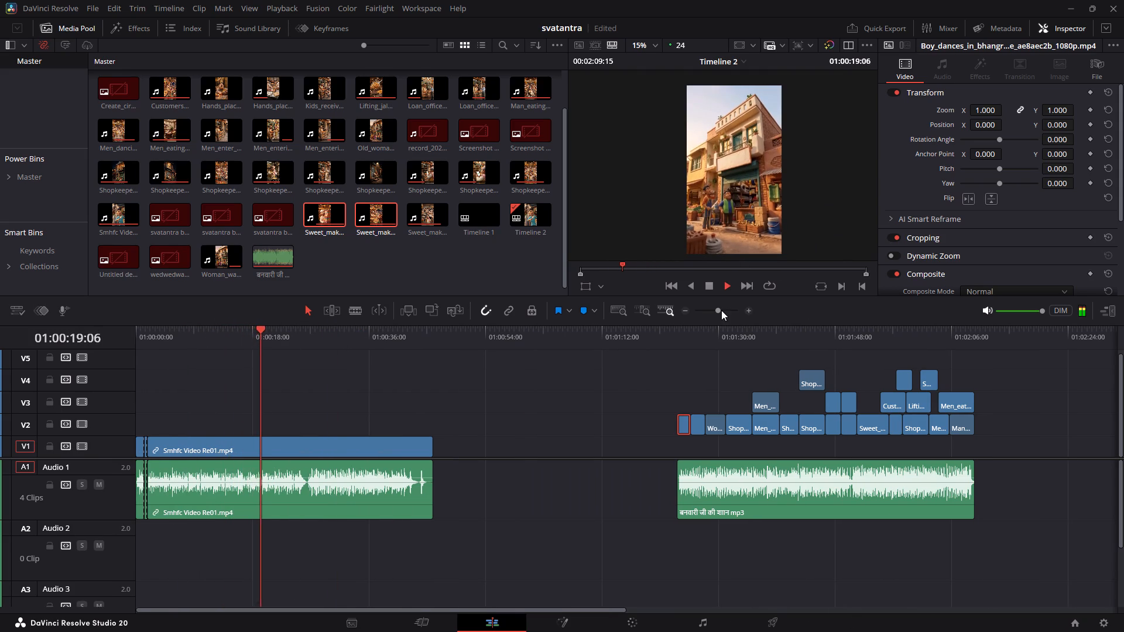
drag(725, 323, 722, 377)
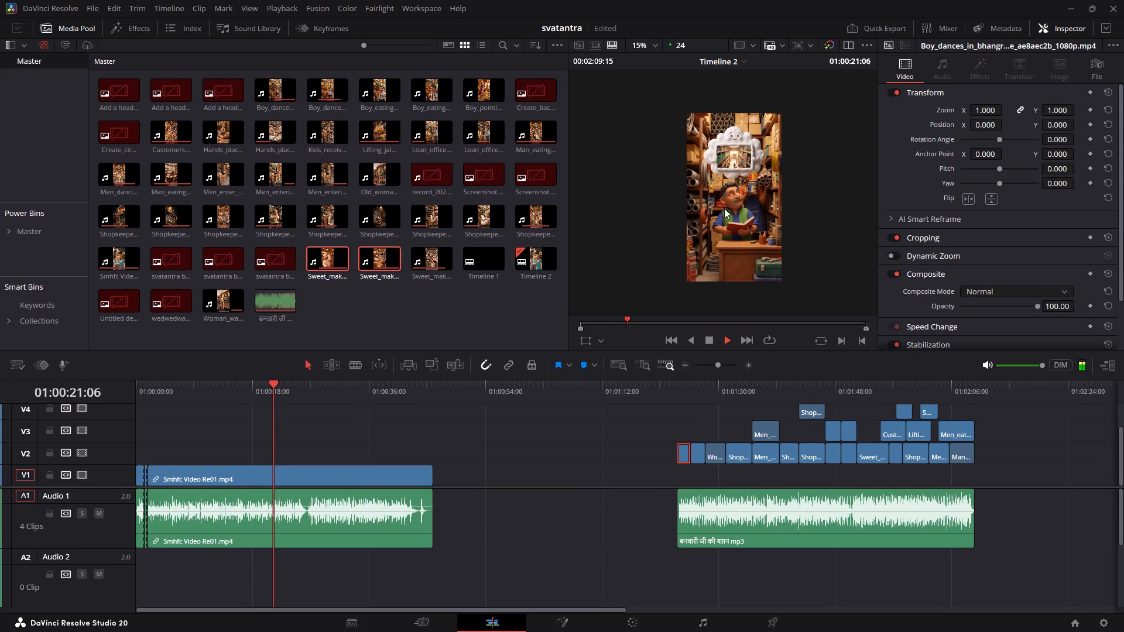
scroll(752, 199, up, 3)
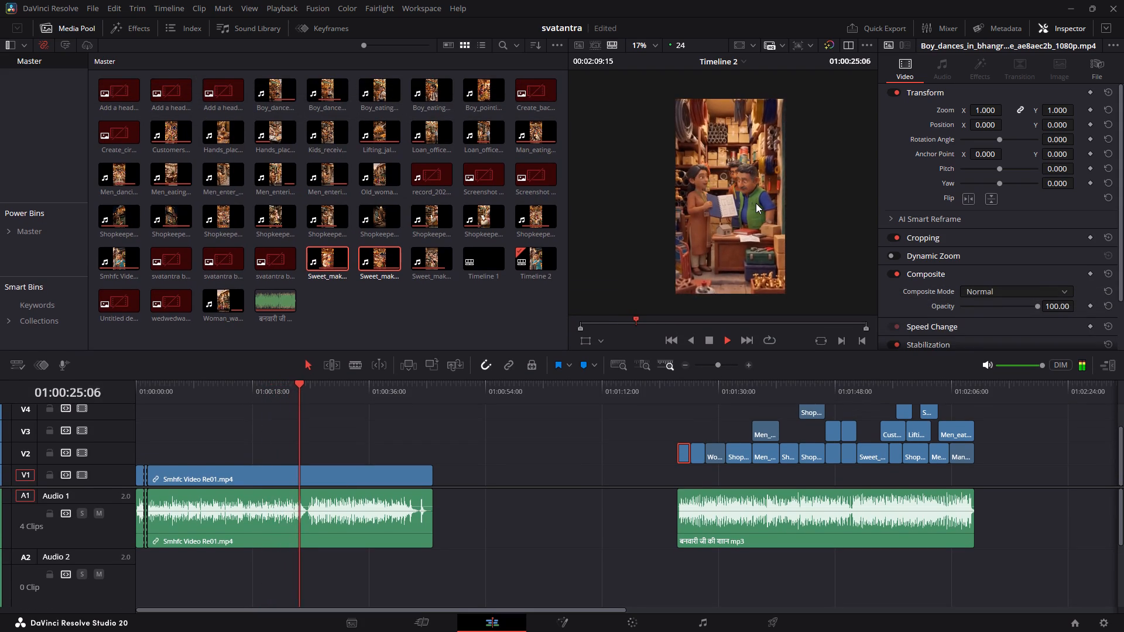
scroll(756, 203, up, 1)
middle_click(756, 203)
key(space)
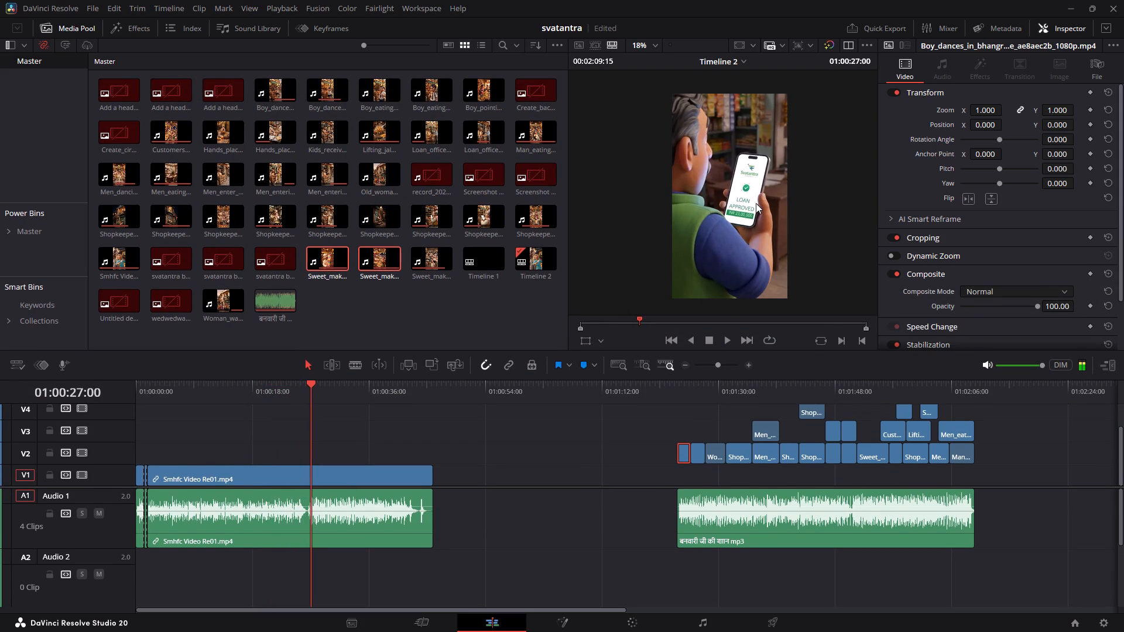
Grab a still of the loan-approved phone shot at 01:00:25:22 into the colour gallery.
click(304, 391)
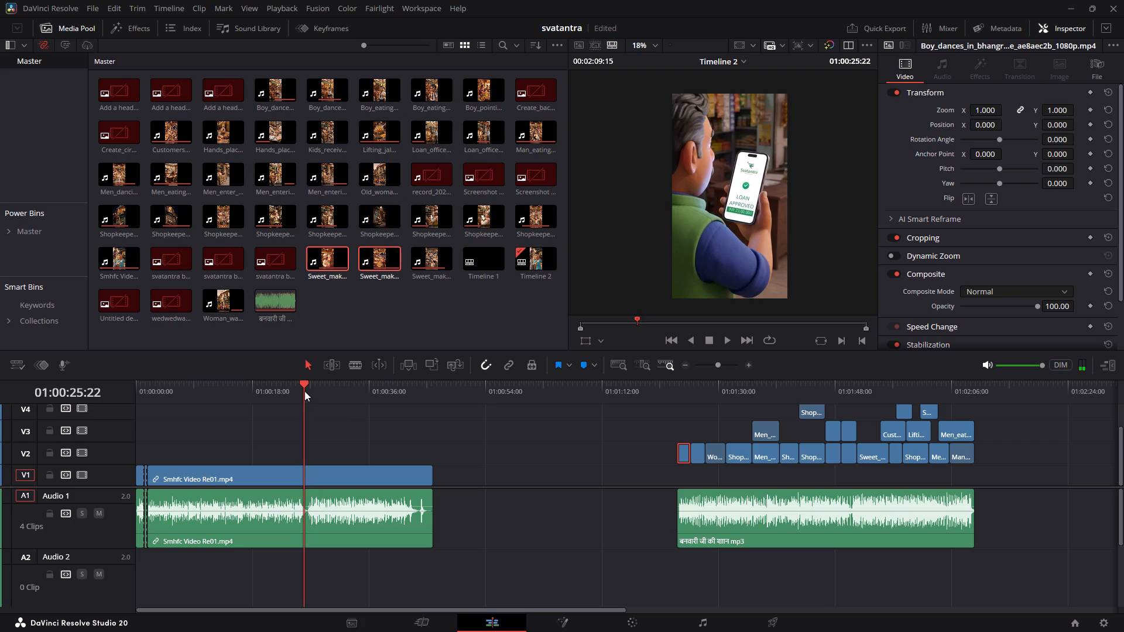
click(660, 620)
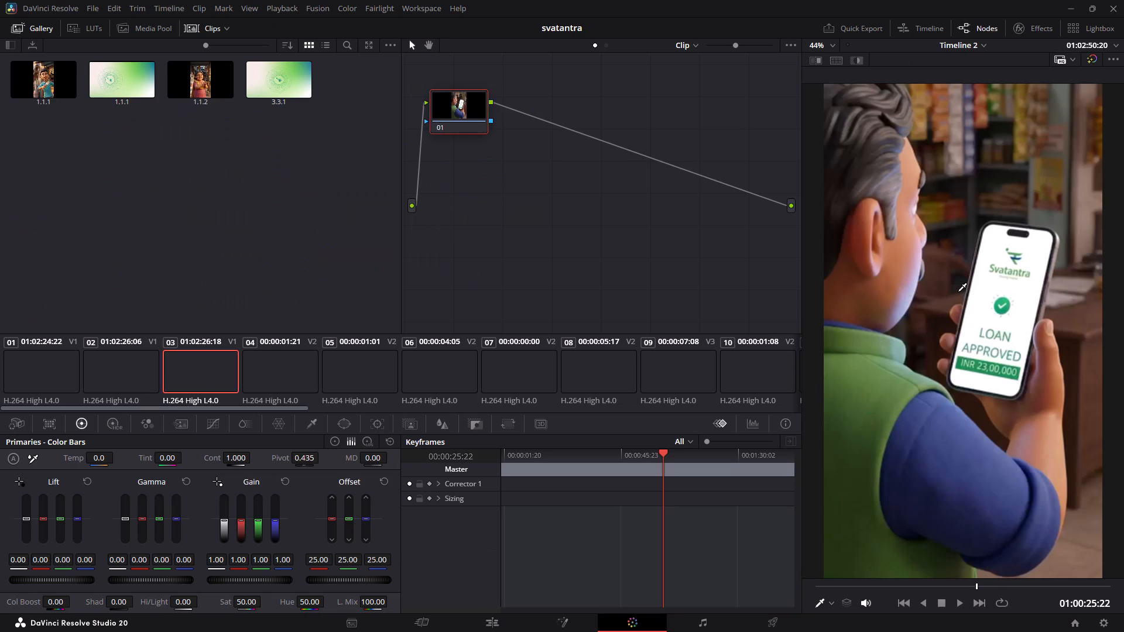
right_click(958, 293)
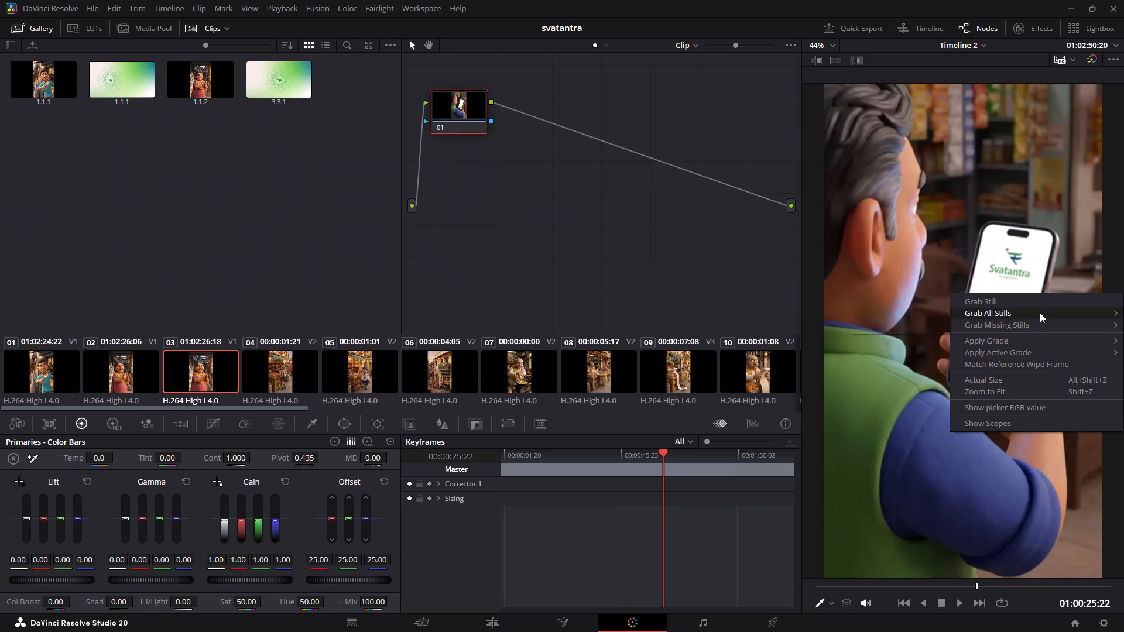
click(1022, 298)
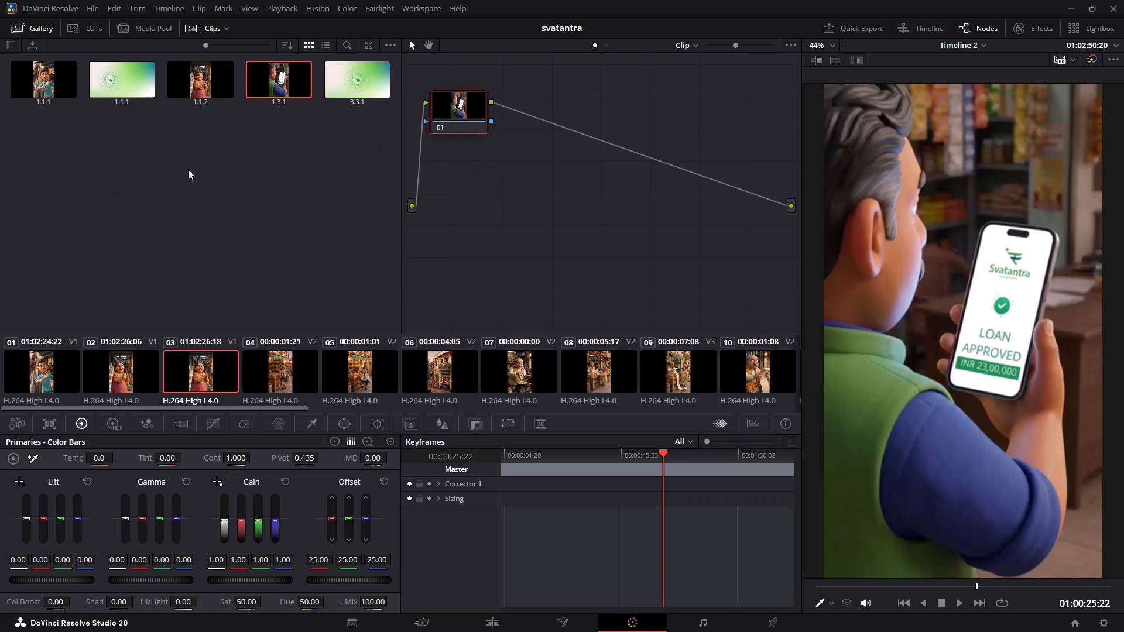
Export the grabbed loan-approved phone still from the gallery and return to the timeline editing page.
right_click(276, 75)
click(333, 217)
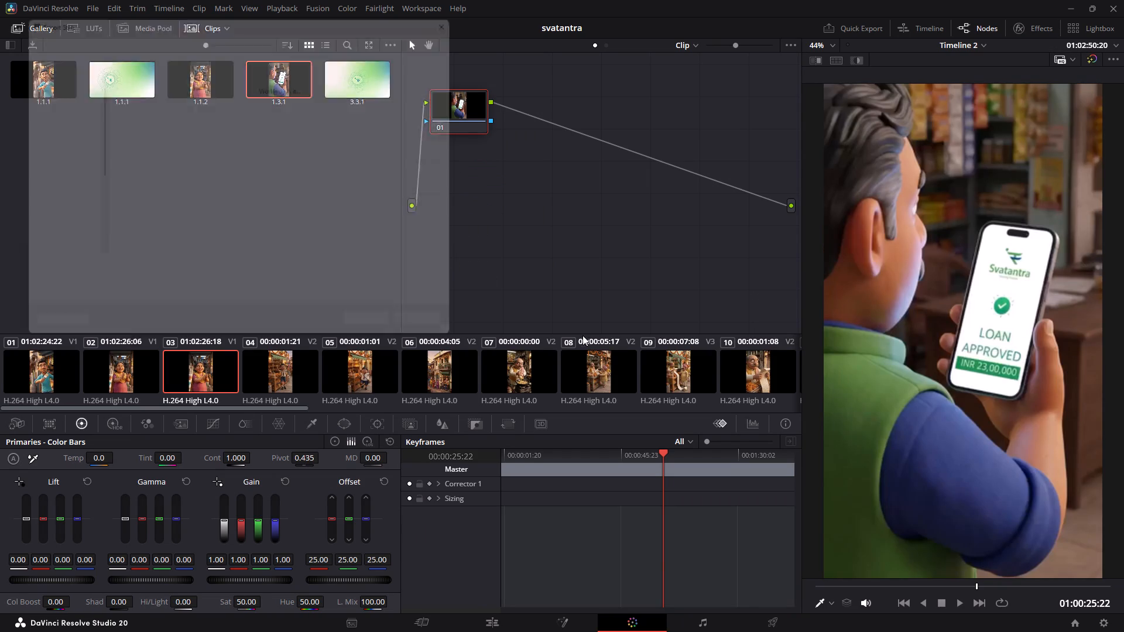
click(397, 345)
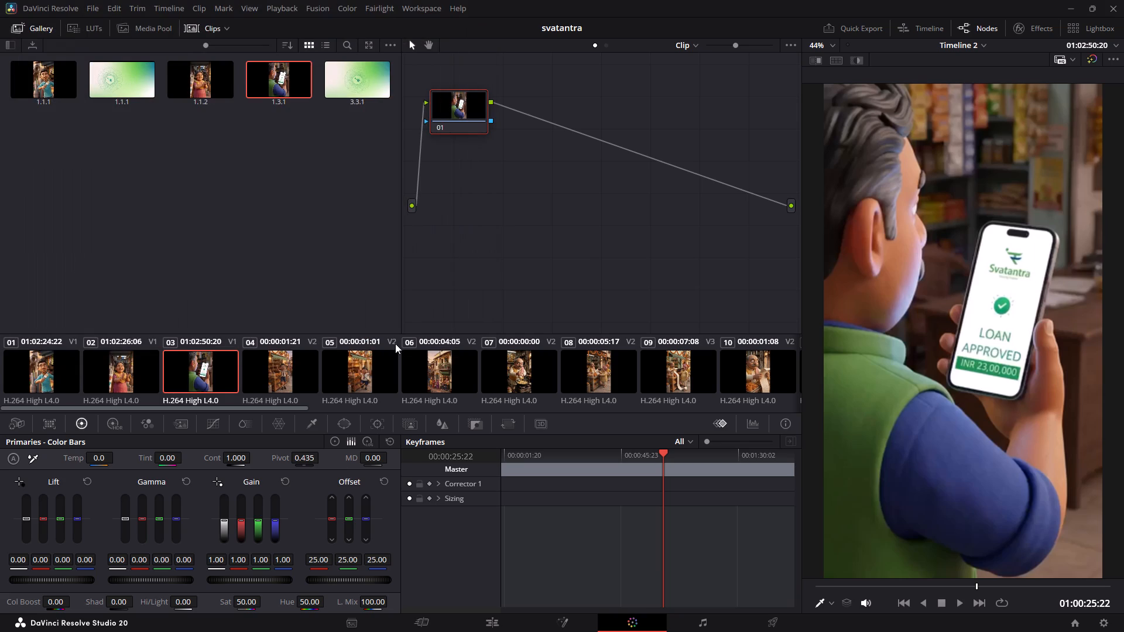
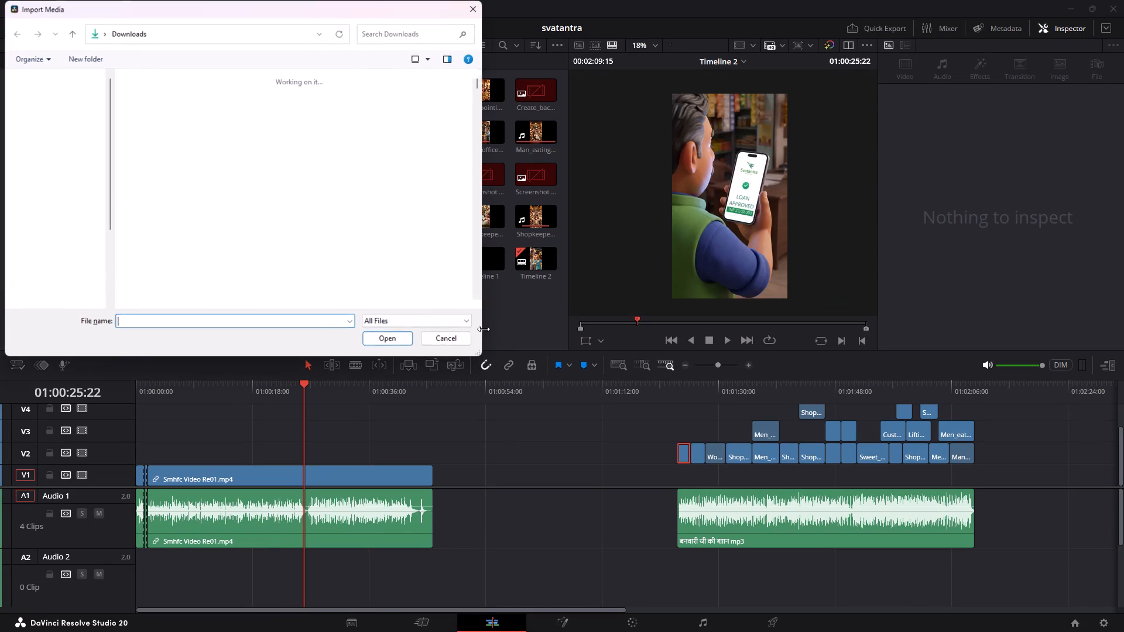
click(208, 162)
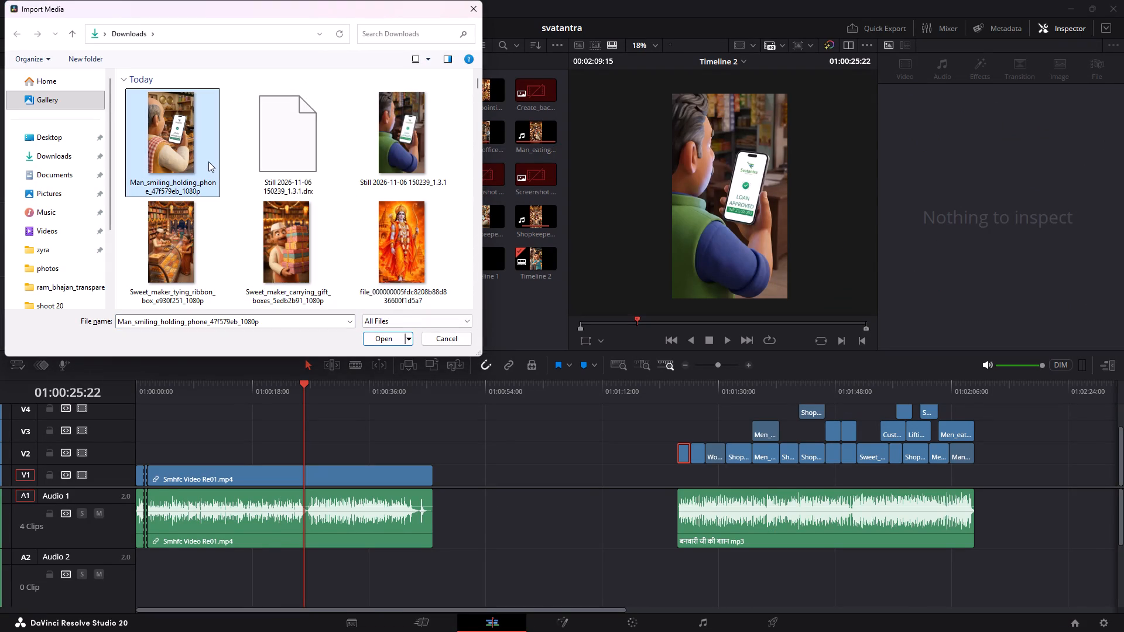
key(Return)
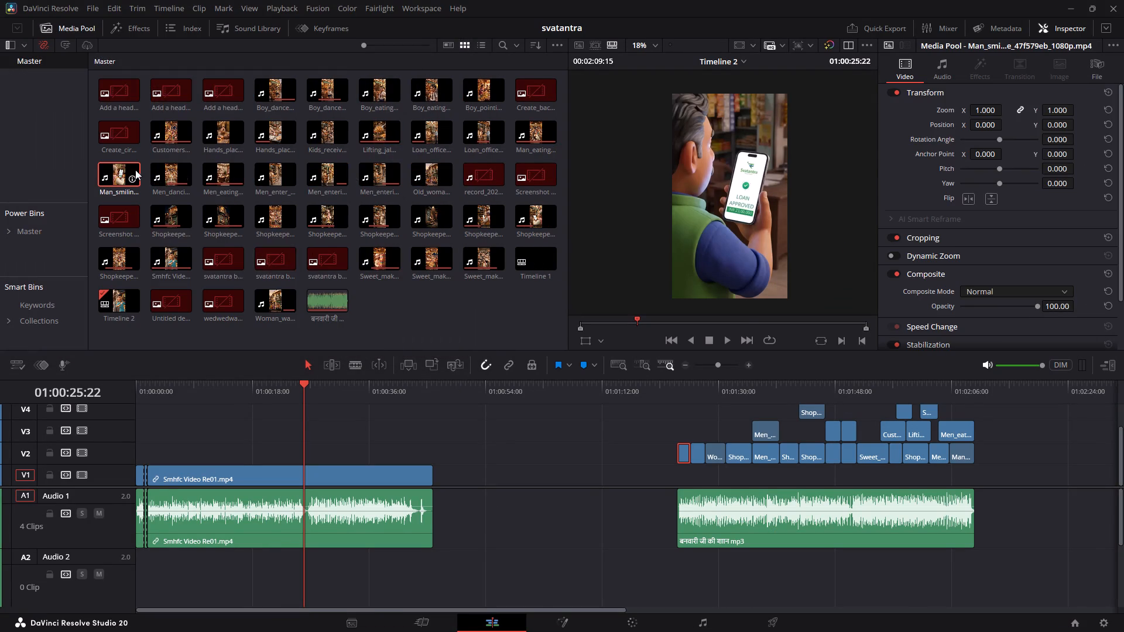
Add the imported phone clip to V1 and Audio 1, in the empty space past the end of the song.
drag(114, 173, 1018, 472)
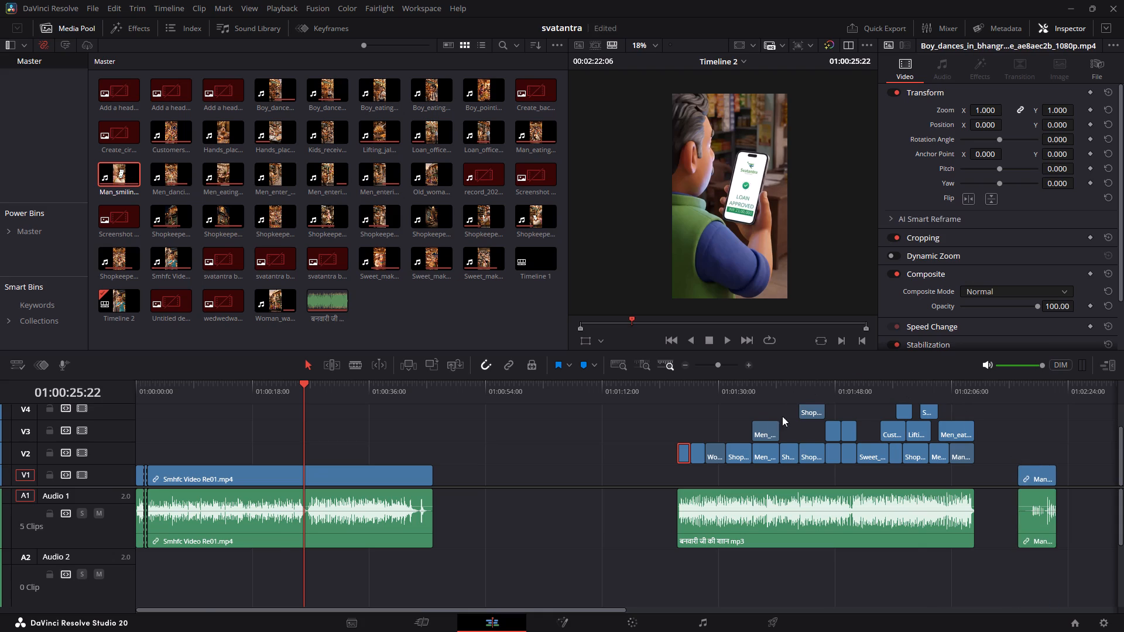
Check the montage up to Banwari ji's existing phone shot near 01:01:49, and play the opening of the new phone clip.
ctrl+scroll(779, 423, down, 2)
click(551, 393)
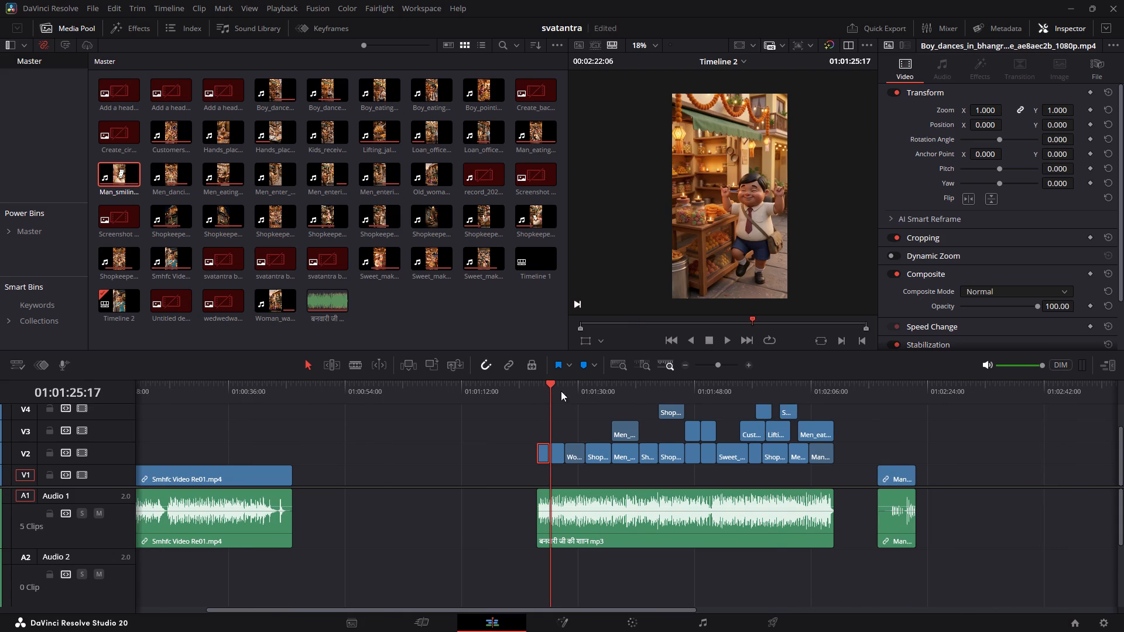
click(638, 388)
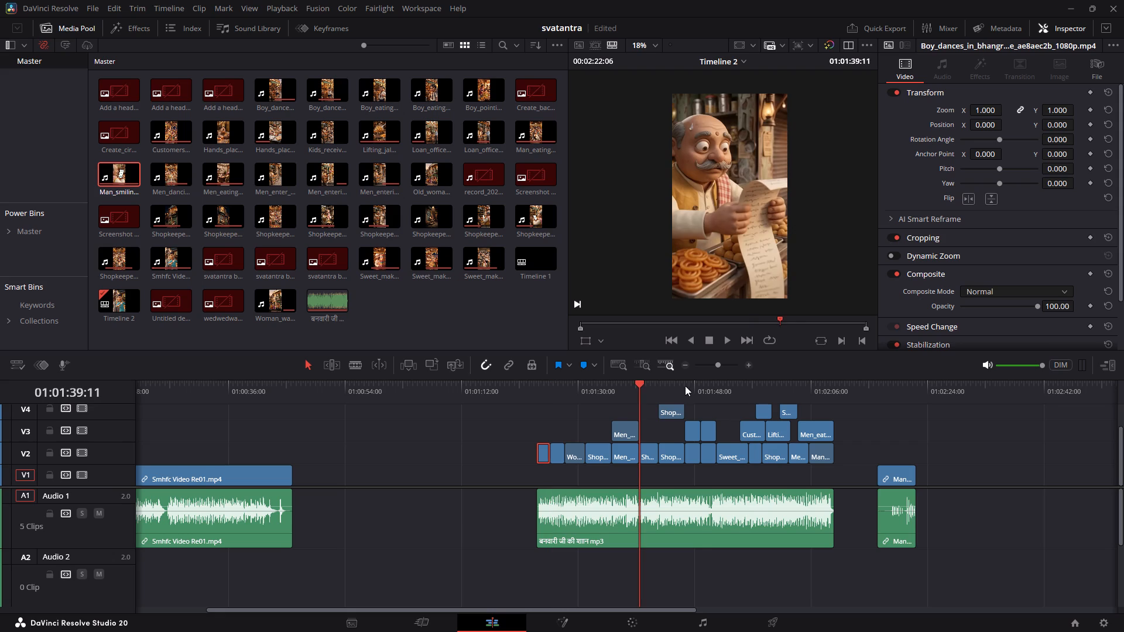
click(700, 387)
key(space)
key(space)
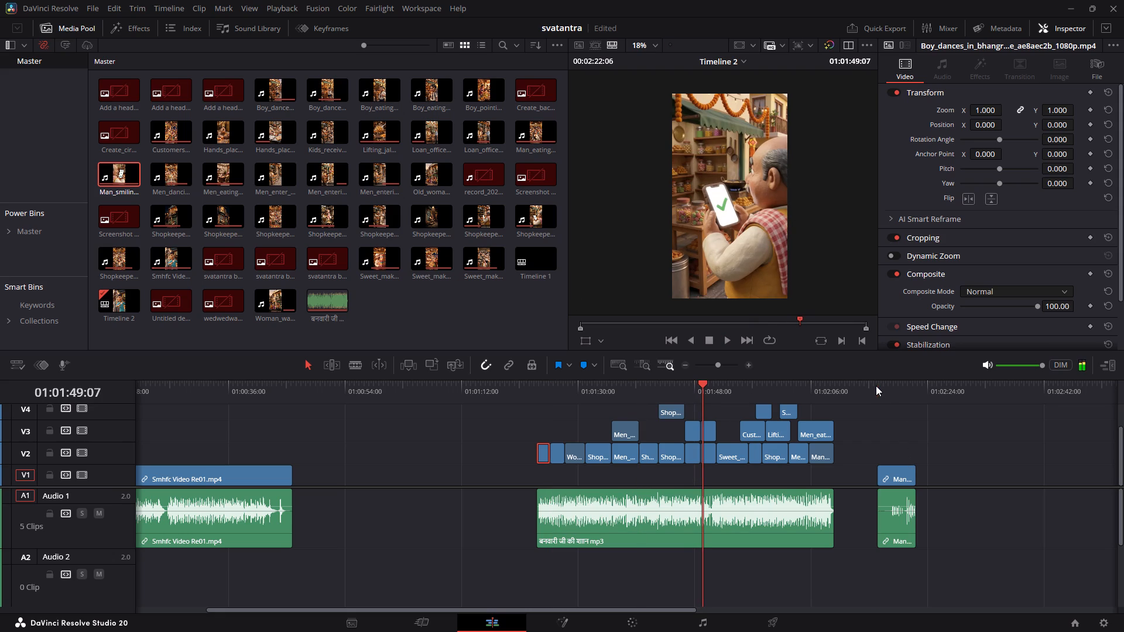
click(876, 386)
key(space)
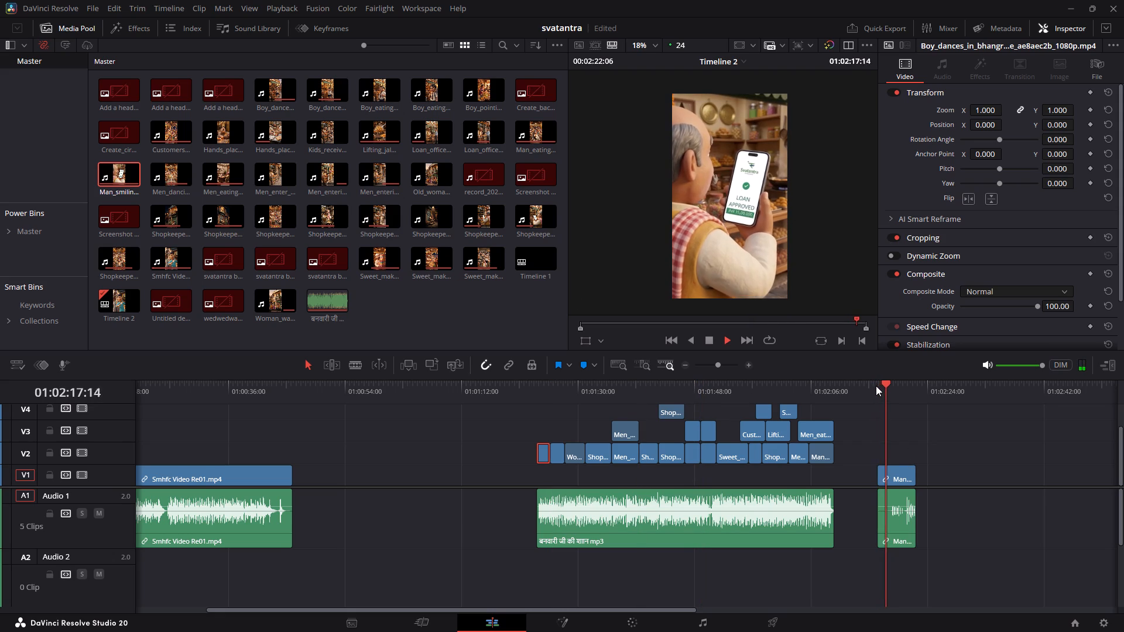
key(space)
Trim the new phone clip's video to start at 01:02:17:16 and last about 2.5 seconds, leaving its audio untrimmed.
alt+scroll(878, 489, up, 2)
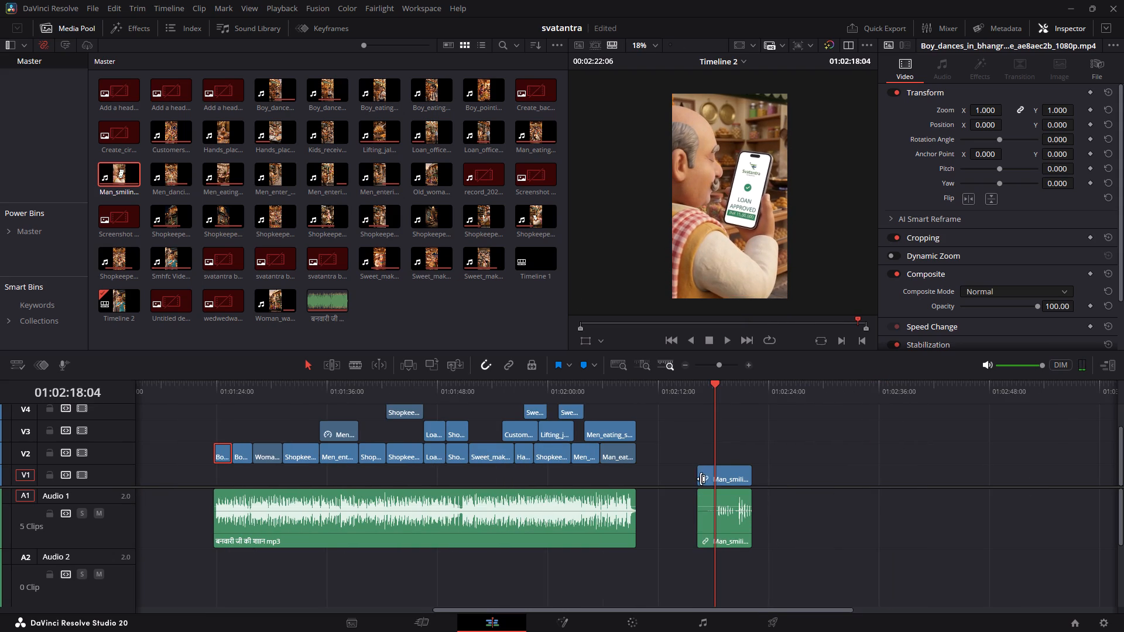
drag(701, 479, 710, 481)
alt+scroll(717, 483, up, 4)
click(610, 399)
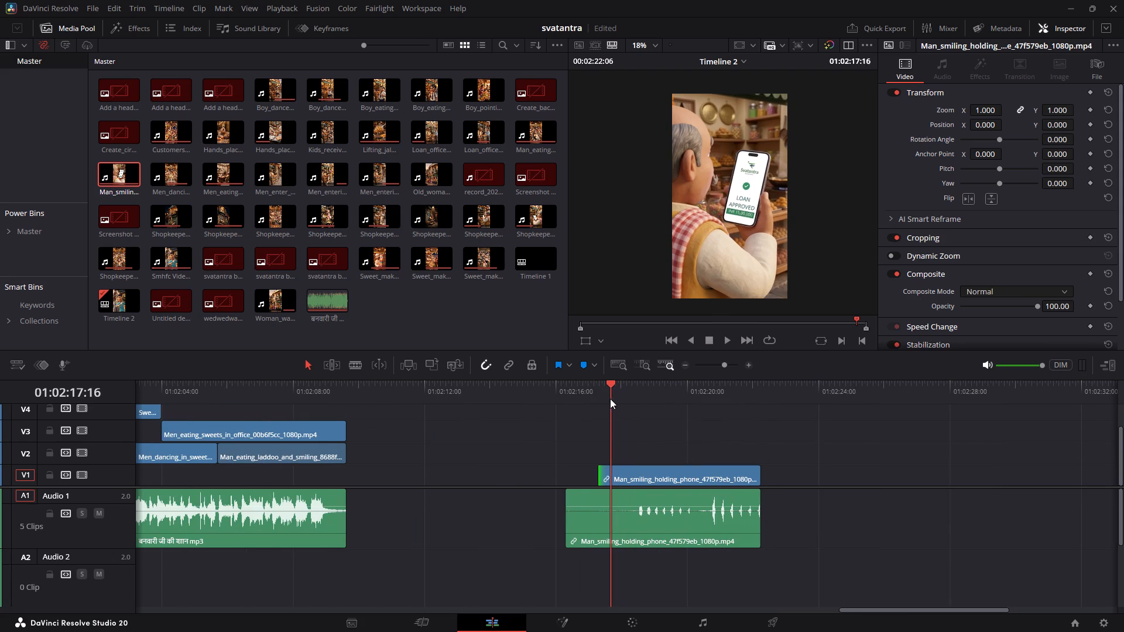
drag(605, 476, 621, 481)
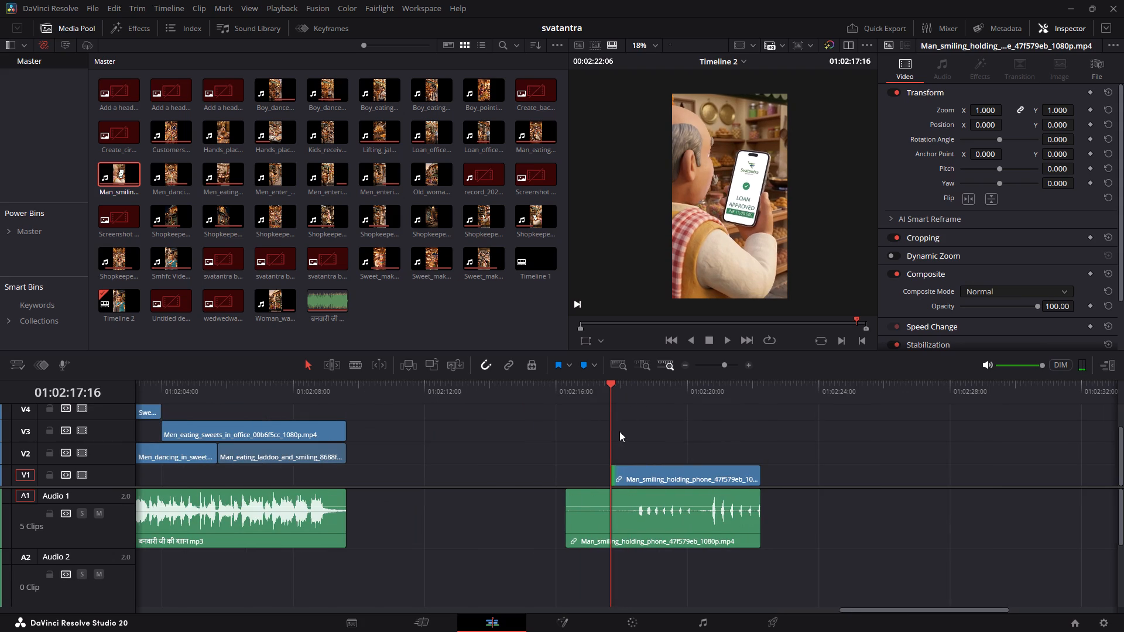
key(space)
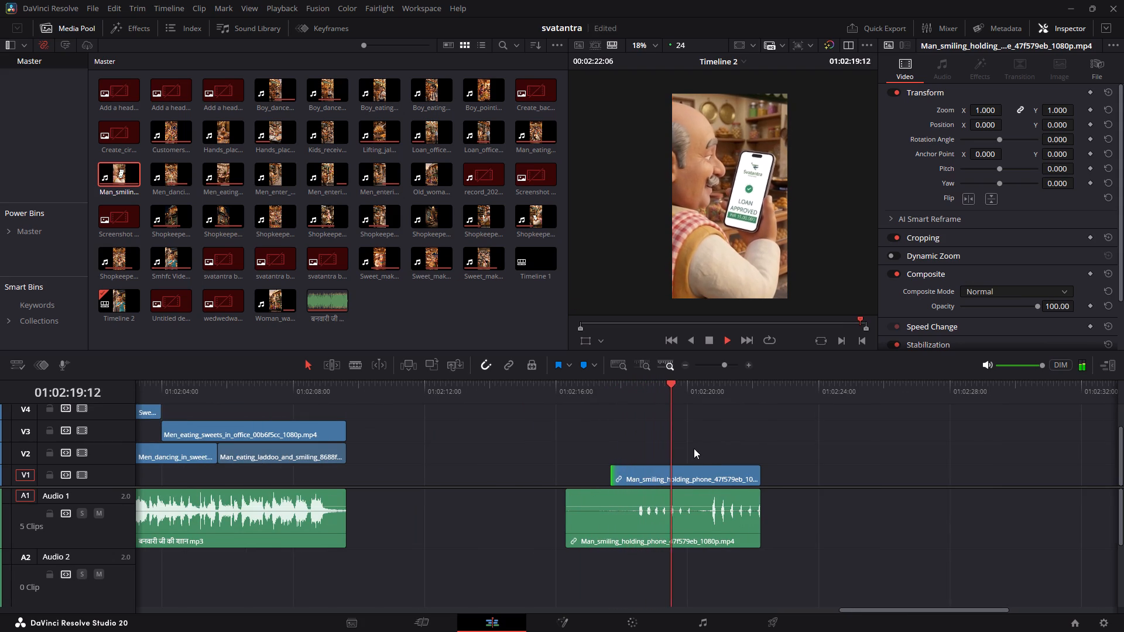
key(space)
drag(753, 474, 690, 473)
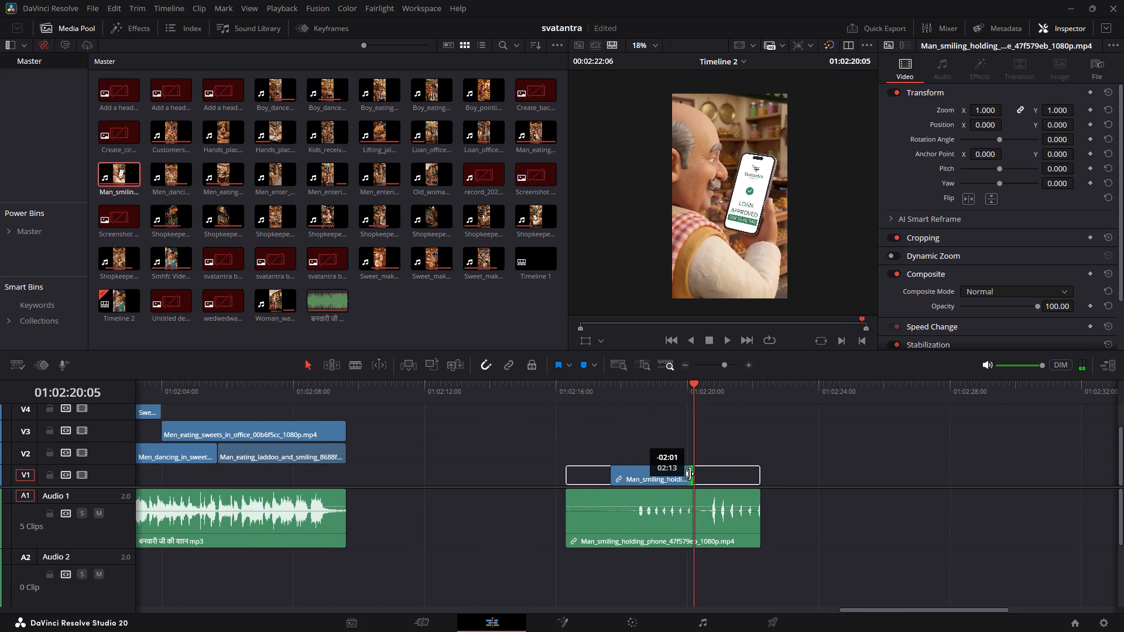
drag(690, 473, 684, 474)
Move the trimmed phone video onto V4, aligned above the montage's old phone shot at about 01:01:49, and preview it.
drag(663, 476, 649, 426)
ctrl+scroll(471, 404, up, 3)
drag(835, 435, 827, 408)
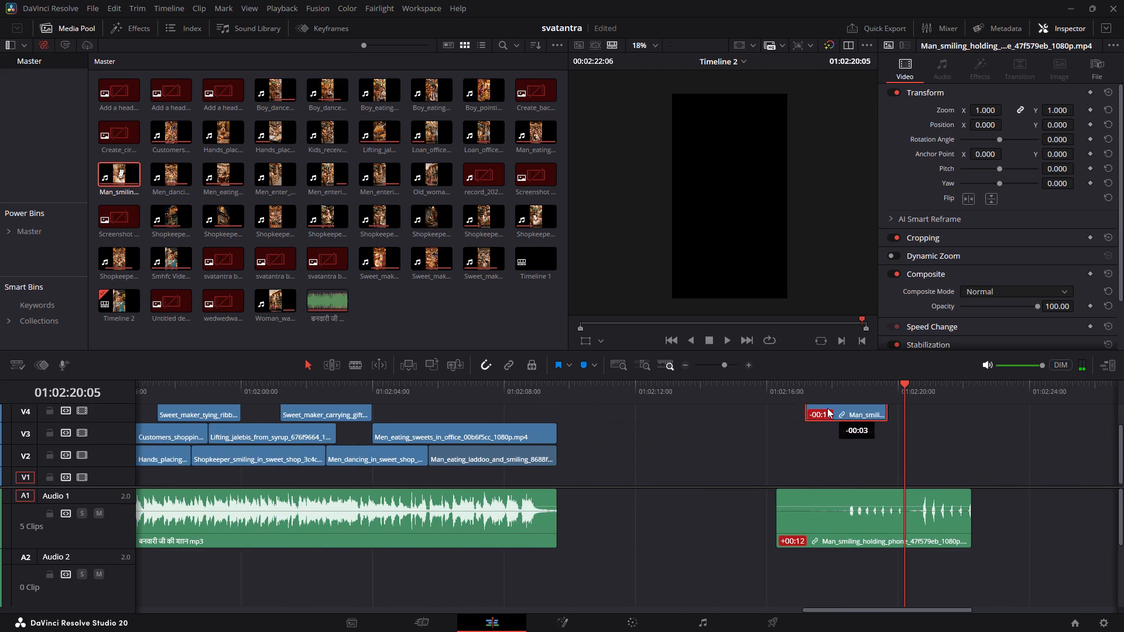
drag(827, 408, 412, 390)
ctrl+scroll(409, 405, up, 4)
scroll(434, 417, down, 1)
scroll(529, 406, up, 1)
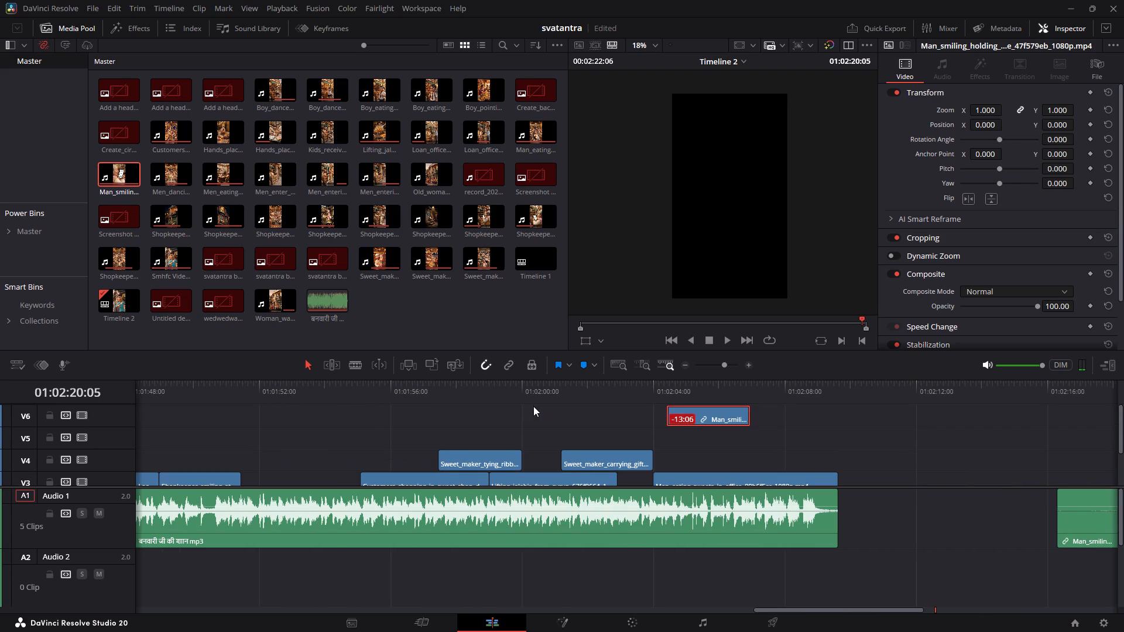
drag(699, 418, 416, 417)
ctrl+scroll(415, 417, up, 2)
click(309, 394)
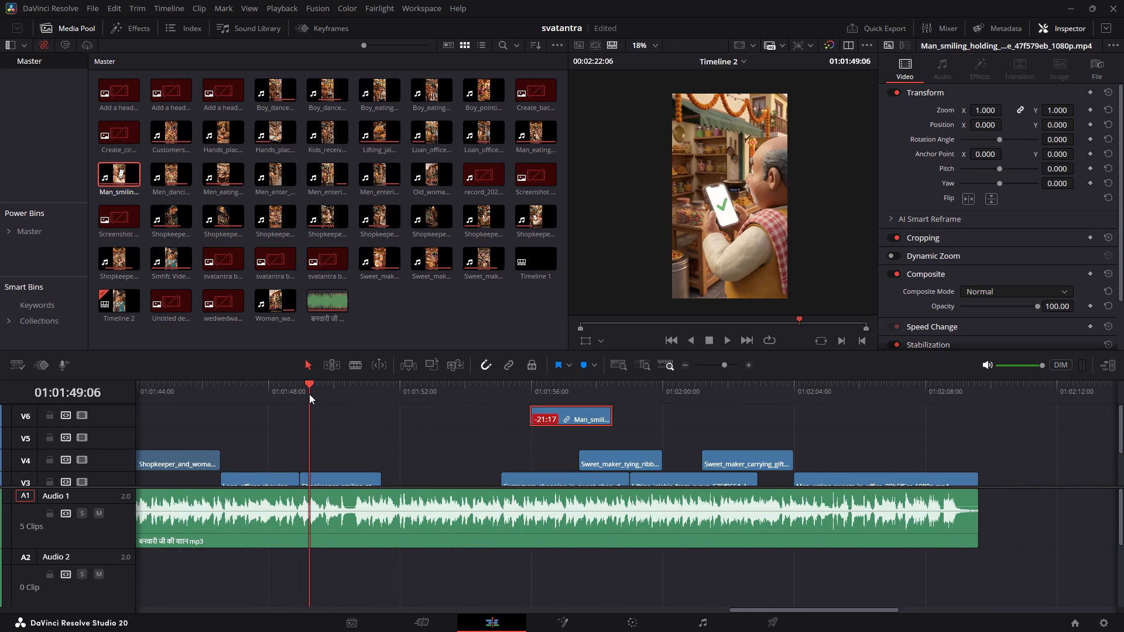
click(294, 386)
click(270, 387)
key(space)
key(space)
drag(560, 419, 333, 451)
key(space)
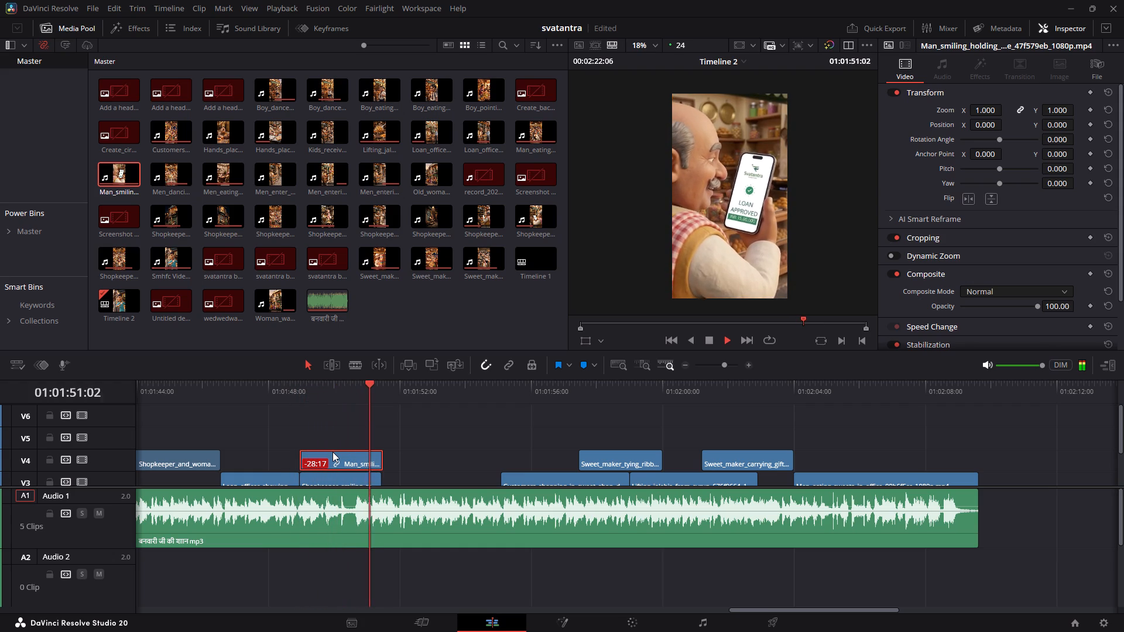
key(space)
Move the new phone clip down onto V3, in place of the old phone shot.
click(333, 452)
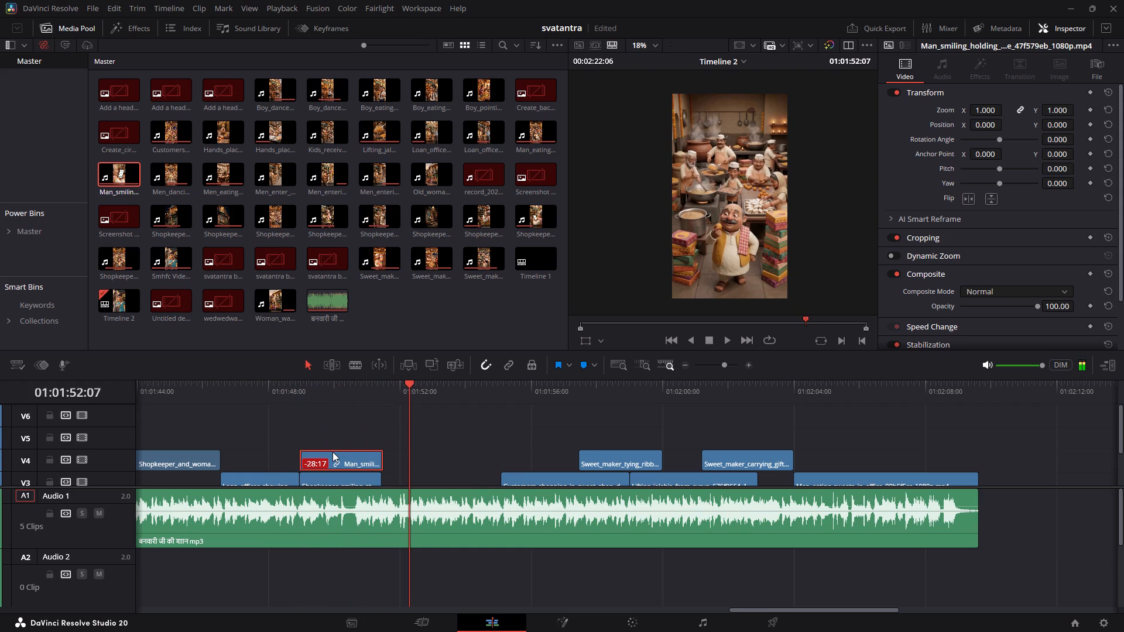
key(alt+Down)
Delete the phone clip's leftover audio from Audio 1 past the end of the song.
alt+scroll(408, 439, down, 5)
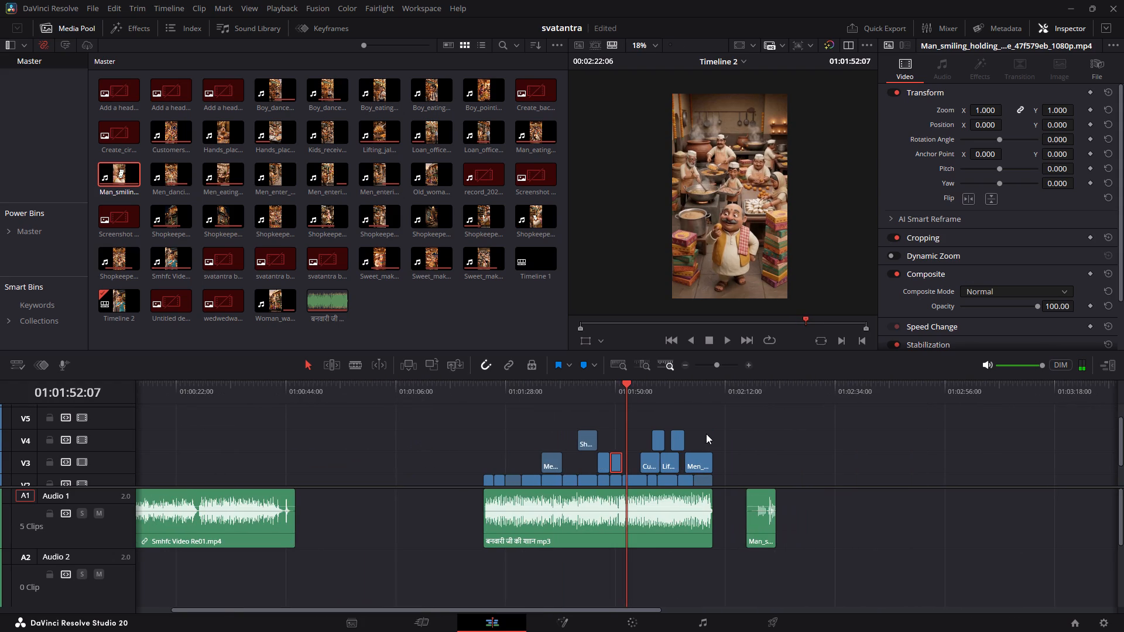
click(762, 520)
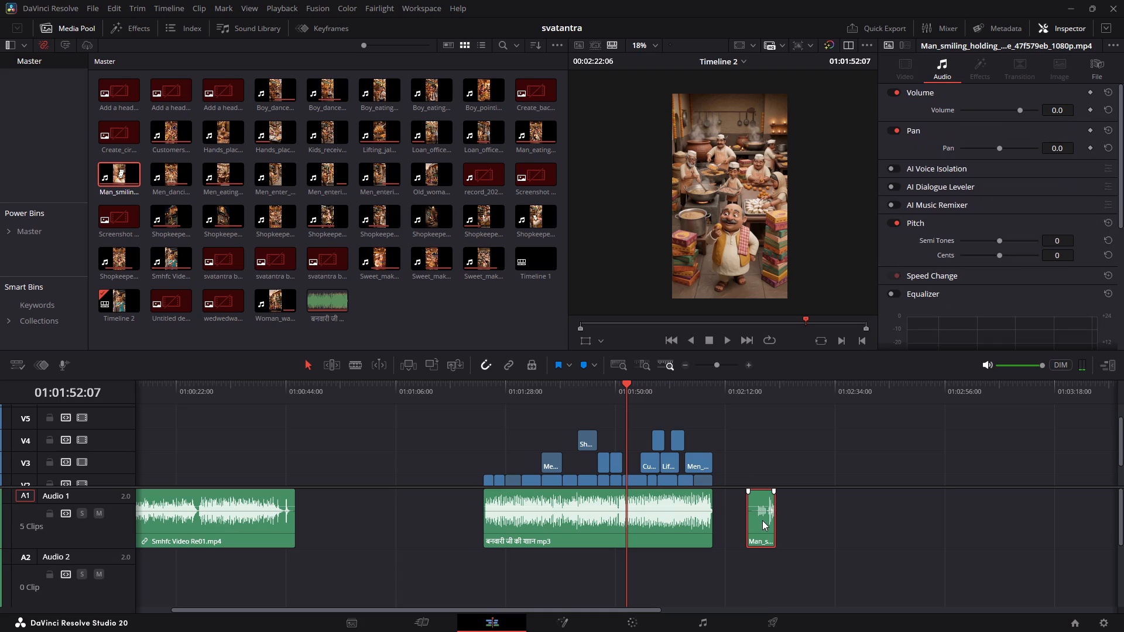
key(BackSpace)
Review the montage in full screen from the start of the song at 01:01:23:16.
drag(539, 393, 485, 413)
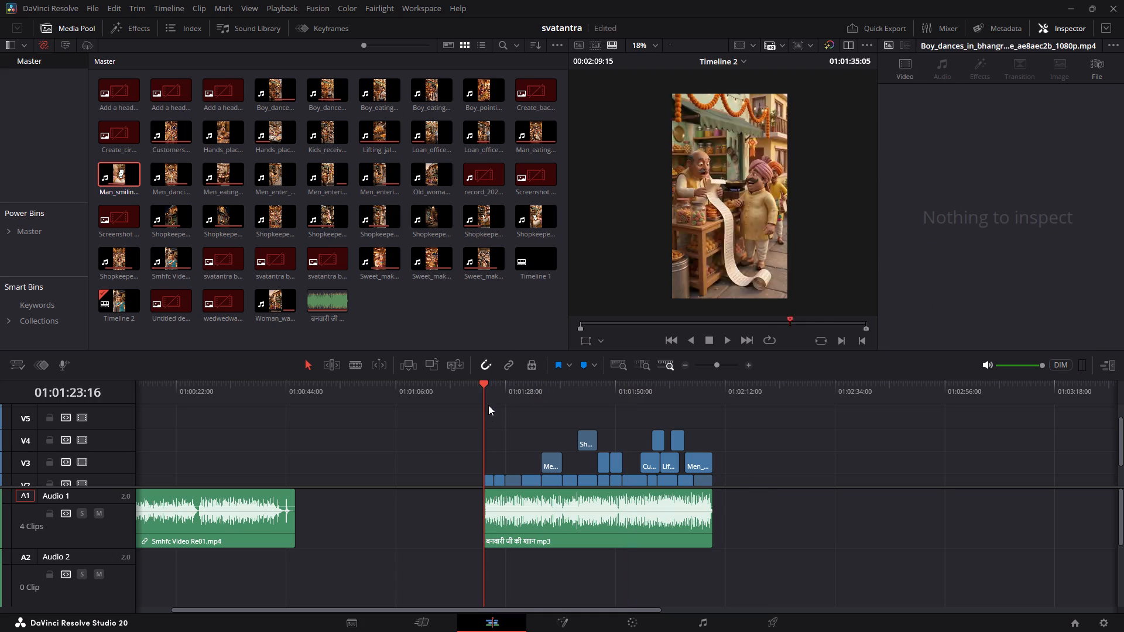
key(p)
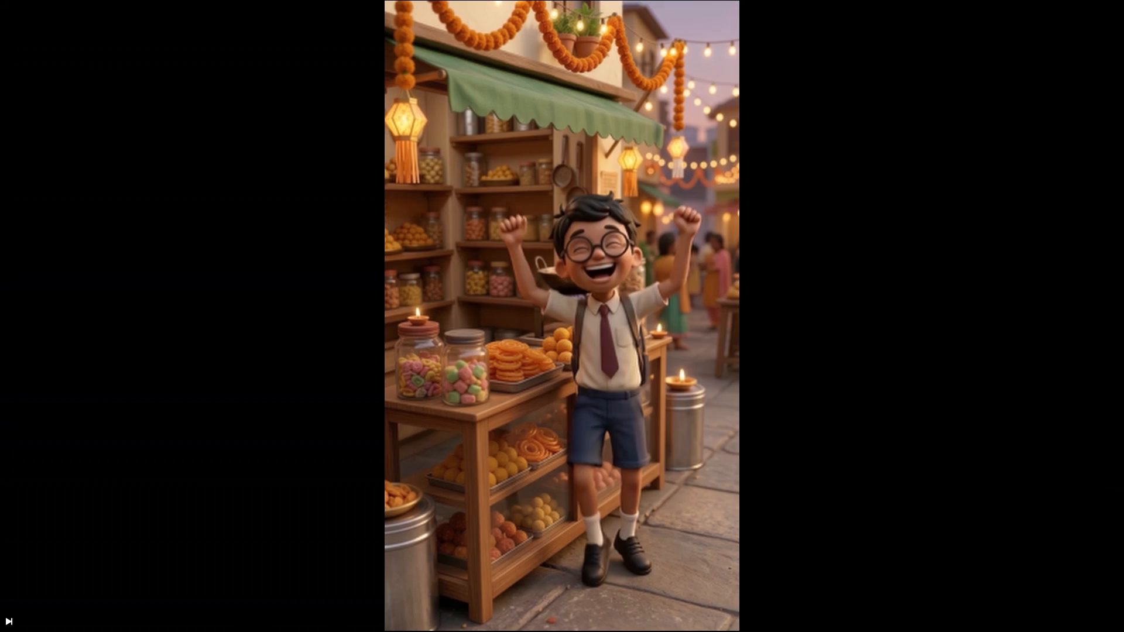
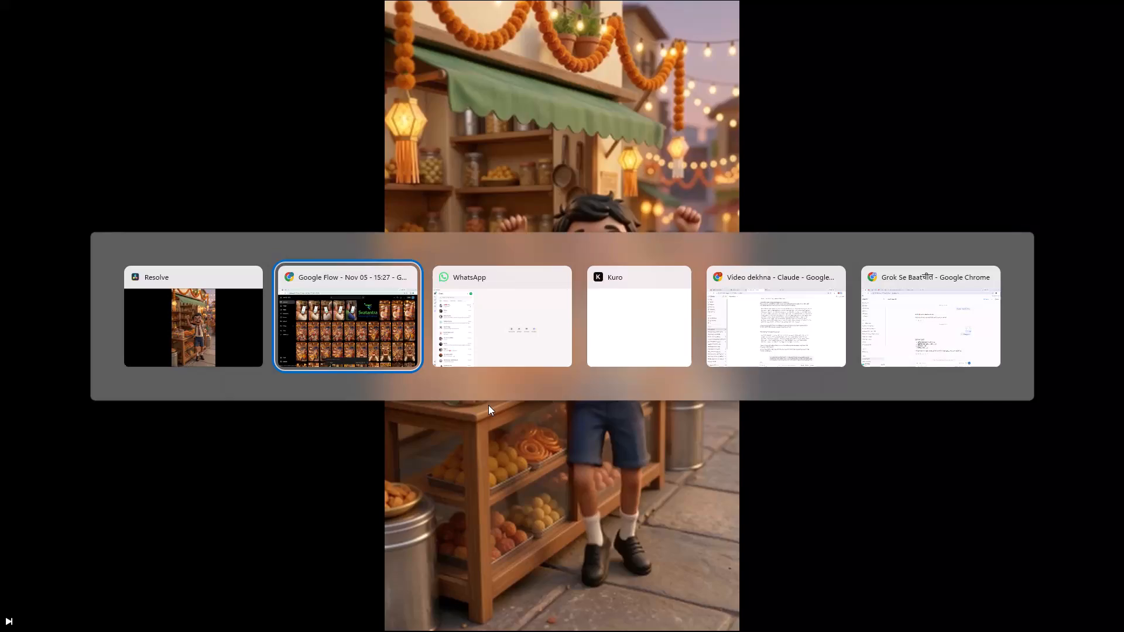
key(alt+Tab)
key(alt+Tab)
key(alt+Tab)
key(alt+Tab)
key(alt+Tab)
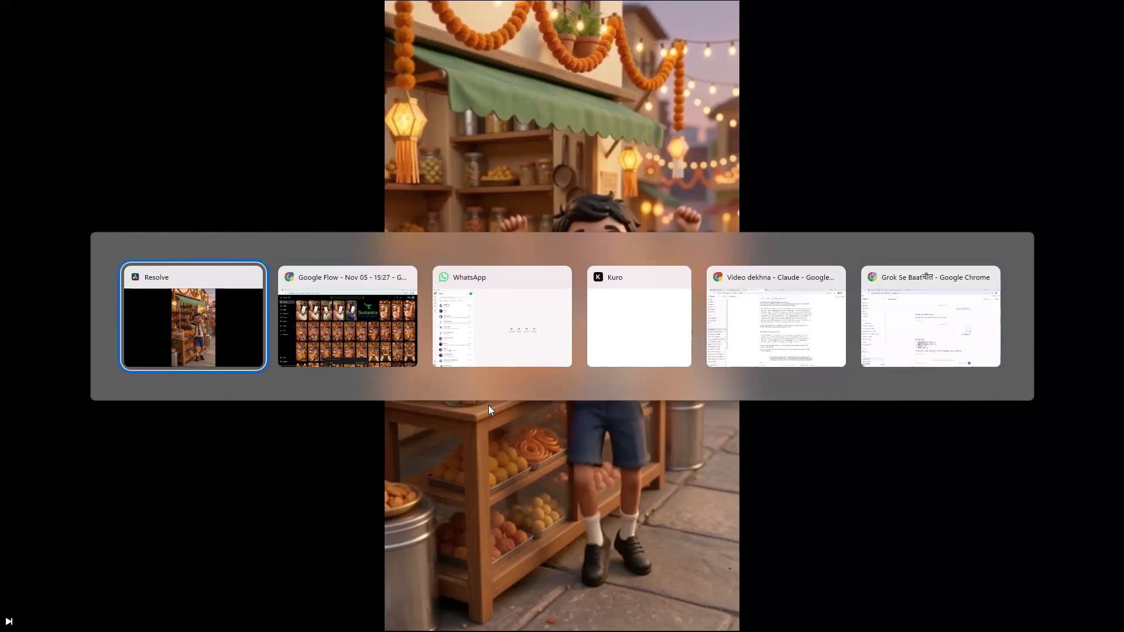
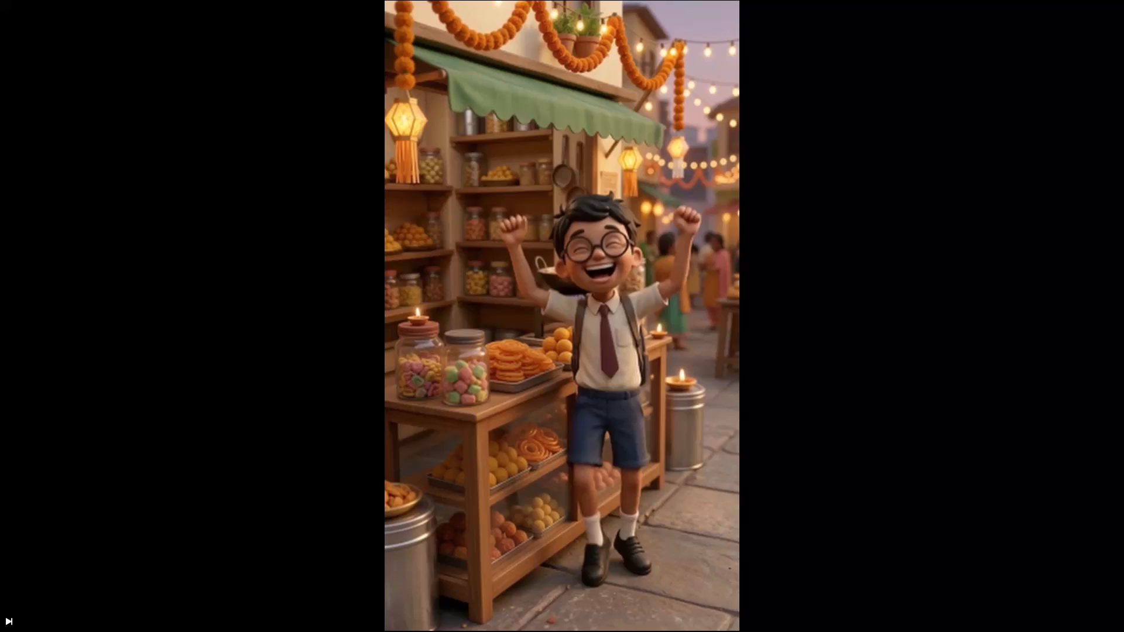
Play the edit in full screen from the cheering schoolboy at the sweet shop through the shopkeeper's shocked letter close-up.
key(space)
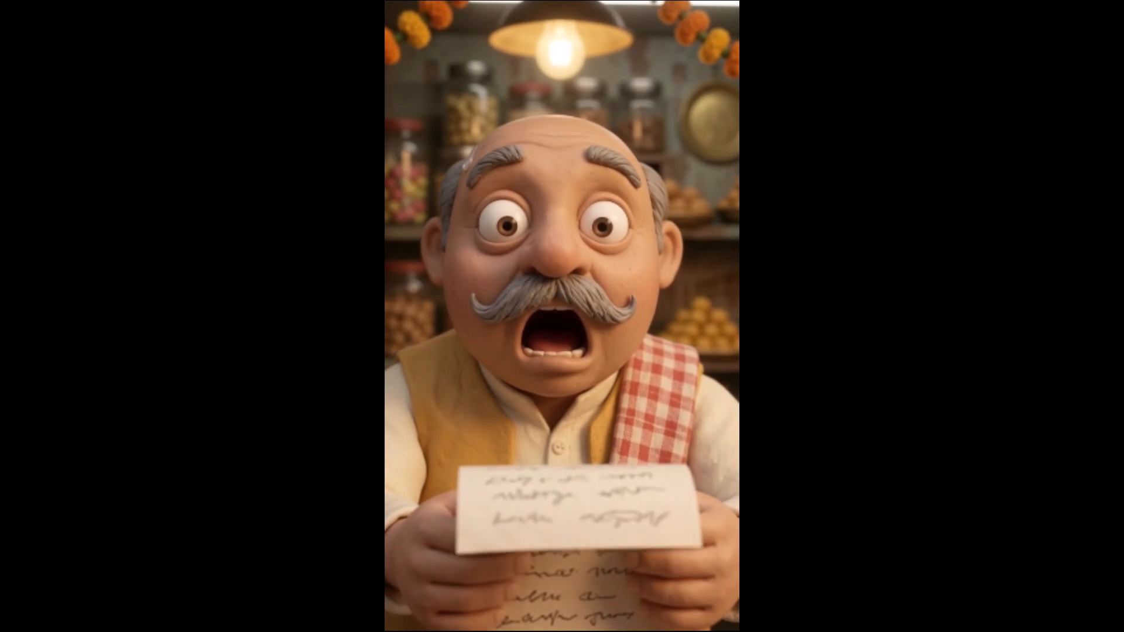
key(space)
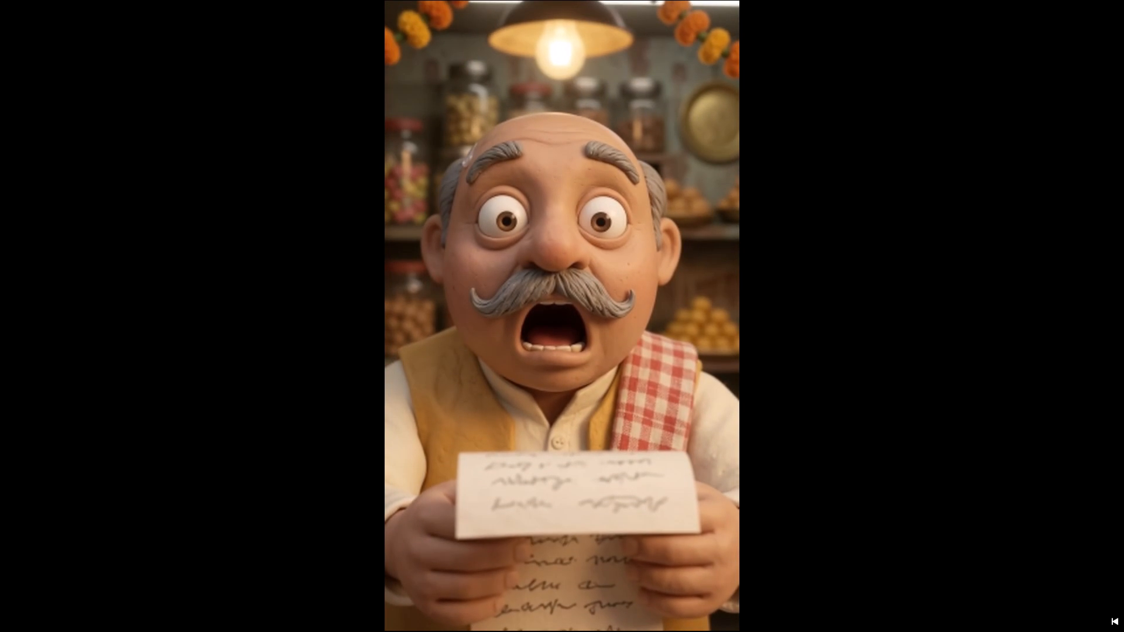
Watch the rest of the montage in full screen to the end of the song, then leave full screen.
key(space)
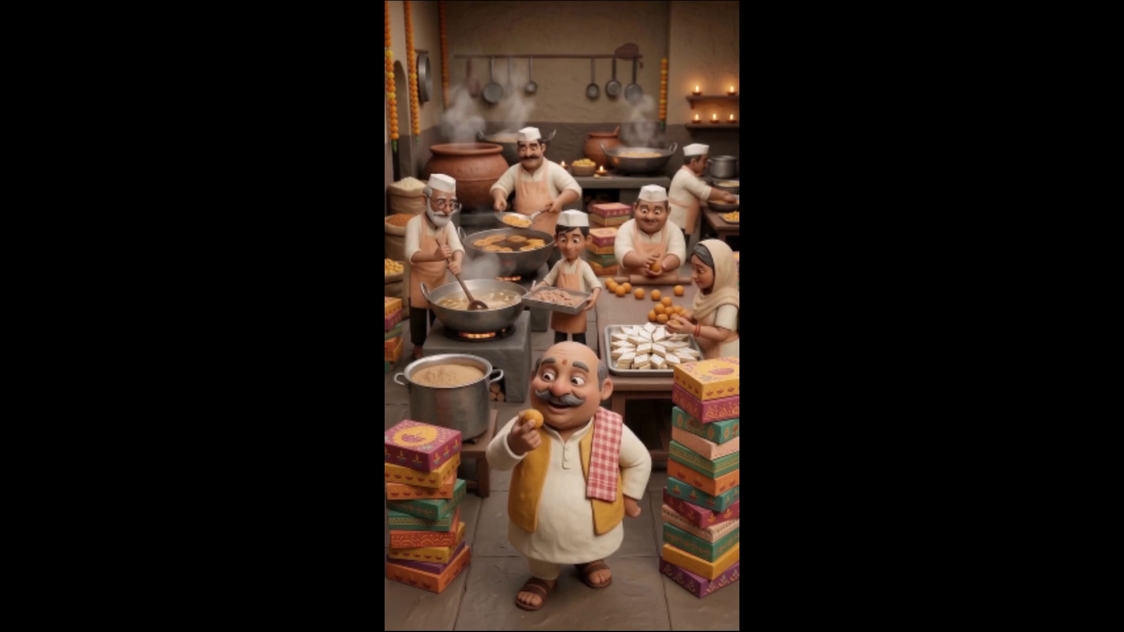
key(space)
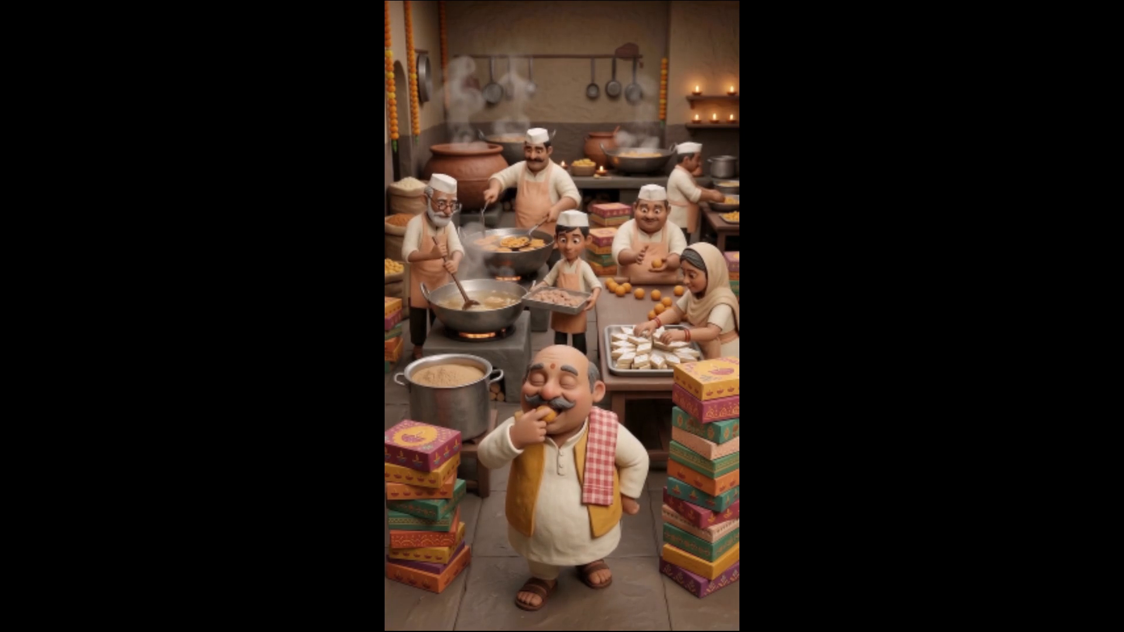
key(space)
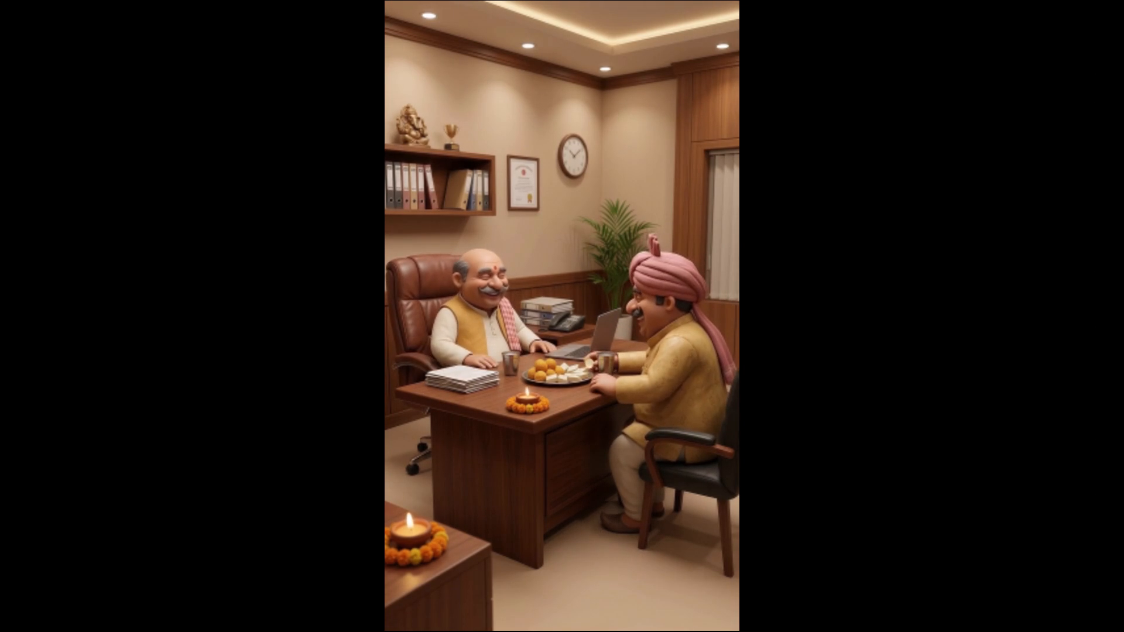
key(Escape)
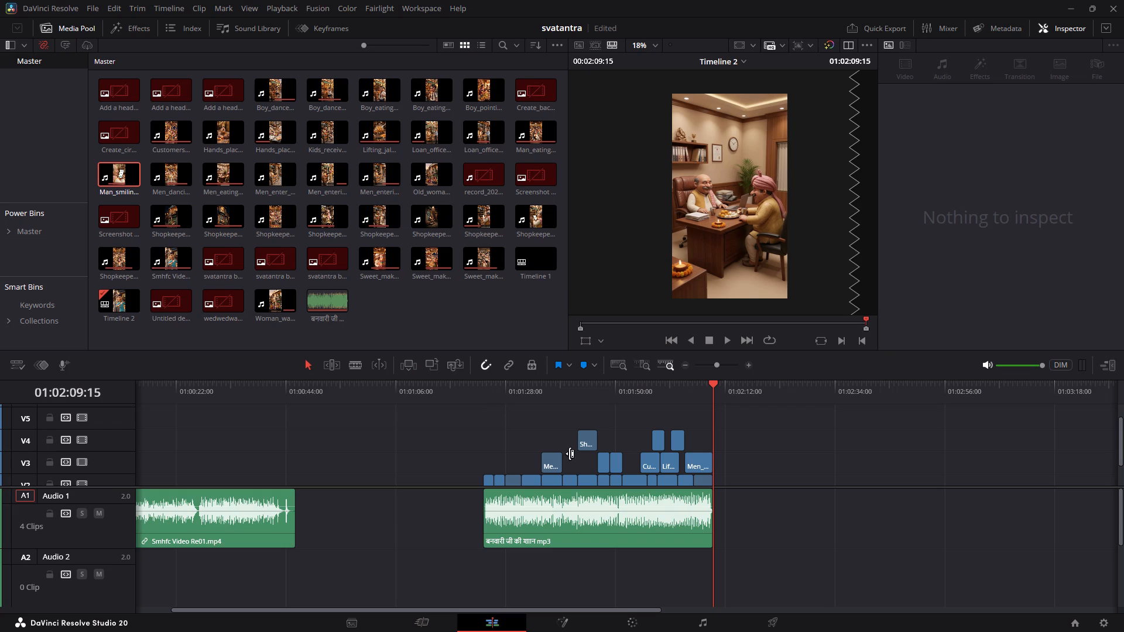
Replay the song's opening around 01:01:25, checking the cut between the two boy-dancing shots and on into the jalebi-making shot.
drag(529, 387, 495, 396)
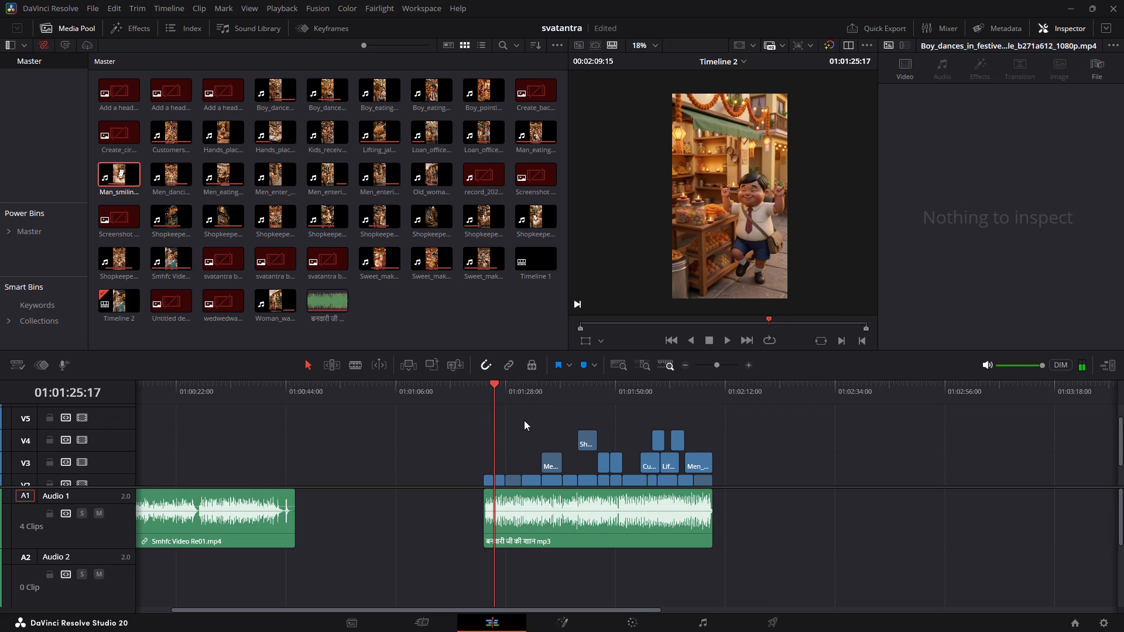
scroll(524, 420, down, 1)
alt+scroll(525, 444, up, 7)
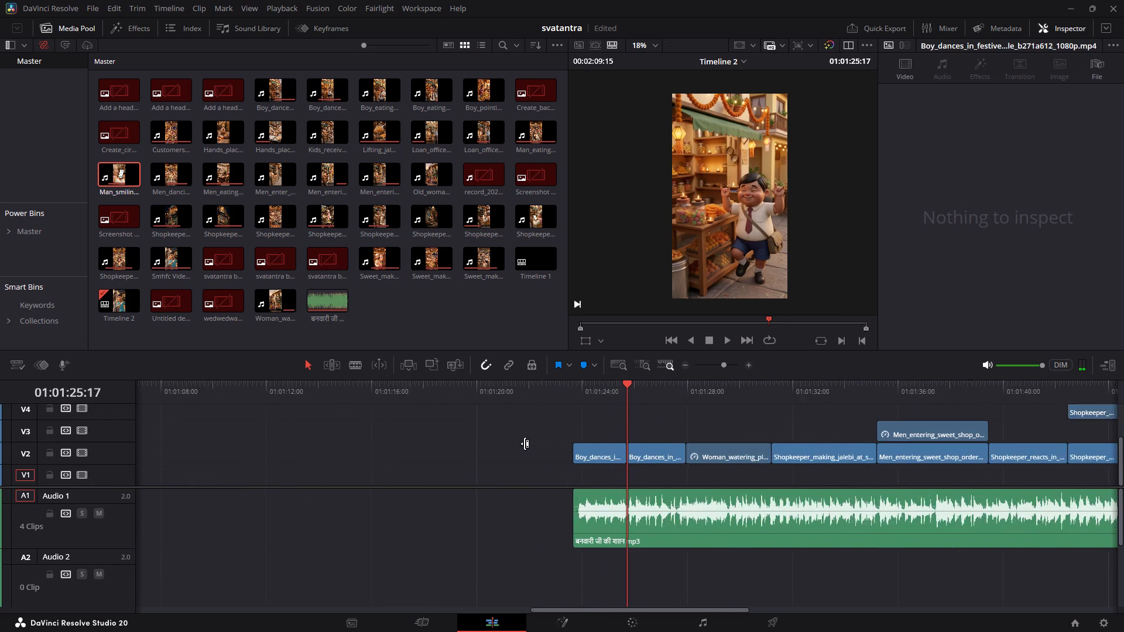
alt+scroll(525, 444, up, 1)
ctrl+scroll(525, 444, down, 3)
click(340, 391)
key(space)
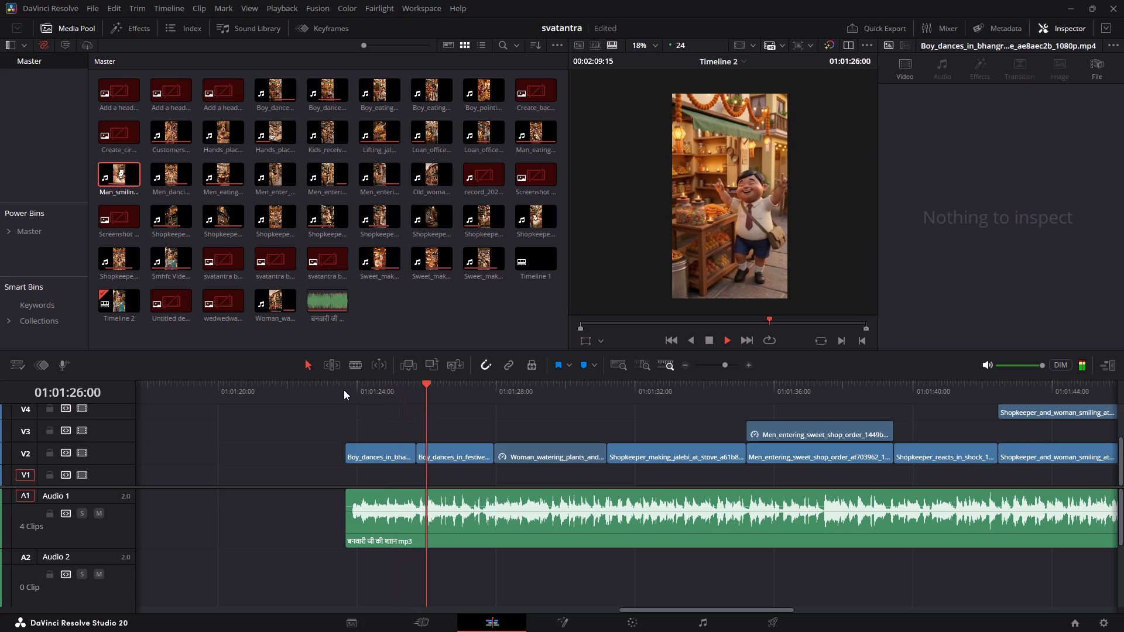
key(space)
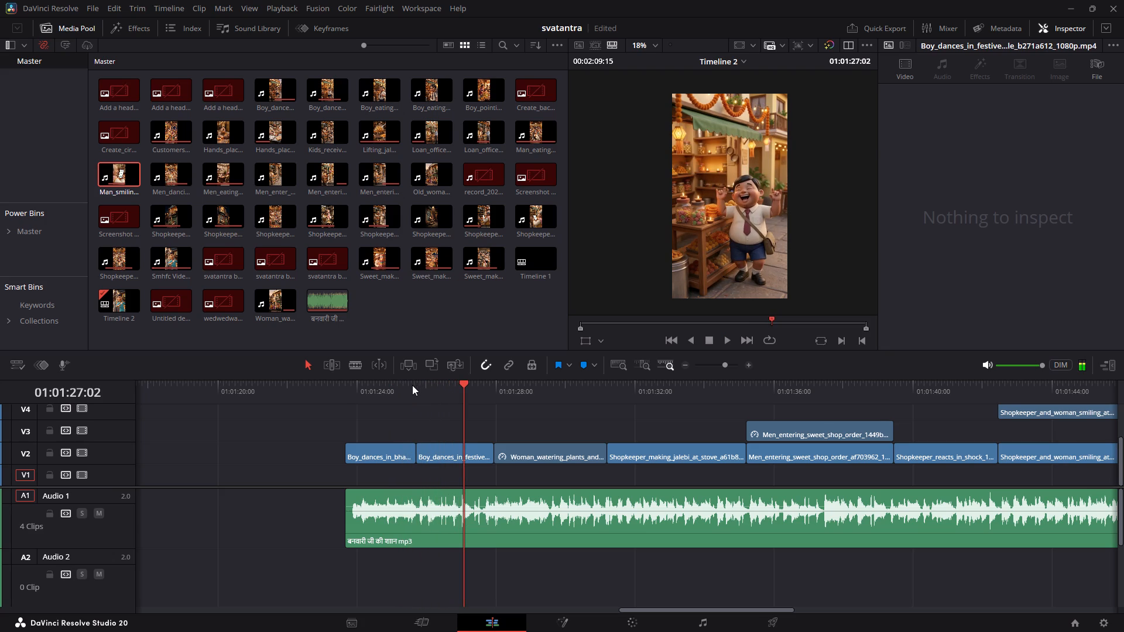
click(400, 384)
key(space)
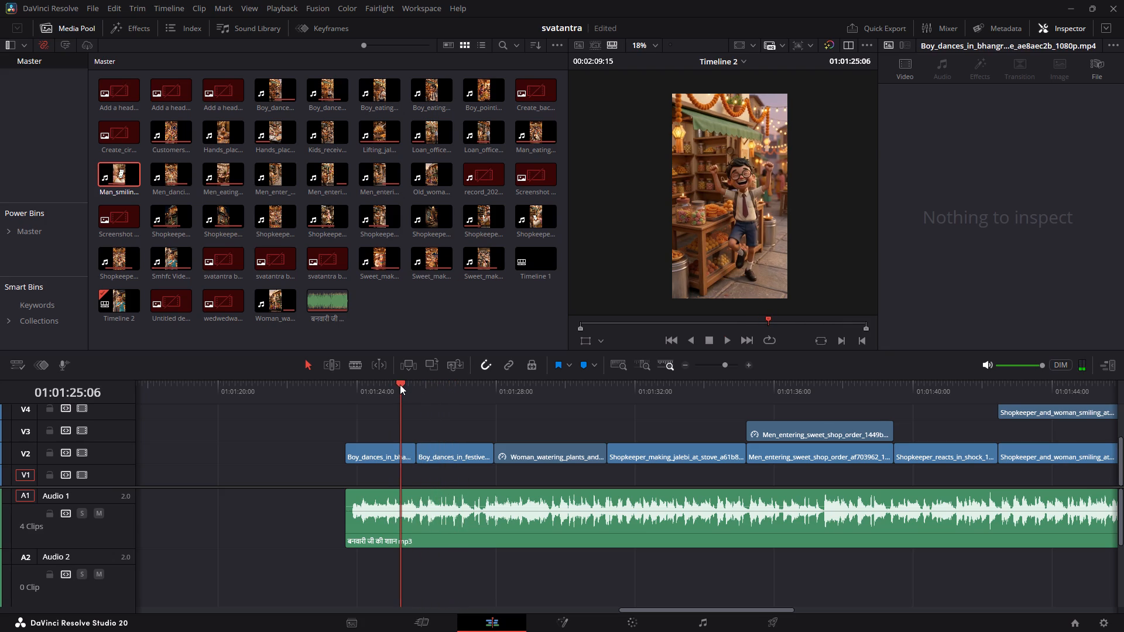
click(399, 384)
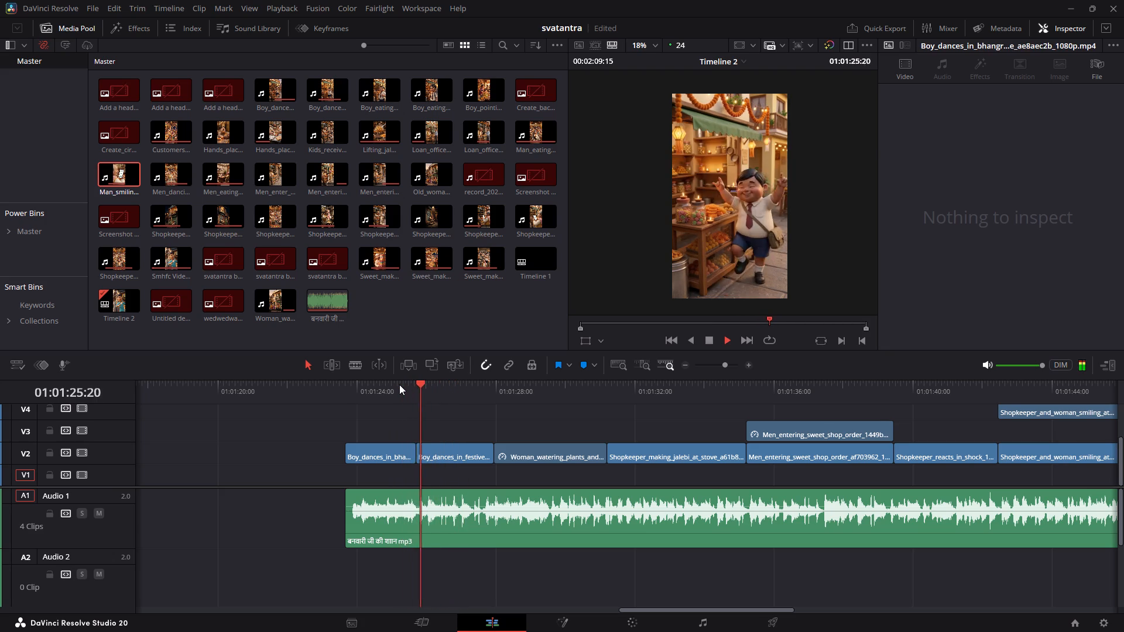
click(399, 384)
click(399, 384)
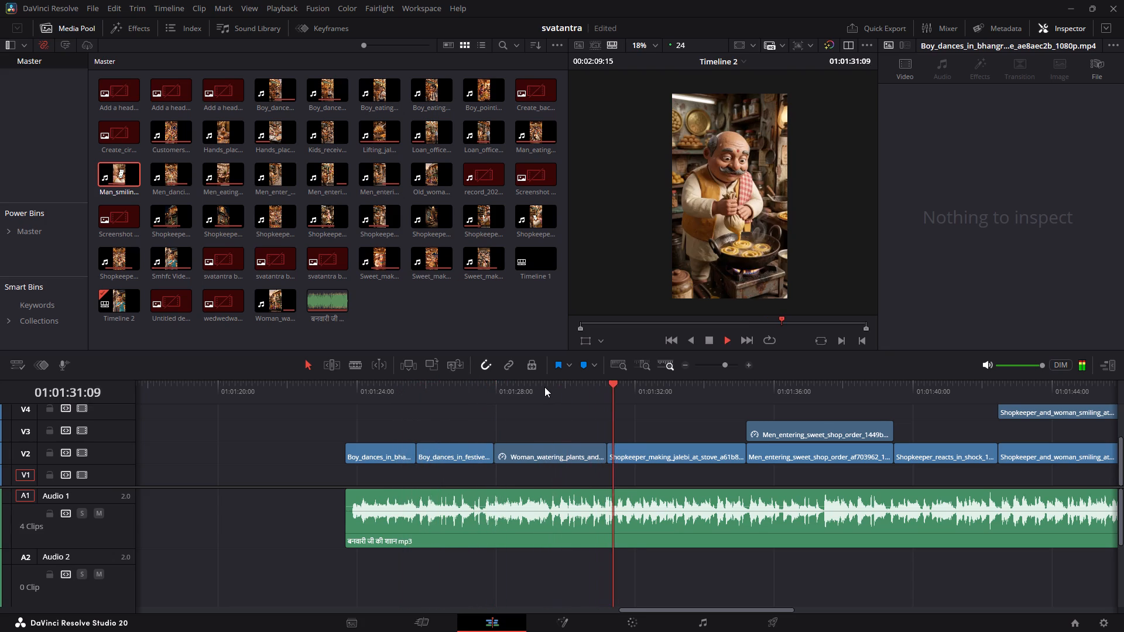
key(space)
Recheck the opening shots from the song start at 01:01:23:16 through to the woman-watering-plants shot.
click(573, 444)
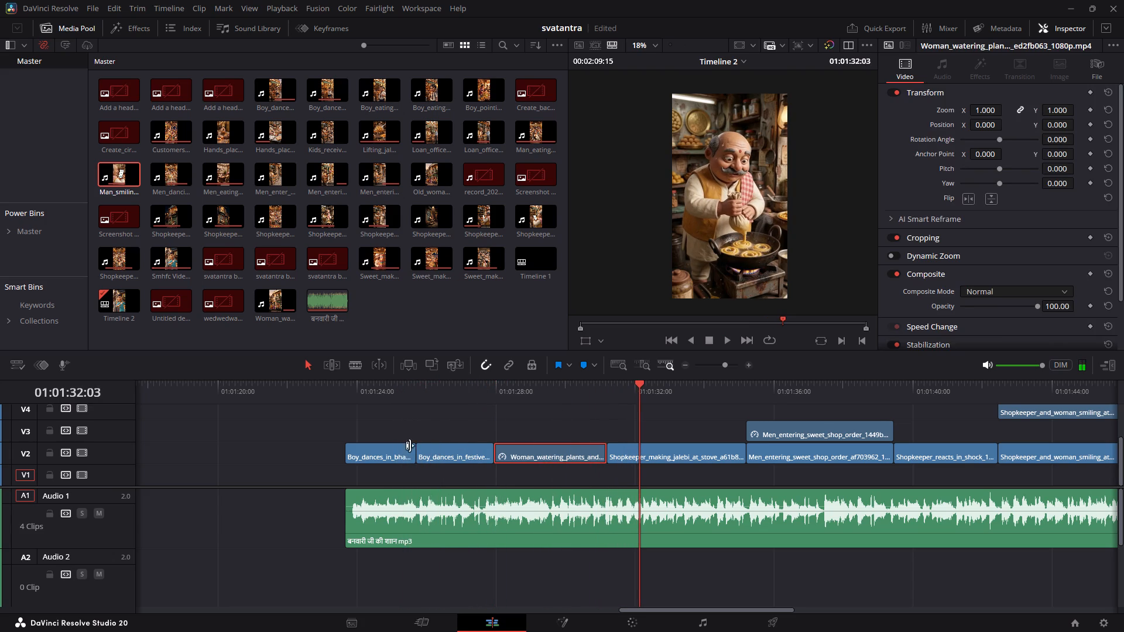
key(space)
key(space)
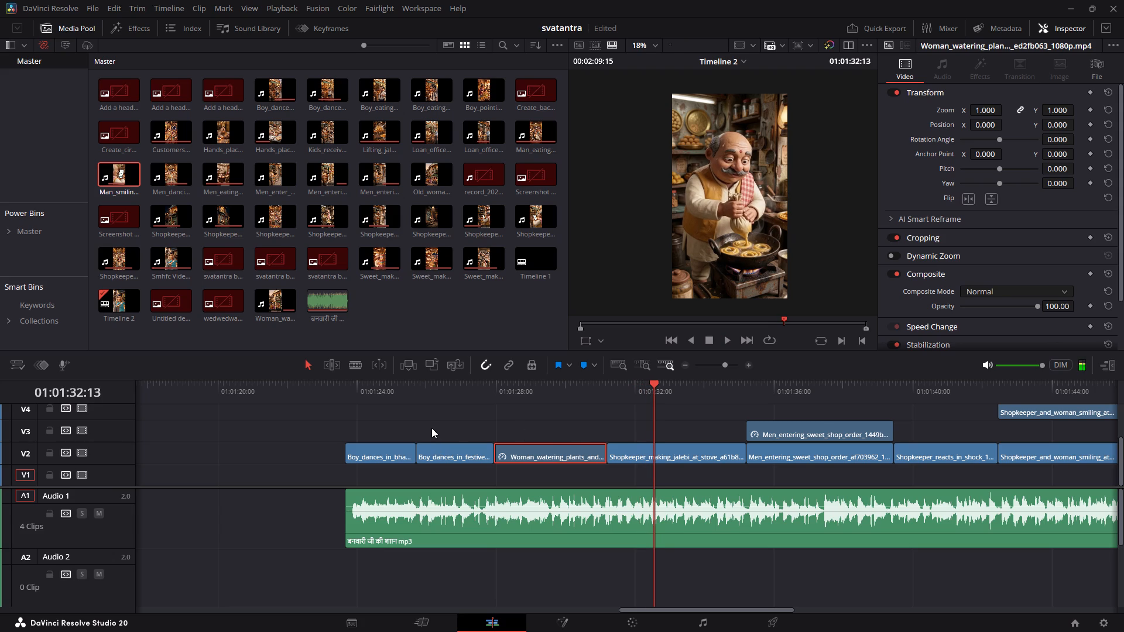
click(414, 387)
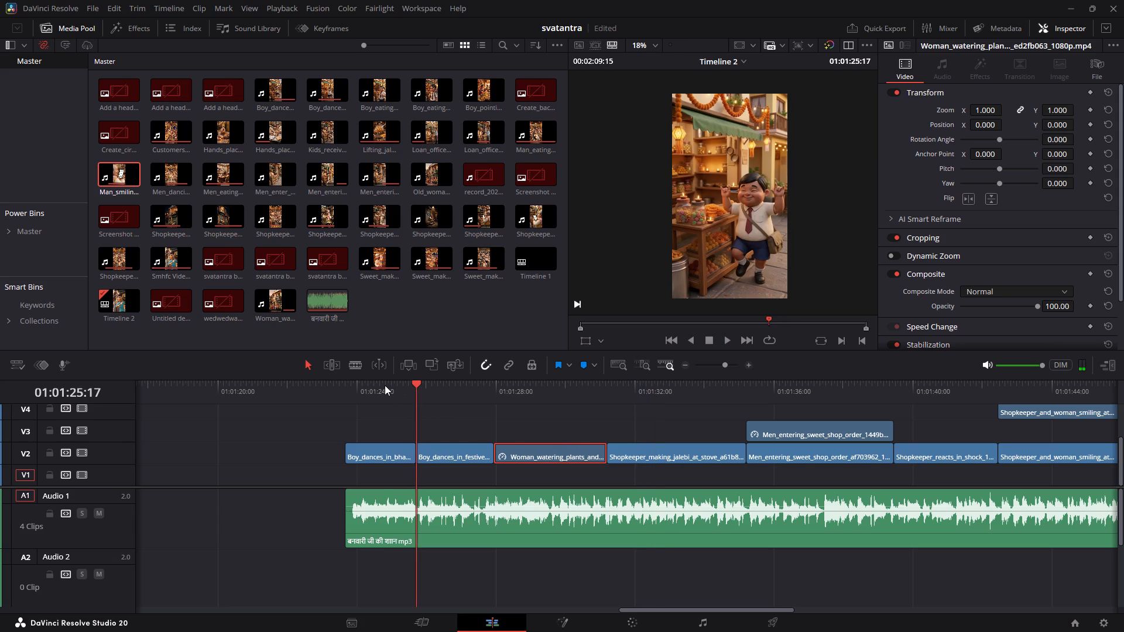
click(382, 384)
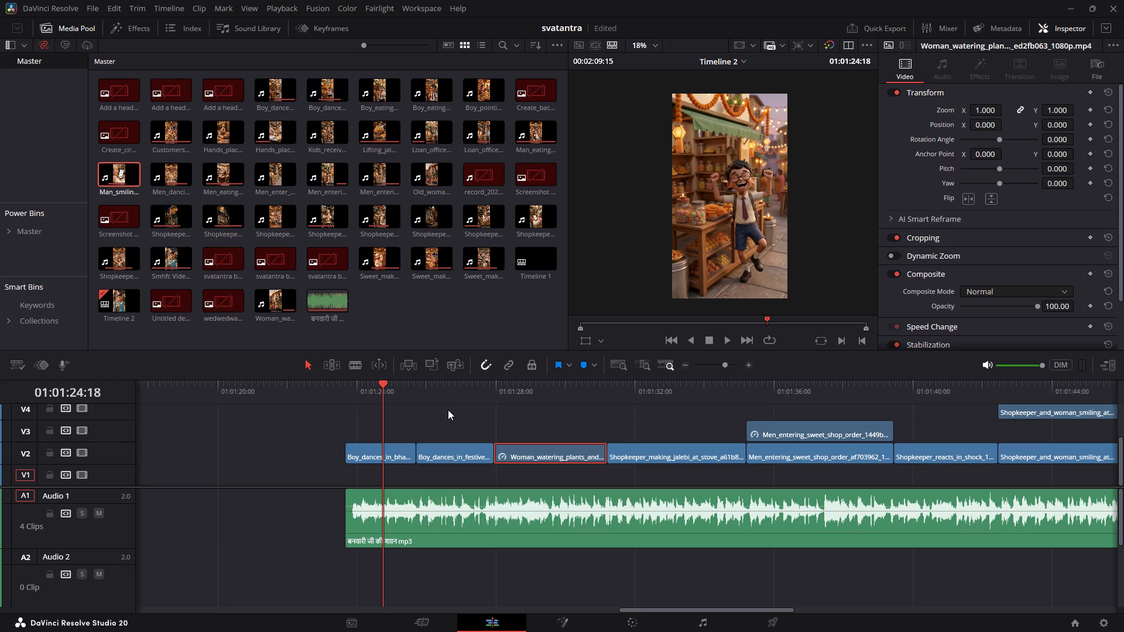
alt+scroll(486, 423, down, 2)
alt+scroll(488, 427, up, 3)
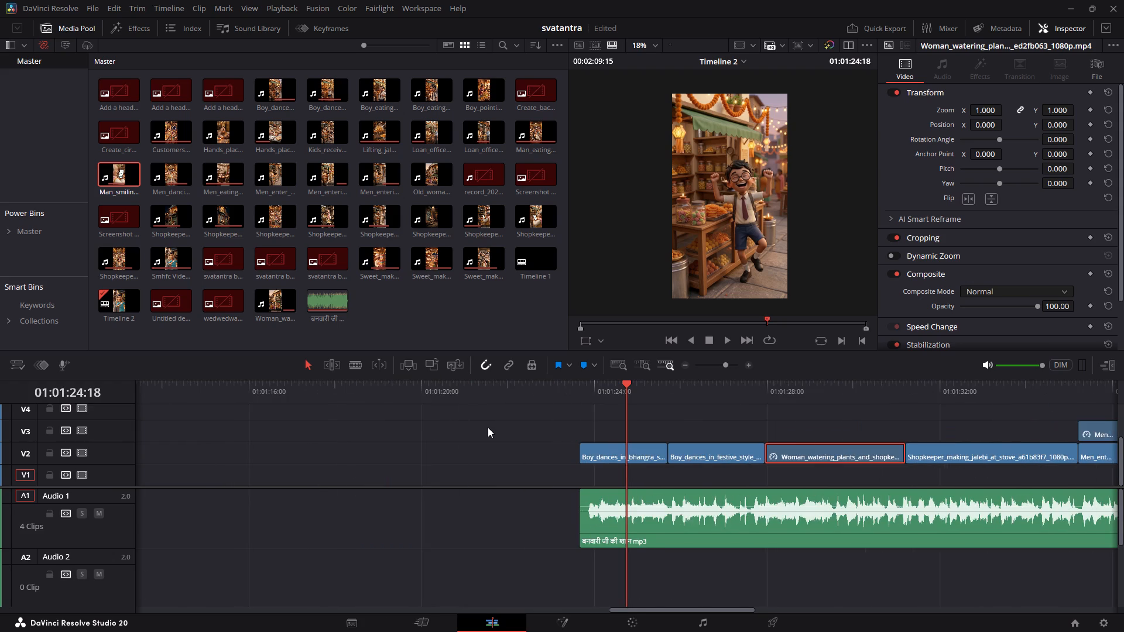
alt+scroll(488, 427, up, 2)
ctrl+scroll(529, 422, down, 2)
drag(478, 392, 424, 394)
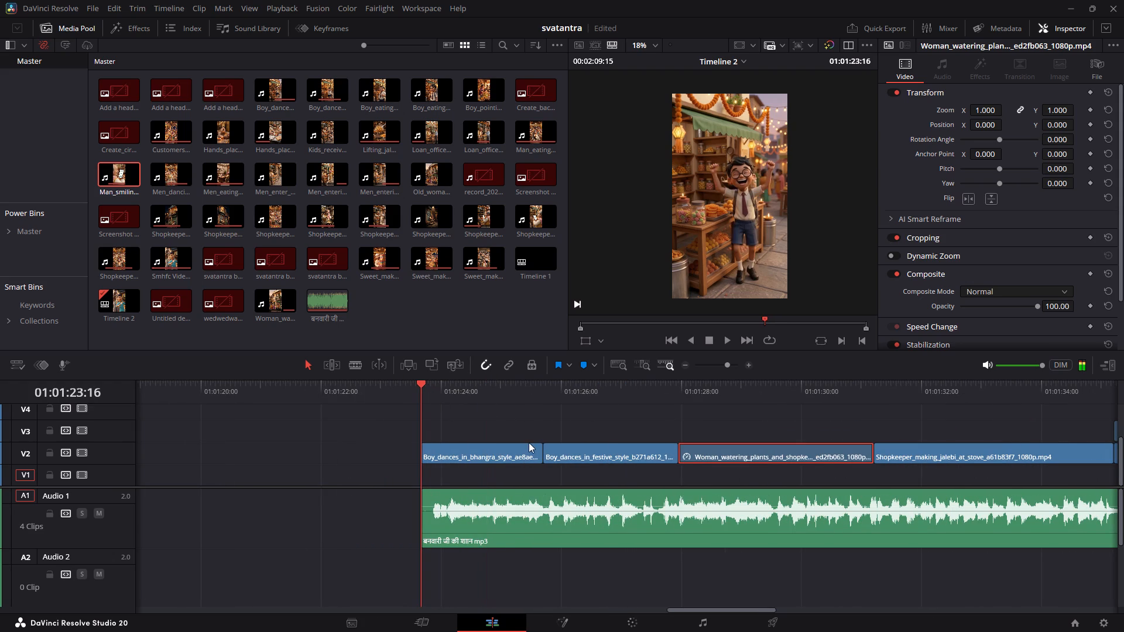
key(space)
click(680, 394)
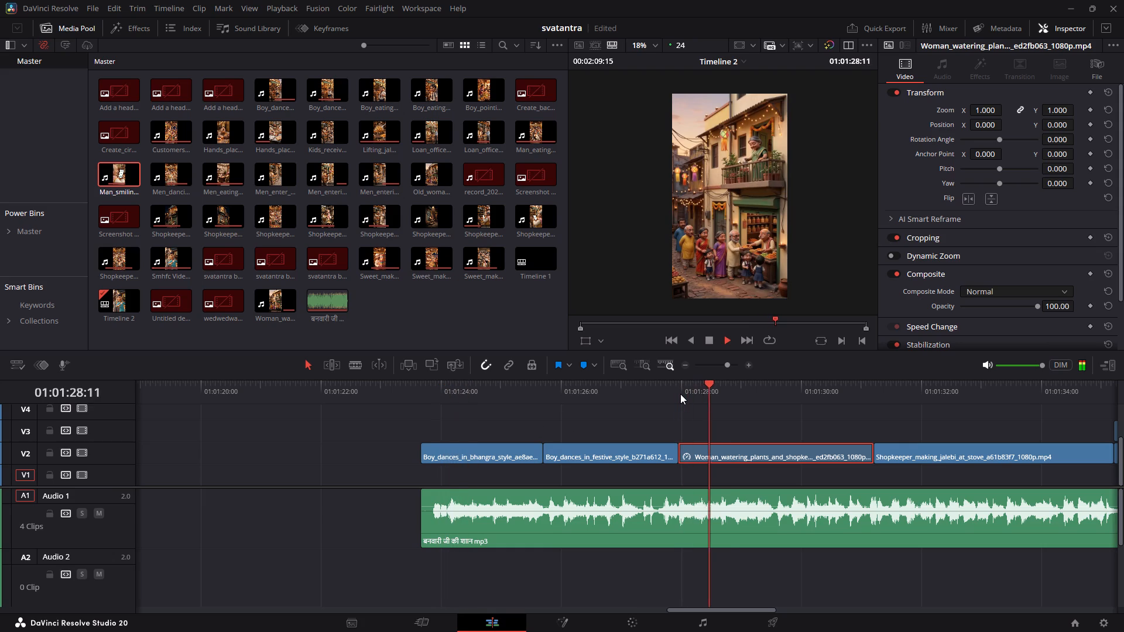
key(space)
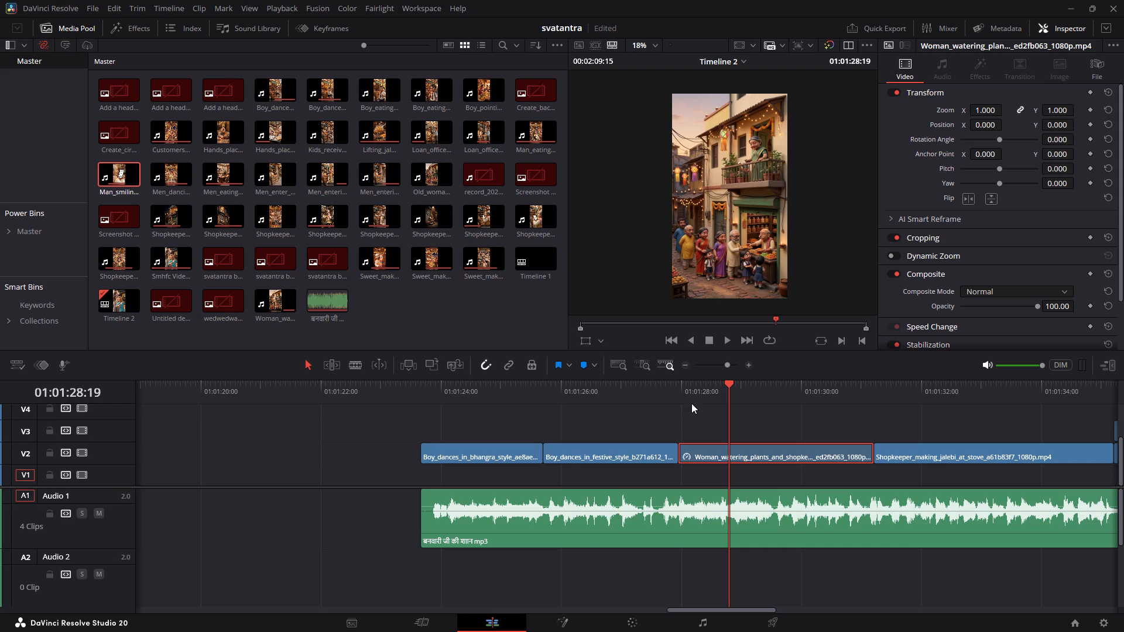
ctrl+scroll(691, 403, down, 4)
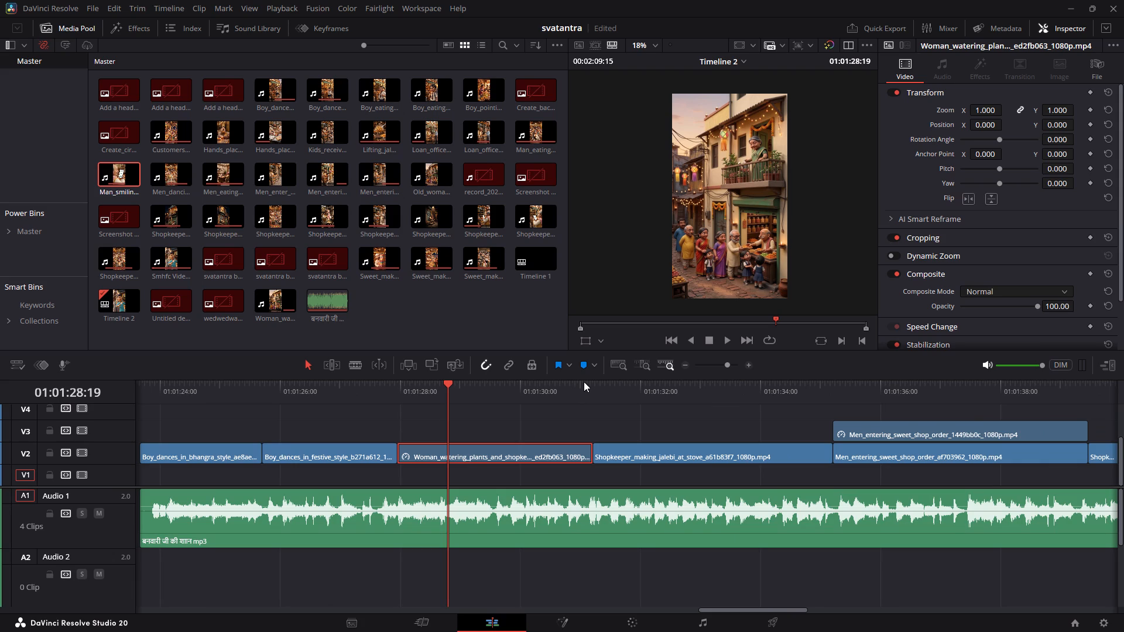
click(584, 381)
key(space)
ctrl+scroll(588, 395, down, 3)
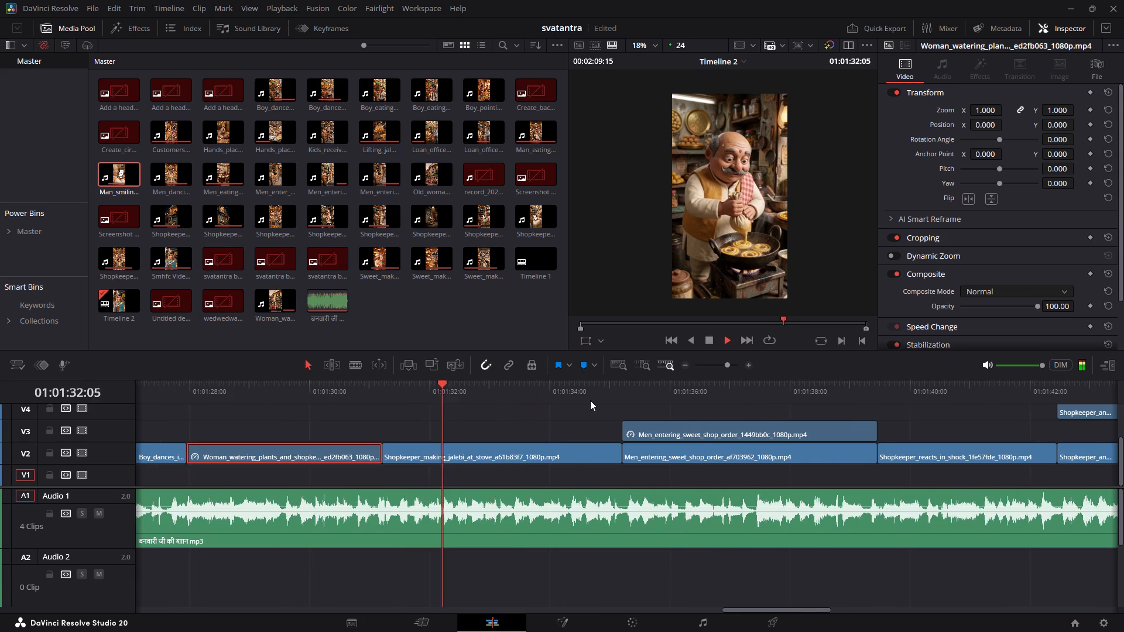
ctrl+scroll(590, 400, down, 1)
key(space)
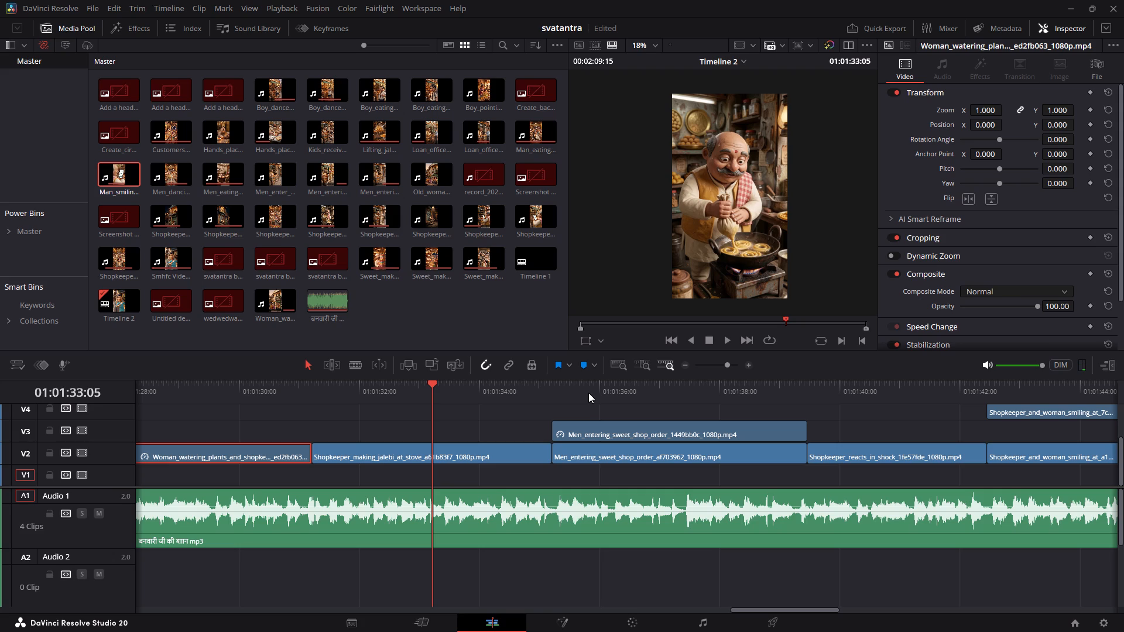
key(space)
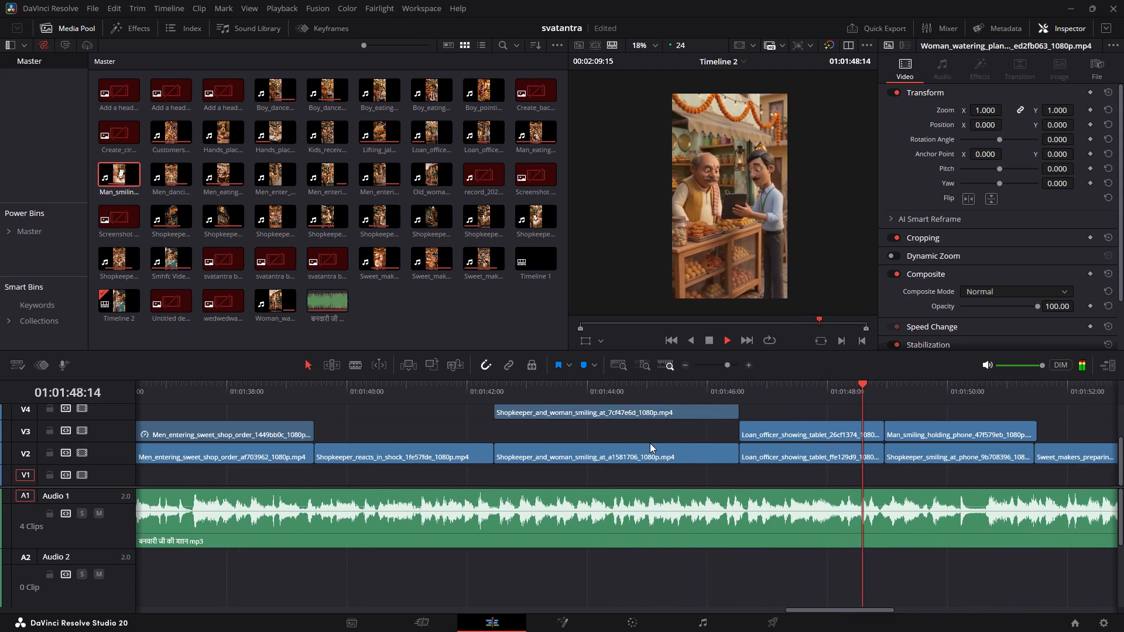
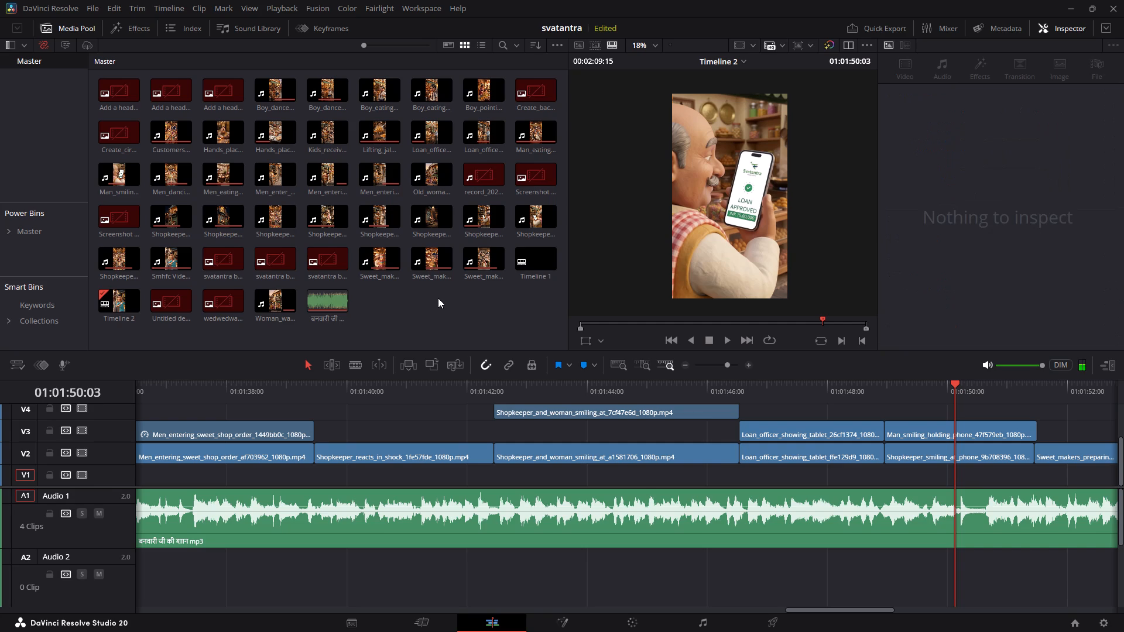
alt+scroll(585, 463, down, 4)
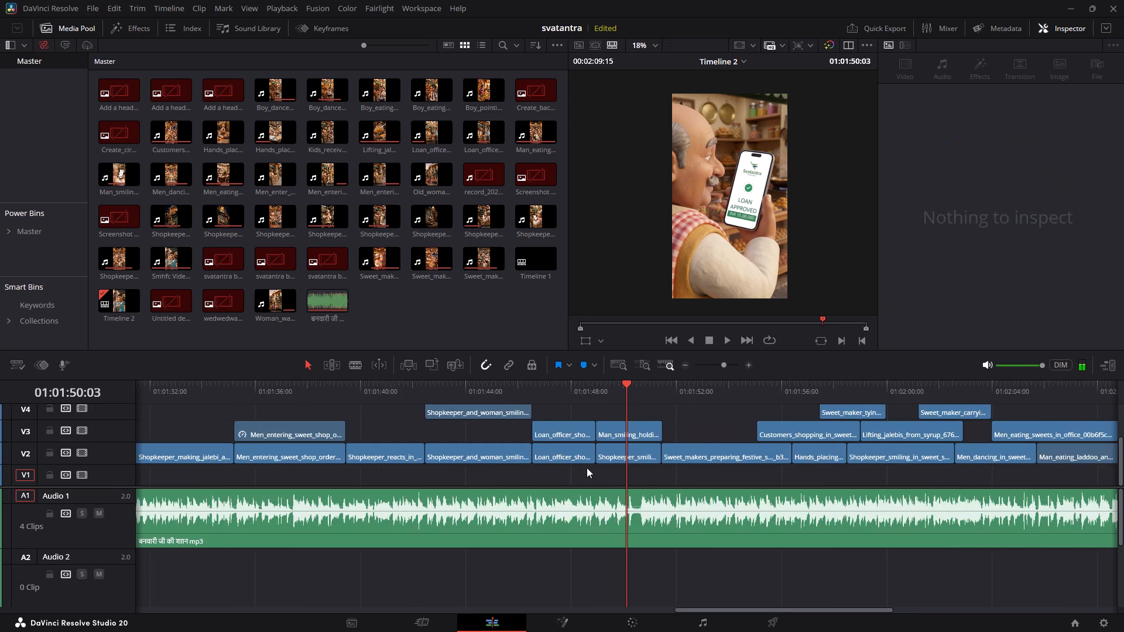
alt+scroll(587, 470, down, 5)
ctrl+scroll(585, 474, down, 2)
click(509, 336)
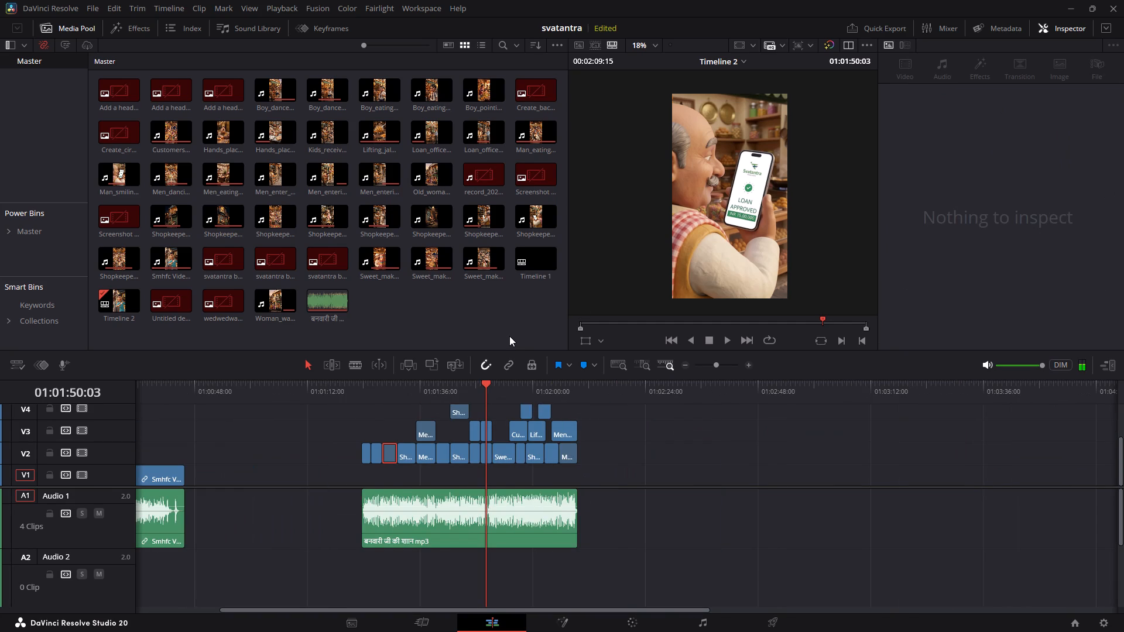
key(ctrl+i)
click(165, 135)
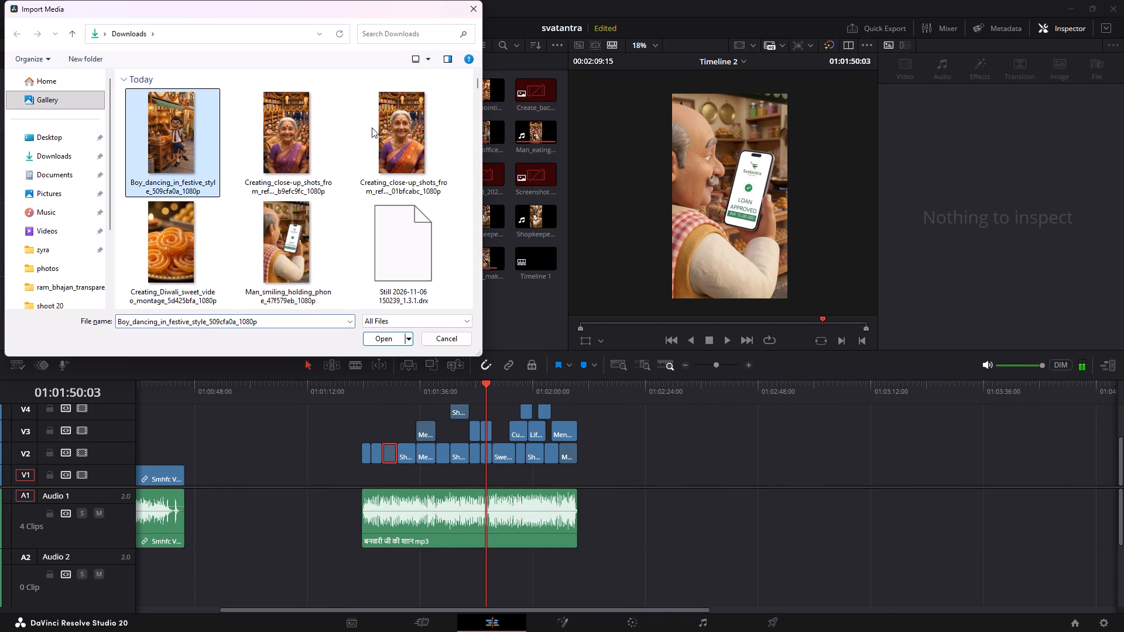
shift+click(399, 126)
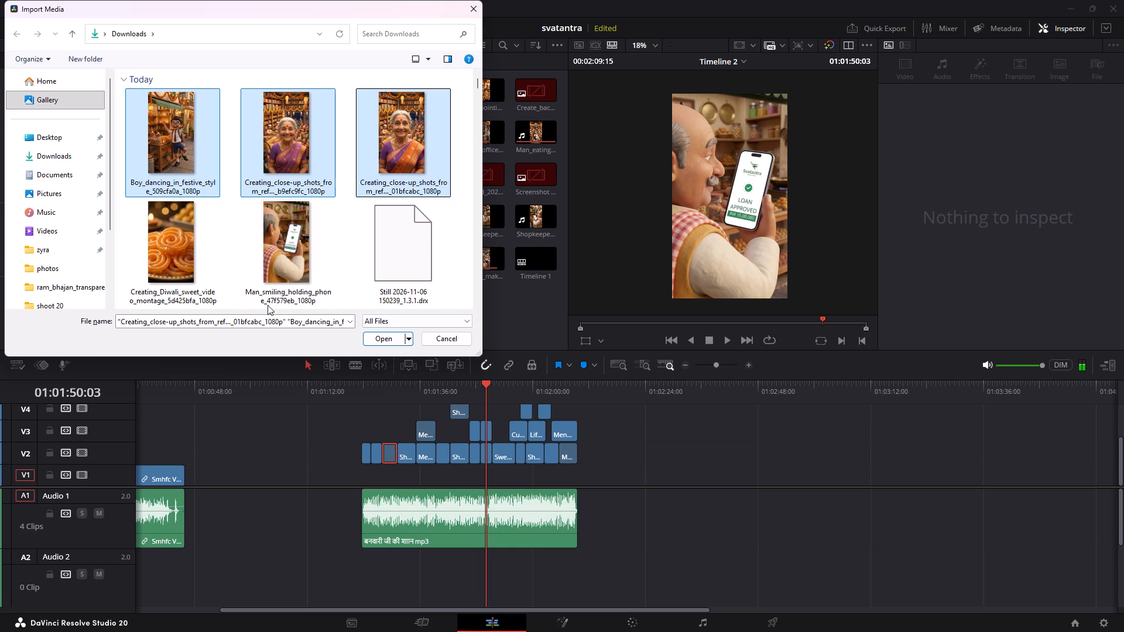
ctrl+click(197, 266)
click(369, 338)
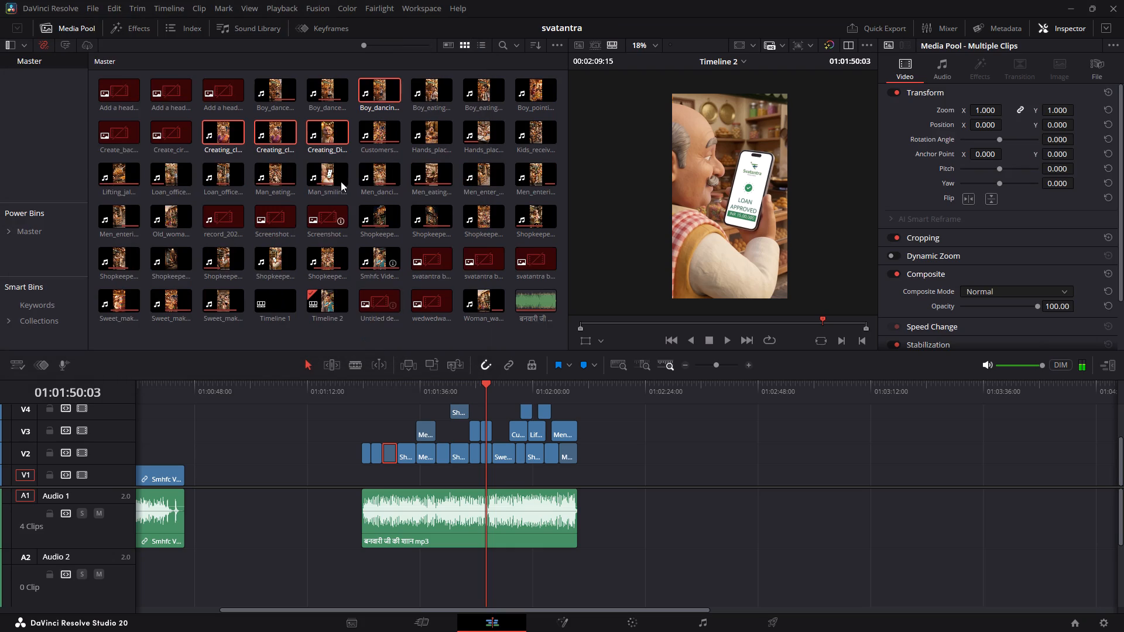
Place the four imported clips together on V1 in the empty area after the song's end.
drag(324, 139, 664, 496)
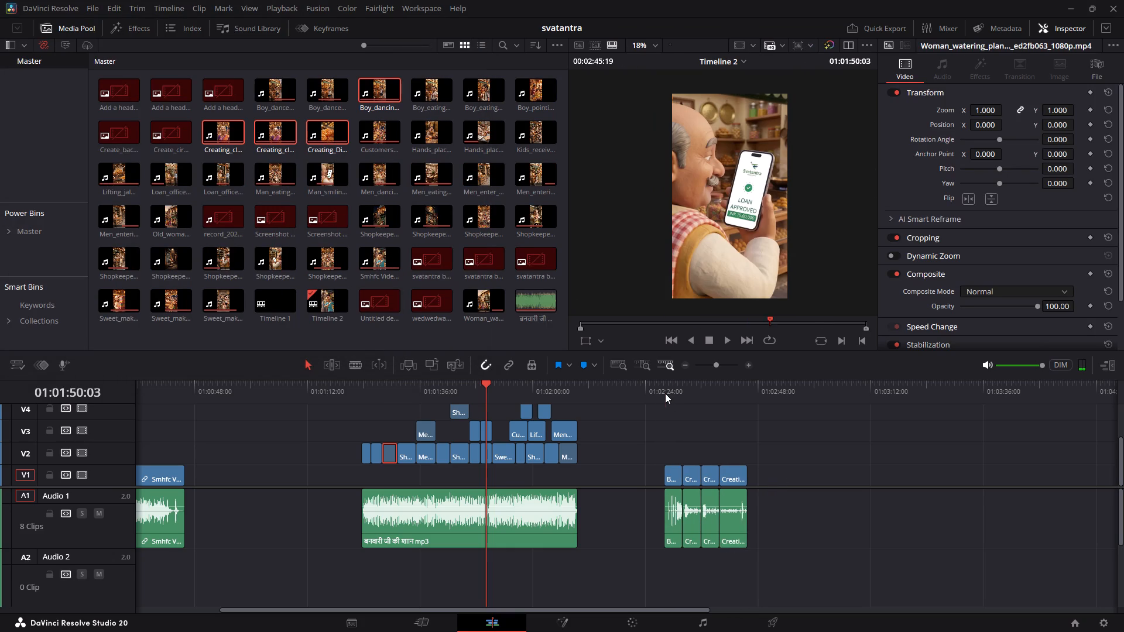
Move the new boy-dancing video onto V3 above the first V2 shot and trim its start to the song's beginning.
click(665, 393)
alt+scroll(705, 516, up, 7)
ctrl+scroll(683, 486, down, 1)
alt+scroll(638, 468, down, 3)
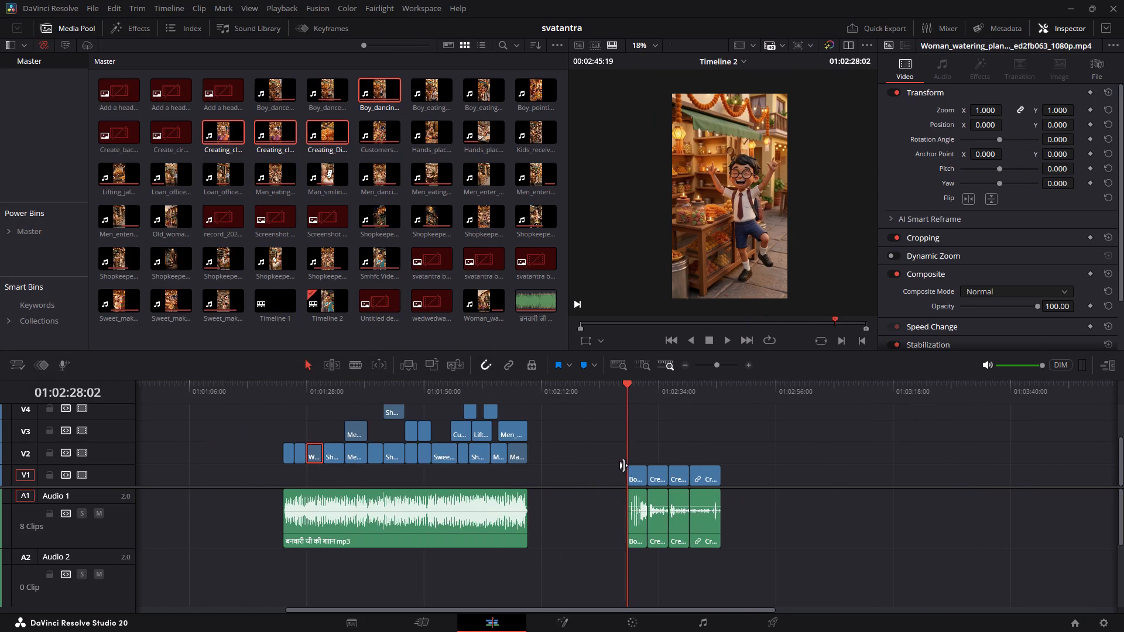
drag(633, 480, 266, 429)
click(280, 390)
alt+scroll(297, 411, up, 7)
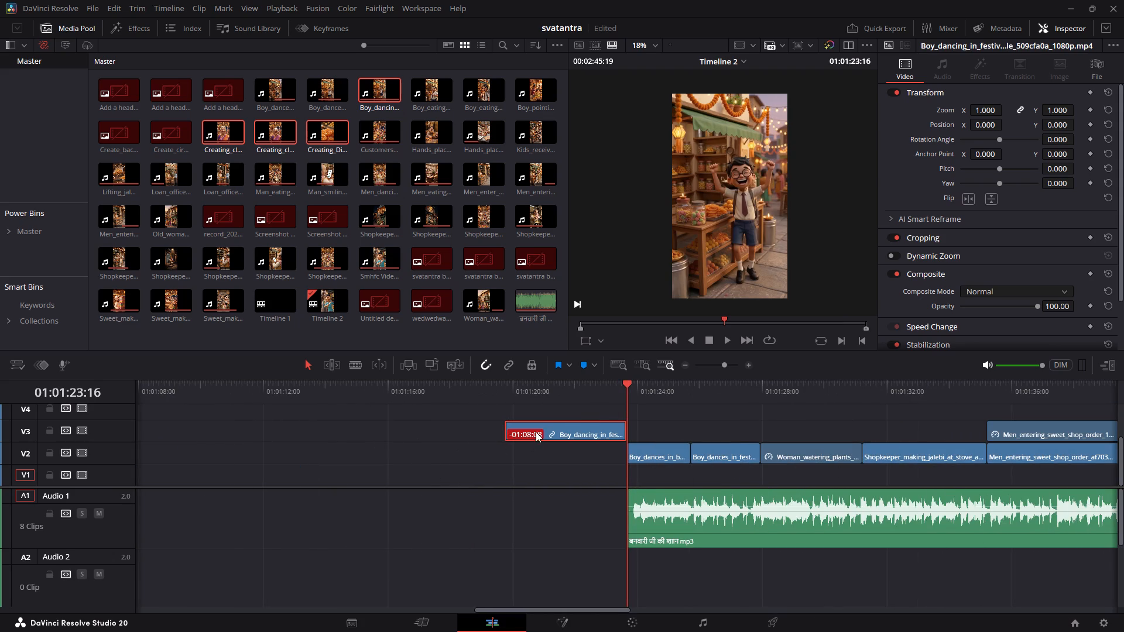
drag(542, 429, 615, 430)
drag(615, 430, 607, 432)
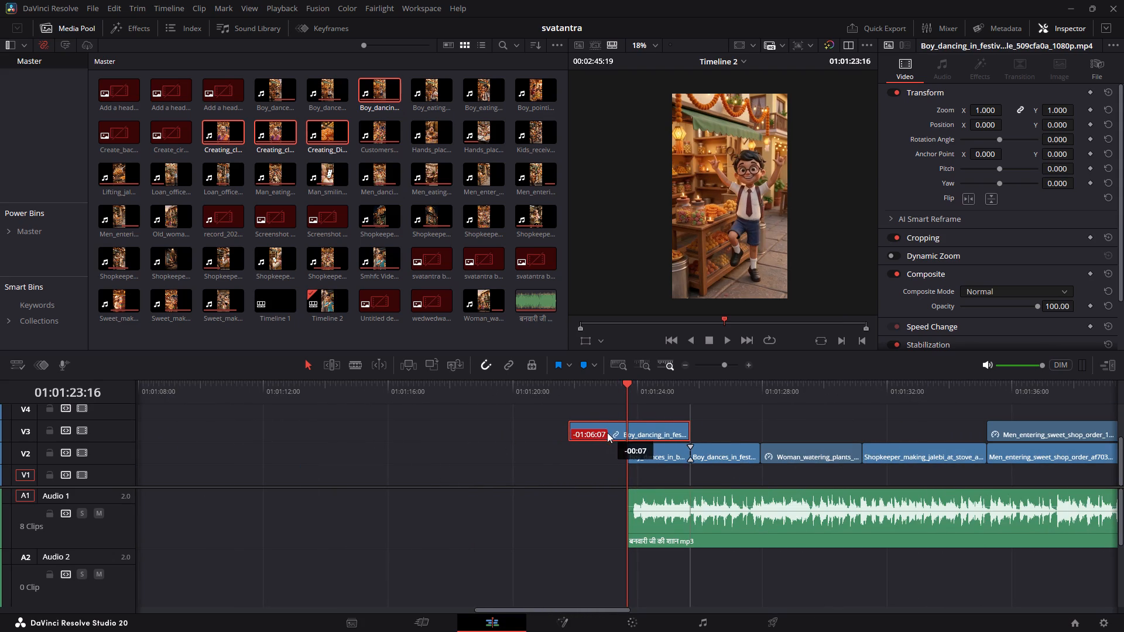
drag(607, 432, 606, 434)
drag(570, 431, 629, 444)
Move the trimmed boy-dancing clip down to V2 in place of the first shot and play the opening.
click(645, 430)
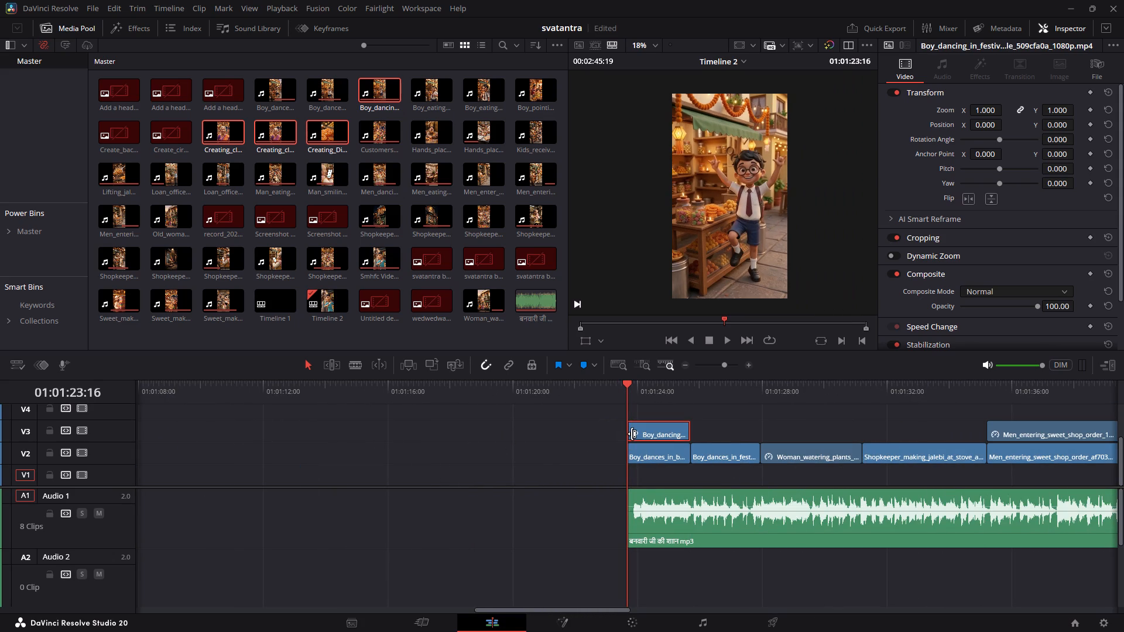
key(alt+Down)
key(space)
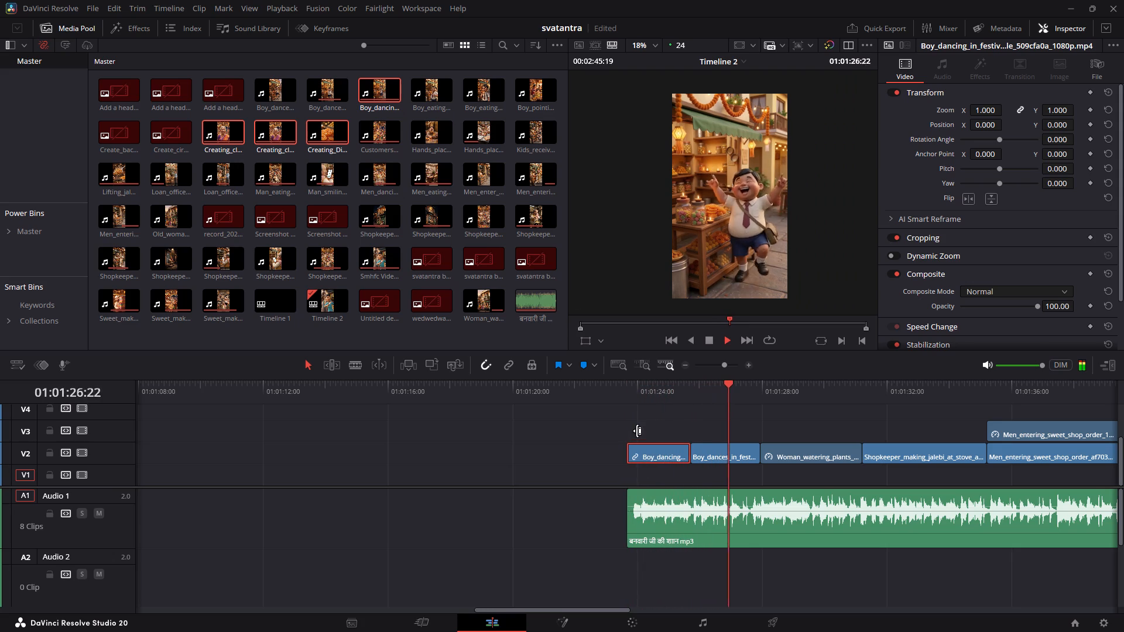
key(space)
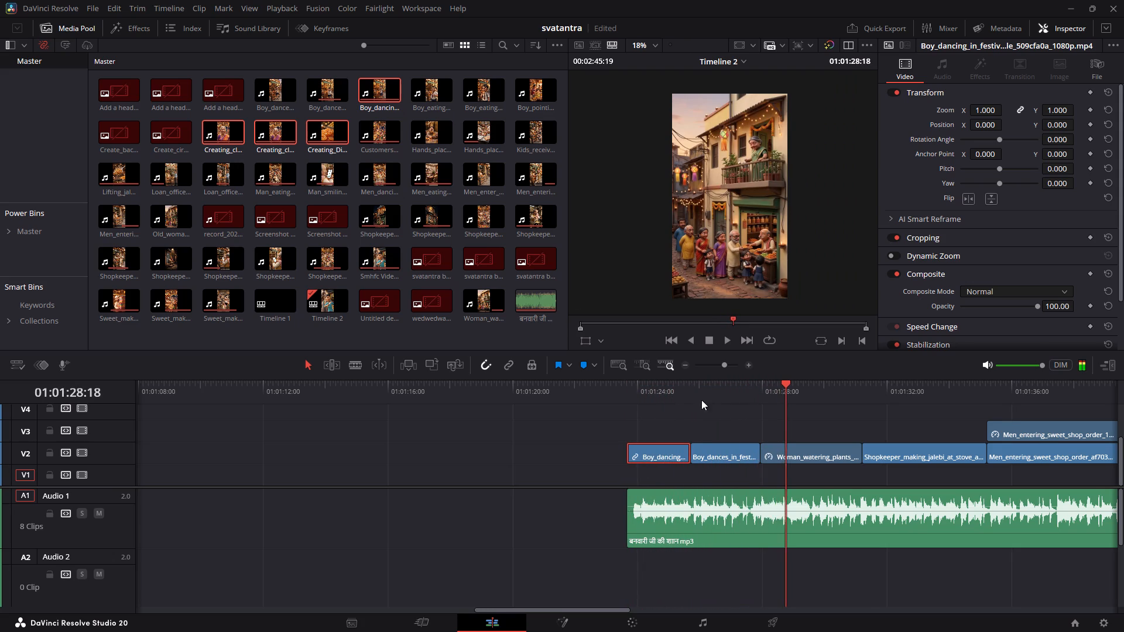
Split the first close-up-shots video on V1 at 01:02:32:22, where the elderly woman changes to the gift boxes.
ctrl+scroll(750, 432, down, 12)
click(665, 389)
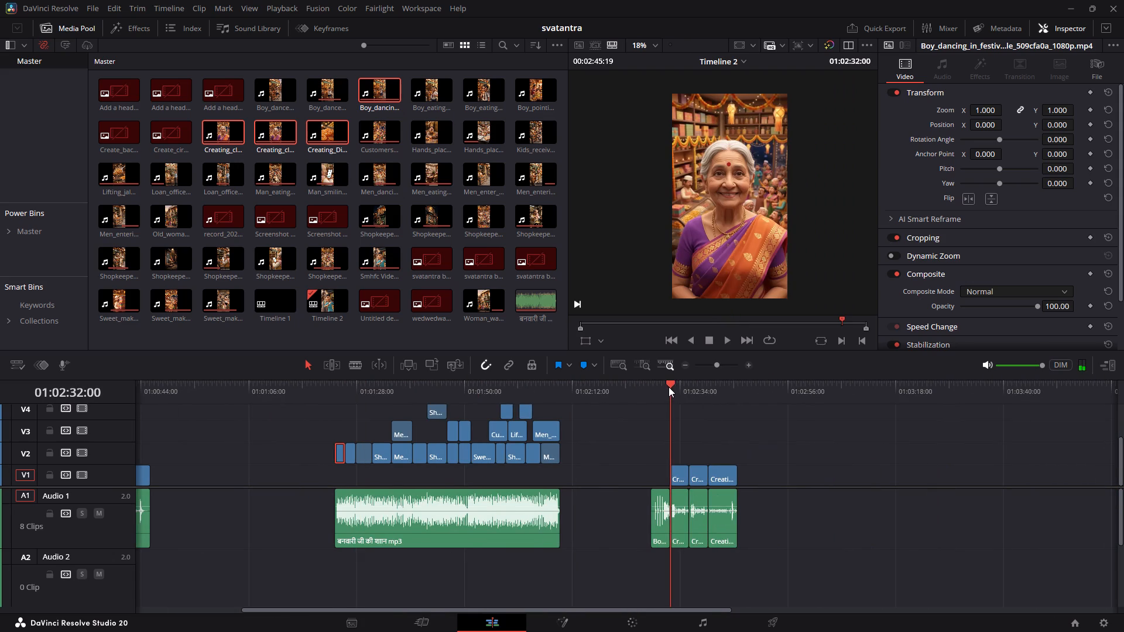
key(space)
alt+scroll(701, 453, up, 7)
key(space)
alt+scroll(701, 453, up, 2)
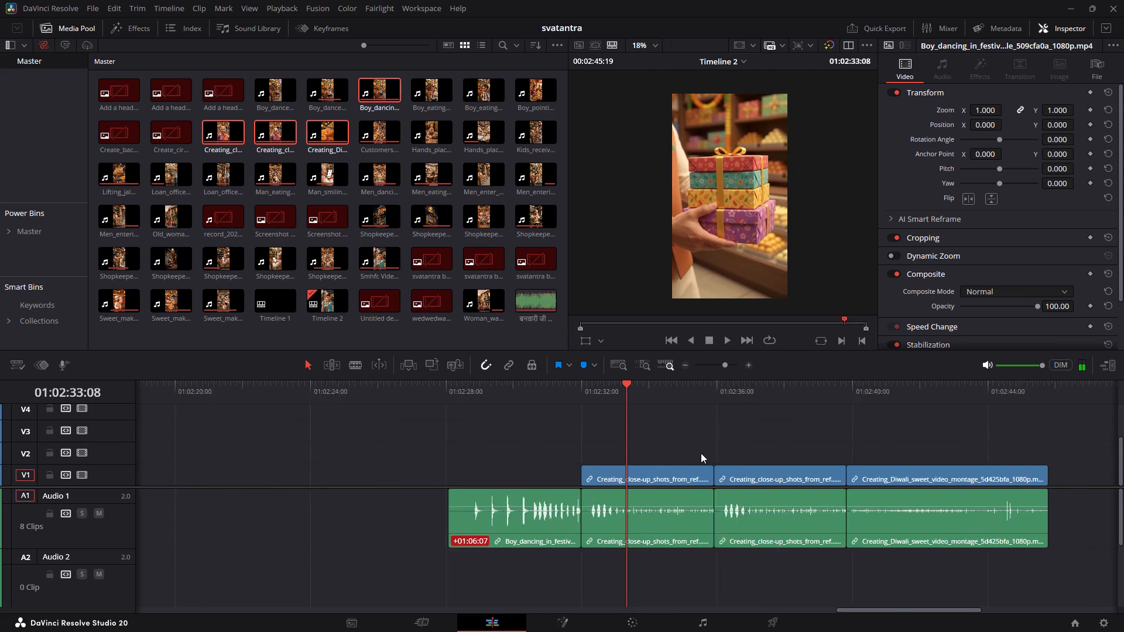
alt+scroll(701, 453, up, 2)
key(Left)
key(Left)
key(Left)
key(Left)
key(Left)
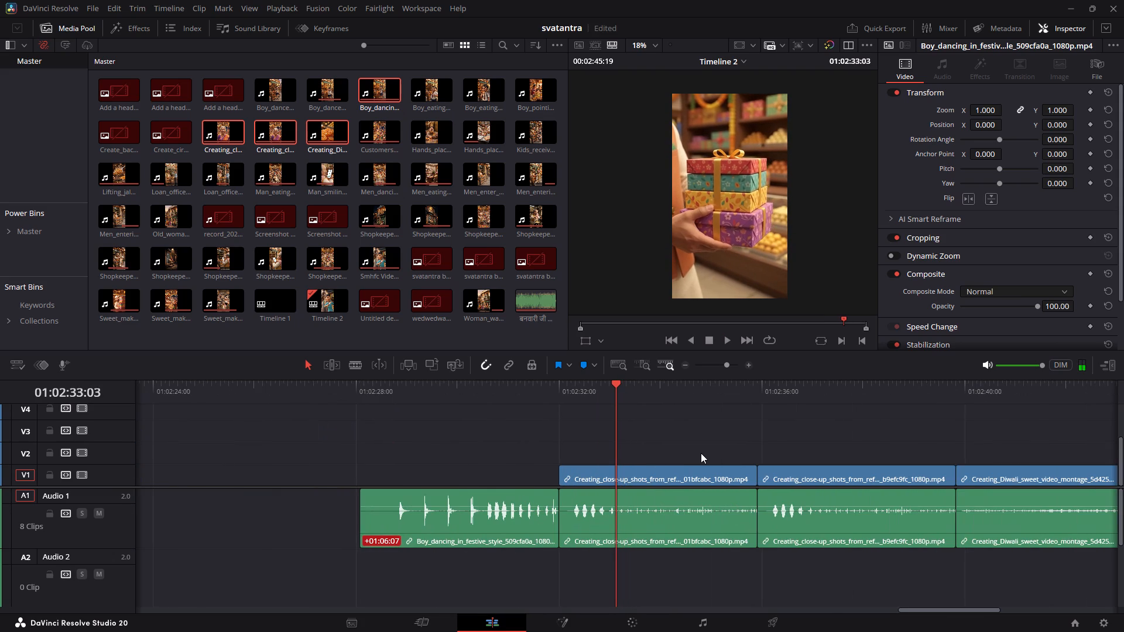
key(Left)
key(Left)
key(Left)
key(Left)
key(Left)
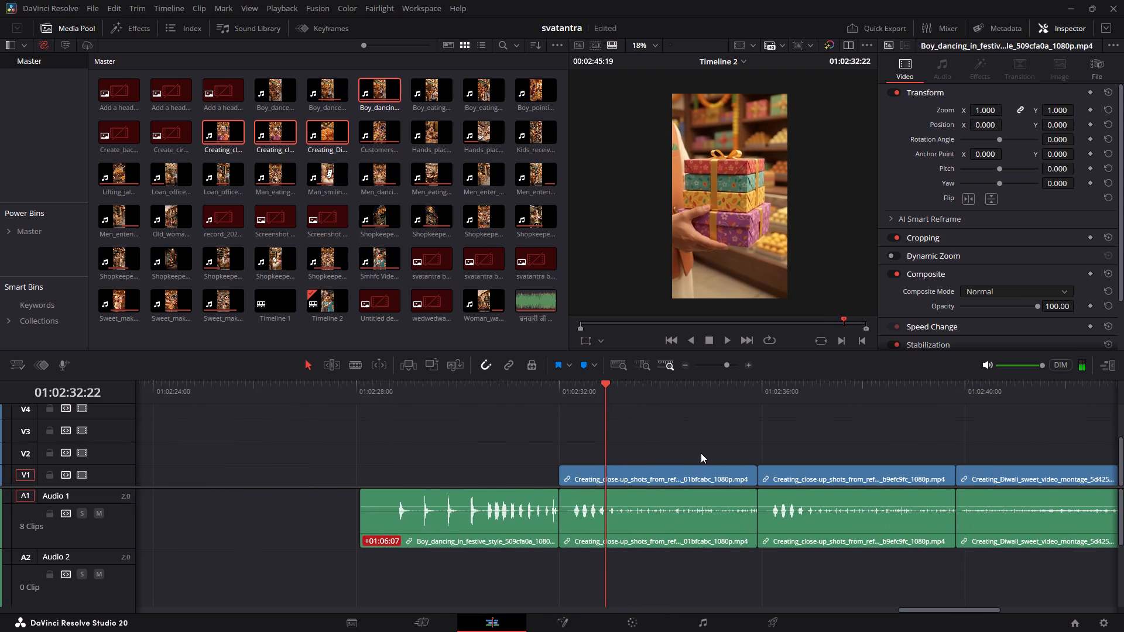
key(Left)
key(Right)
click(677, 475)
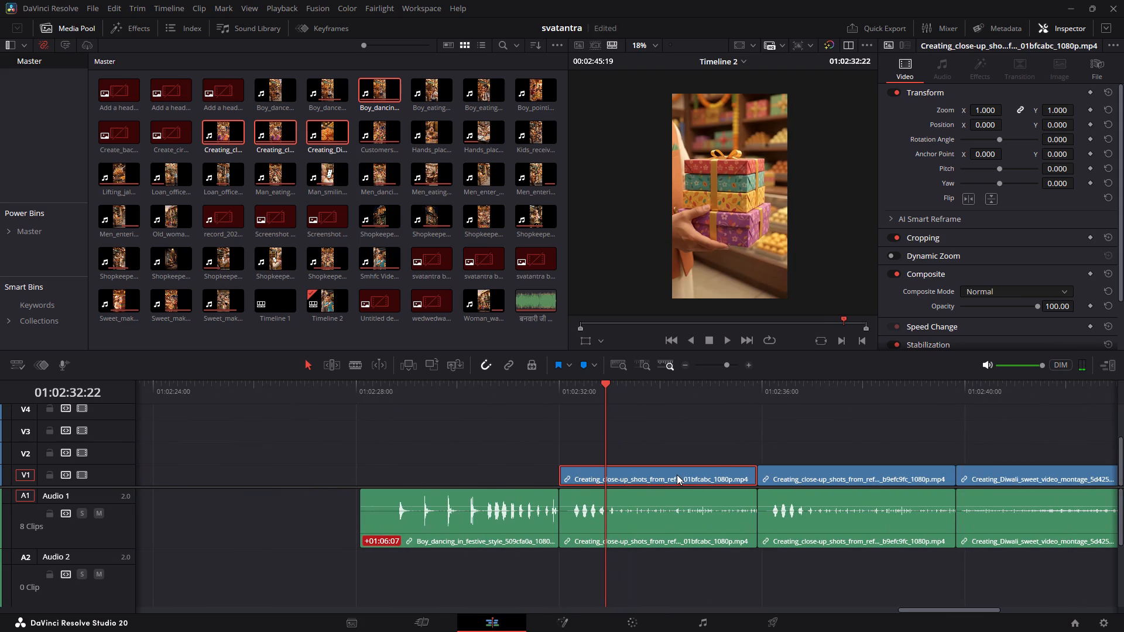
key(ctrl+b)
Split the same clip at 01:02:33:23, where the gift-box shot ends, and lift the gift-box piece onto V2.
key(space)
key(space)
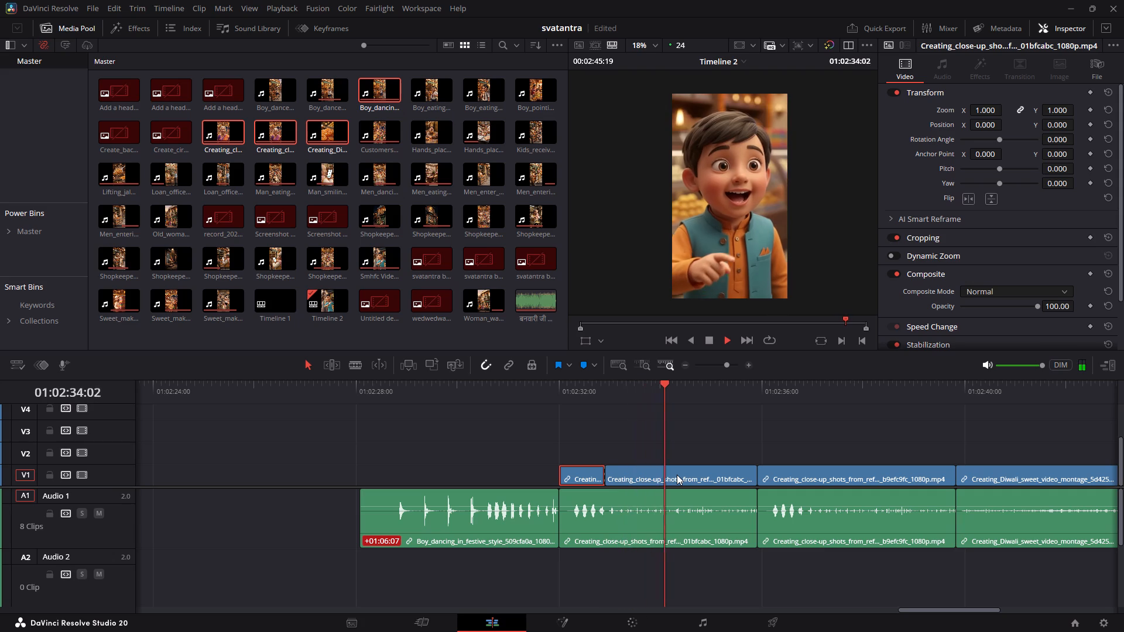
key(Left)
key(Left)
key(Left)
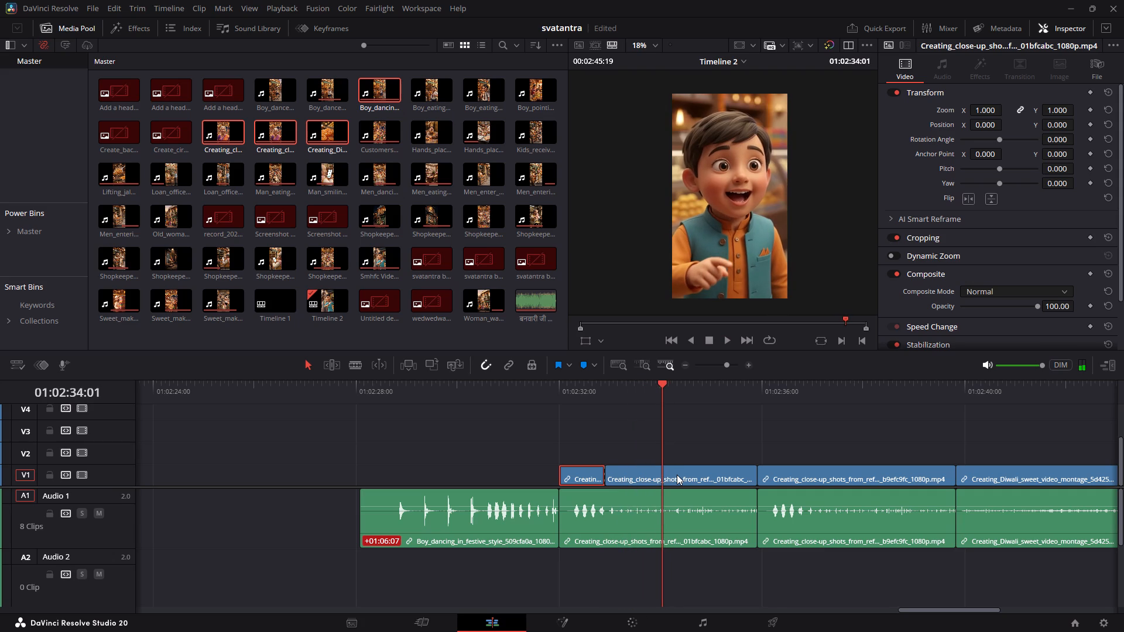
key(Left)
click(677, 475)
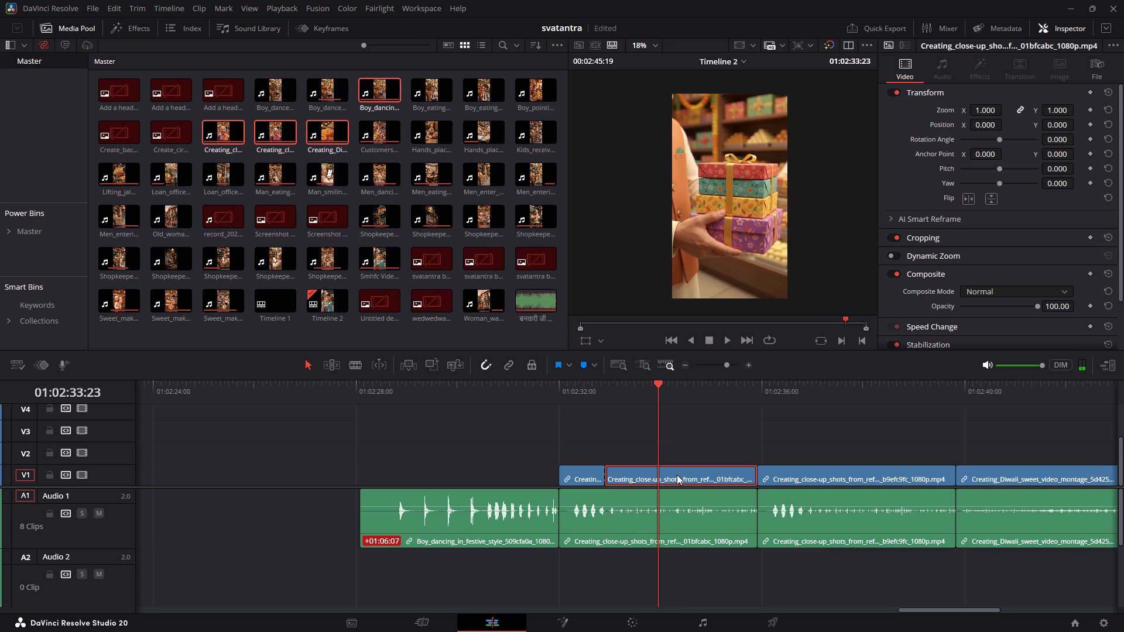
key(ctrl+b)
drag(635, 472, 632, 446)
Split the clip at 01:02:35:00, where the diya shot begins, and move the diya piece onto V2 above the smiling-boy piece.
key(space)
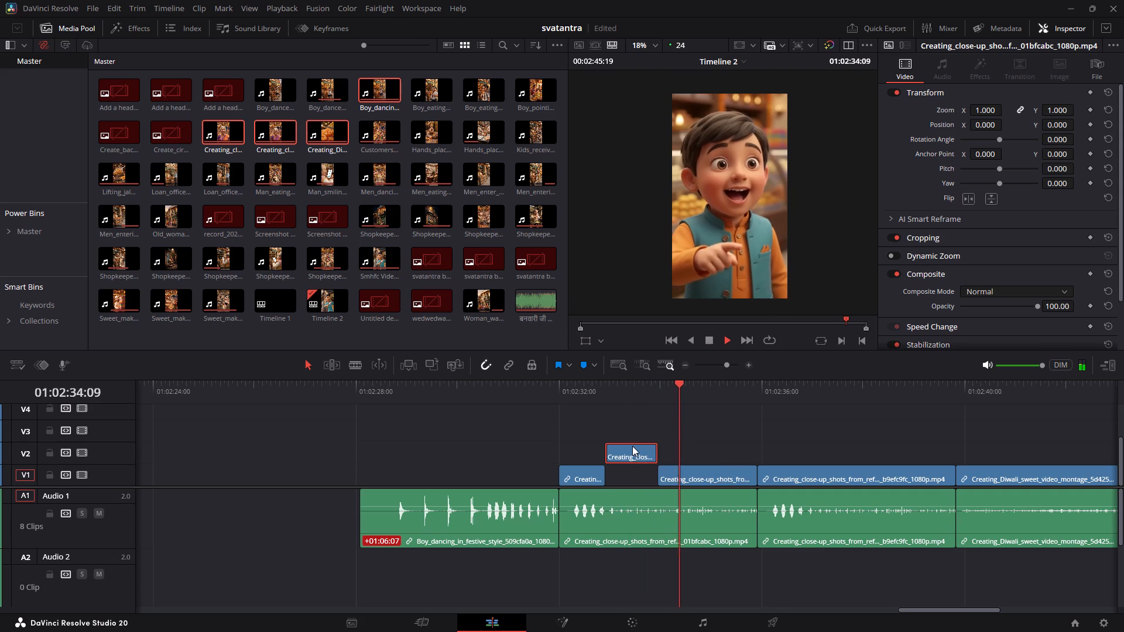
key(space)
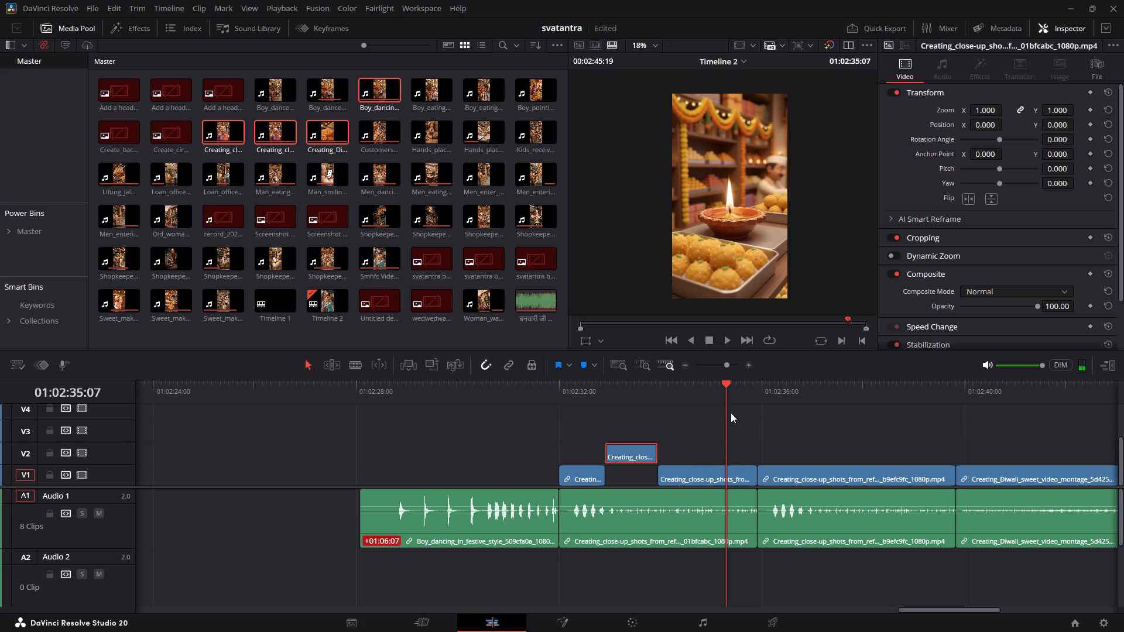
key(Left)
key(Left)
key(Left)
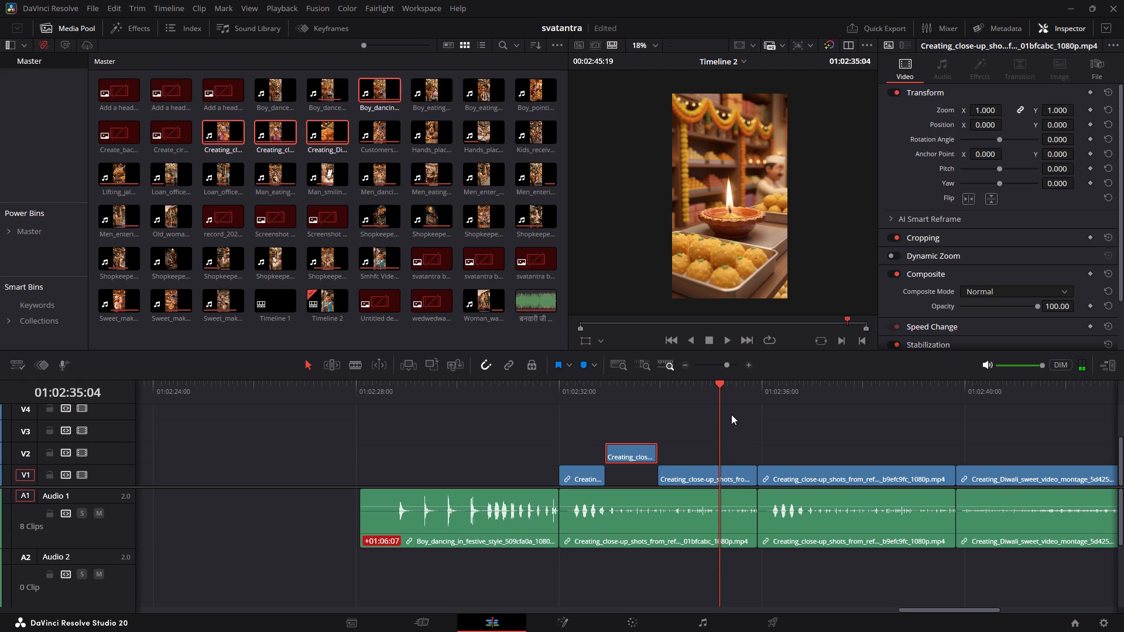
key(Left)
key(Left)
key(Left)
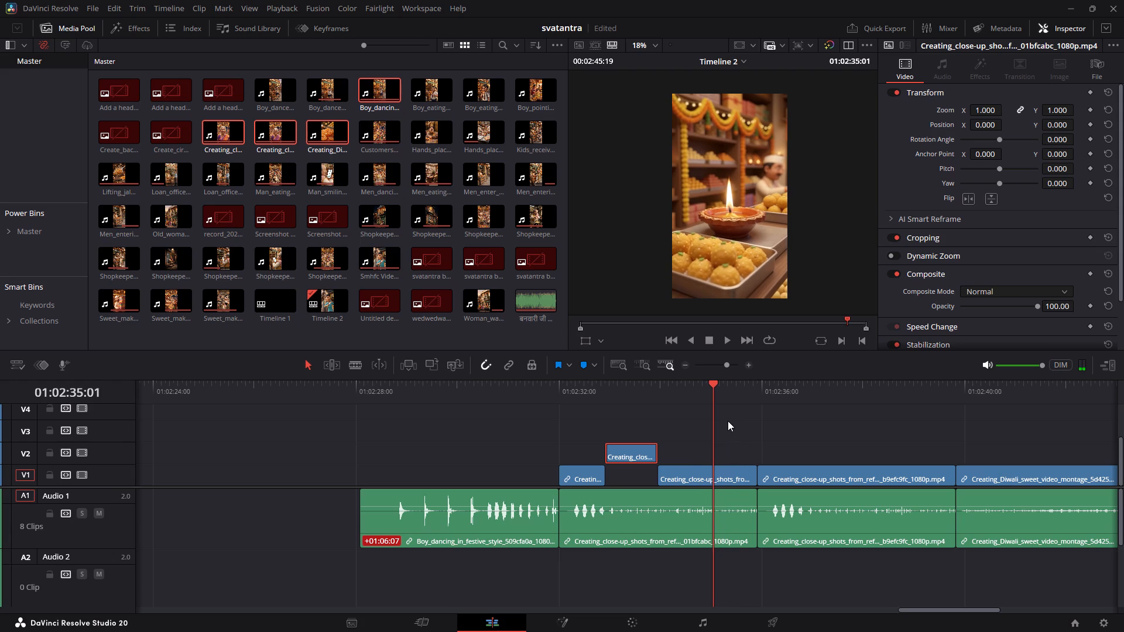
key(Left)
key(Left)
key(Right)
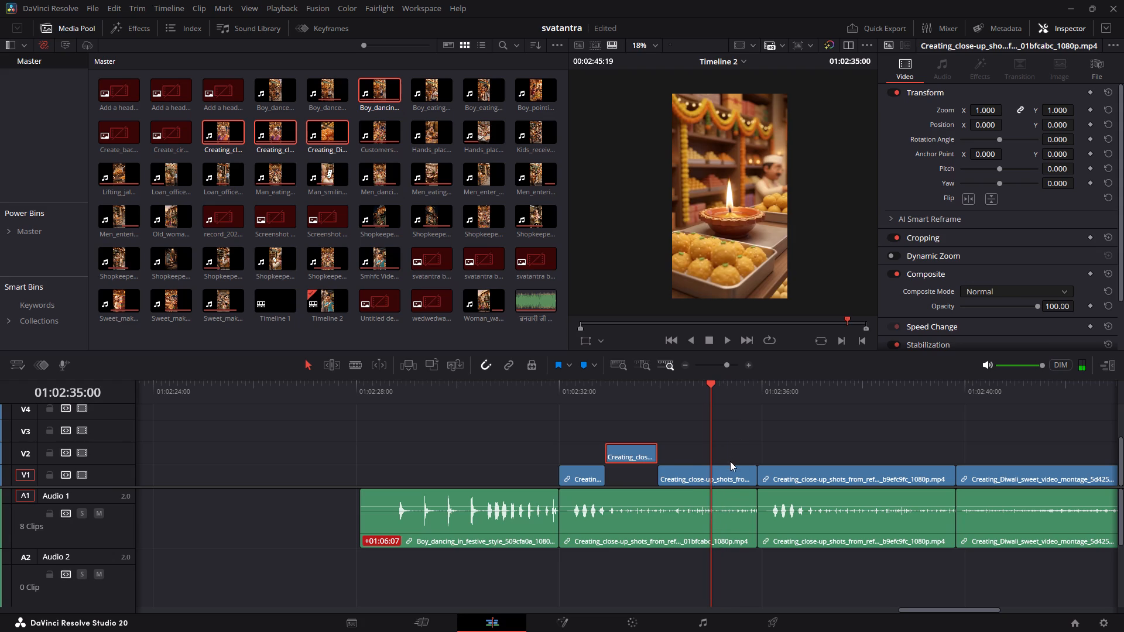
click(732, 468)
key(ctrl+b)
drag(732, 470, 734, 451)
ctrl+scroll(734, 451, down, 1)
drag(657, 449, 611, 449)
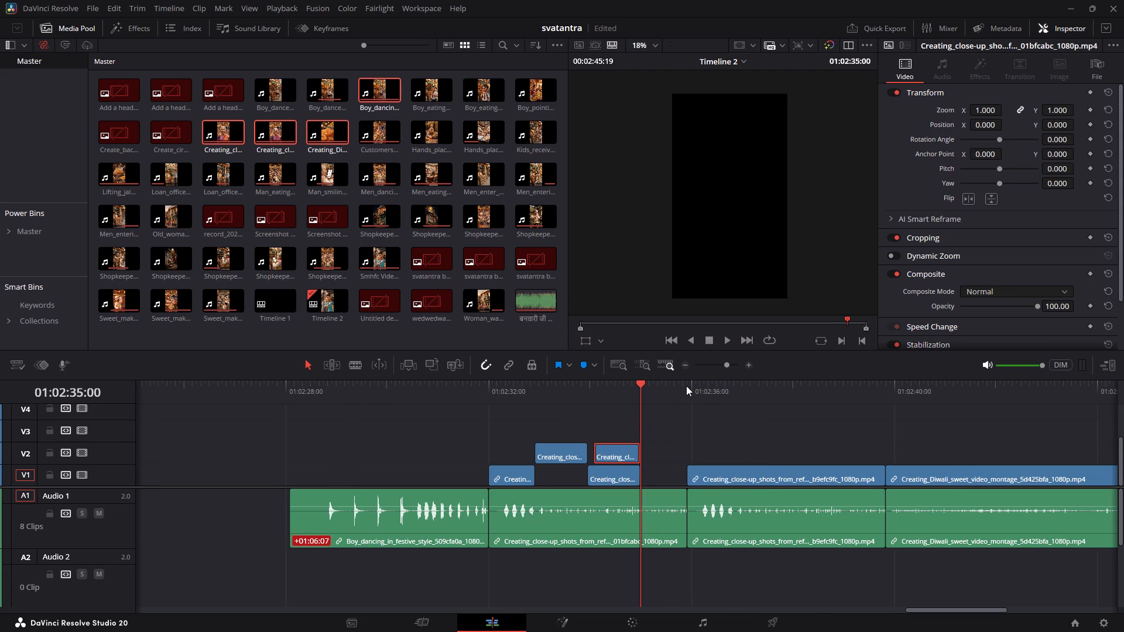
Split the second close-up-shots clip at 01:02:37:15, where the man with gift boxes changes to the shop counter.
click(686, 386)
key(space)
ctrl+scroll(664, 414, down, 3)
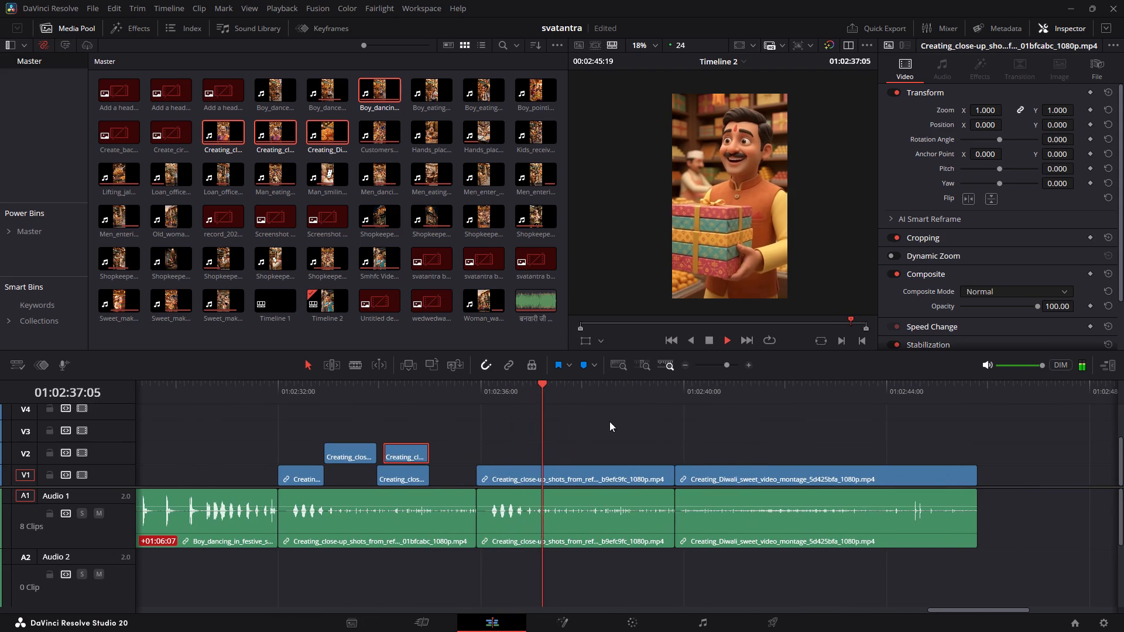
key(space)
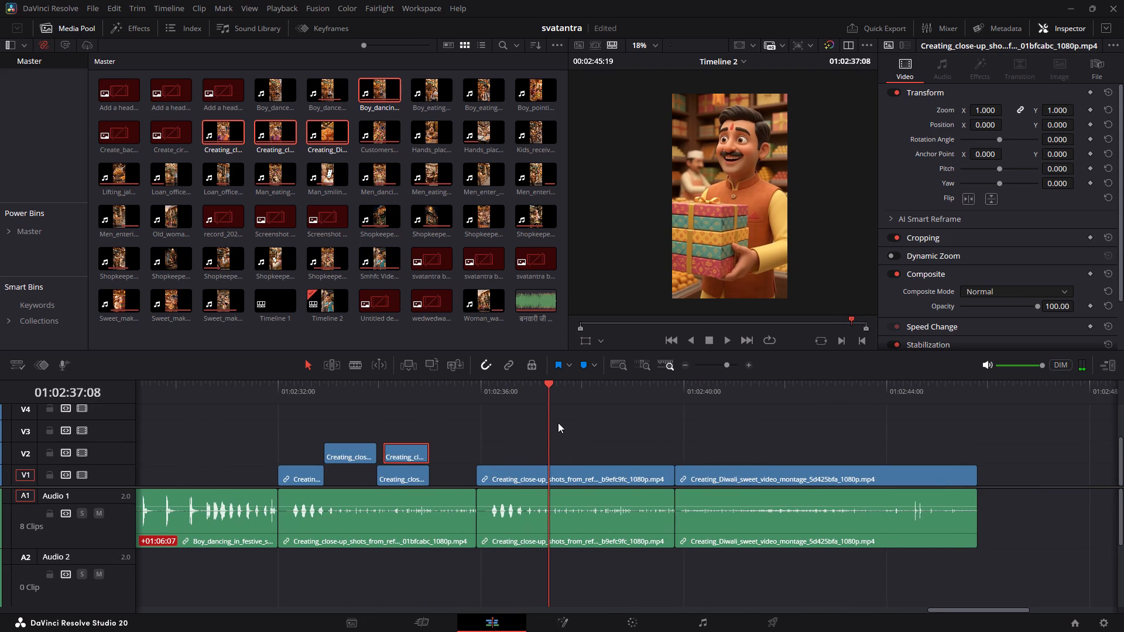
key(space)
key(space)
key(Left)
key(Left)
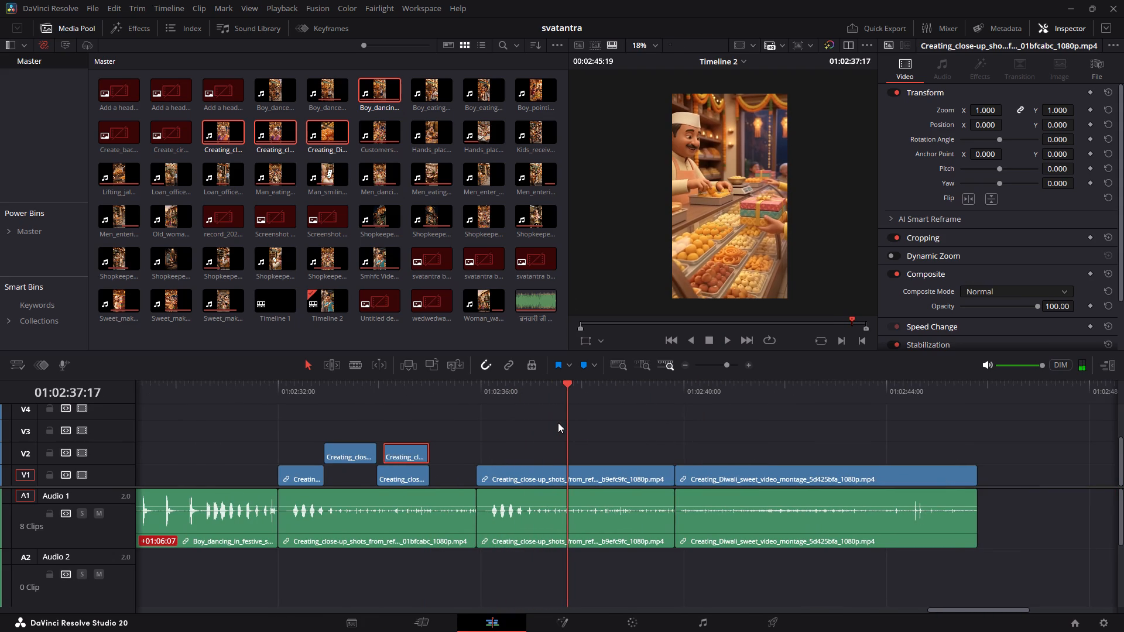
key(Left)
key(Left)
key(Left)
key(Right)
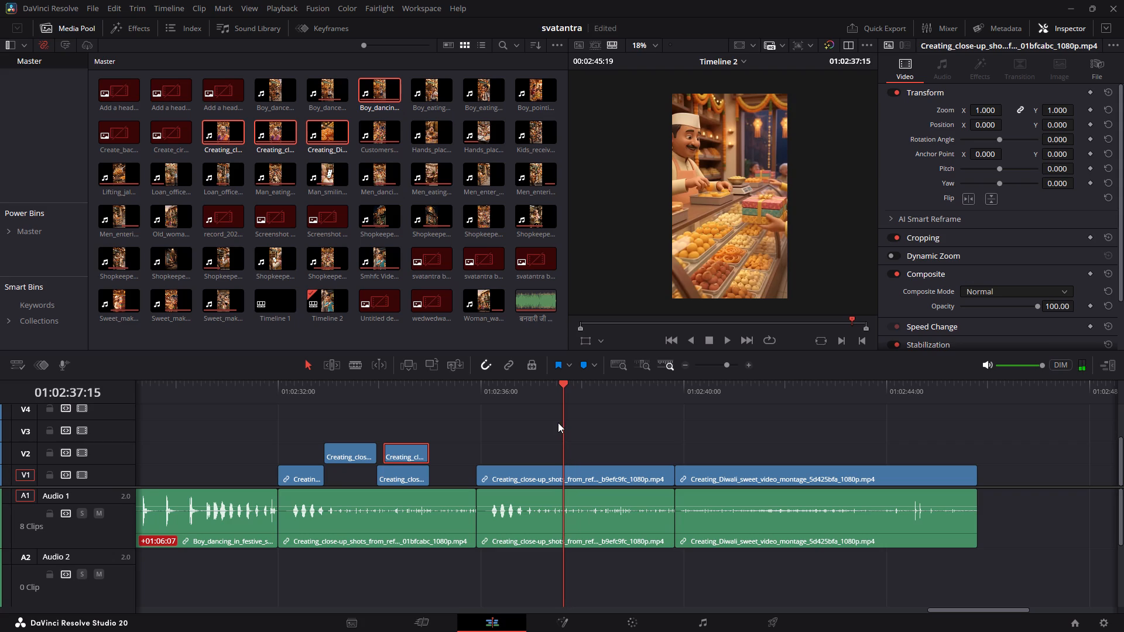
key(ctrl+b)
Split the second close-up-shots clip again at about 01:02:38:09, where the boy at the sweet counter appears, and continue playback.
key(space)
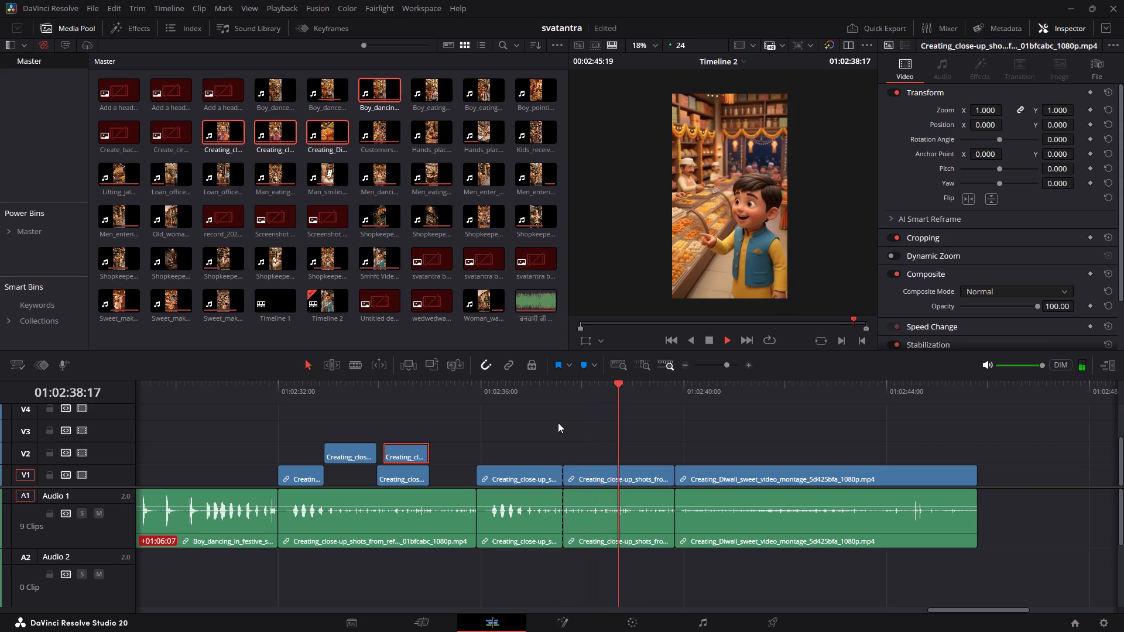
key(space)
key(Left)
key(Left)
key(Left)
key(Left)
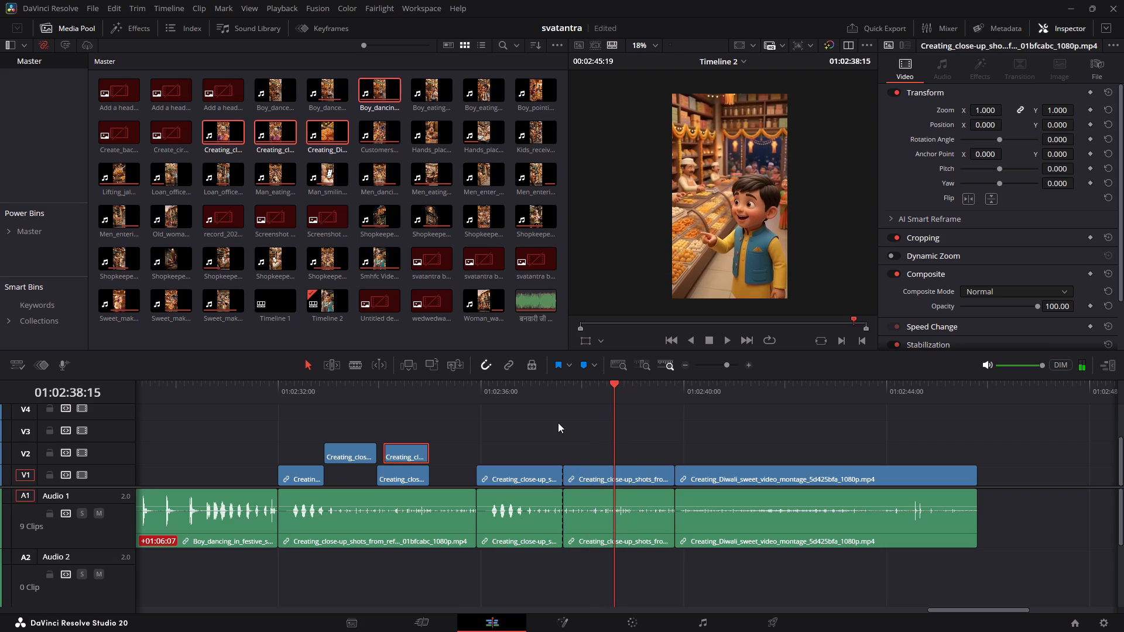
key(Left)
key(Left)
key(Left)
key(Left)
key(Left)
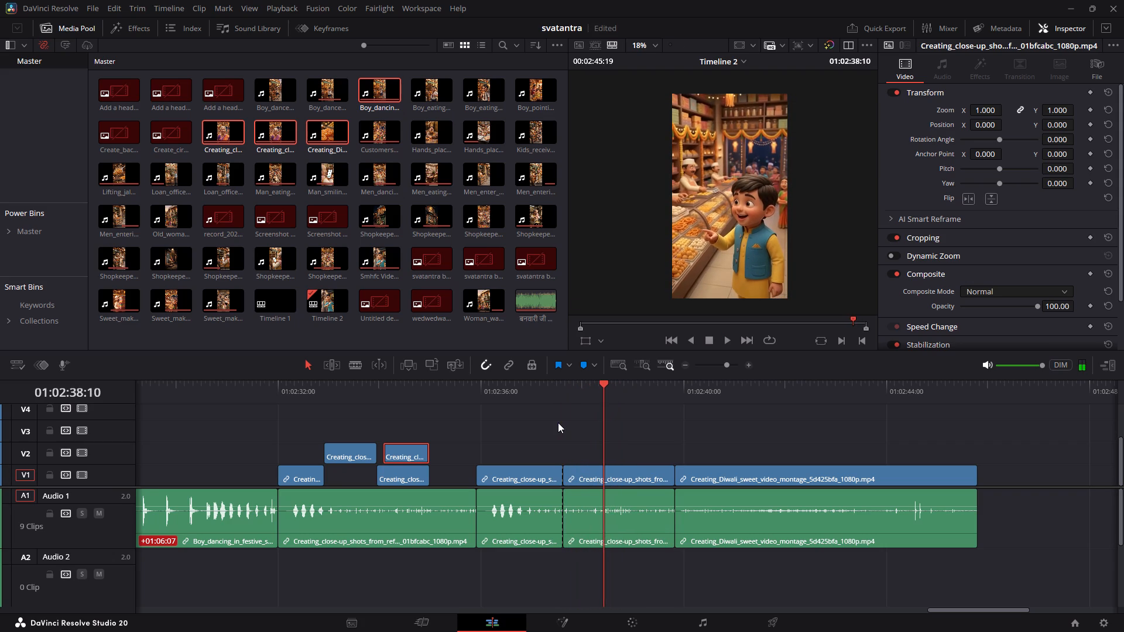
key(Left)
key(ctrl+b)
key(space)
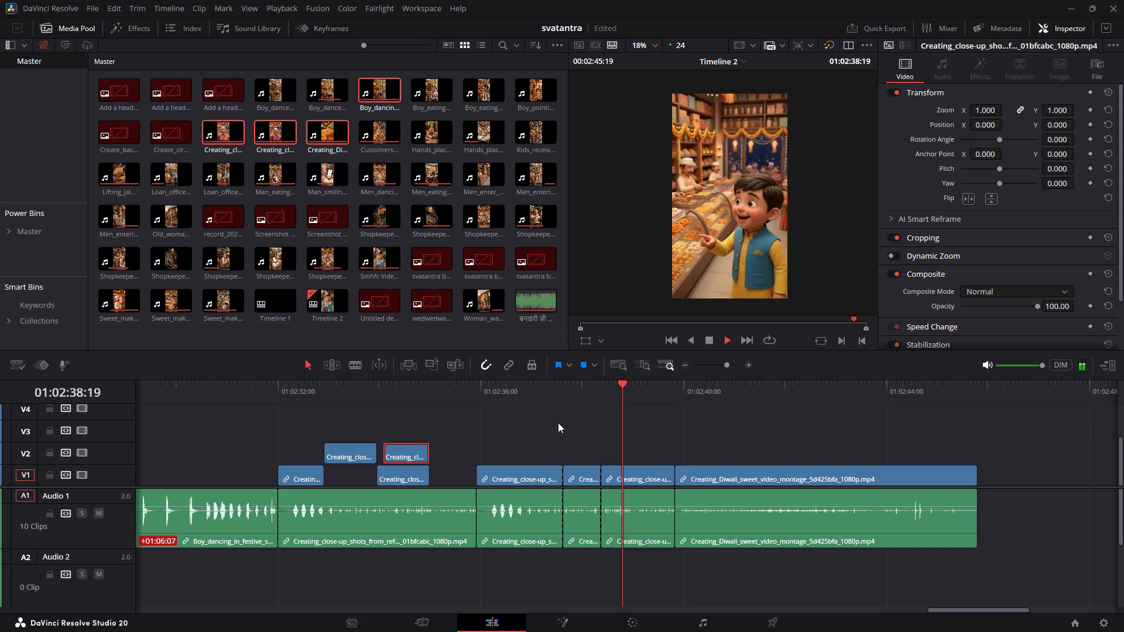
Lift the shop-counter piece of the second close-up-shots clip onto V2, just after the diya piece.
key(space)
key(space)
key(space)
drag(581, 477, 577, 437)
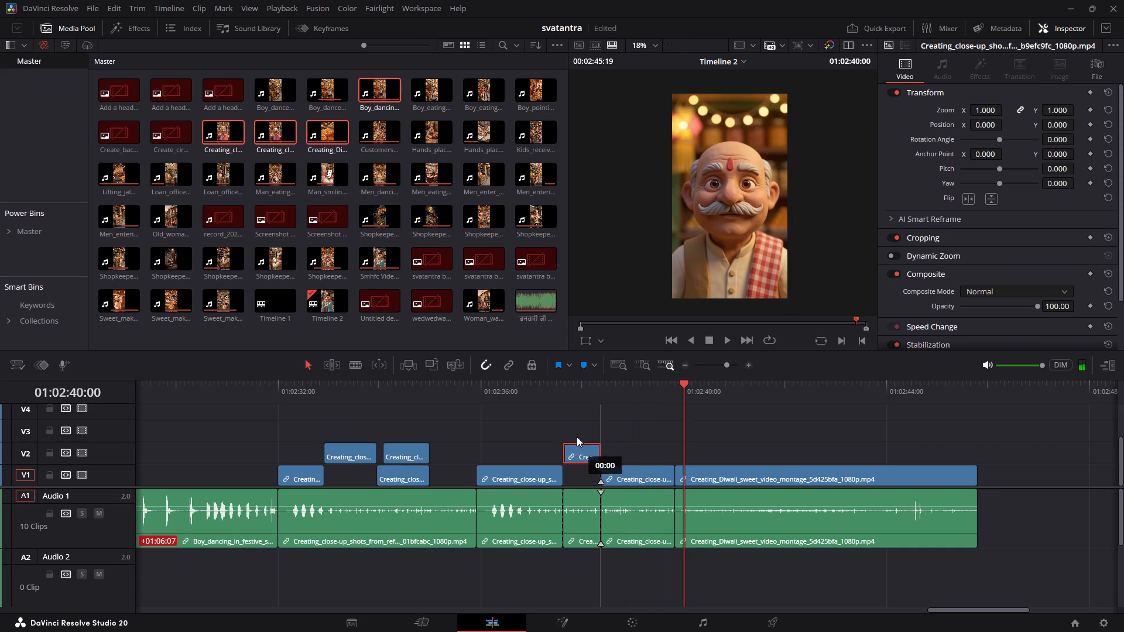
drag(577, 437, 454, 445)
Split the Creating_Diwali_sweet_video_montage clip at 01:02:41:08, where the laddoo plate shot begins.
key(space)
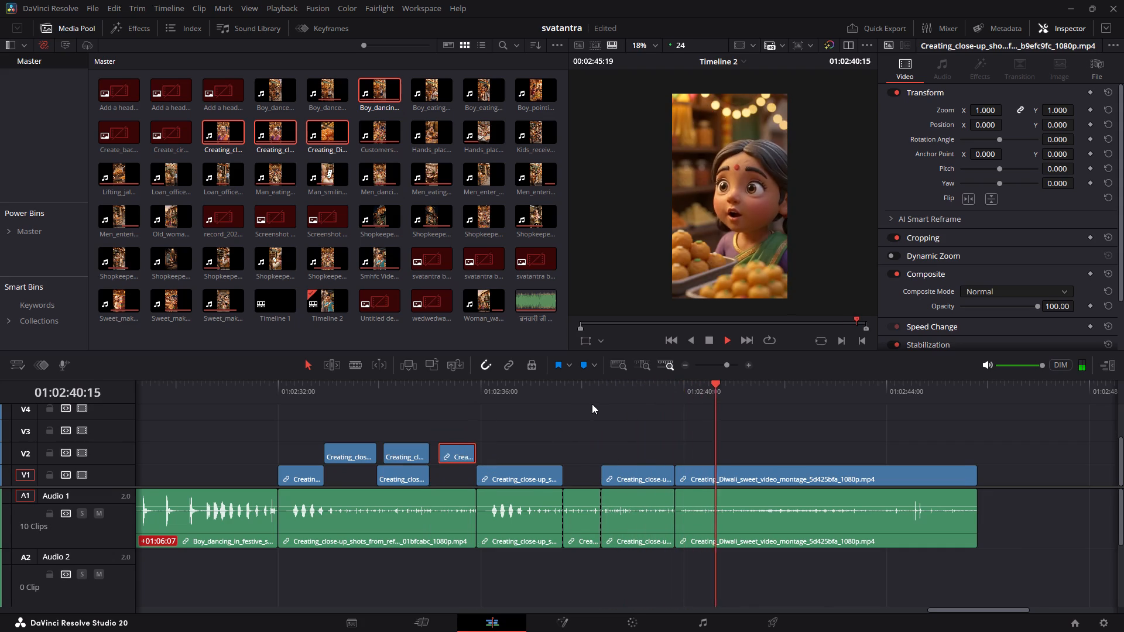
ctrl+scroll(592, 404, down, 2)
key(space)
key(Left)
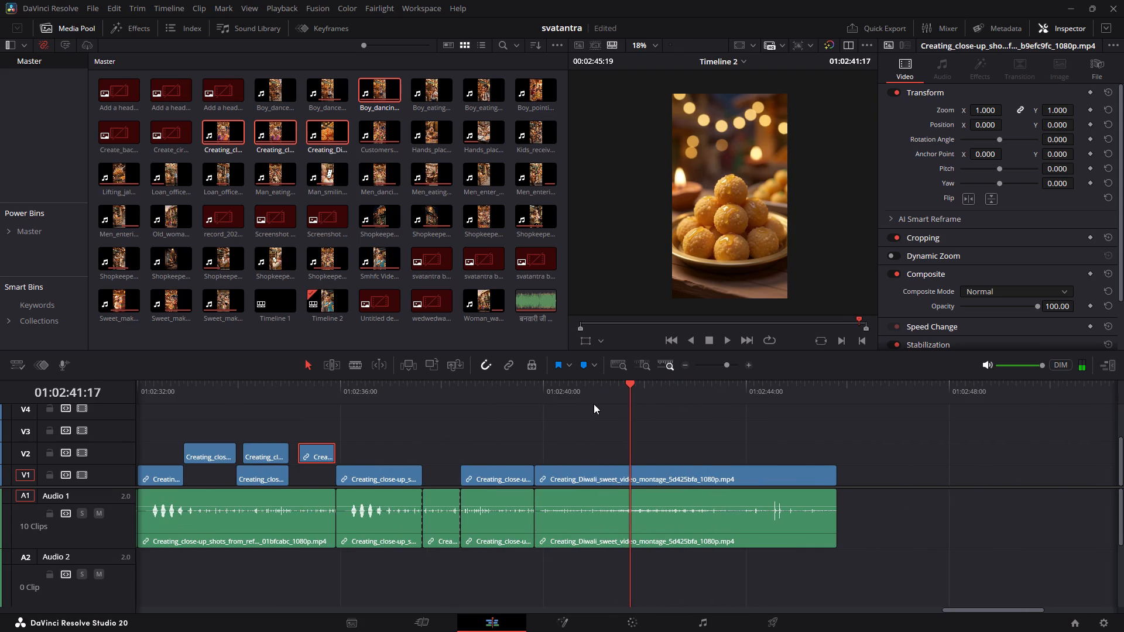
key(Left)
key(Left)
key(Left)
key(Left)
key(Left)
key(Left)
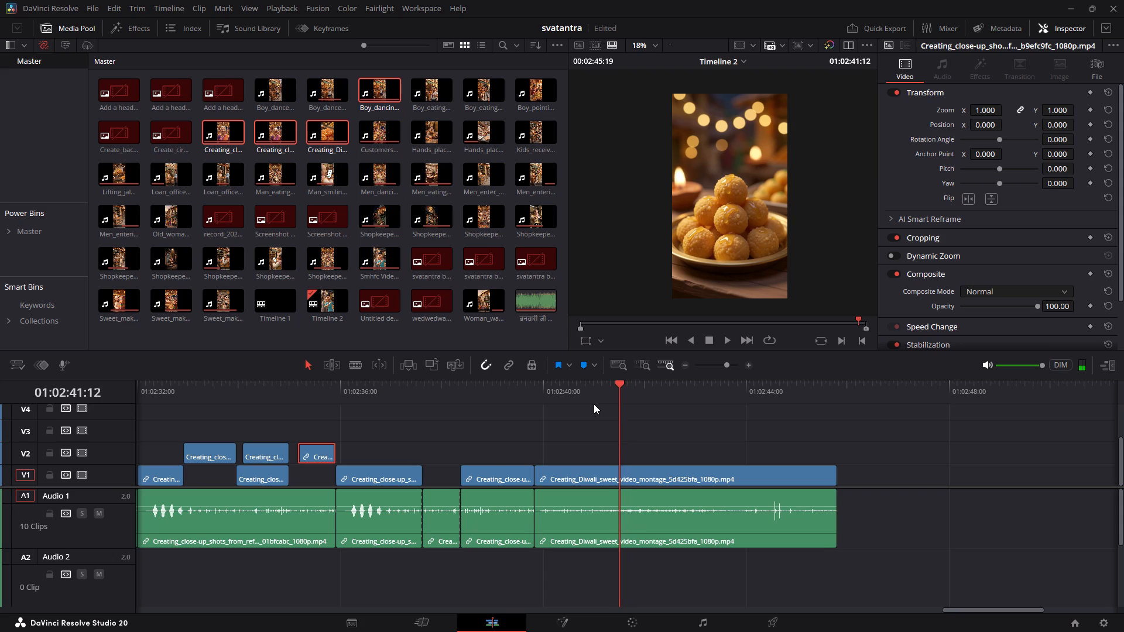
key(Left)
key(Left)
key(Left)
key(Left)
key(Left)
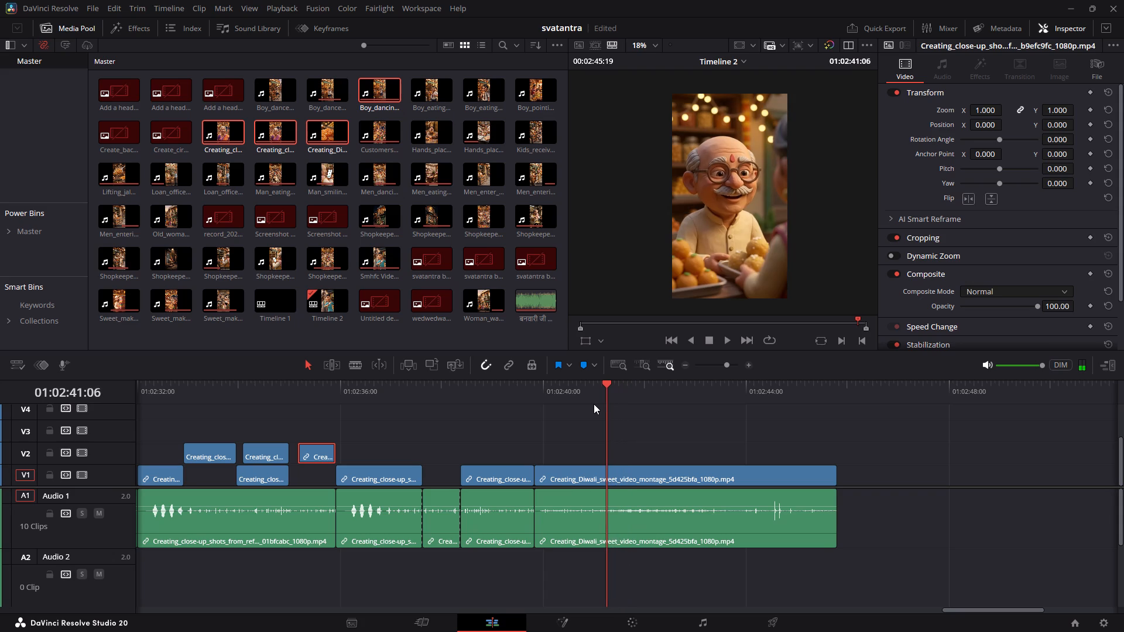
key(Right)
key(Right)
click(655, 476)
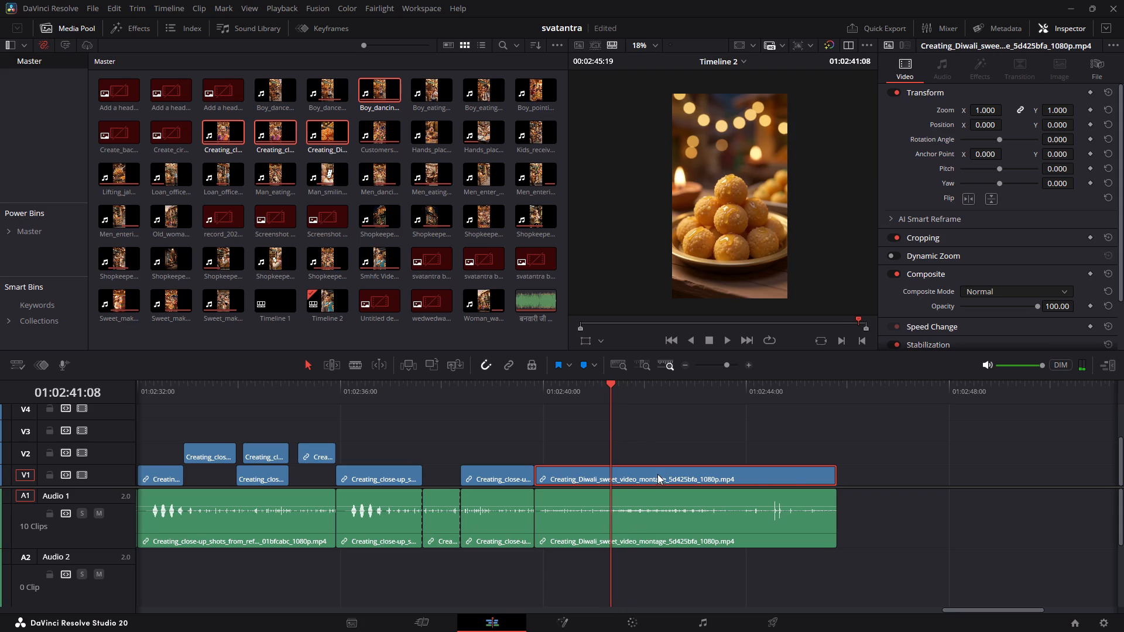
key(ctrl+b)
Split the Diwali montage clip again at 01:02:44:07, before the laughing-family shot, and lift the middle piece onto V3.
key(space)
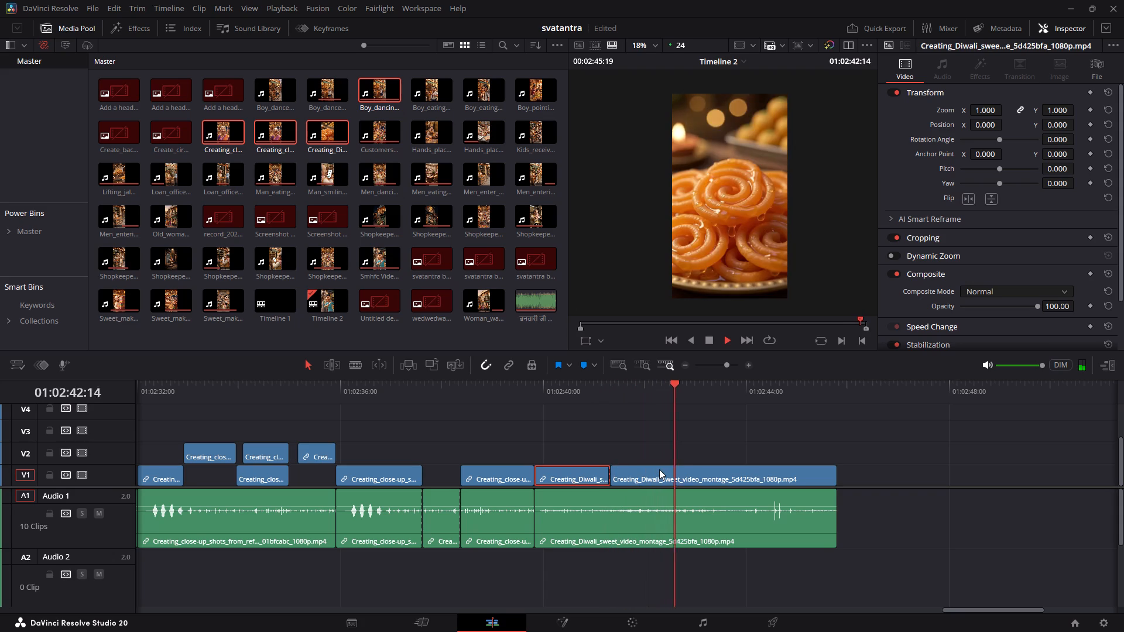
key(space)
key(space)
key(space)
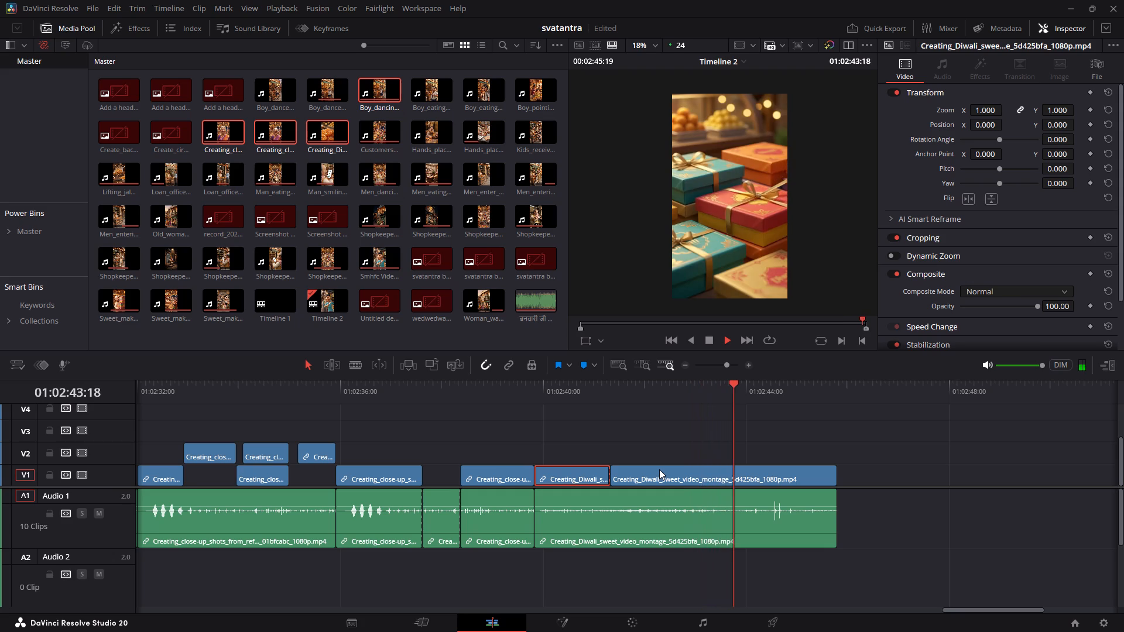
key(space)
key(space)
key(space)
key(space)
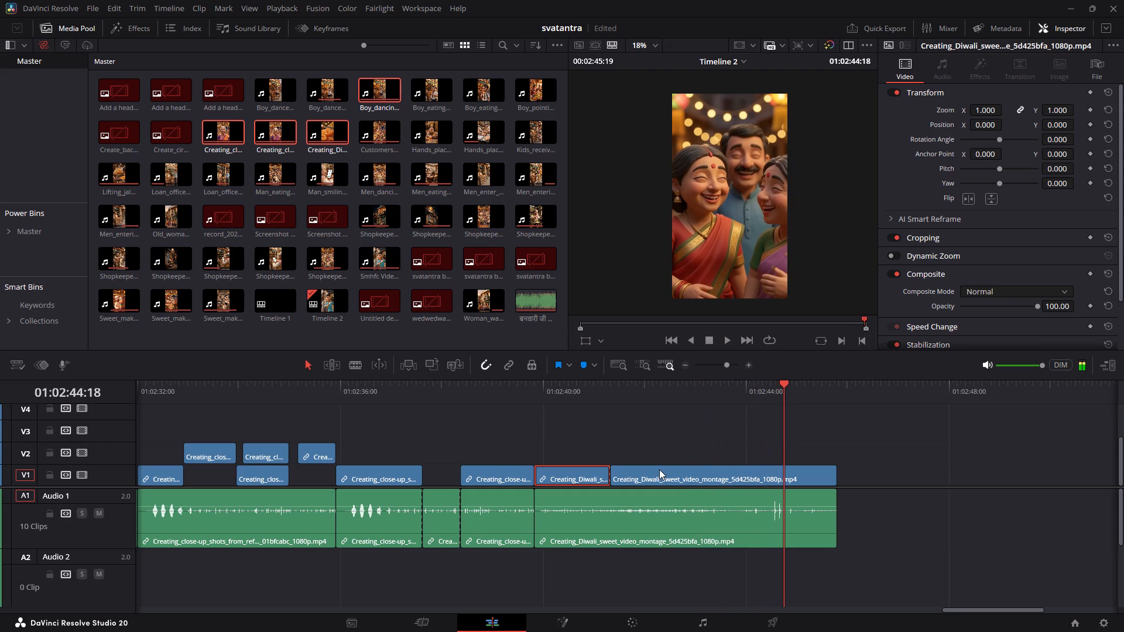
key(Left)
key(Left)
key(Left)
key(Left)
key(Left)
key(Left)
key(Left)
key(Left)
key(Left)
key(Left)
key(Left)
key(Left)
key(Left)
key(Left)
key(Left)
key(Left)
key(Left)
key(Left)
key(Left)
key(Left)
key(Right)
key(Right)
key(Right)
key(Right)
key(Right)
key(Right)
key(Right)
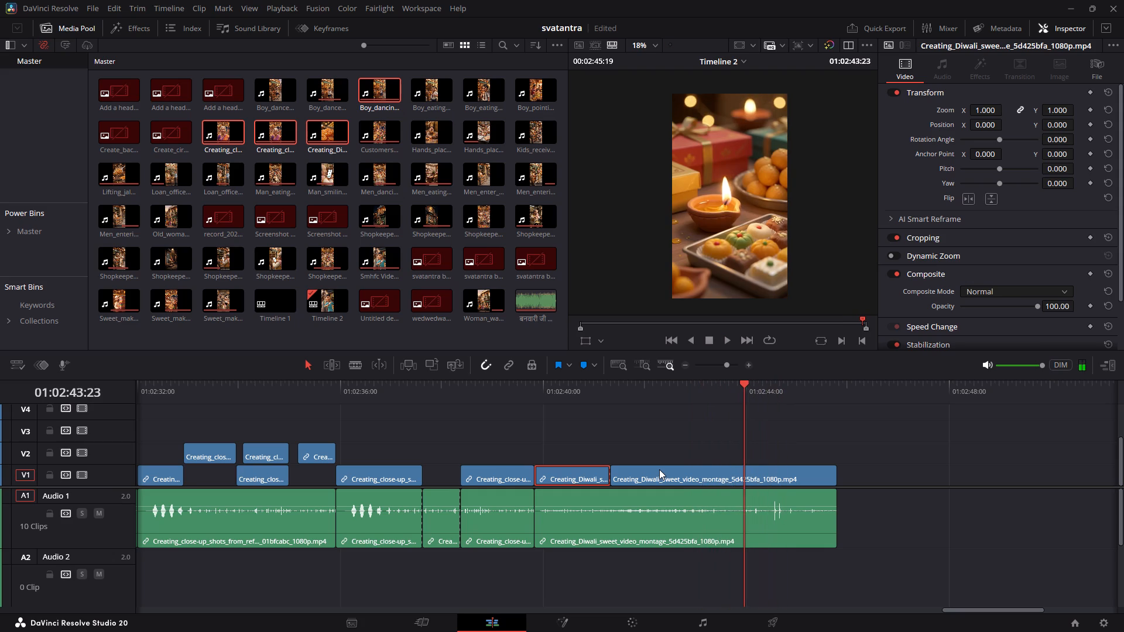
key(Right)
key(Right)
key(Right)
key(Left)
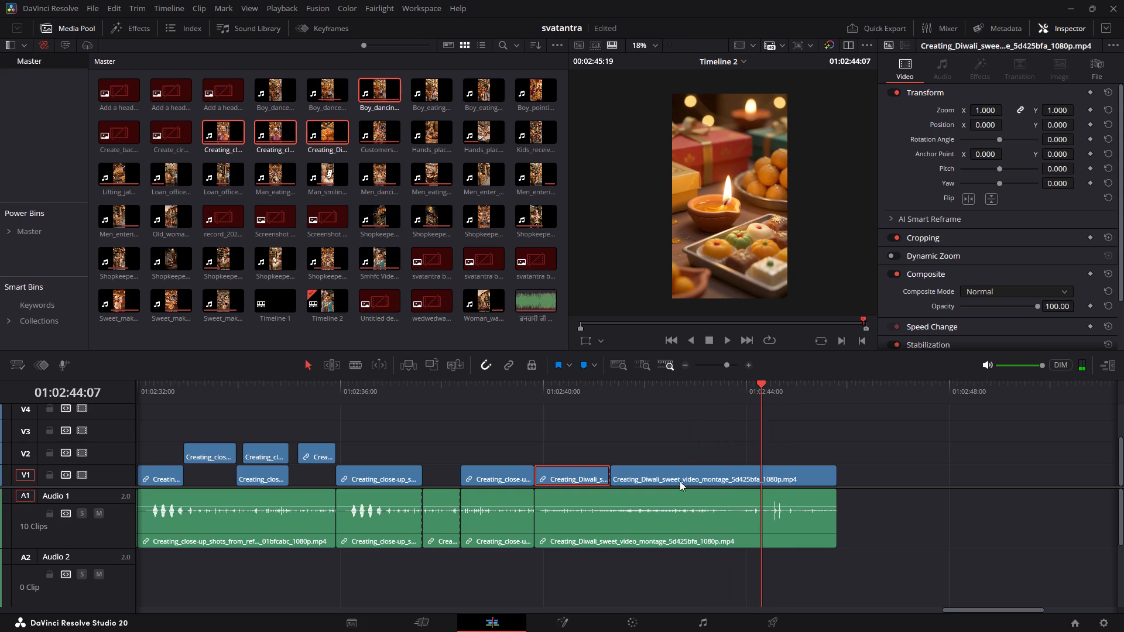
click(703, 482)
key(ctrl+b)
drag(695, 479, 533, 439)
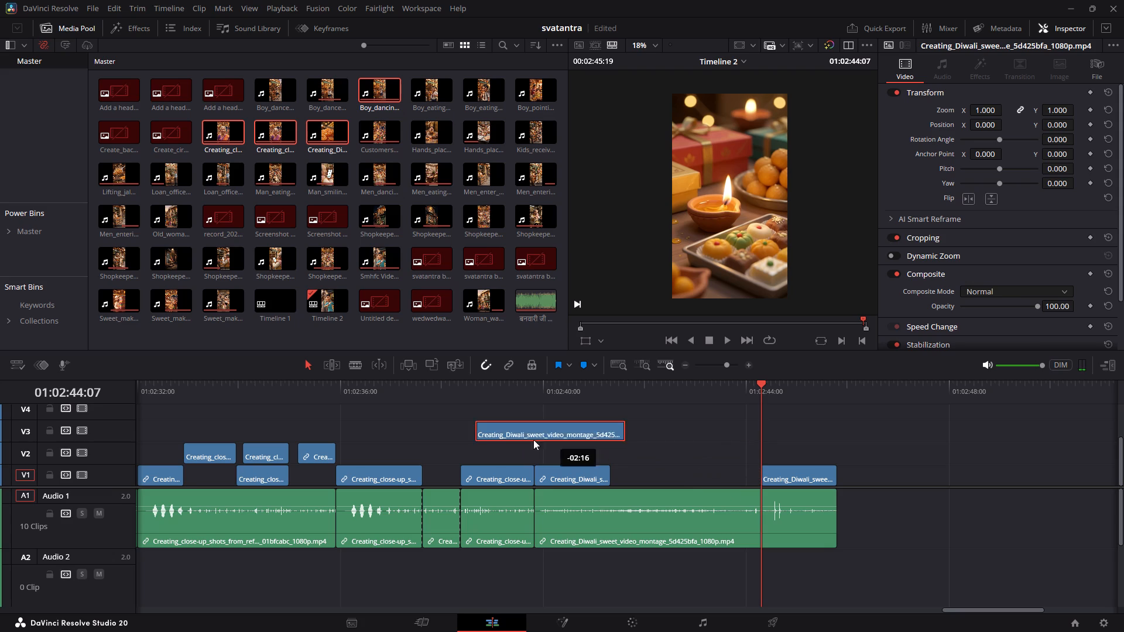
drag(533, 439, 438, 440)
Select the three V2 close-up pieces and the V3 Diwali piece and move them above the song section near 01:01:54, onto V5 and up.
alt+scroll(454, 432, down, 4)
drag(328, 420, 511, 437)
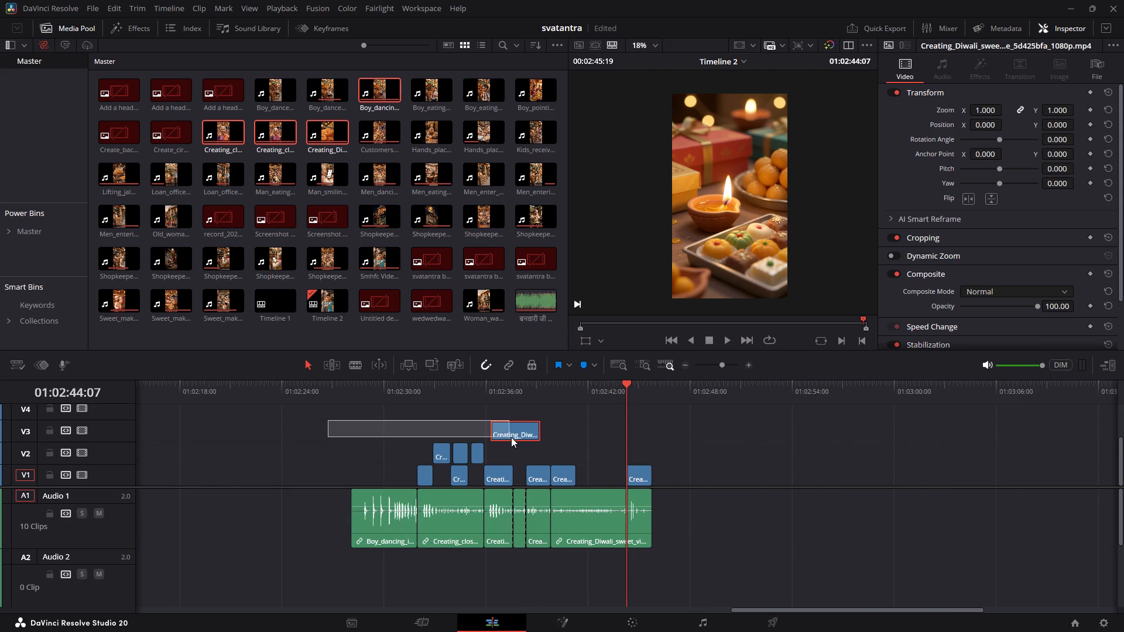
drag(511, 437, 547, 450)
drag(519, 431, 365, 417)
ctrl+scroll(357, 421, up, 4)
ctrl+scroll(530, 431, up, 2)
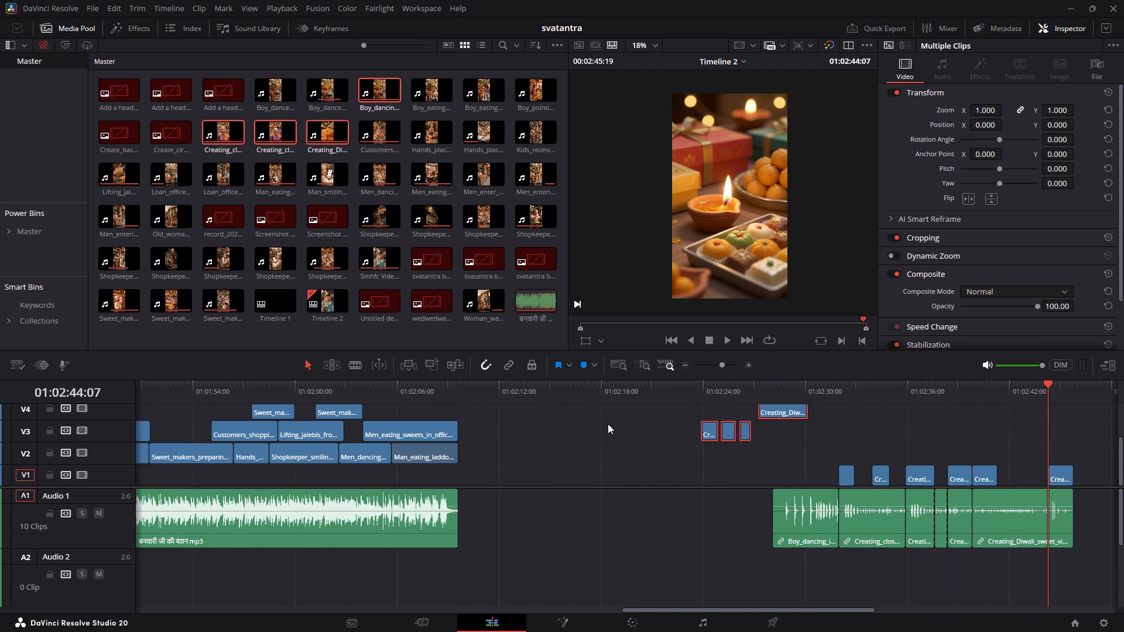
scroll(673, 451, up, 1)
drag(769, 462, 274, 401)
ctrl+scroll(295, 426, up, 2)
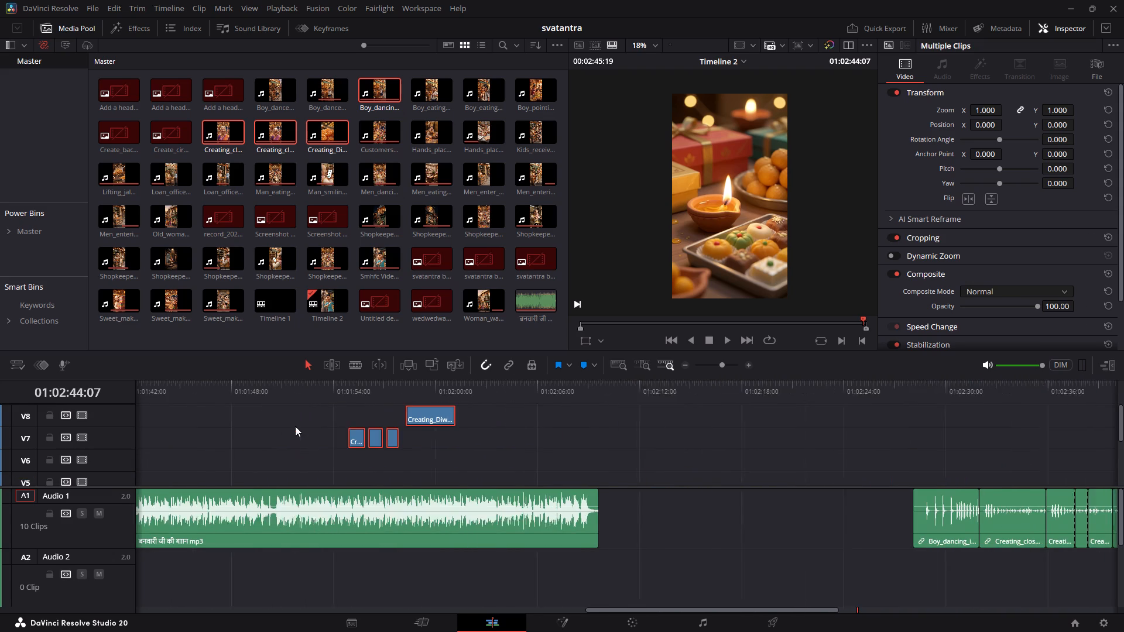
ctrl+scroll(295, 426, up, 1)
drag(494, 413, 489, 433)
scroll(488, 432, down, 1)
scroll(489, 422, up, 1)
drag(499, 438, 499, 455)
scroll(498, 444, down, 1)
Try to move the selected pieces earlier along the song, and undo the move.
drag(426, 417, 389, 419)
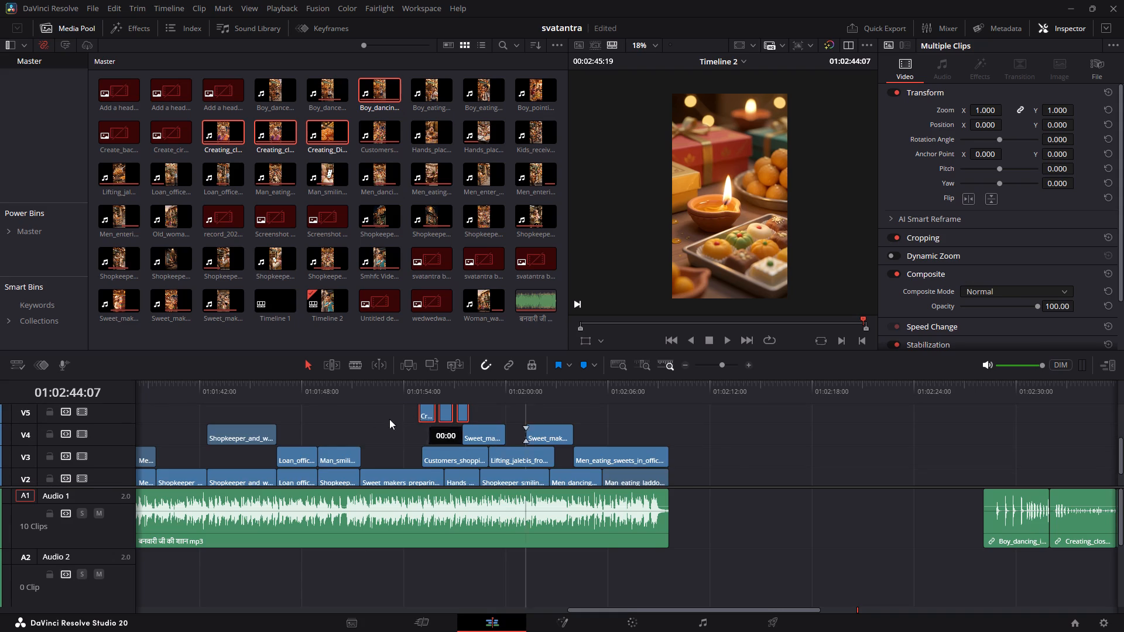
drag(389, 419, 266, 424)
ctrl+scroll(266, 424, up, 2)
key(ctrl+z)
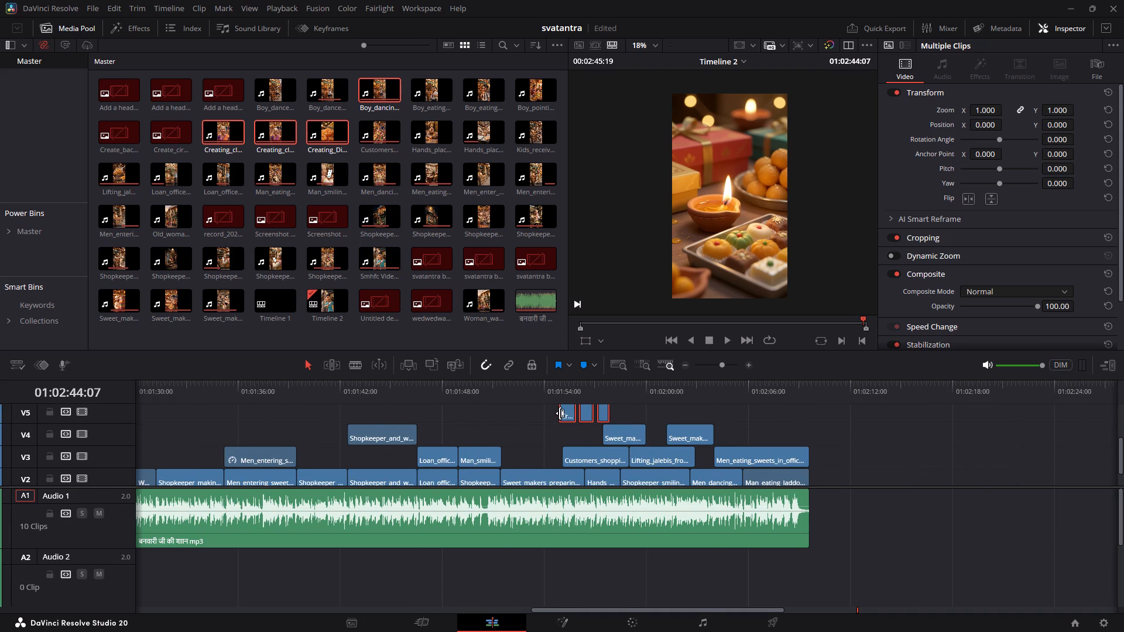
Move the selected pieces to V4 and V5, starting the first one at the beginning of the Woman_watering clip, and play that spot.
drag(566, 413, 334, 418)
ctrl+scroll(319, 424, up, 3)
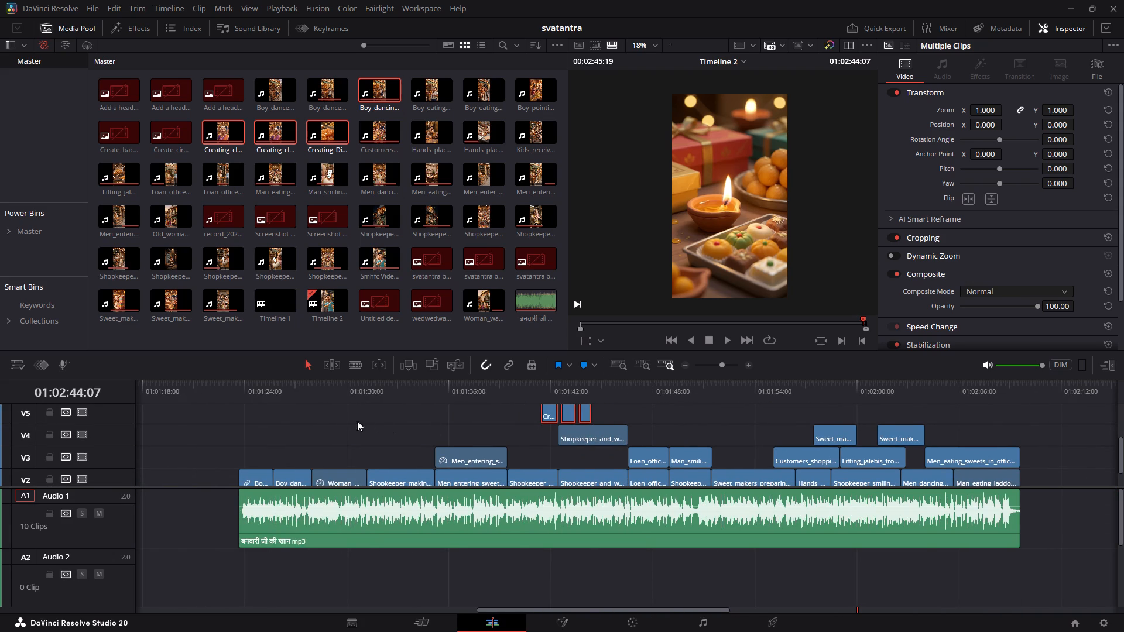
click(303, 394)
key(space)
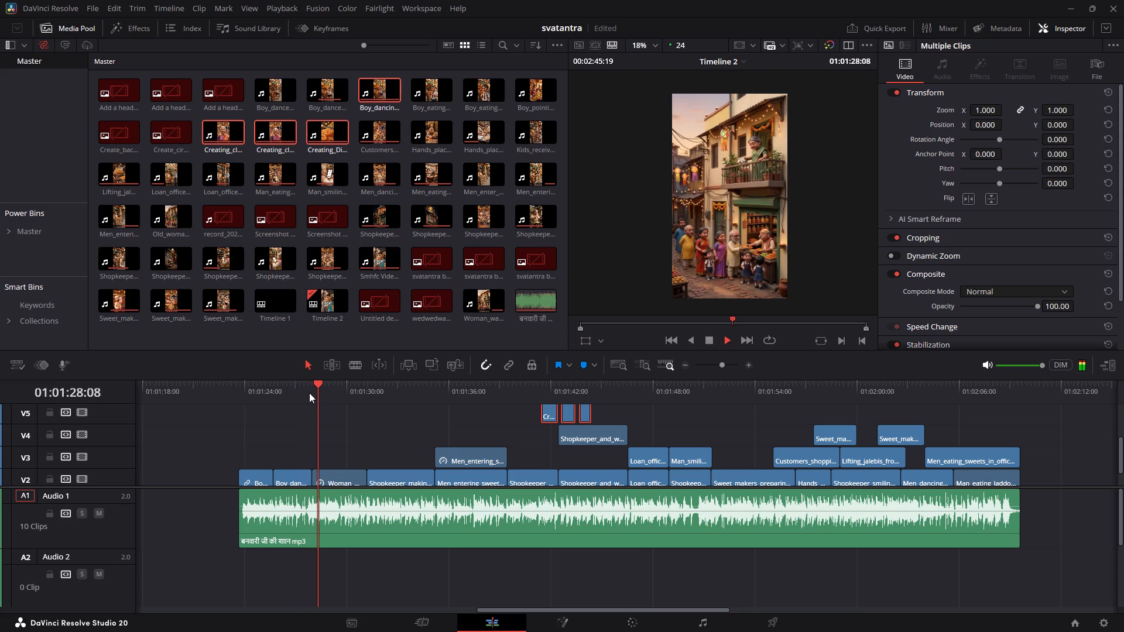
key(space)
drag(550, 416, 352, 430)
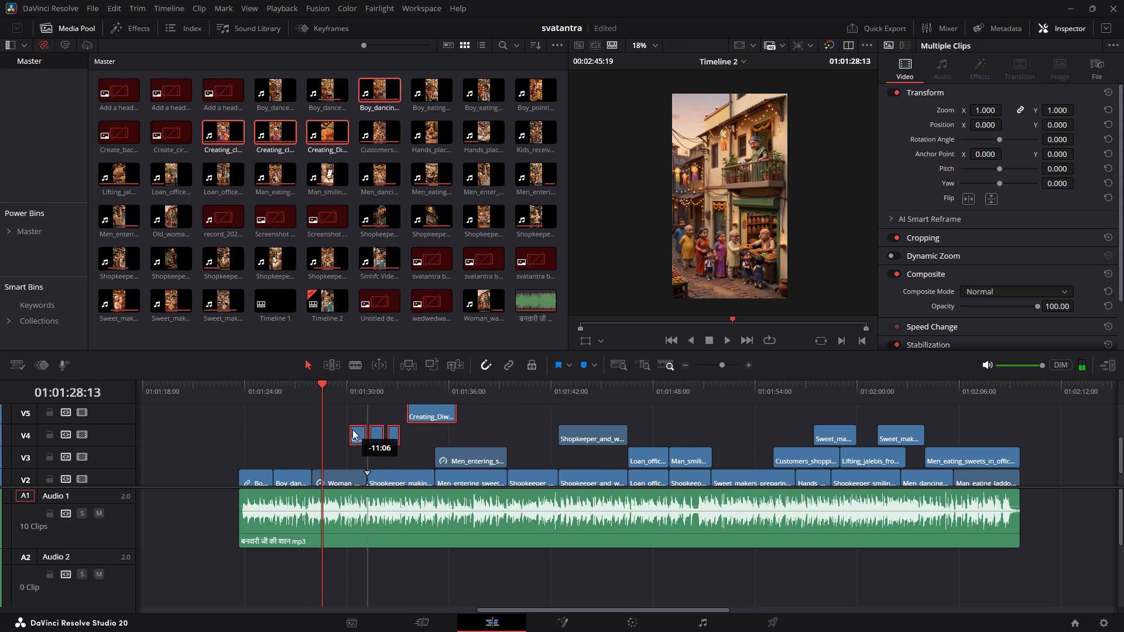
drag(352, 430, 290, 435)
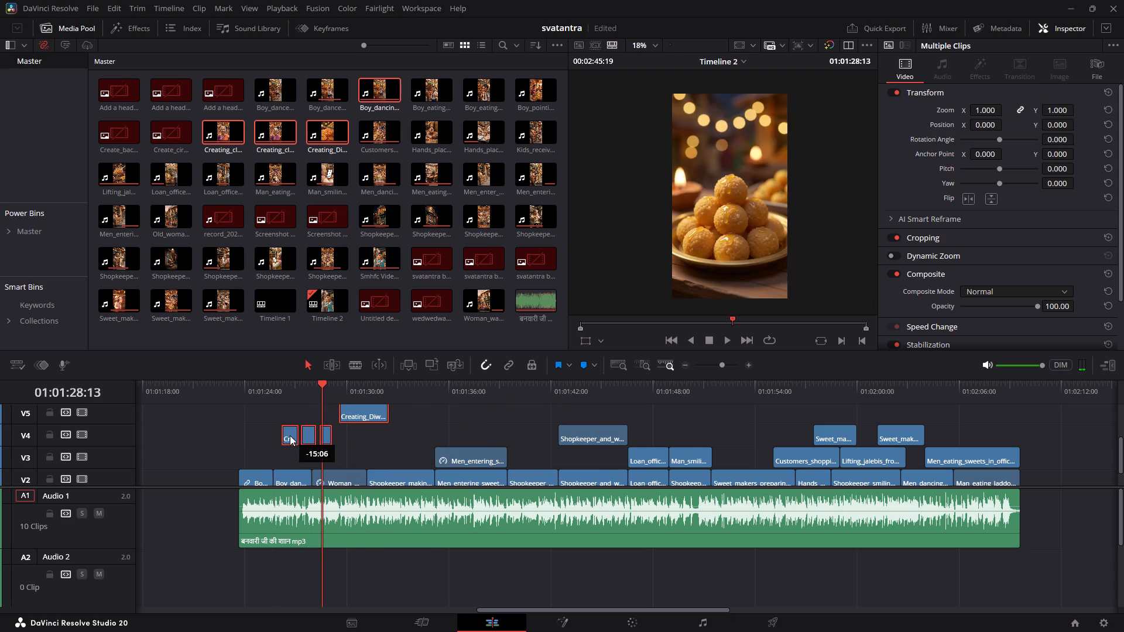
drag(290, 435, 321, 440)
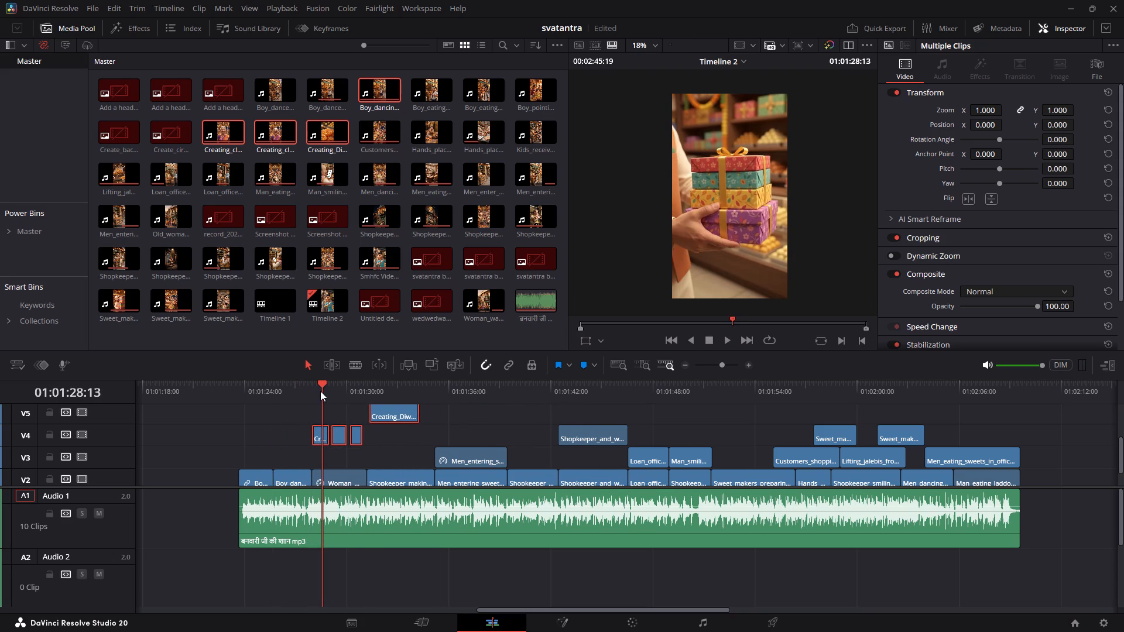
drag(320, 390, 309, 393)
key(space)
key(space)
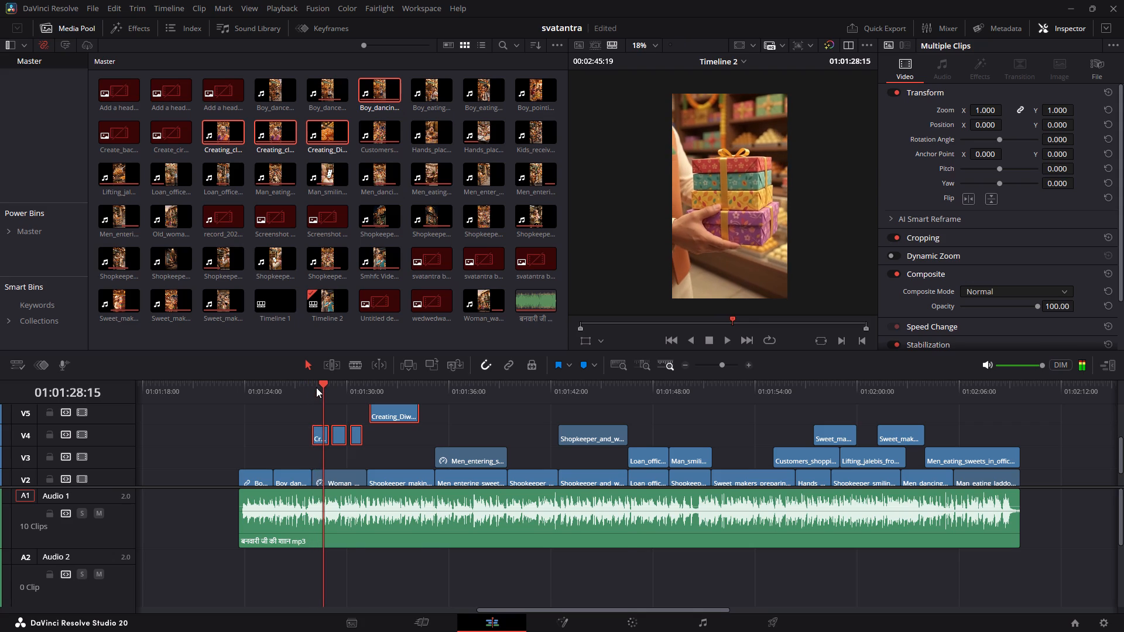
Lift the Woman_watering clip from V2 onto V3 beneath the close-up pieces.
alt+scroll(366, 438, up, 5)
ctrl+scroll(546, 424, down, 2)
click(515, 476)
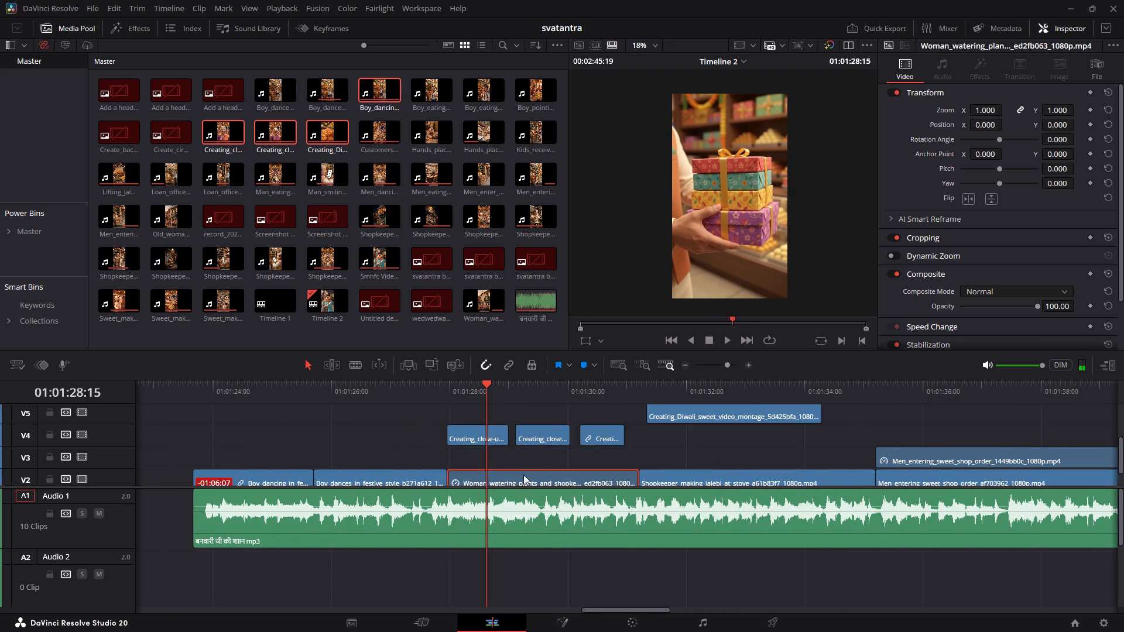
scroll(523, 475, down, 1)
alt+scroll(550, 459, down, 5)
drag(640, 446, 644, 438)
drag(654, 431, 645, 434)
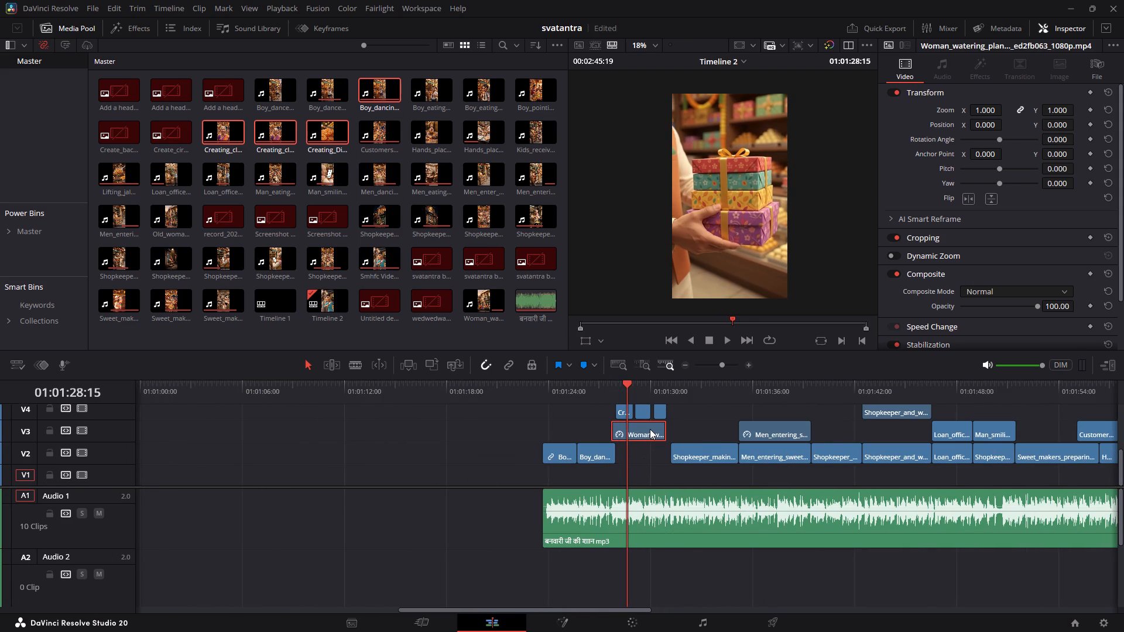
Shorten the Woman_watering clip with the retime controls and set its Change Speed to 100.
key(ctrl+r)
drag(661, 427, 653, 428)
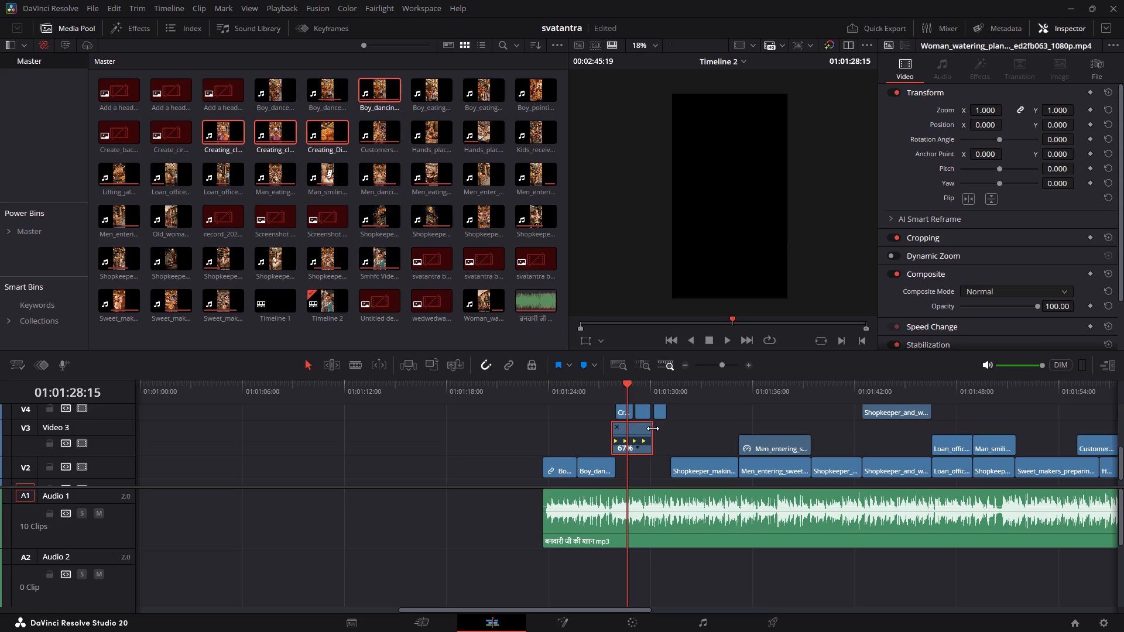
drag(653, 428, 642, 428)
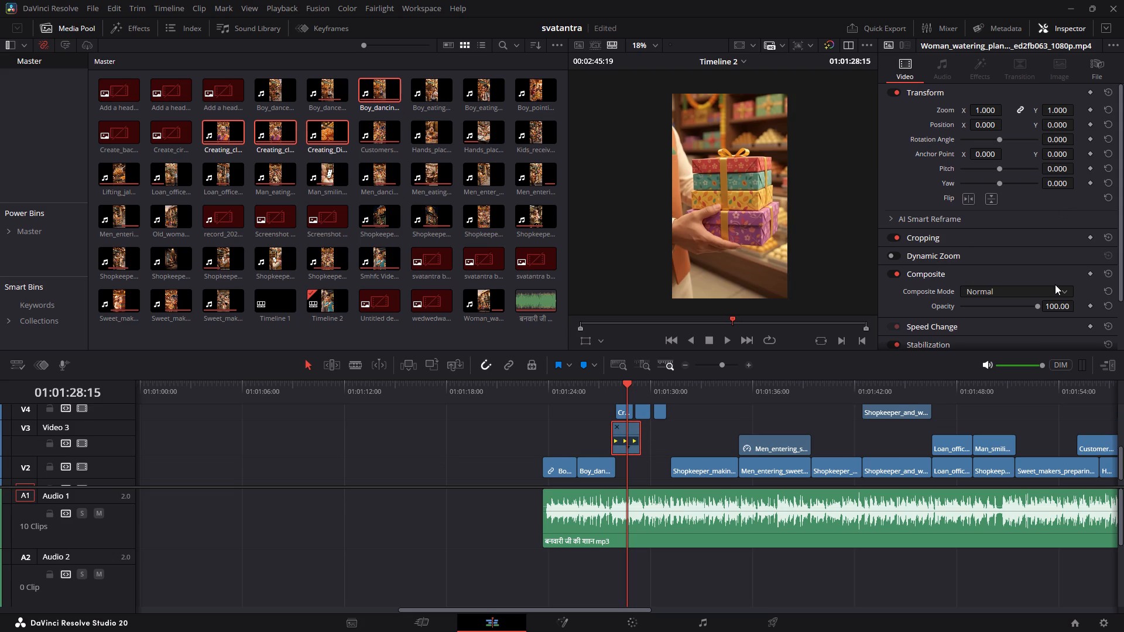
click(970, 322)
scroll(1026, 310, down, 2)
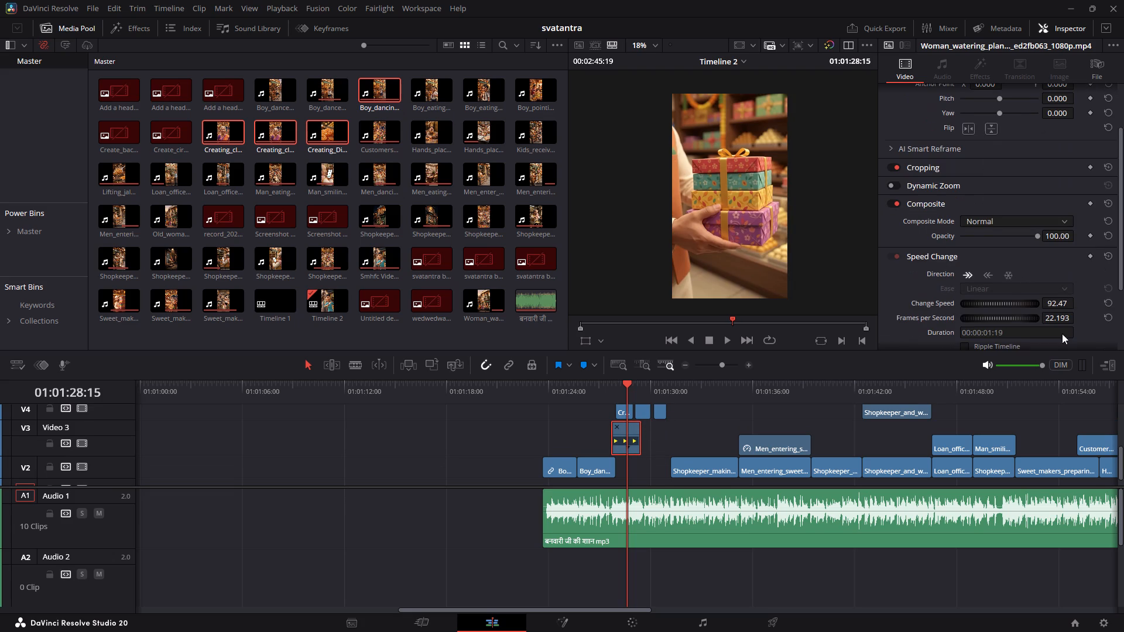
double_click(1050, 304)
key(1)
text(00)
key(Return)
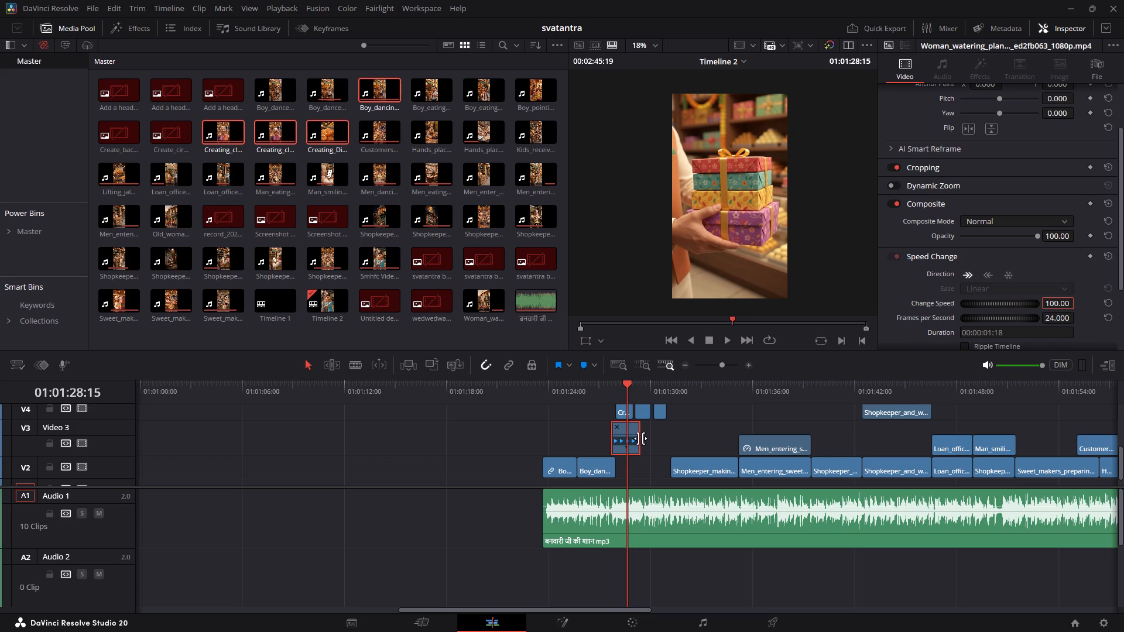
Try to extend the end of the Woman_watering clip and close its retime controls.
drag(640, 439, 693, 439)
key(ctrl+r)
click(632, 434)
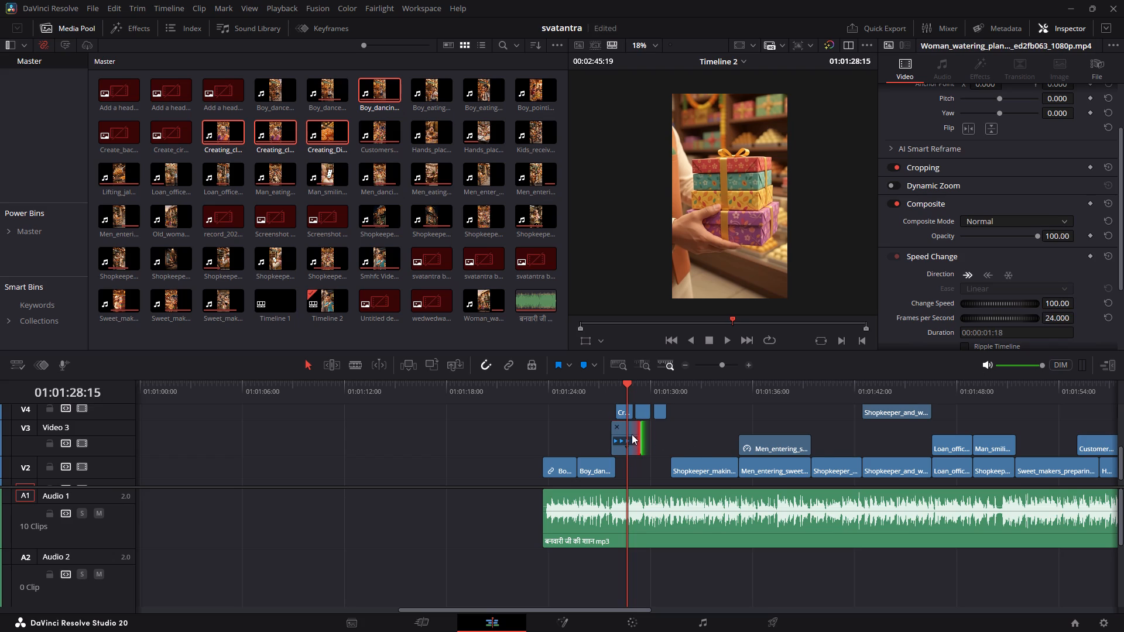
key(ctrl+r)
Move the Woman_watering clip back to V2, directly against the start of the Shopkeeper_making_jalebi clip.
drag(635, 437, 659, 452)
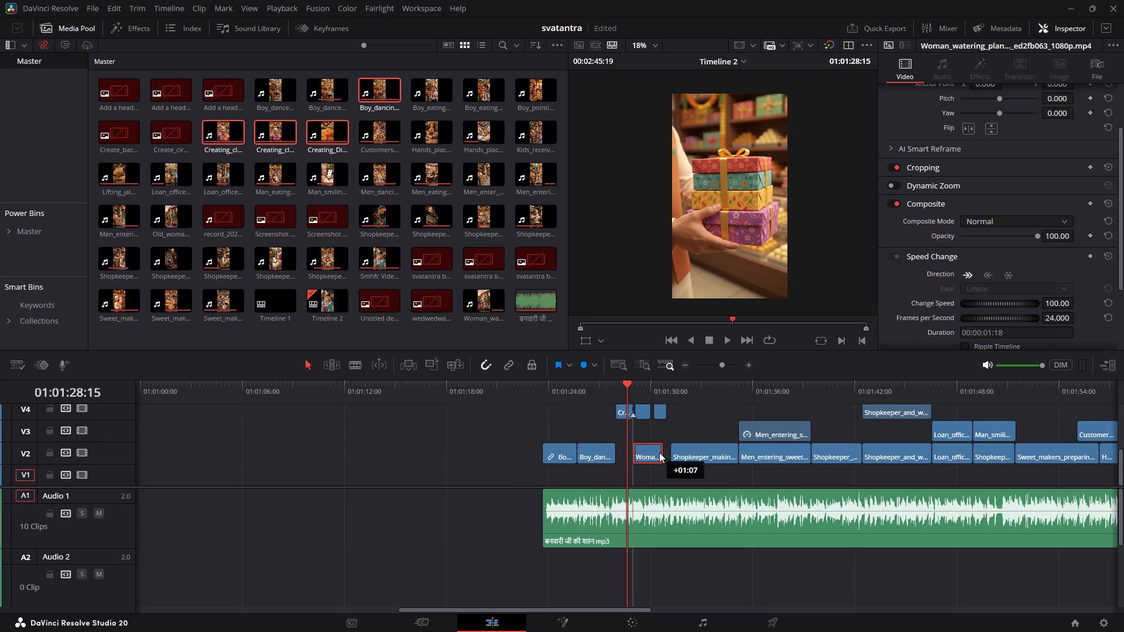
drag(659, 452, 665, 453)
click(643, 387)
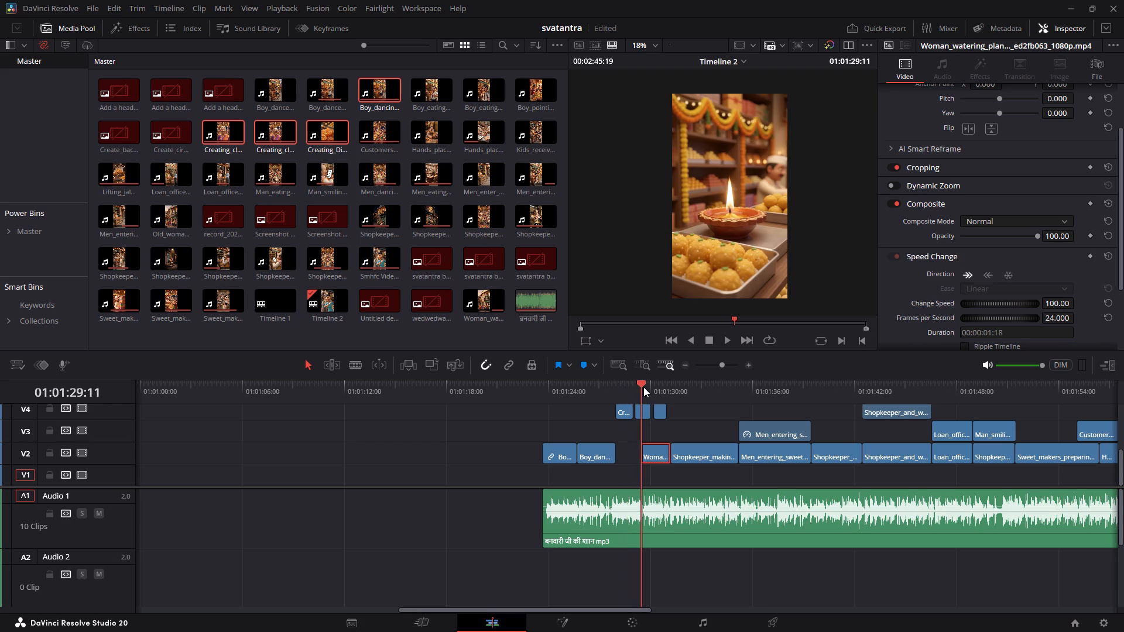
Move the three close-up pieces from V4 down to V3, starting directly after the Boy_dances_in_festive_style clip, and play the result.
drag(710, 406, 623, 409)
drag(623, 409, 584, 413)
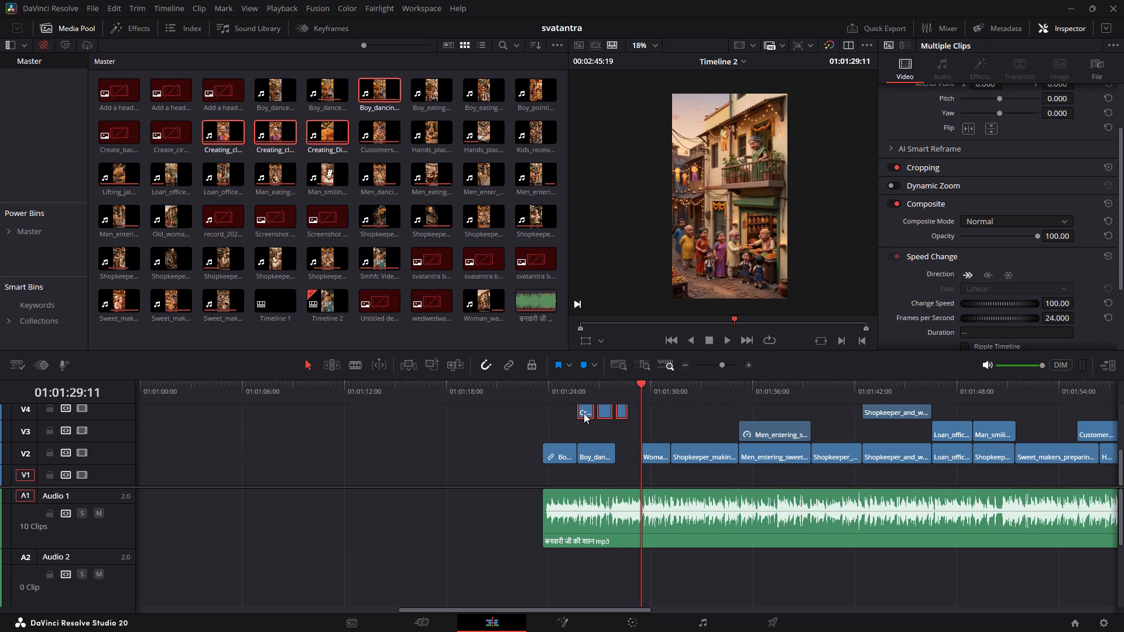
key(space)
key(space)
alt+scroll(588, 413, up, 3)
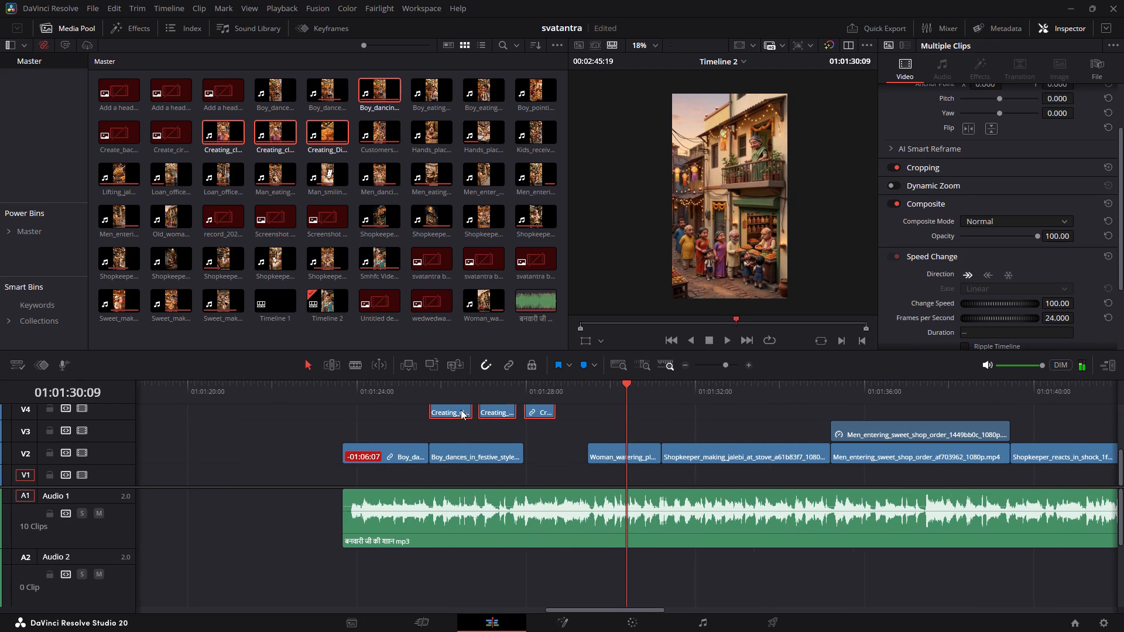
drag(454, 409, 550, 432)
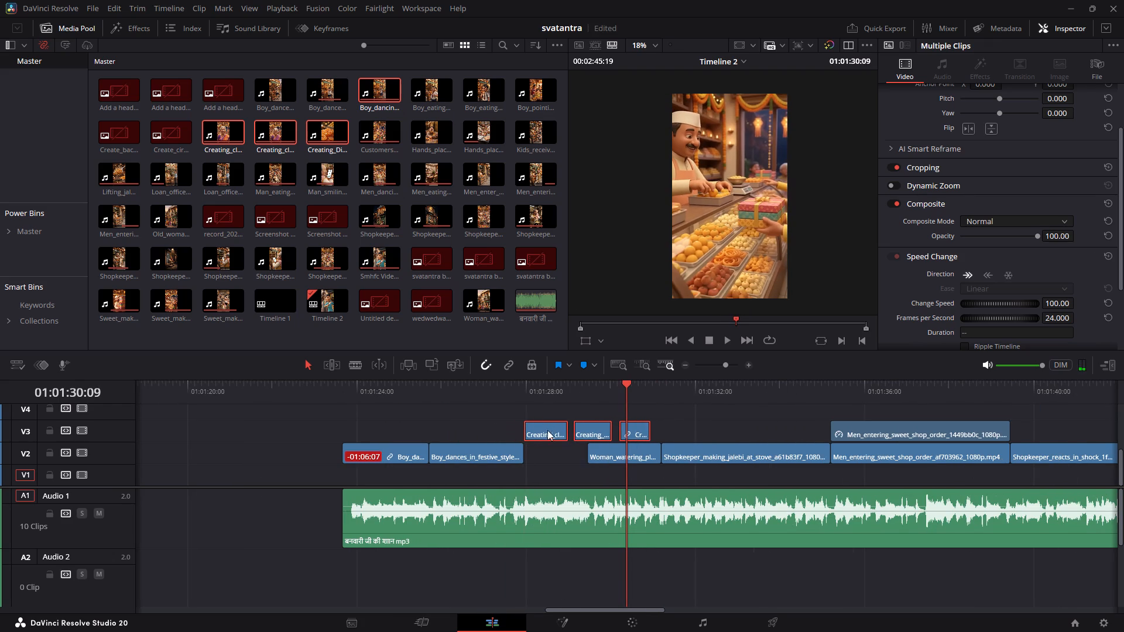
click(526, 387)
key(space)
key(space)
drag(551, 429, 550, 438)
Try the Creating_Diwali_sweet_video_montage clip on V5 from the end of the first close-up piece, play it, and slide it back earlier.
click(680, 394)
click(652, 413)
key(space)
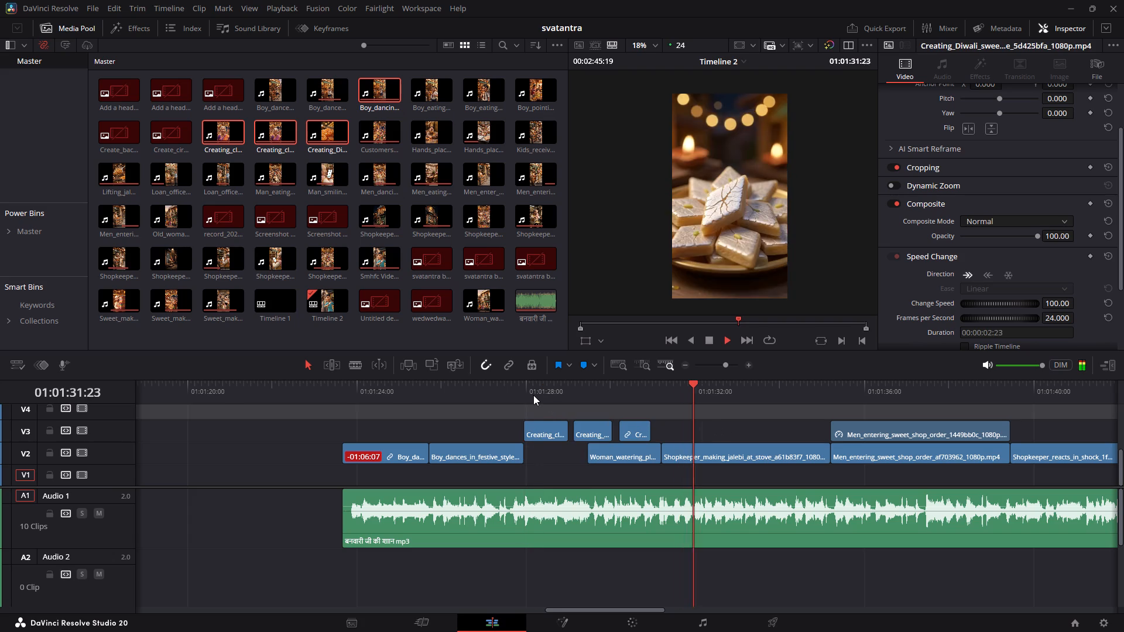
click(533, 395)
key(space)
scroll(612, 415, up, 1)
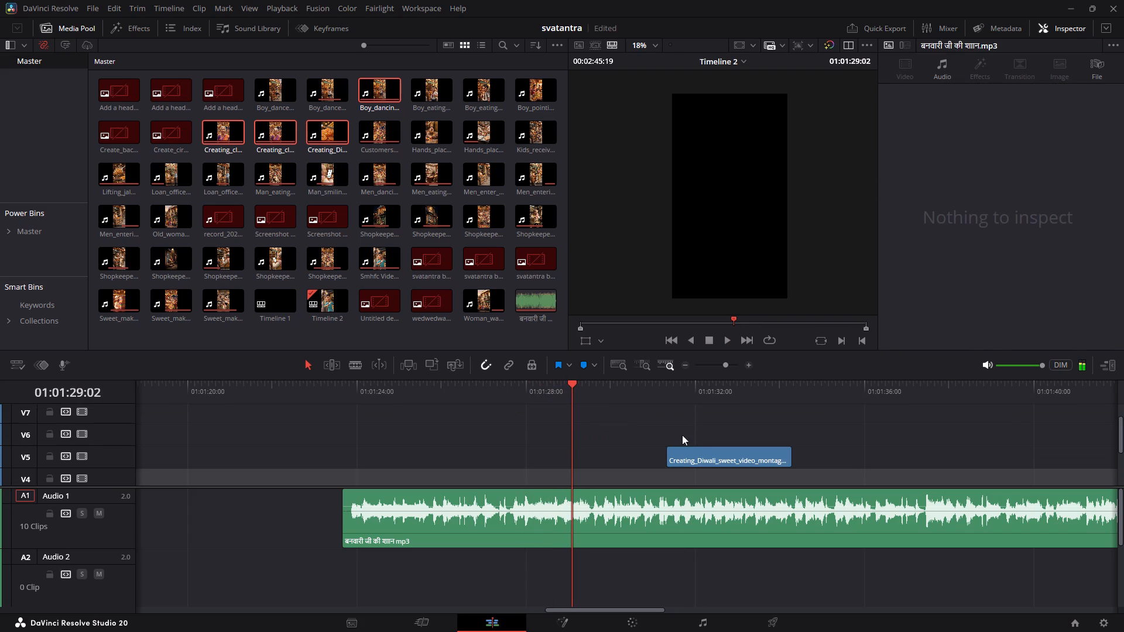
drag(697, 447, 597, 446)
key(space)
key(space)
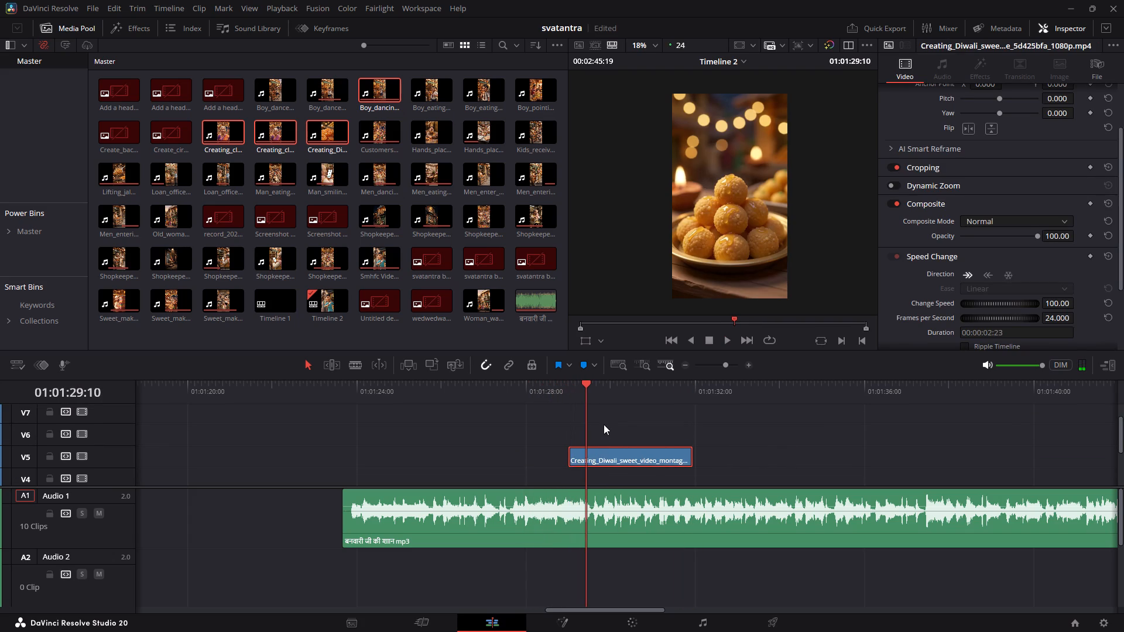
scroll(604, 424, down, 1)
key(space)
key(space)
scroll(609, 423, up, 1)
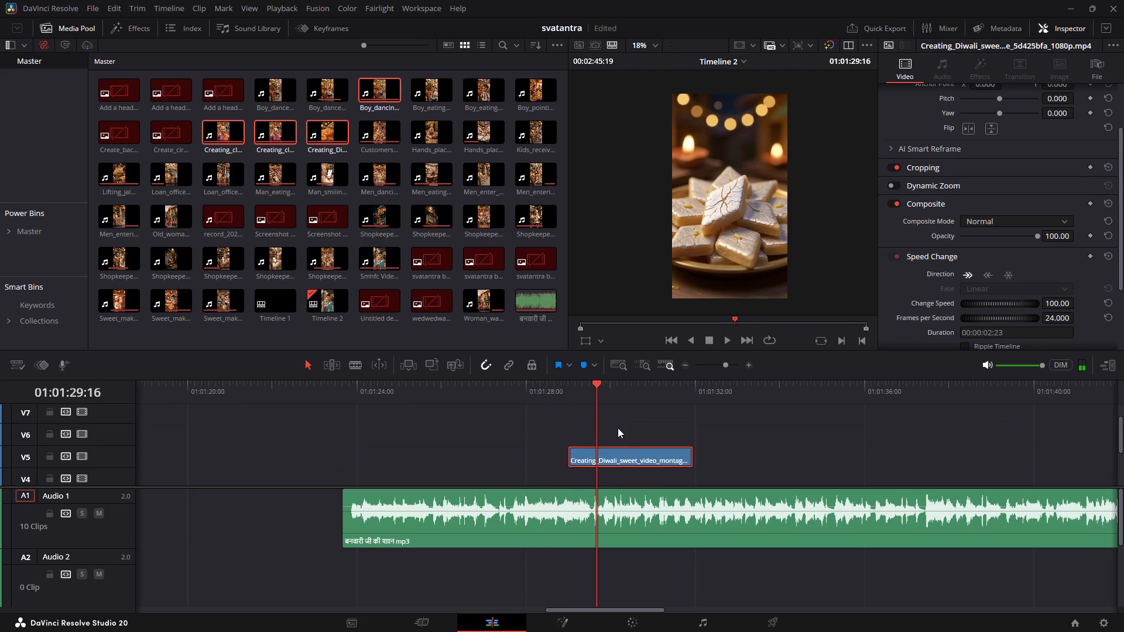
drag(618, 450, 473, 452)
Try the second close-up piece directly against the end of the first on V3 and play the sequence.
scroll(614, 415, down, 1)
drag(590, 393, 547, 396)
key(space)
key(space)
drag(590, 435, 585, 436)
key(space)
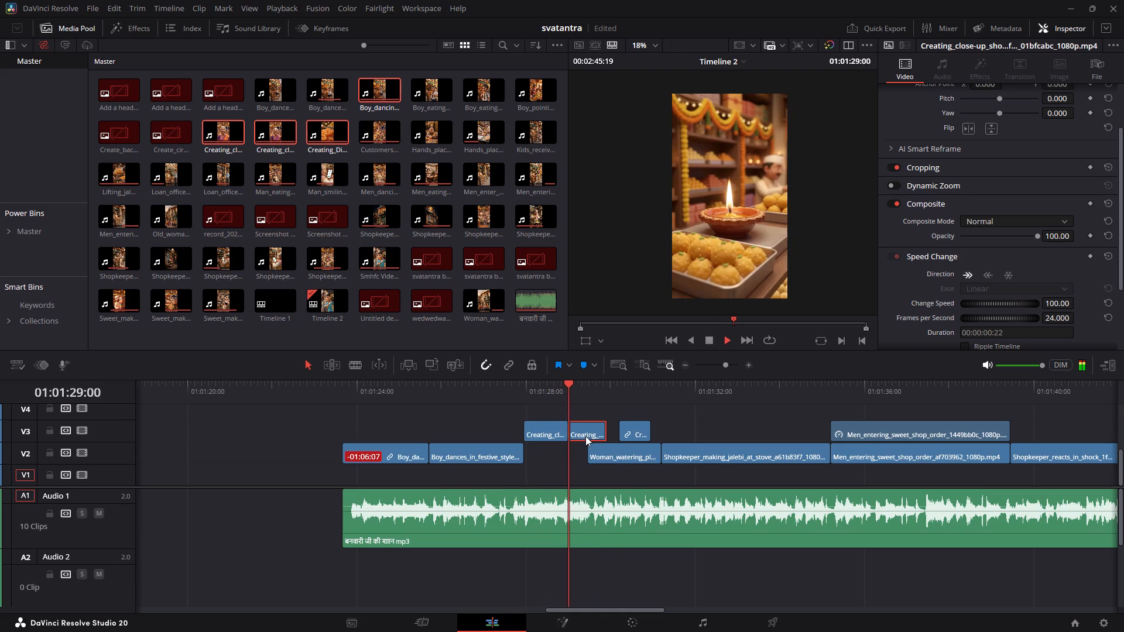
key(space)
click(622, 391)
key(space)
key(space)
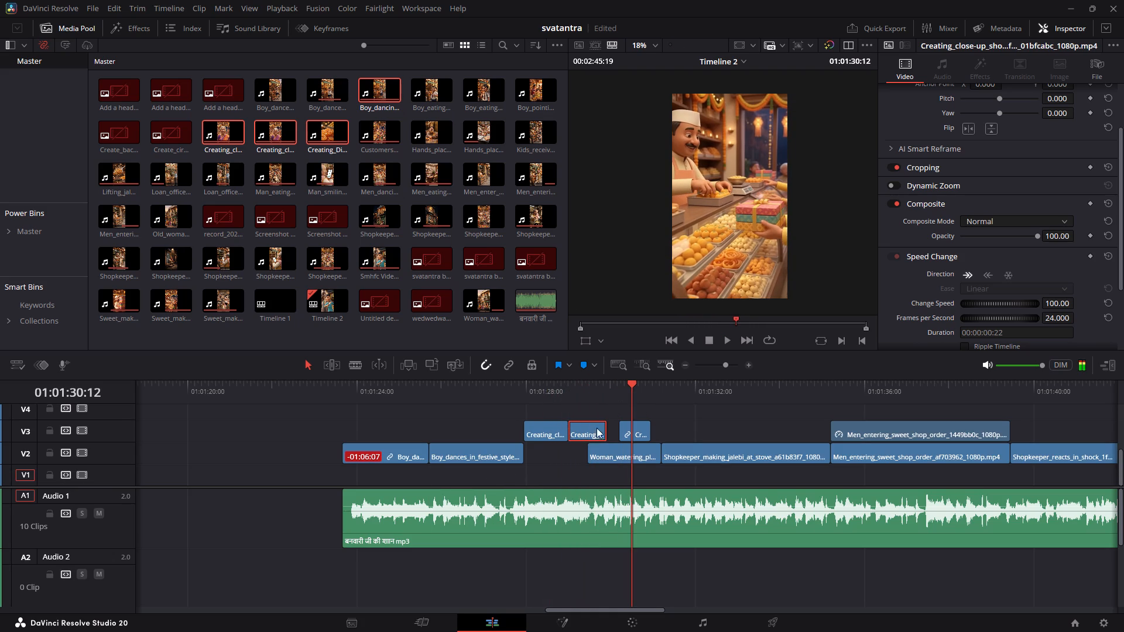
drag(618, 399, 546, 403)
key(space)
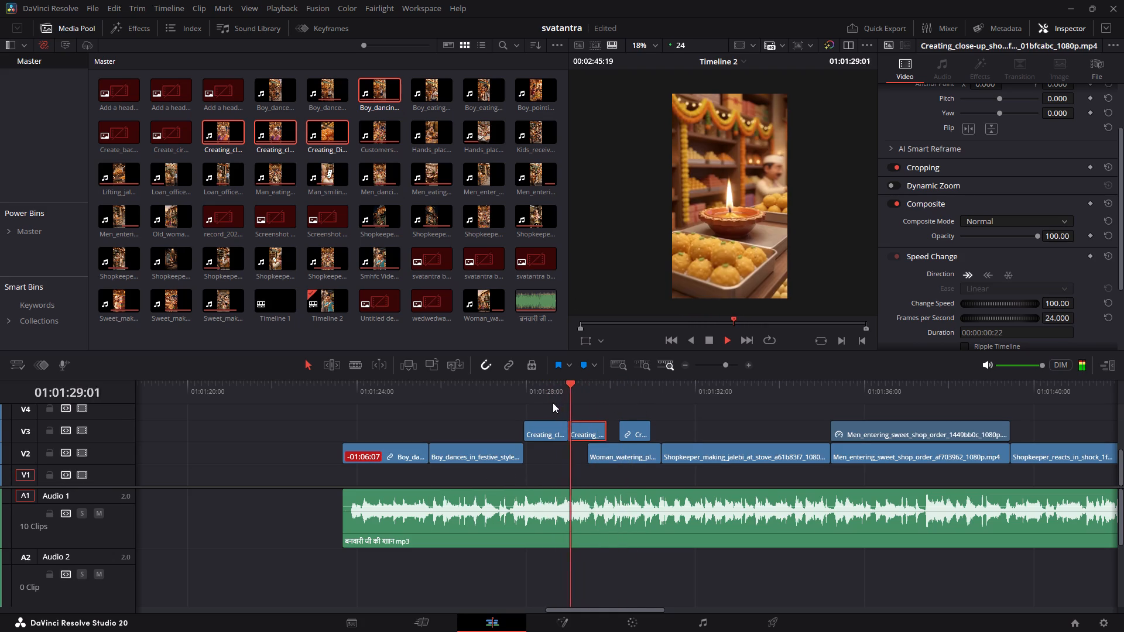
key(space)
Place the second close-up piece against the third and move both on V3 over the Shopkeeper_making_jalebi clip, starting at about 01:01:31:16.
drag(585, 429, 607, 431)
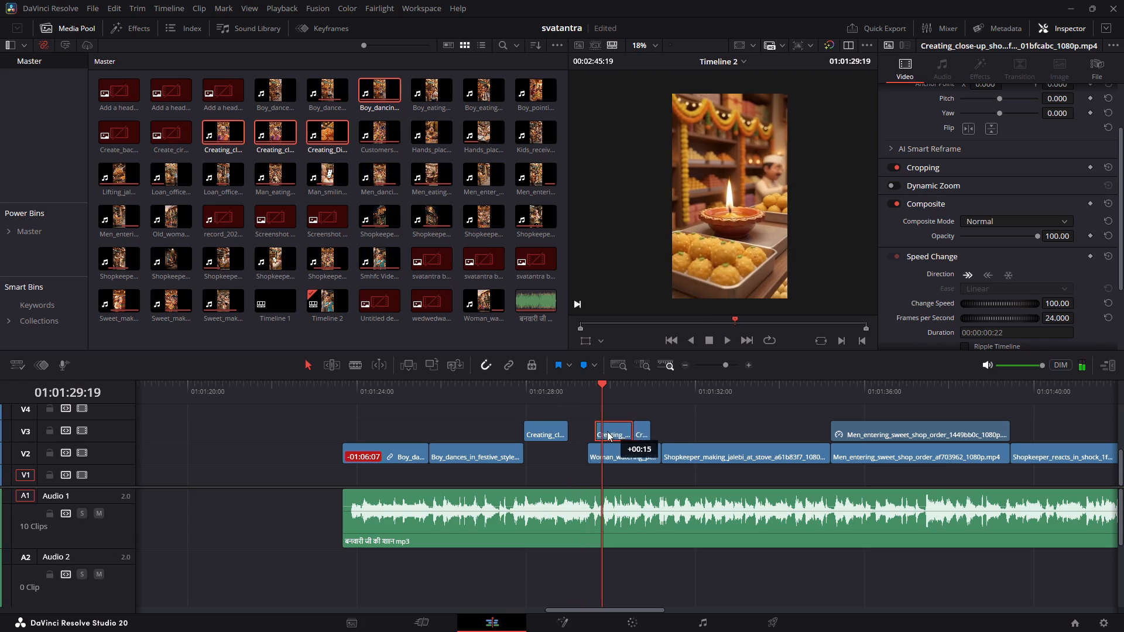
drag(607, 431, 598, 431)
drag(698, 418, 610, 428)
drag(599, 428, 701, 422)
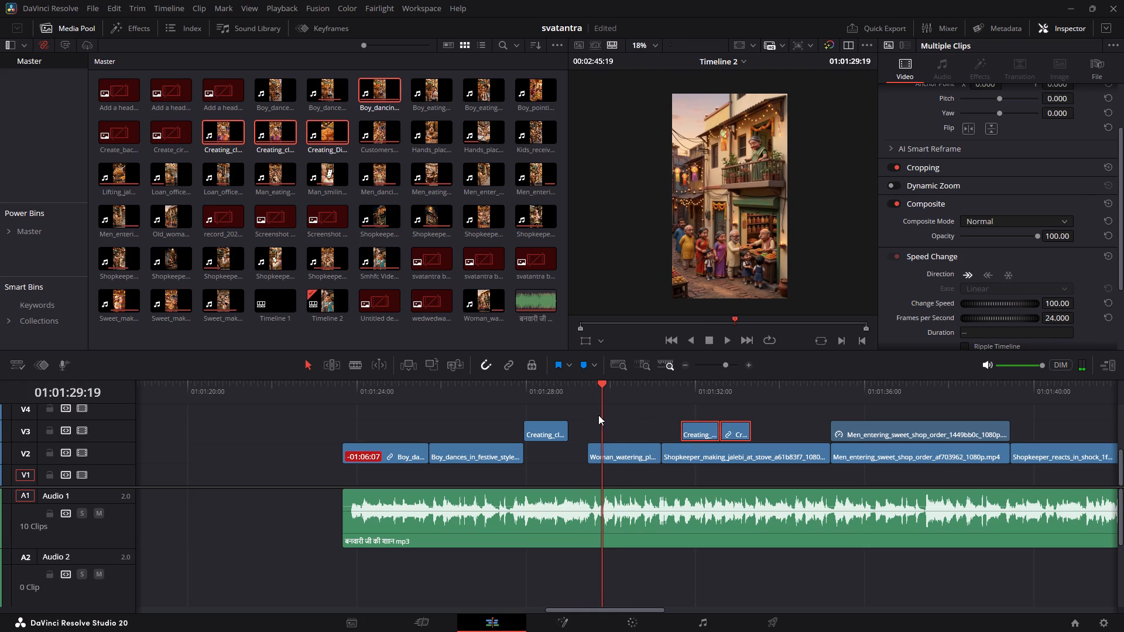
scroll(598, 415, up, 1)
drag(507, 456, 670, 444)
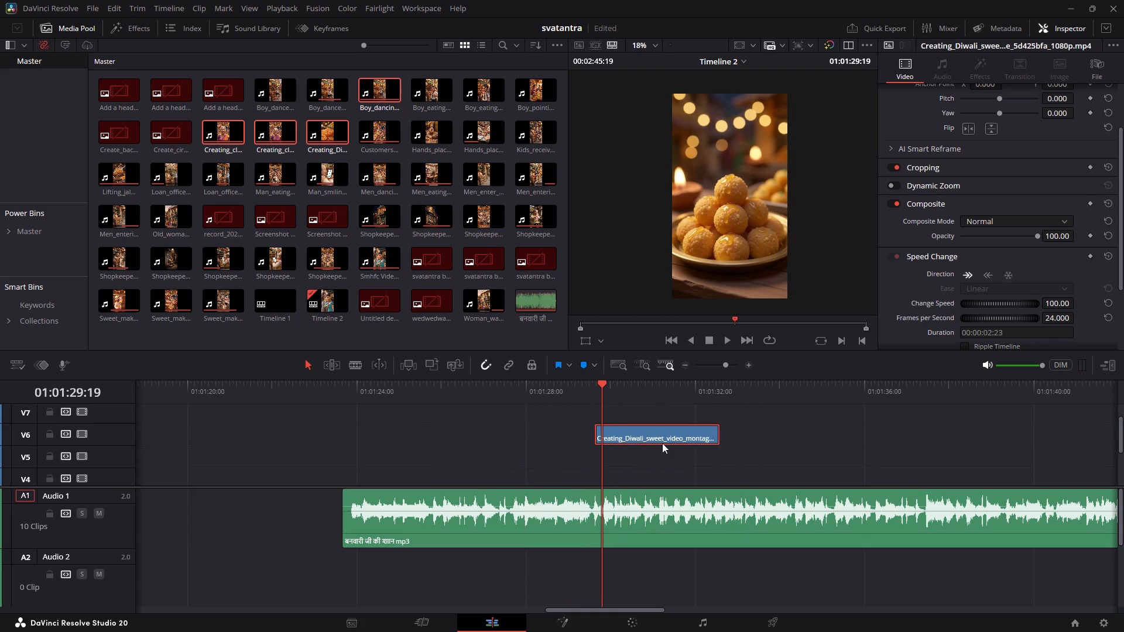
scroll(629, 434, down, 1)
scroll(629, 431, up, 1)
drag(629, 430, 619, 447)
scroll(618, 438, down, 1)
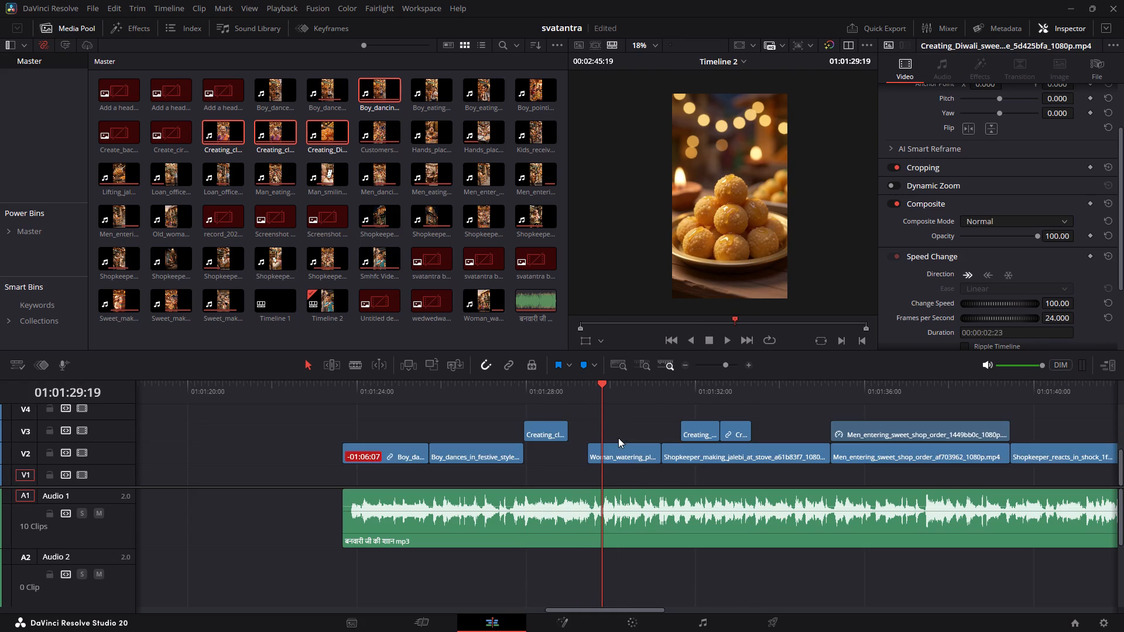
scroll(621, 421, up, 1)
drag(610, 450, 609, 468)
scroll(614, 444, down, 1)
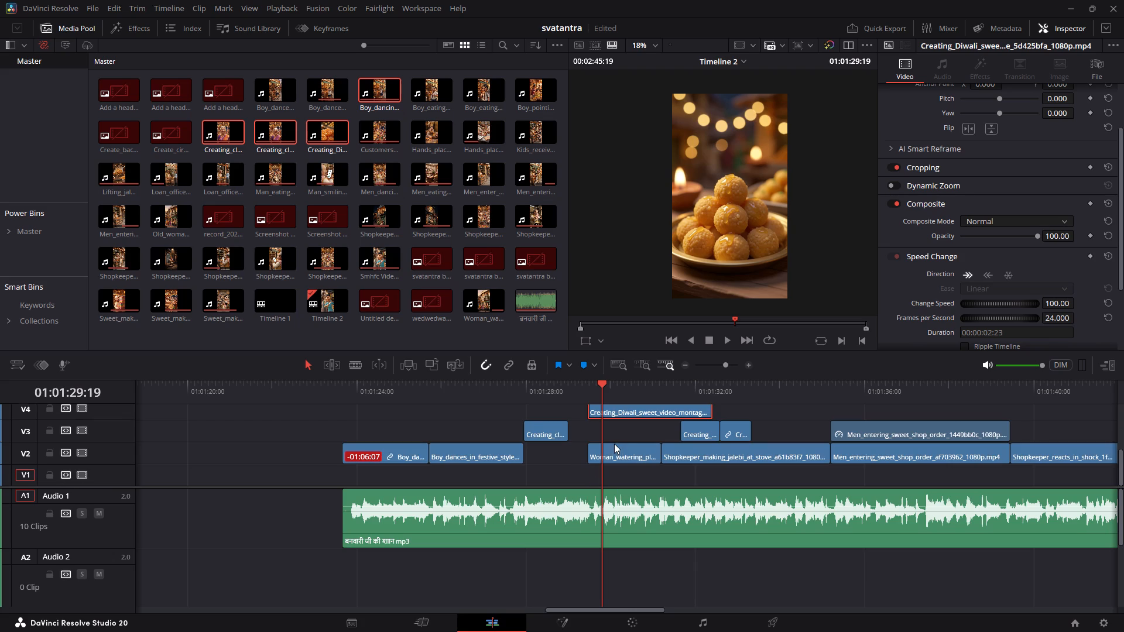
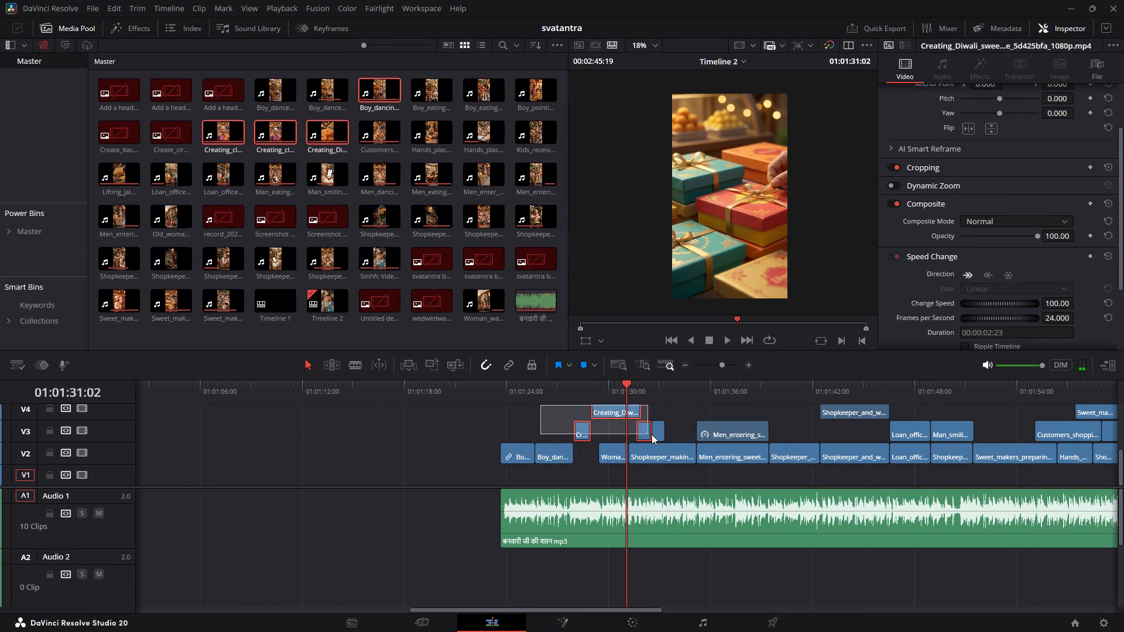
Move the close-up and Diwali sweets montage clips on V3 and V4 together into the empty stretch before the song, starting around 01:01:11.
drag(652, 434, 656, 434)
drag(656, 434, 378, 434)
Import the Generating_close-up_scene_shots_7295c103_1080p video from Downloads into the Master bin.
scroll(431, 294, down, 3)
click(426, 332)
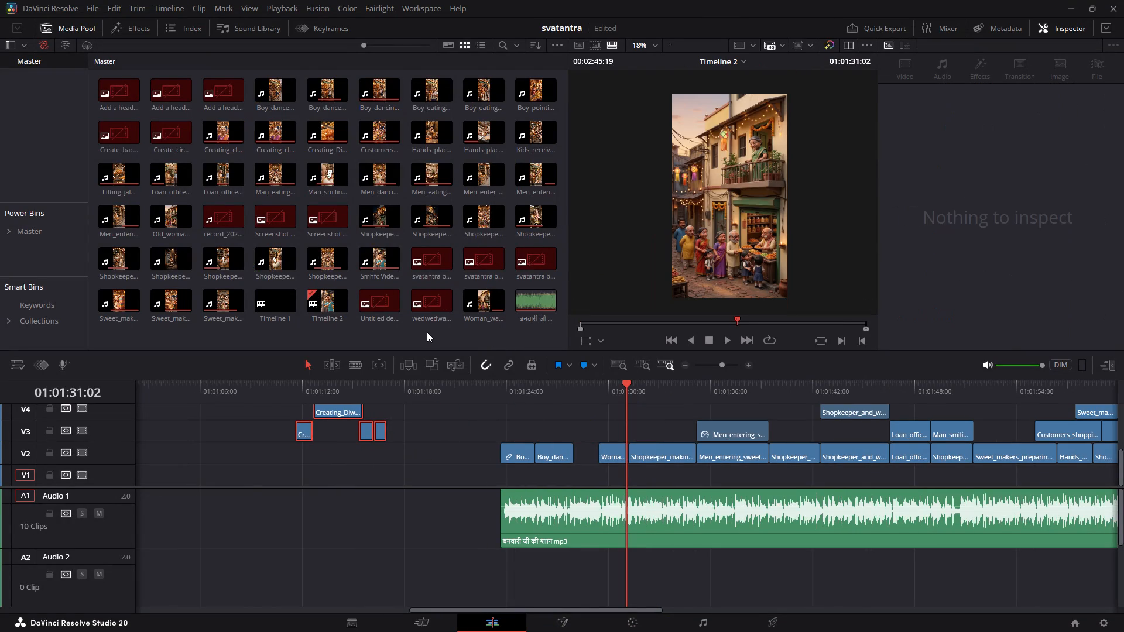
key(ctrl+i)
click(193, 145)
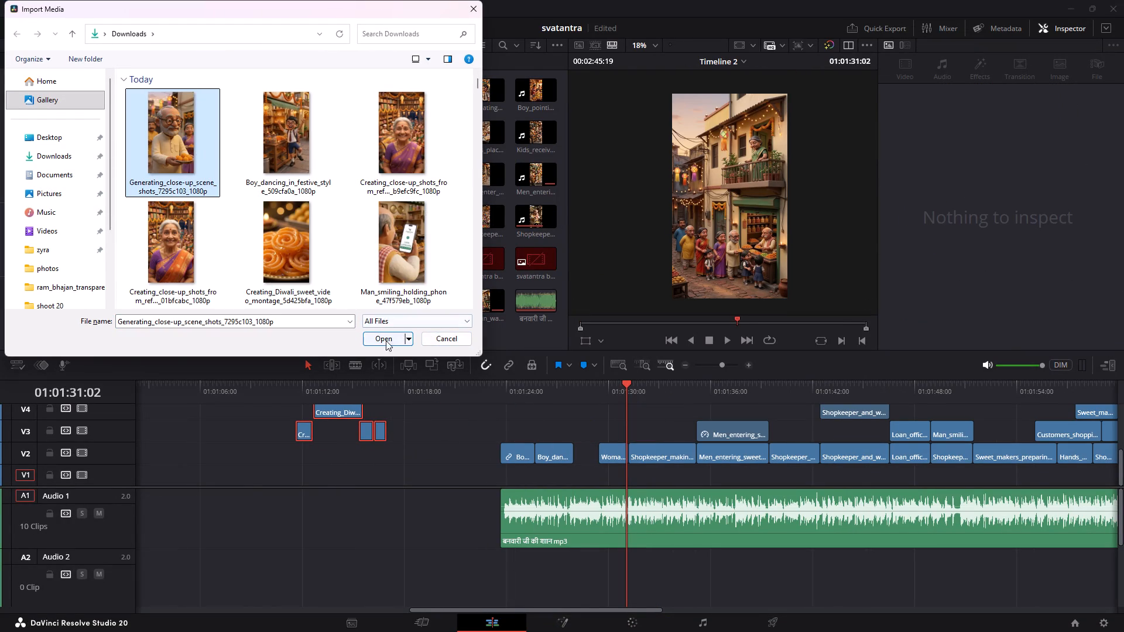
Import Generating_close-up_scene_shots_7295c103_1080p and place it on track V3 in the empty space just before the song.
click(386, 342)
drag(429, 134, 402, 428)
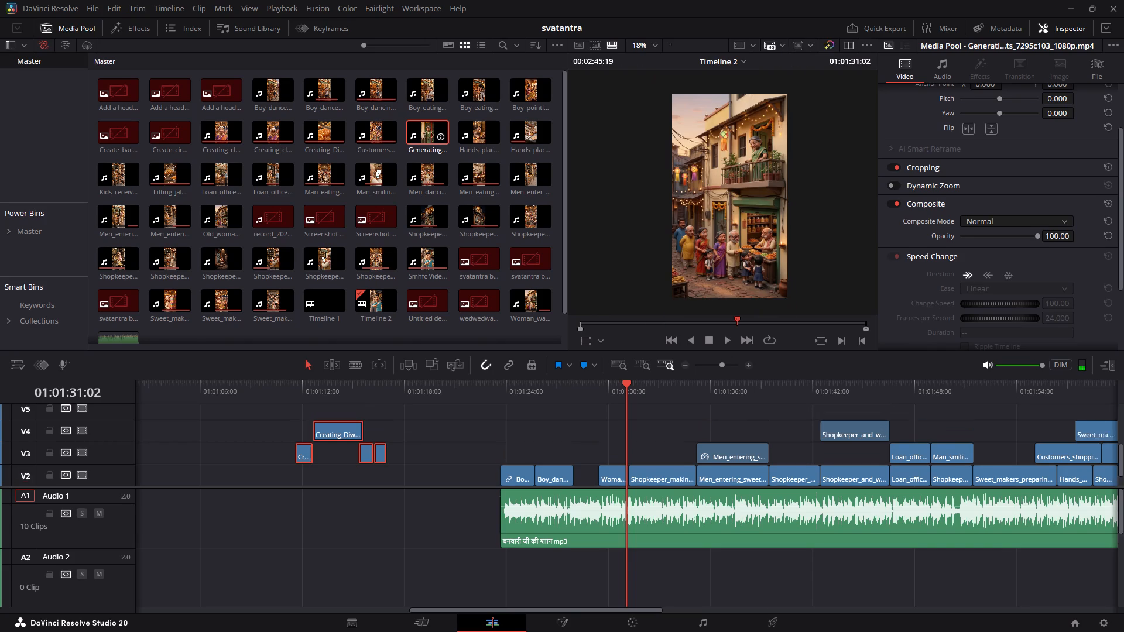
drag(402, 428, 397, 444)
Delete the newly placed close-up clip's linked audio from the Audio 3 track.
click(403, 384)
scroll(459, 534, up, 5)
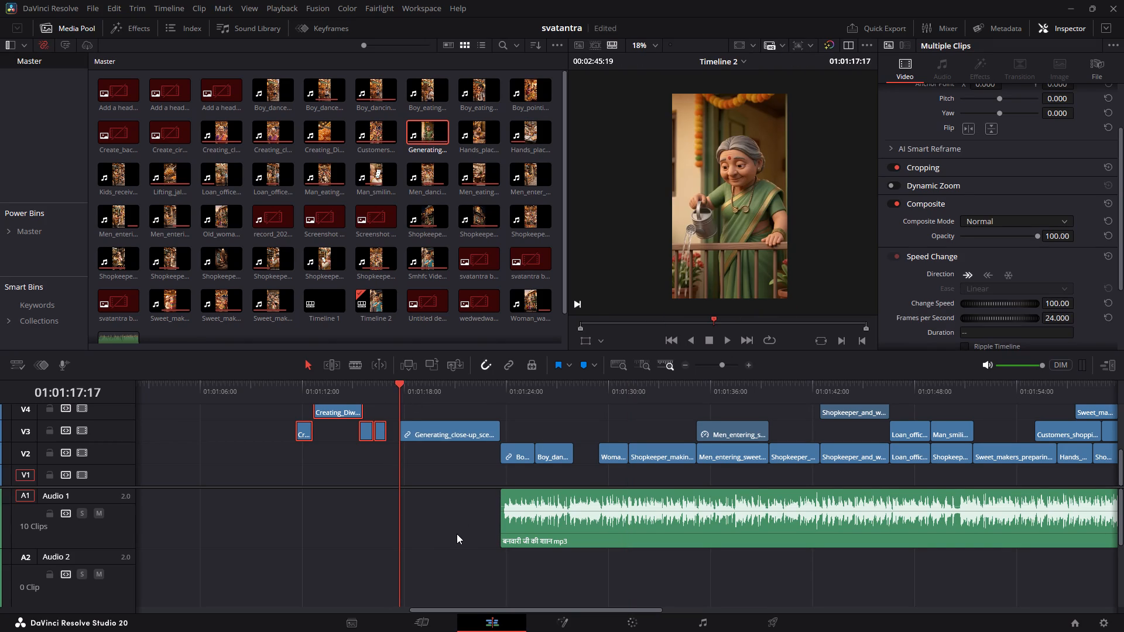
scroll(452, 537, up, 3)
scroll(451, 537, down, 4)
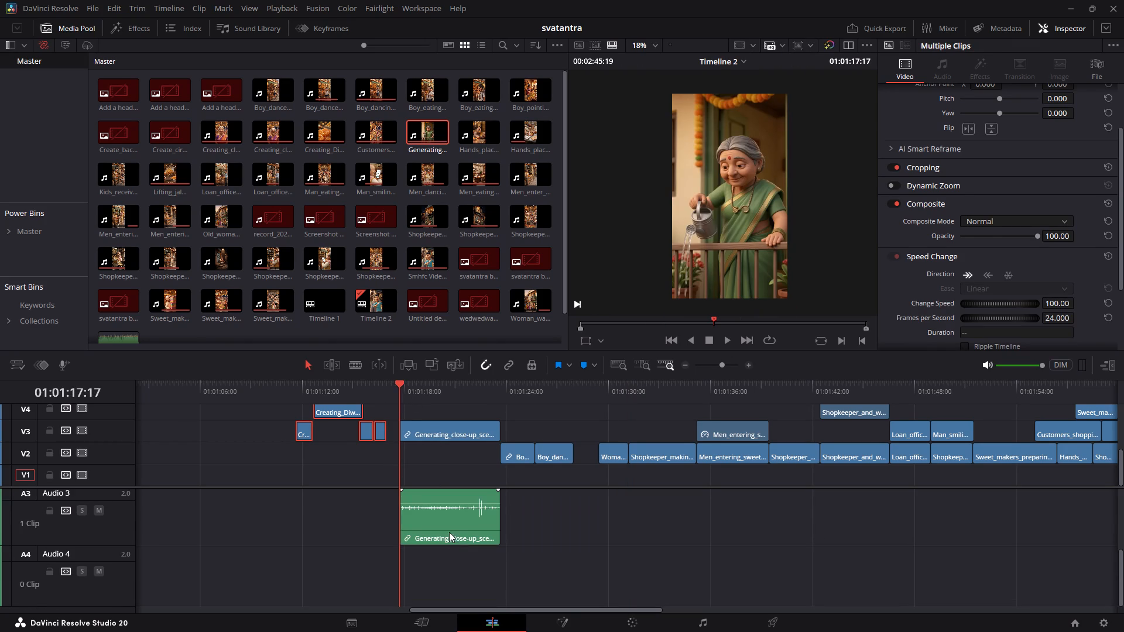
click(448, 517)
key(BackSpace)
scroll(448, 516, up, 5)
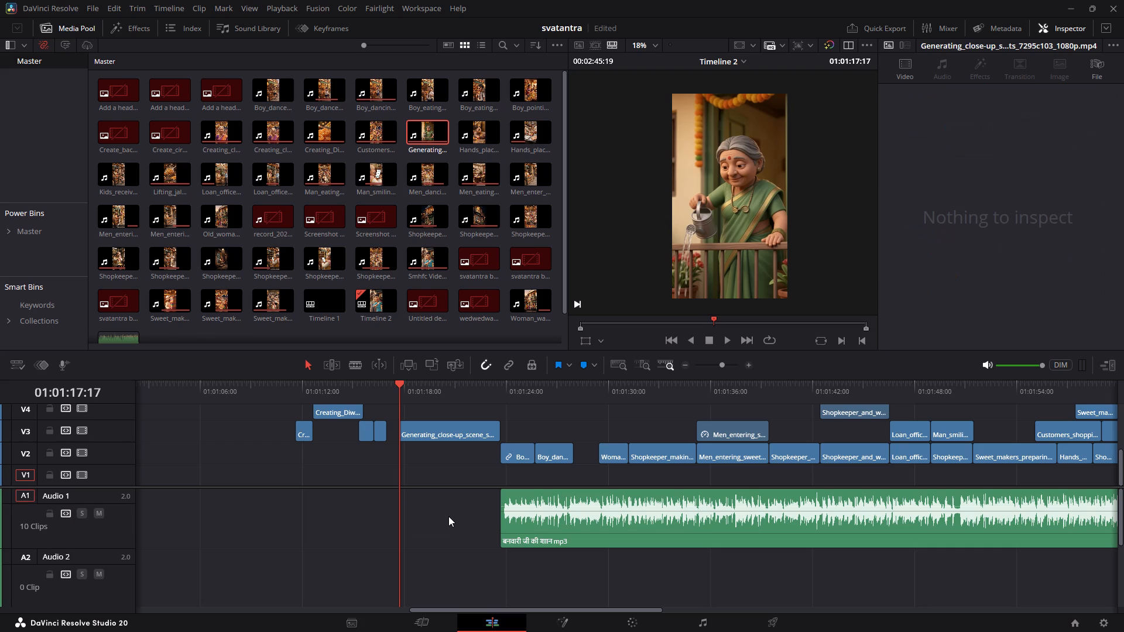
Split the new close-up clip at 01:01:18:13, at the end of the shot of the woman watering plants.
key(space)
key(space)
key(space)
key(space)
alt+scroll(405, 448, up, 3)
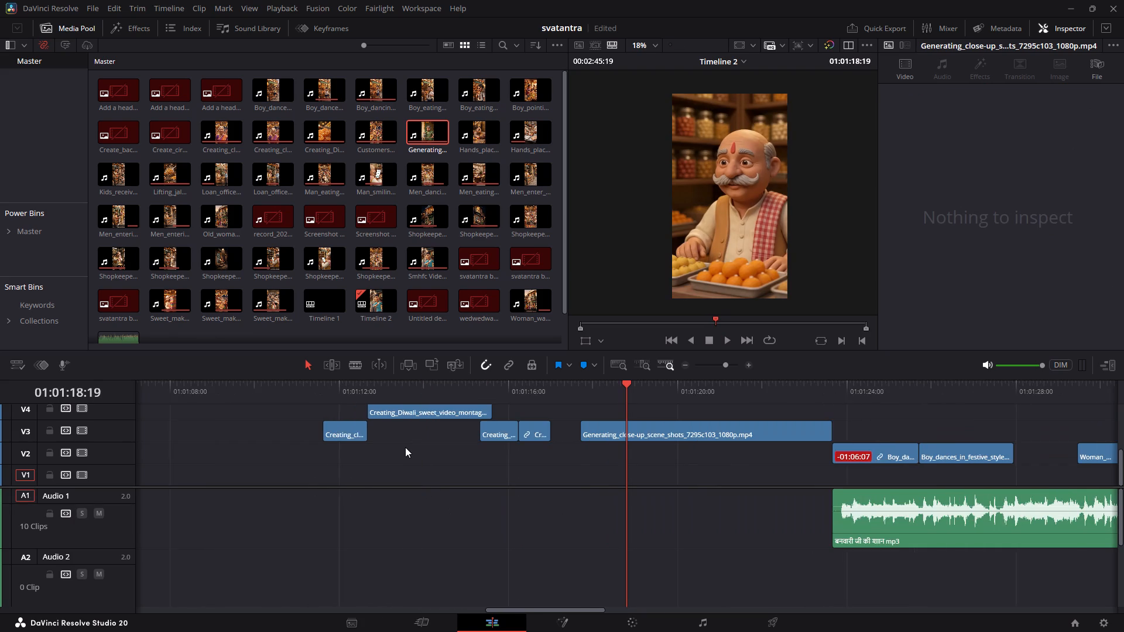
alt+scroll(533, 438, up, 2)
ctrl+scroll(562, 439, down, 2)
drag(458, 389, 429, 396)
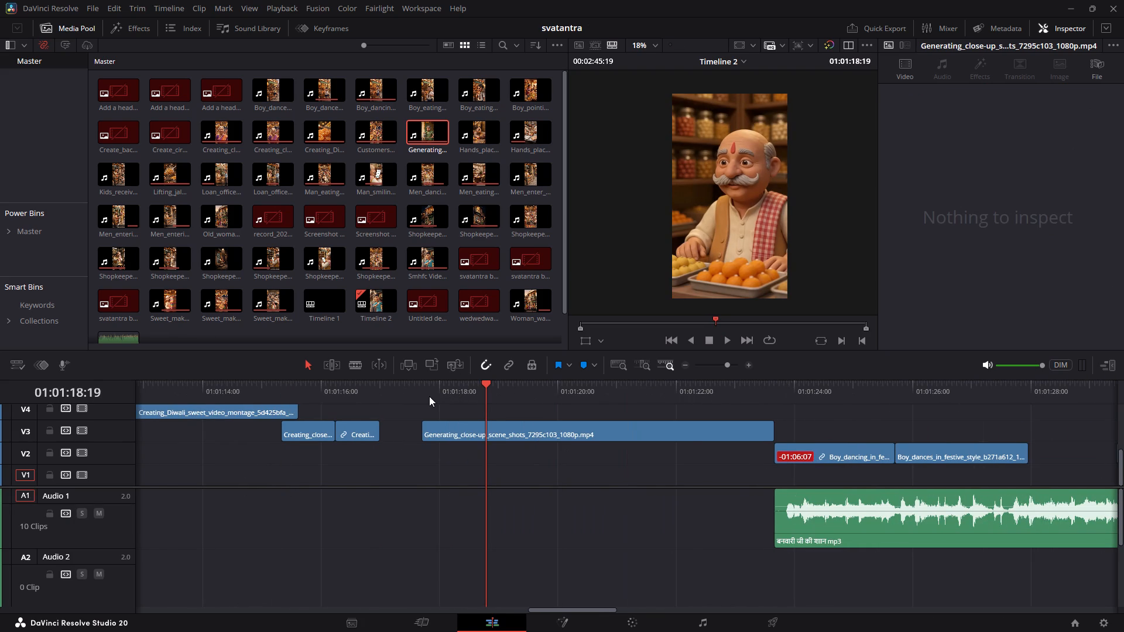
drag(429, 396, 422, 399)
click(526, 421)
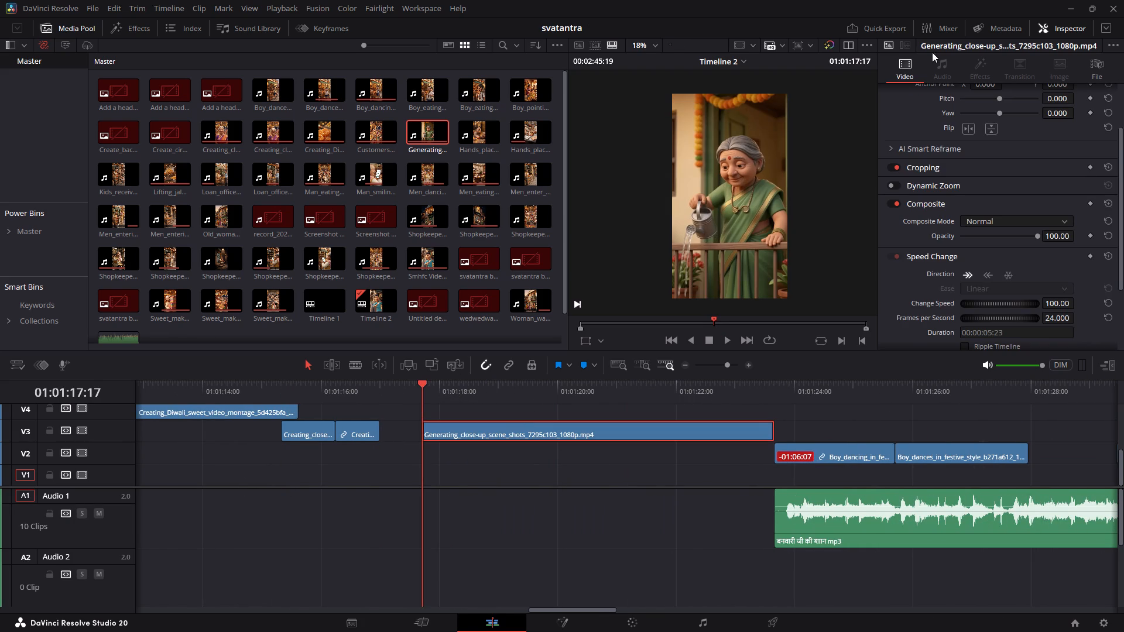
scroll(952, 228, up, 7)
key(space)
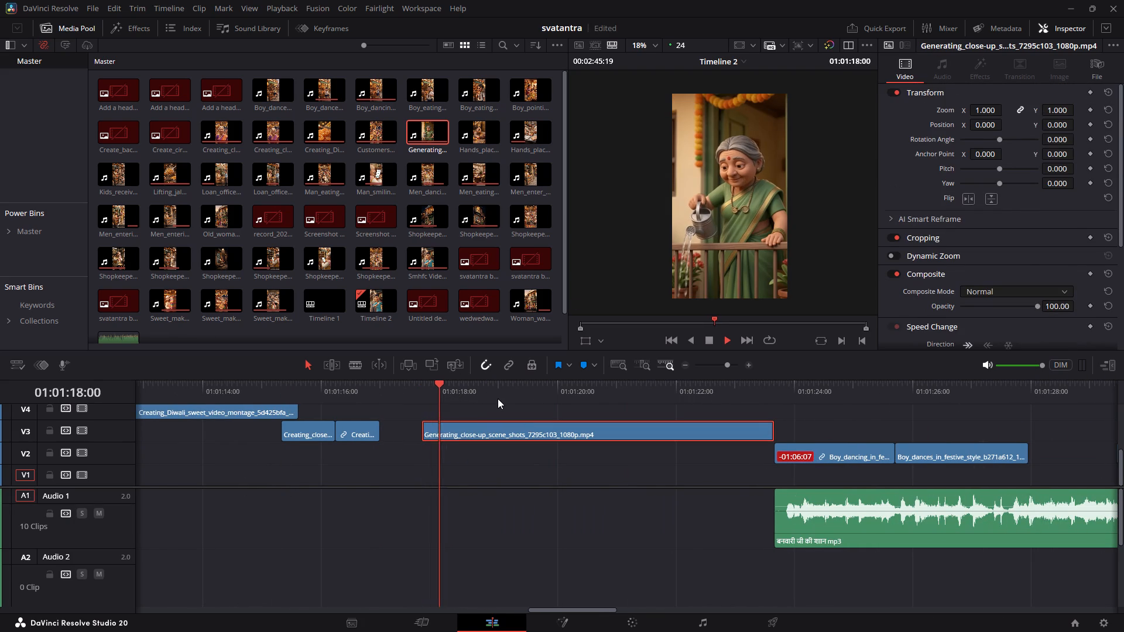
key(space)
key(Left)
key(Left)
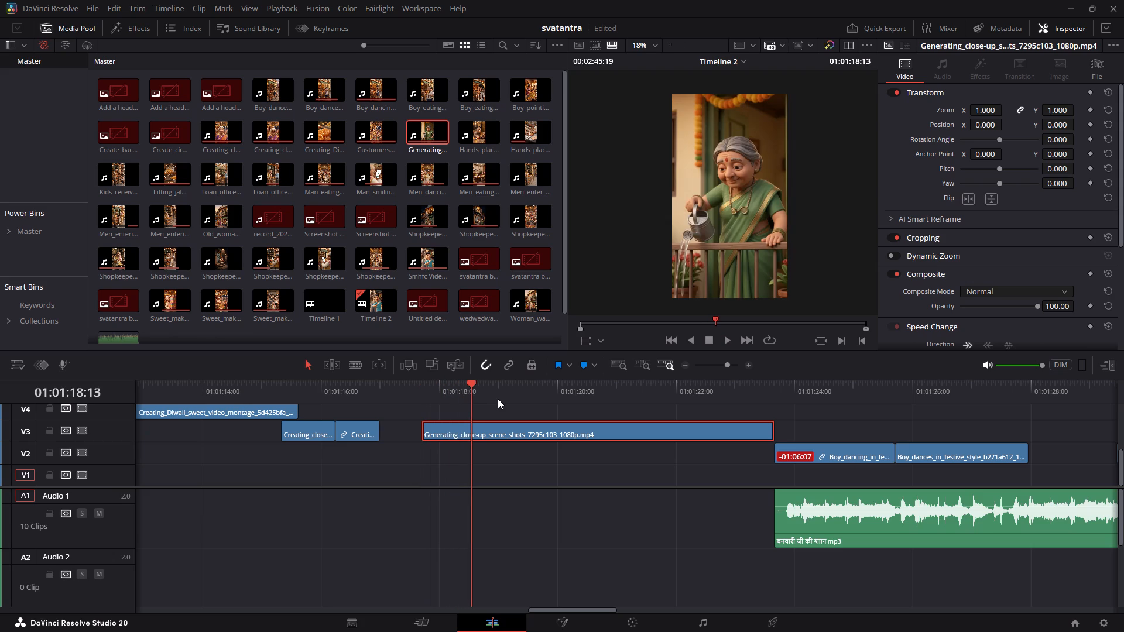
key(ctrl+b)
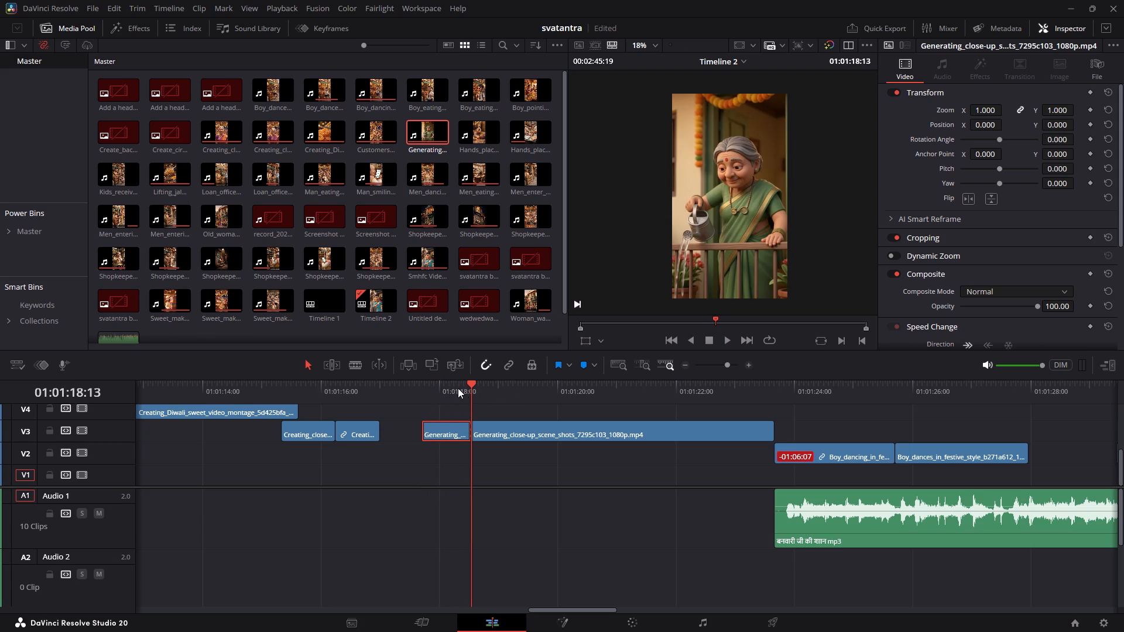
Reframe the split-off woman-watering piece with zoom 1.350, position X -30 and position Y 16.
click(458, 388)
drag(984, 112, 995, 115)
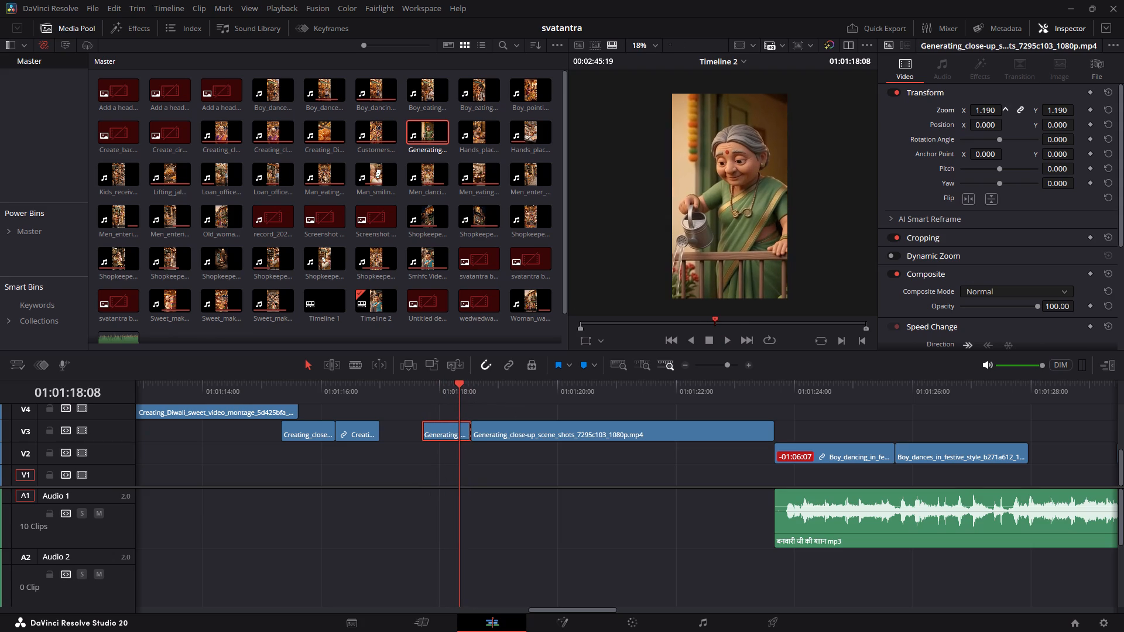
drag(995, 115, 995, 115)
drag(1057, 126, 1040, 126)
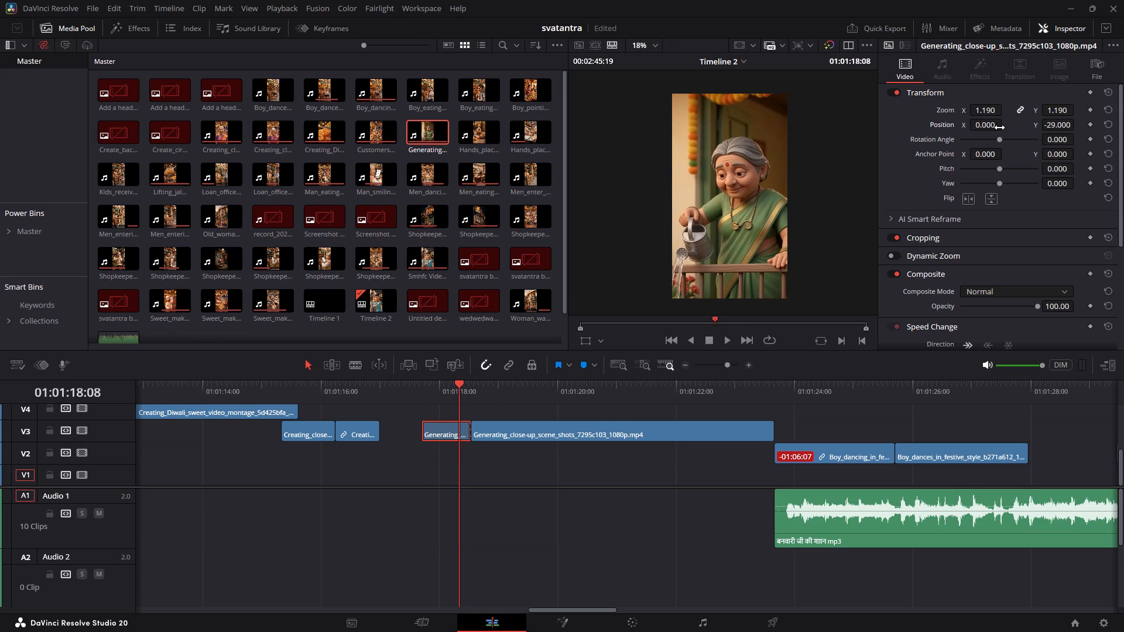
drag(989, 128, 979, 128)
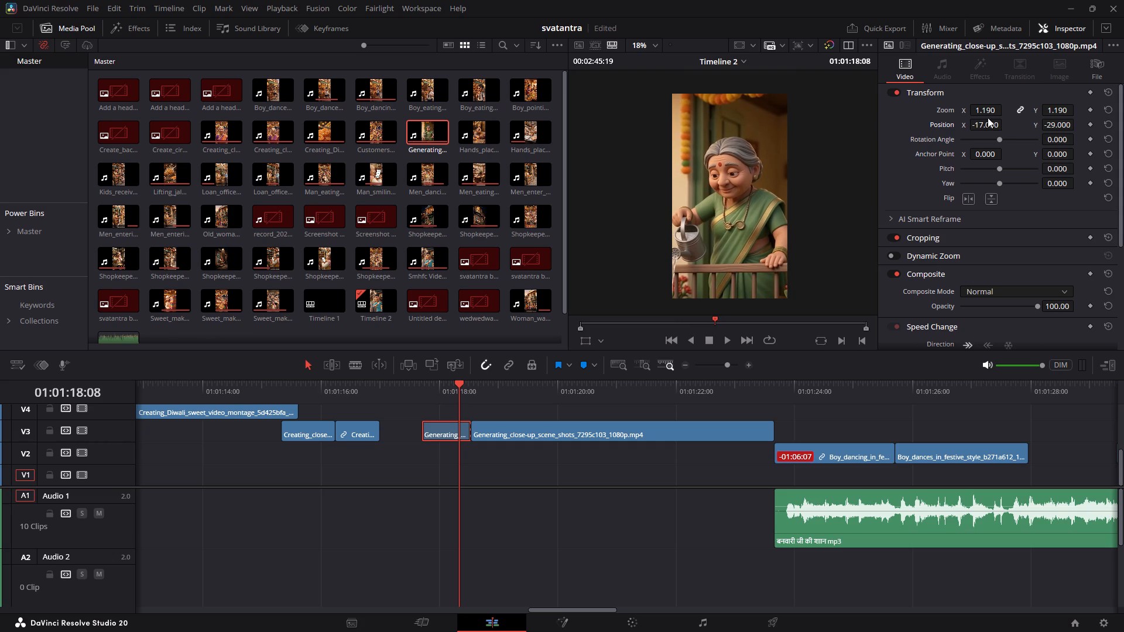
drag(985, 111, 994, 115)
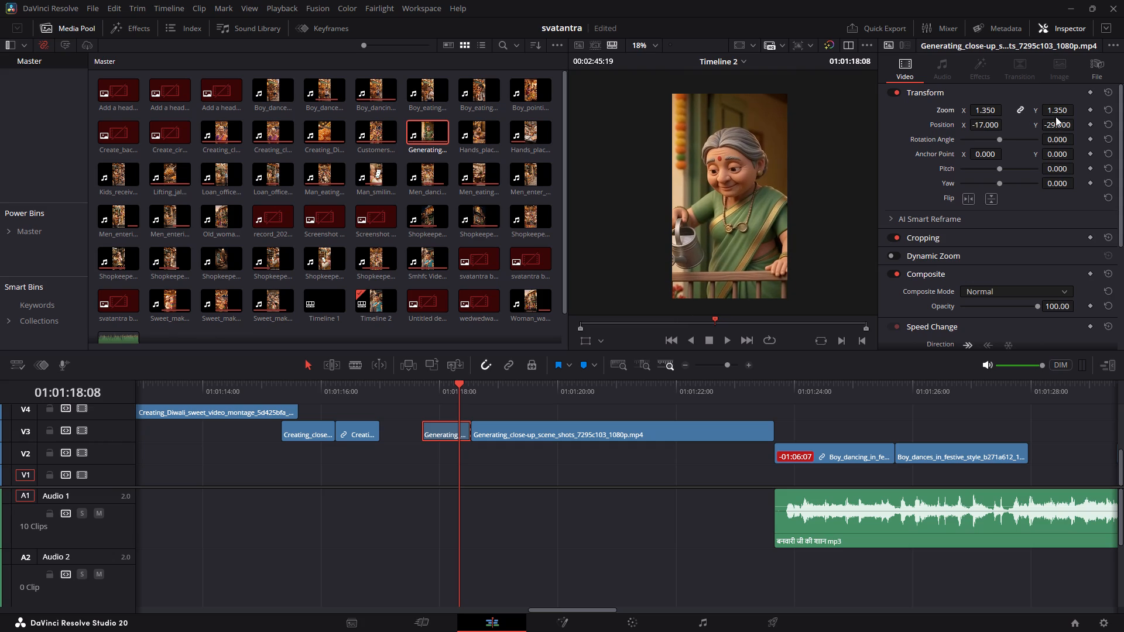
drag(1057, 125, 1084, 128)
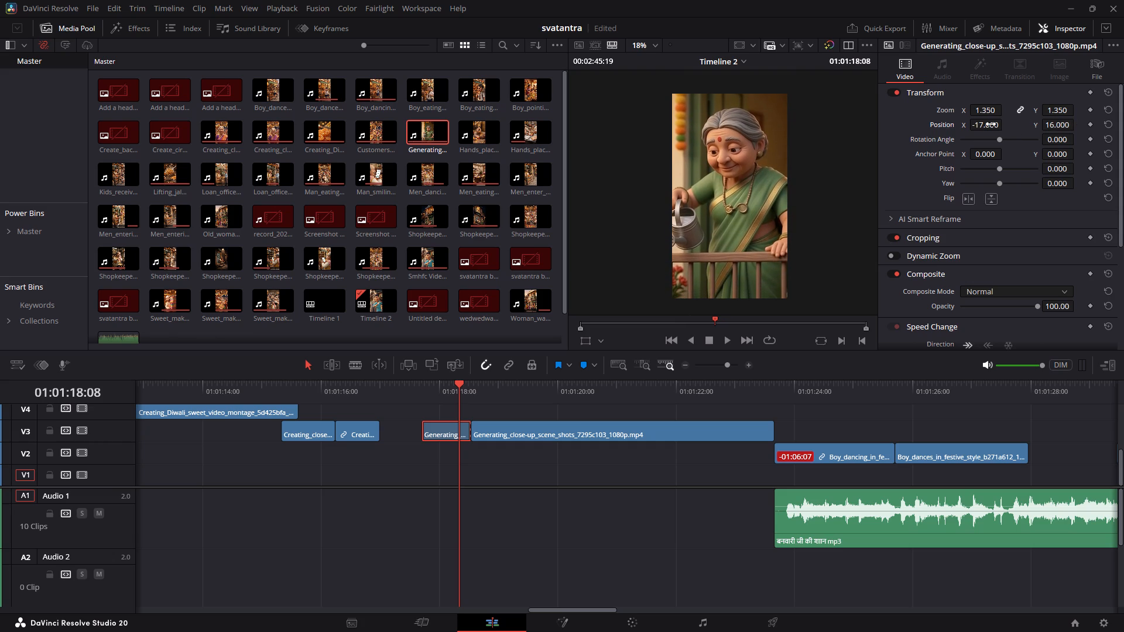
drag(991, 124, 983, 125)
Move all the close-up pieces on V3 and V4 ahead of the song about 4.5 seconds earlier as a group.
key(space)
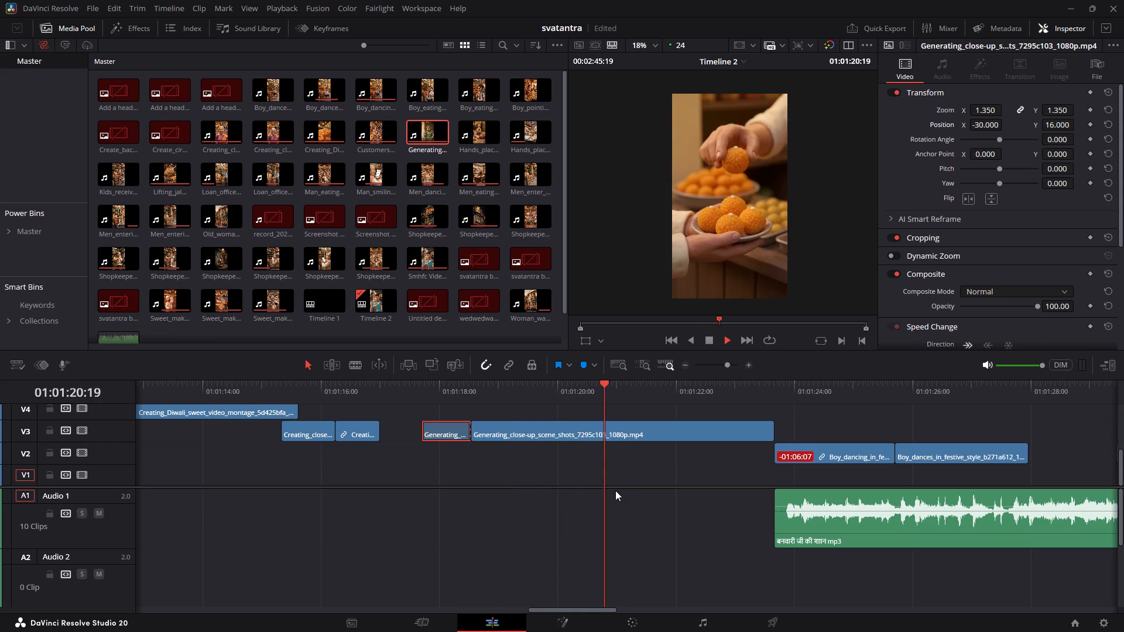
key(space)
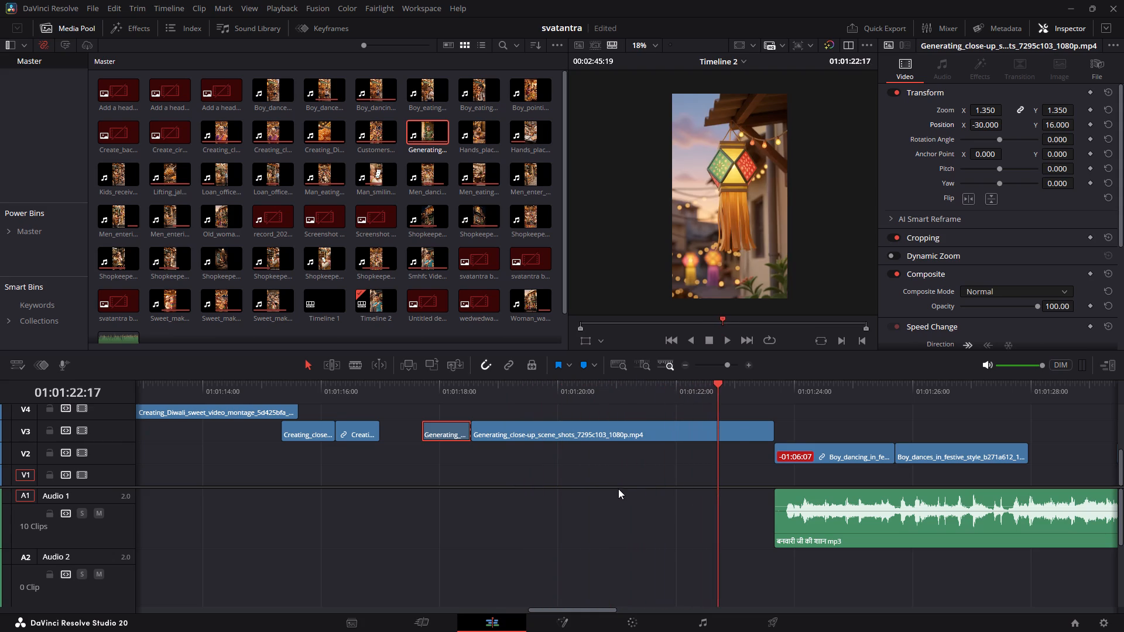
key(space)
key(space)
alt+scroll(611, 495, down, 5)
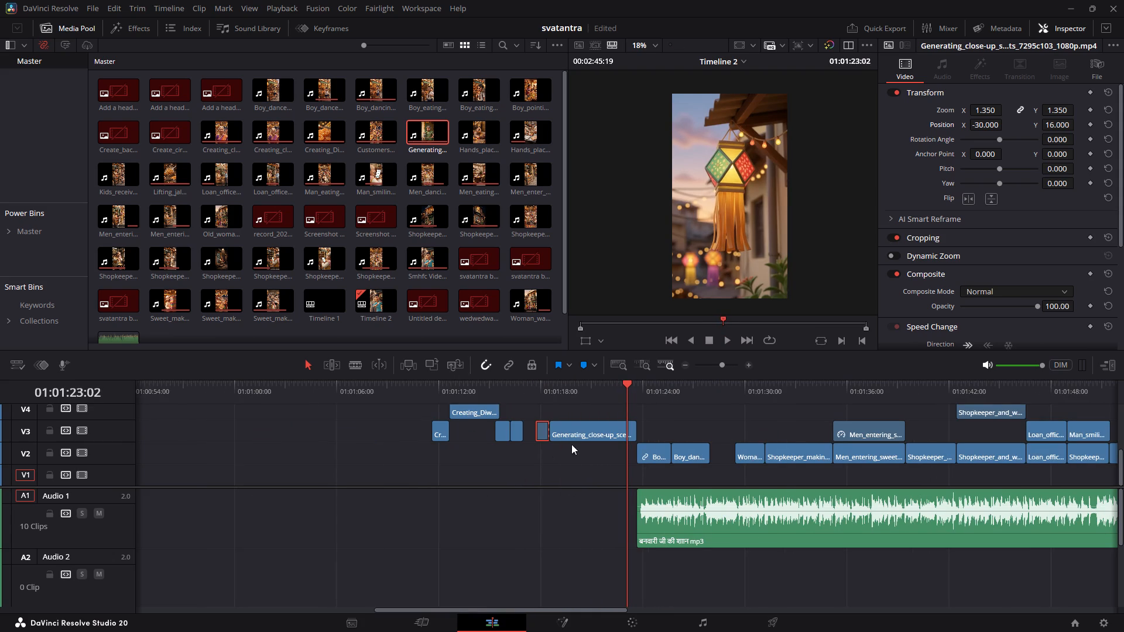
click(577, 431)
drag(365, 396, 545, 426)
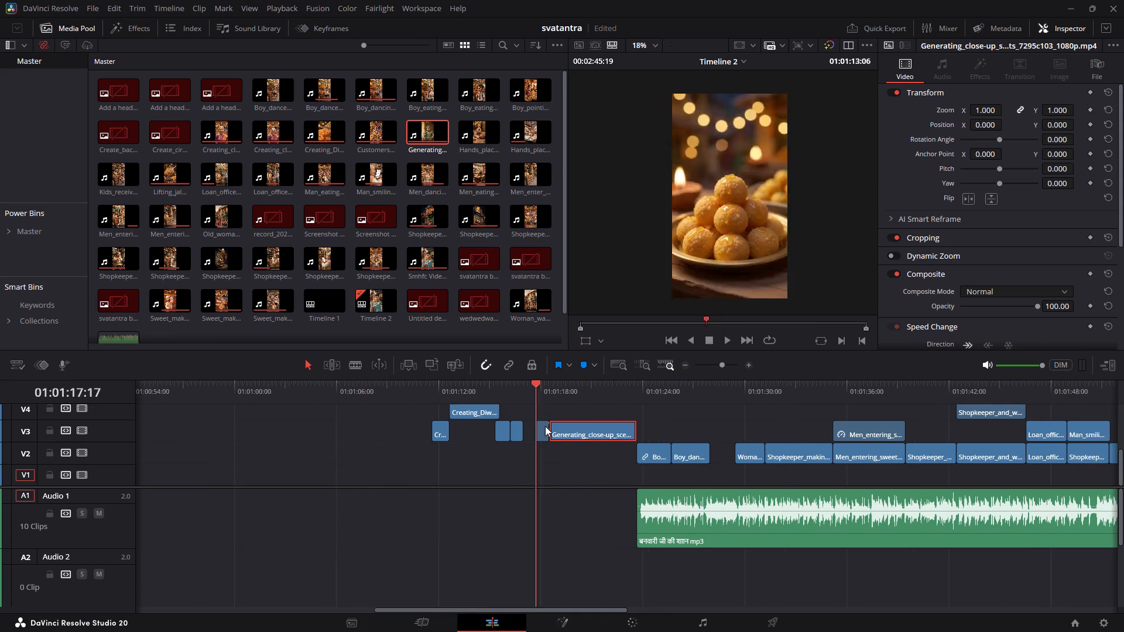
drag(545, 426, 550, 427)
drag(392, 408, 580, 431)
drag(591, 431, 515, 432)
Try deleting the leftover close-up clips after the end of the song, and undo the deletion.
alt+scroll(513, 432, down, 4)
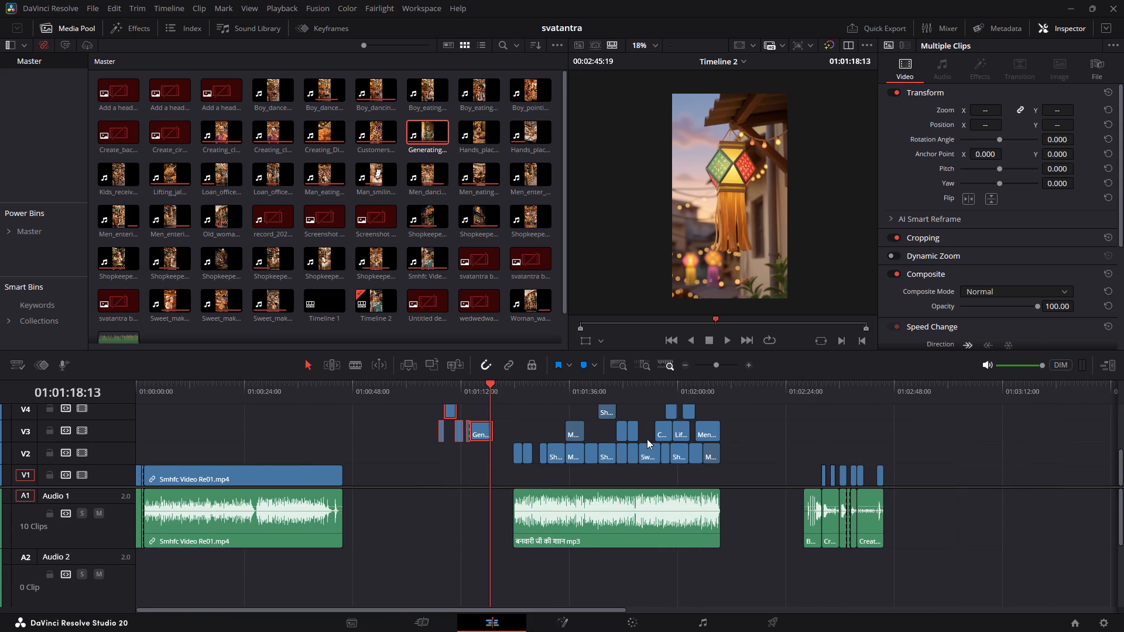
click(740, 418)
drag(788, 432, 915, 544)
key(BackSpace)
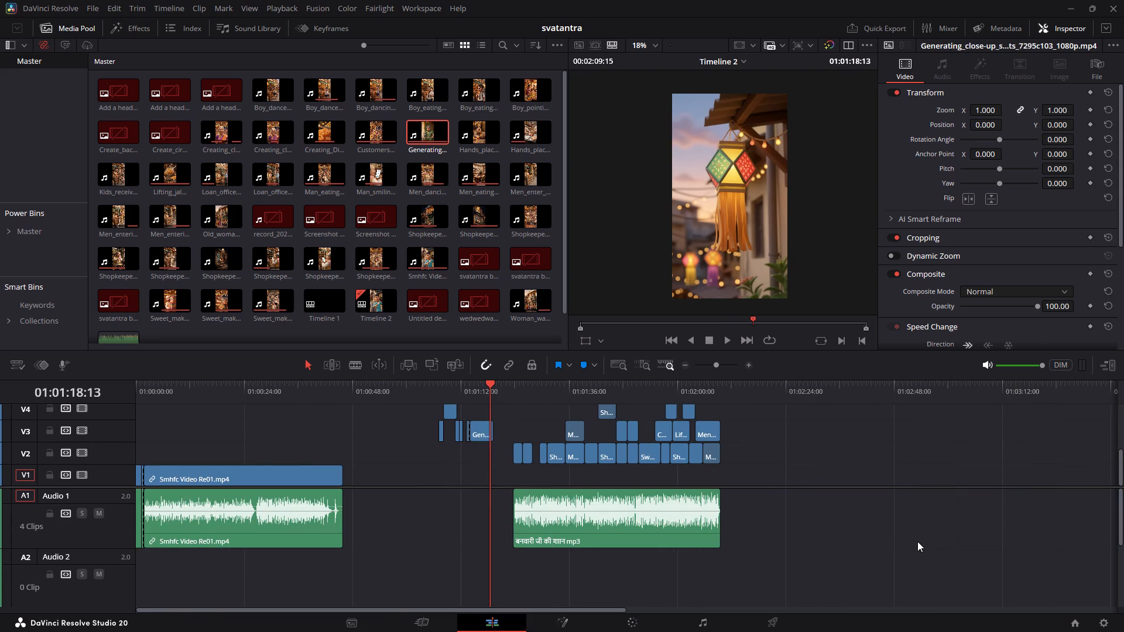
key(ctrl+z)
Preview the leftover close-up clips after the end of the song and delete them with their audio.
click(812, 400)
click(820, 396)
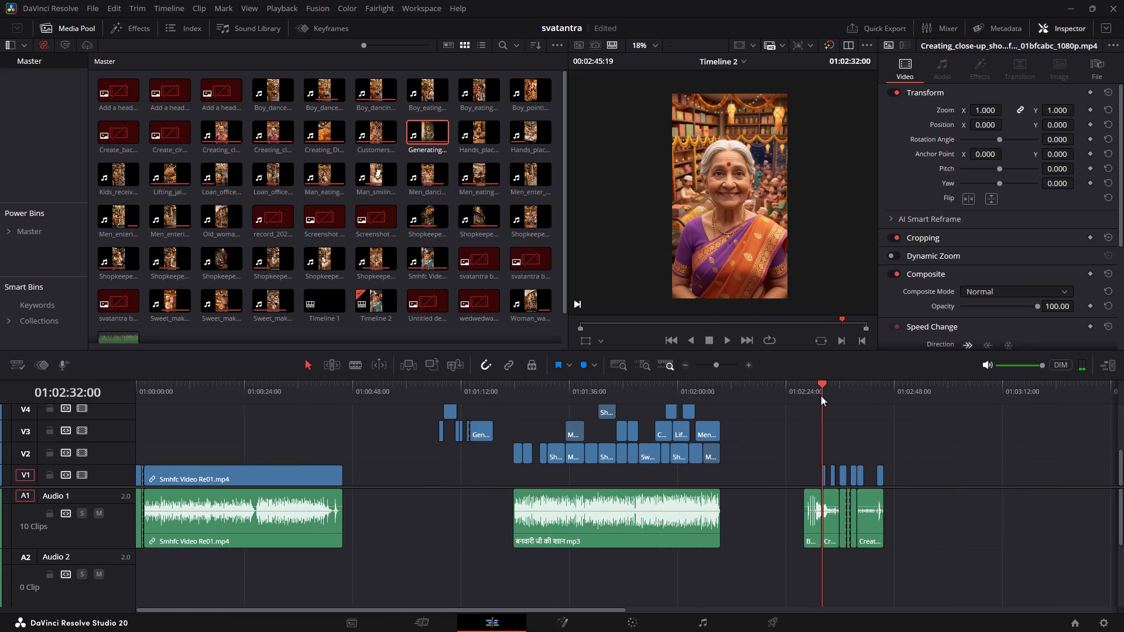
key(space)
key(space)
drag(981, 449, 793, 560)
key(BackSpace)
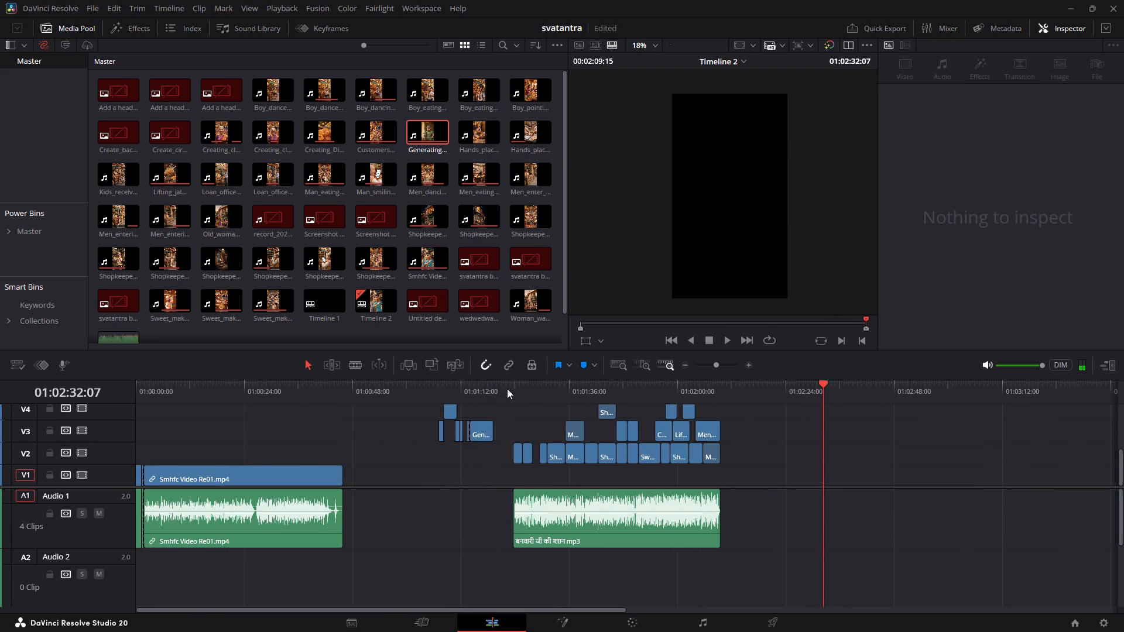
Move the reframed woman-watering piece onto V3 in the gap directly after the boy-dancing clips.
click(512, 396)
key(space)
alt+scroll(547, 425, up, 4)
ctrl+scroll(547, 425, down, 2)
key(space)
drag(529, 458, 523, 461)
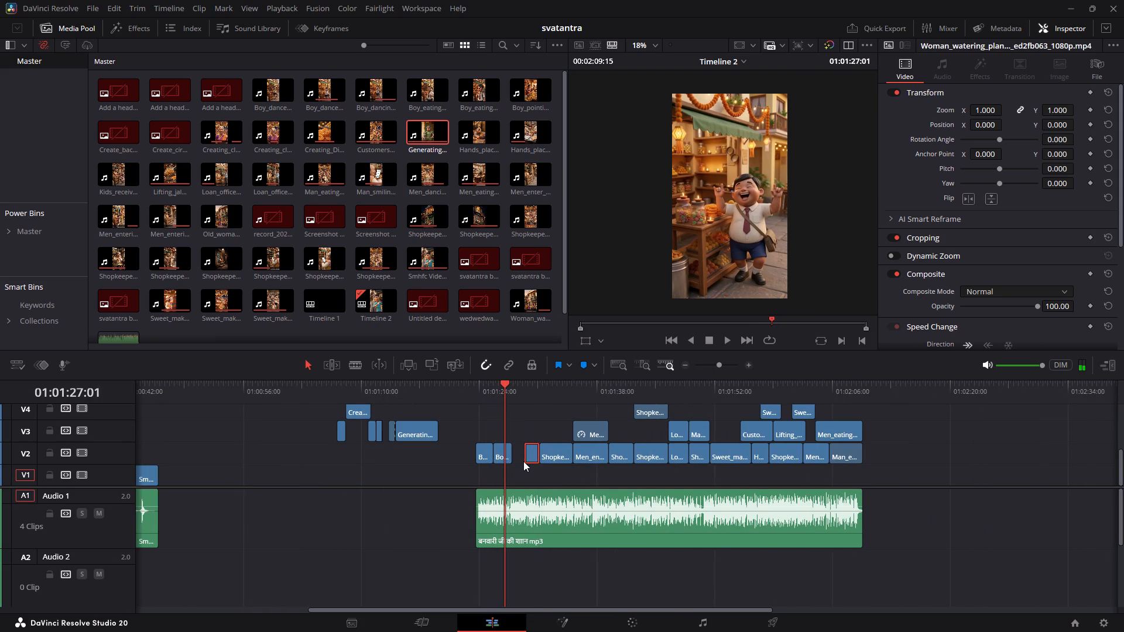
click(349, 393)
key(space)
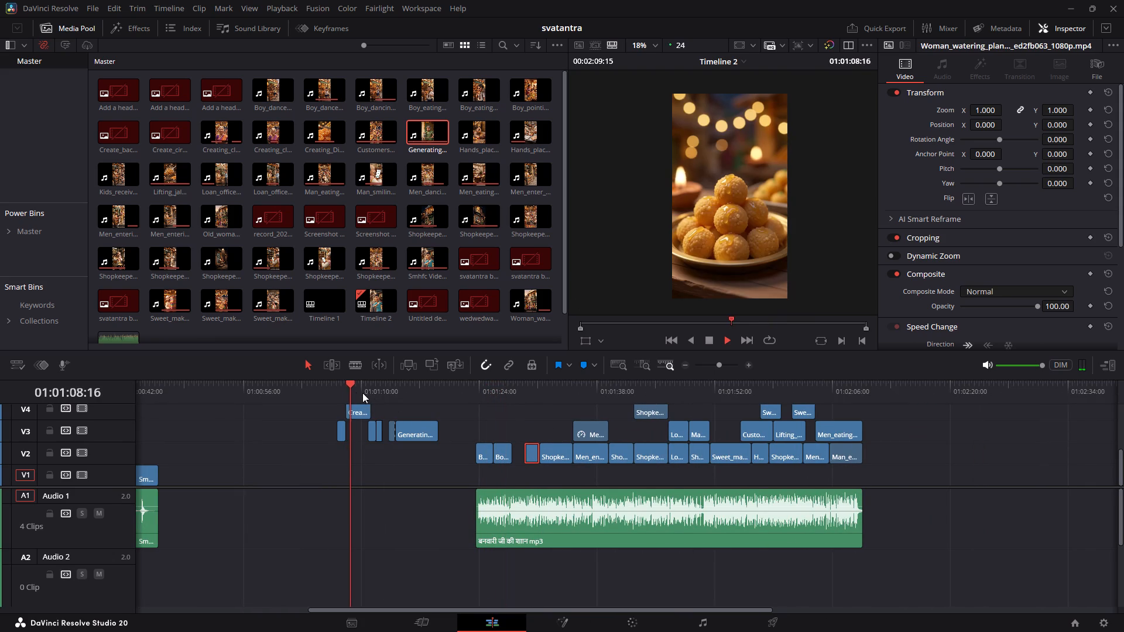
key(space)
click(390, 384)
key(space)
key(space)
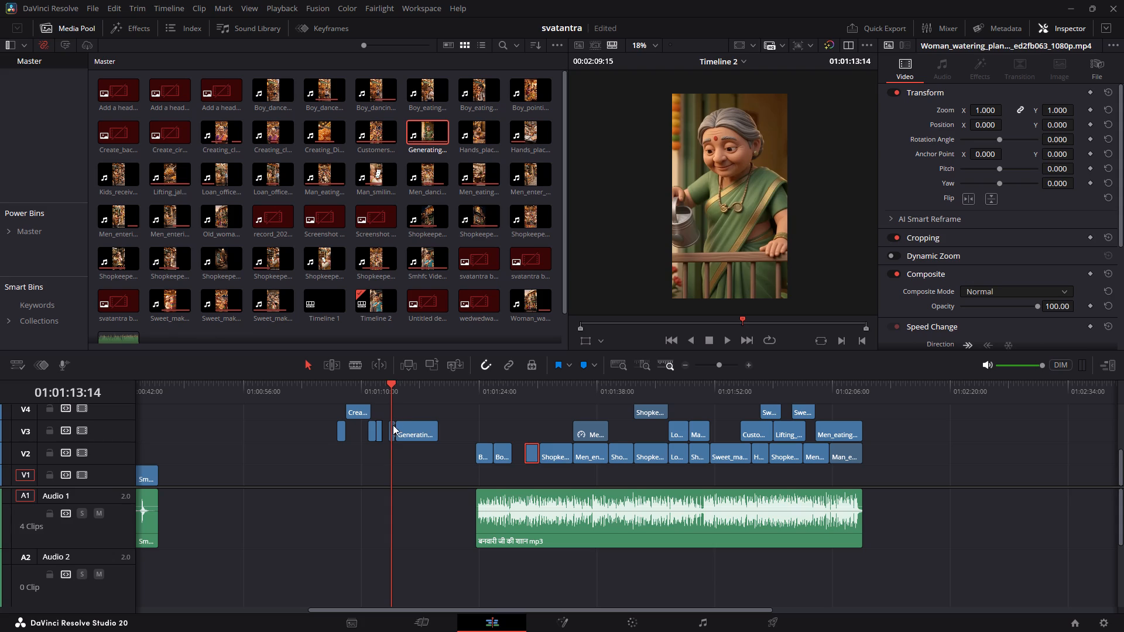
drag(393, 425, 516, 430)
Split the remaining close-up clip before the song at 01:01:15:05, during the shopkeeper shot.
alt+scroll(520, 423, up, 3)
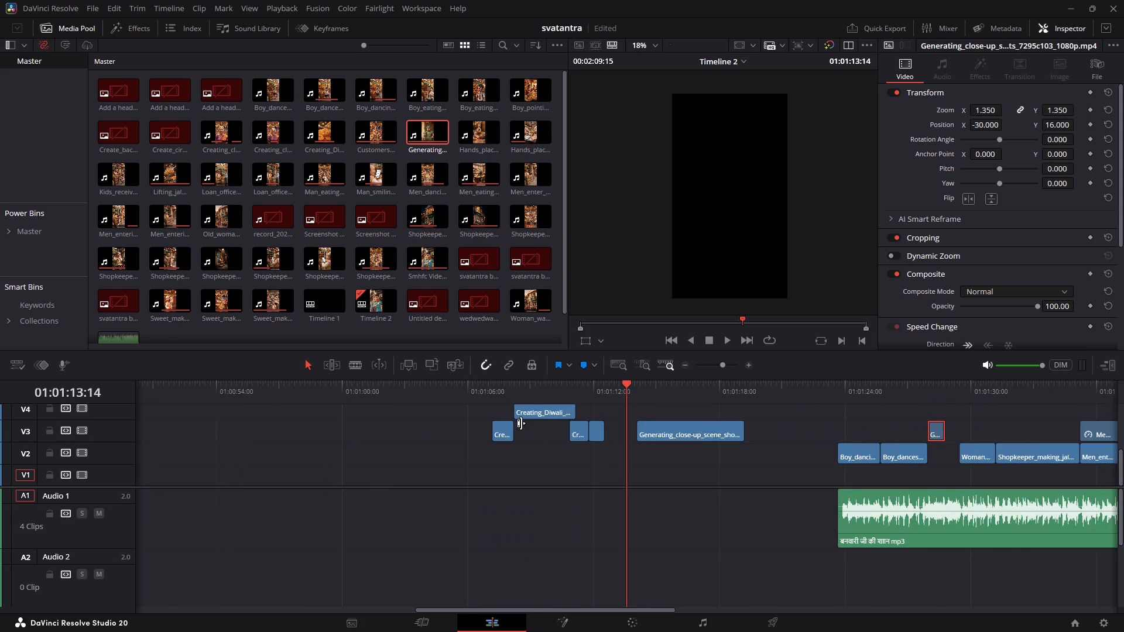
ctrl+scroll(643, 447, down, 3)
click(436, 389)
click(431, 389)
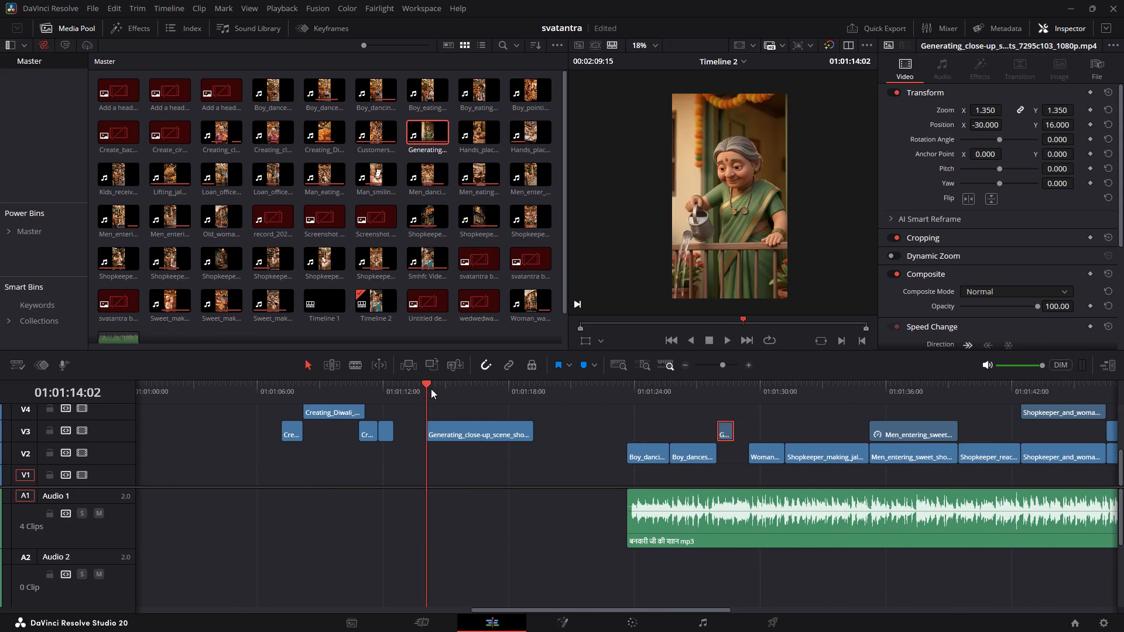
key(space)
key(space)
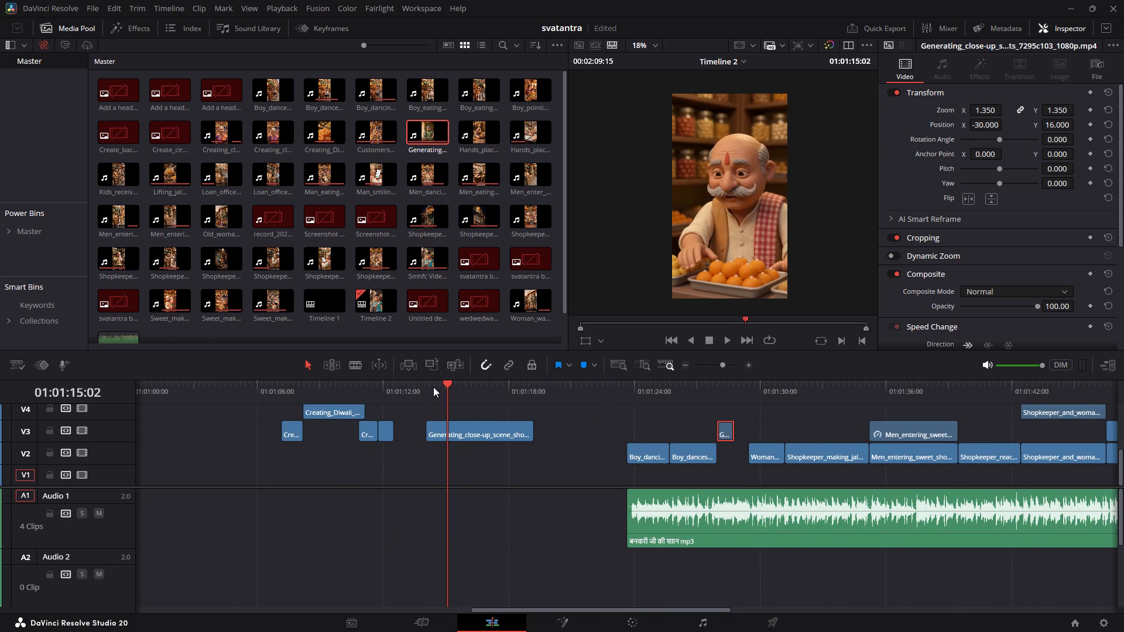
key(Right)
key(Right)
key(Right)
key(Right)
key(Left)
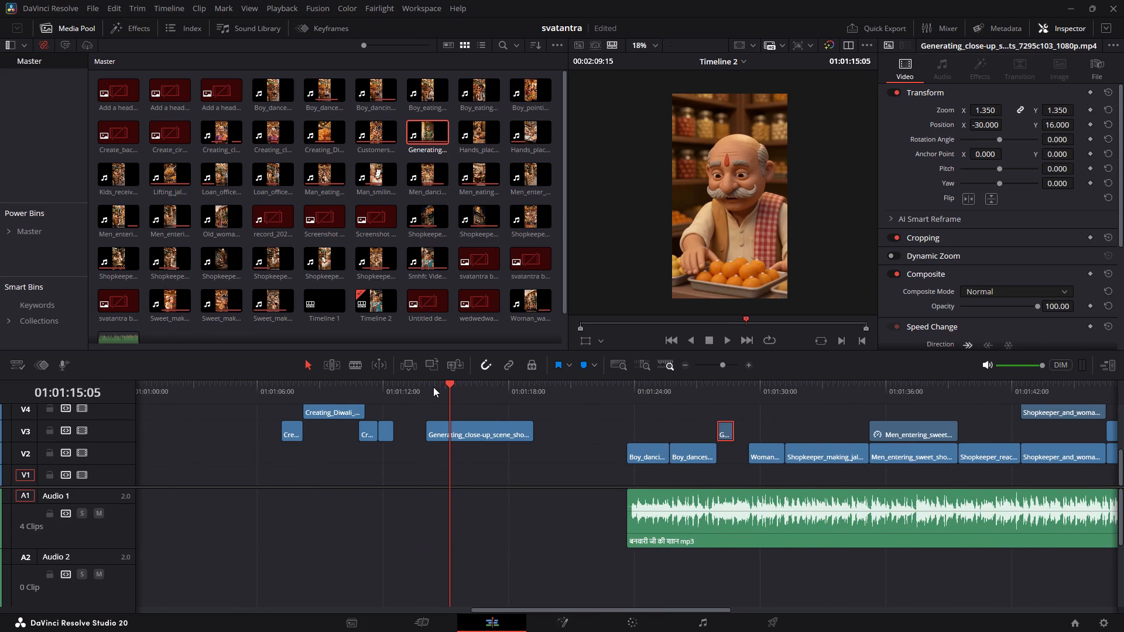
key(ctrl+b)
Move the split-off shopkeeper piece onto V3 directly after the woman-watering piece in the gap.
drag(434, 432, 435, 431)
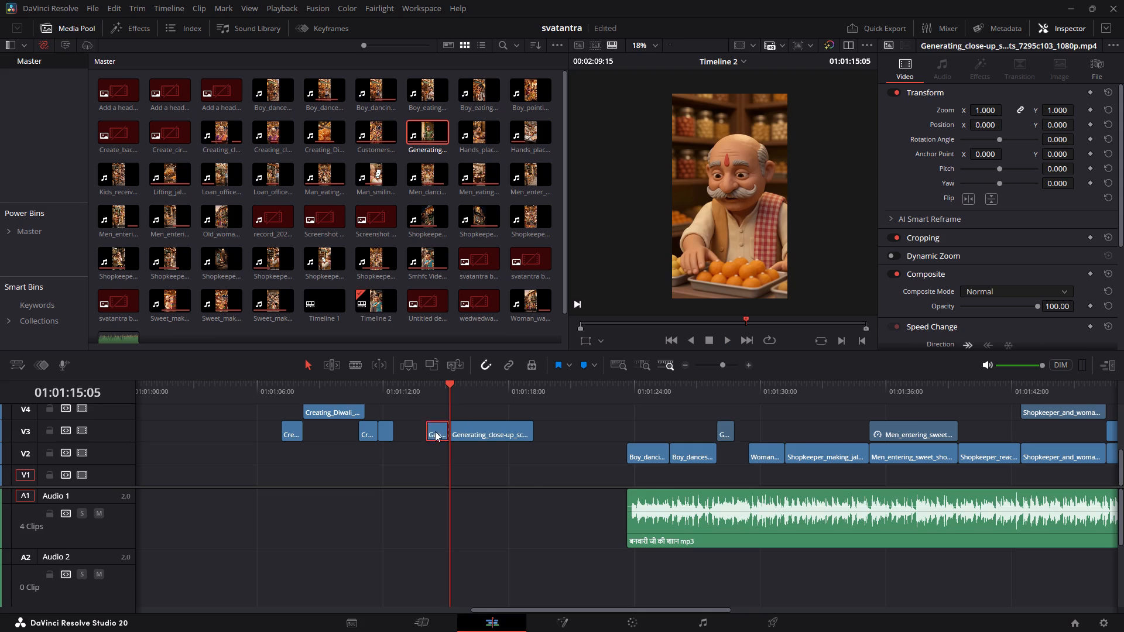
drag(435, 431, 749, 469)
scroll(769, 437, down, 2)
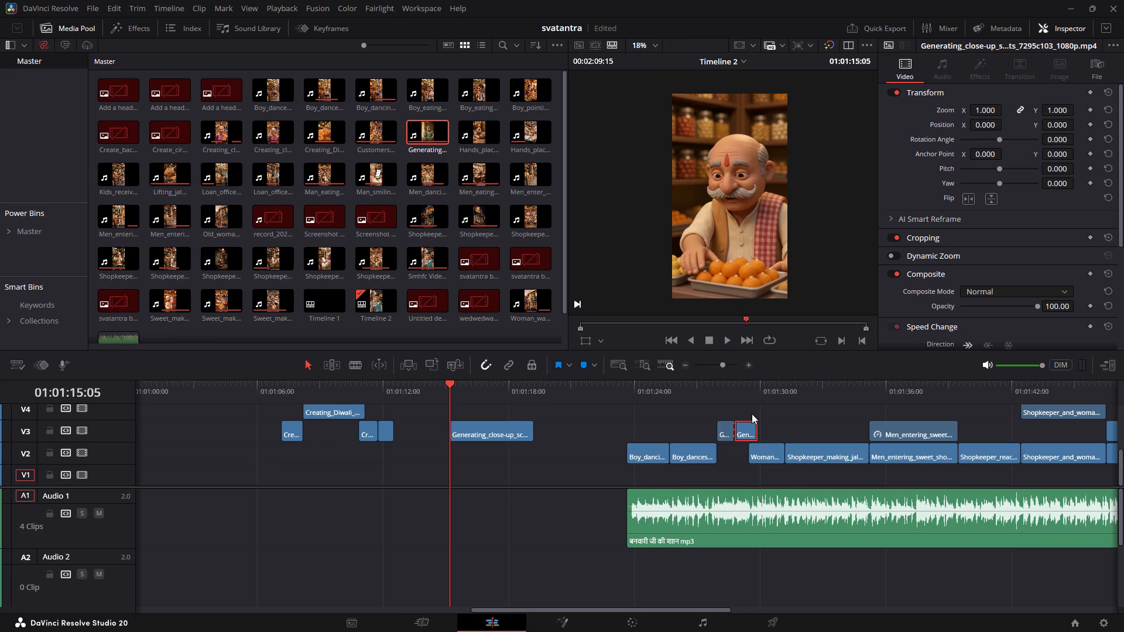
Play the close-up pieces in the gap after the boy-dancing clips and check the cut between them frame by frame.
click(691, 387)
key(space)
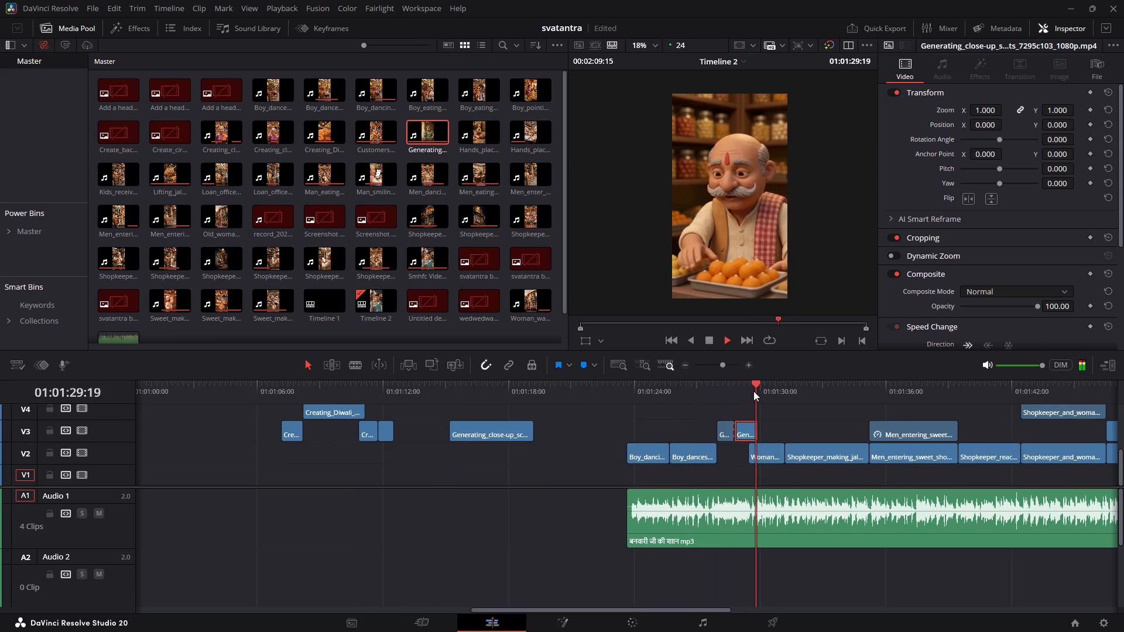
click(739, 383)
click(719, 384)
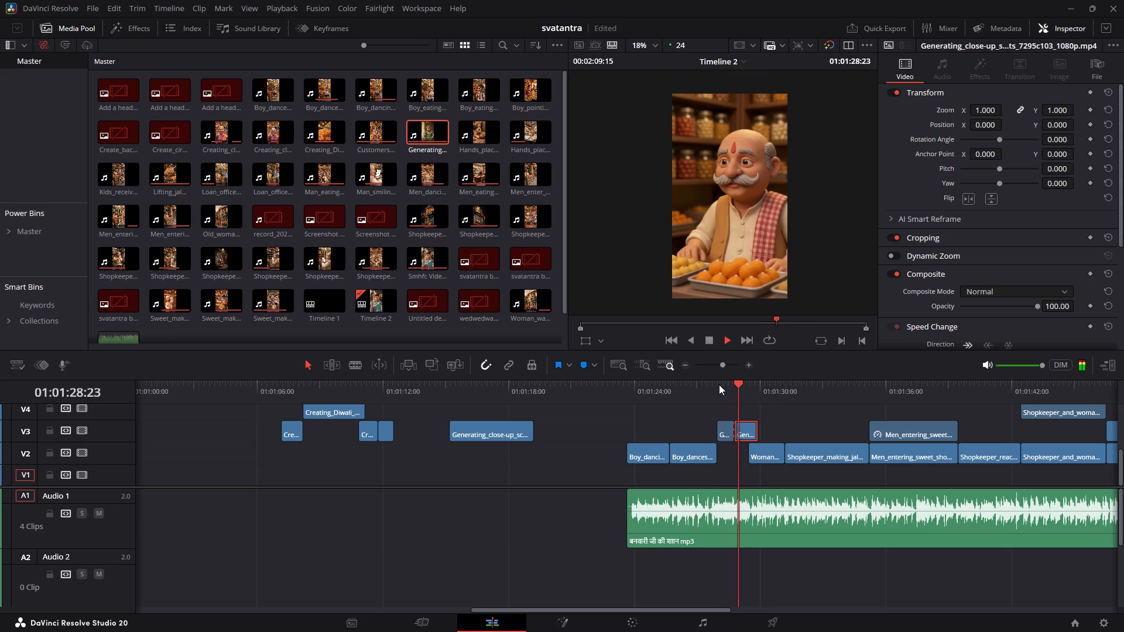
key(space)
alt+scroll(755, 435, up, 10)
click(576, 383)
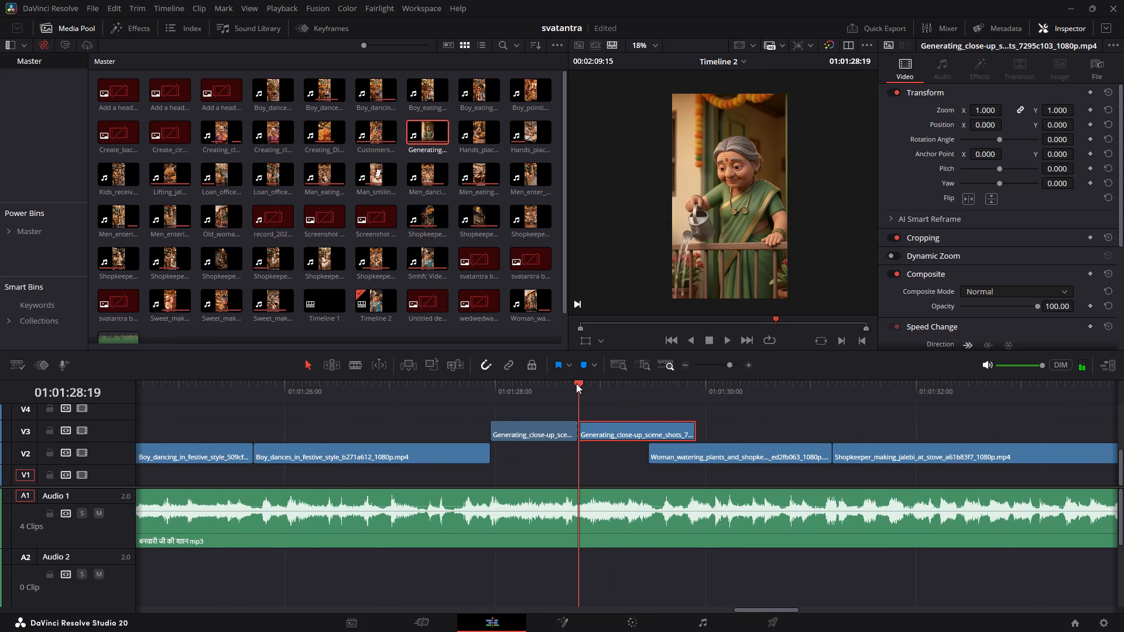
key(Left)
key(Right)
key(Left)
key(Right)
key(Right)
Slide the woman-watering piece on V3 one frame later to end at 01:01:28:20, overwriting the first frame of the shopkeeper piece.
alt+scroll(579, 383, up, 2)
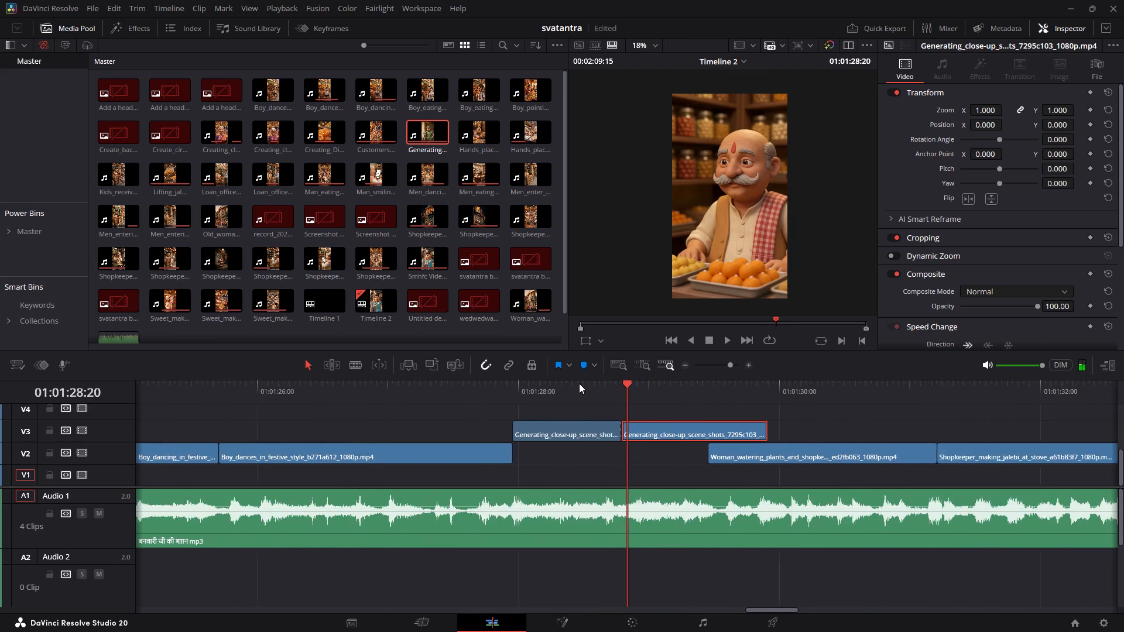
alt+scroll(579, 383, up, 5)
drag(575, 433, 578, 433)
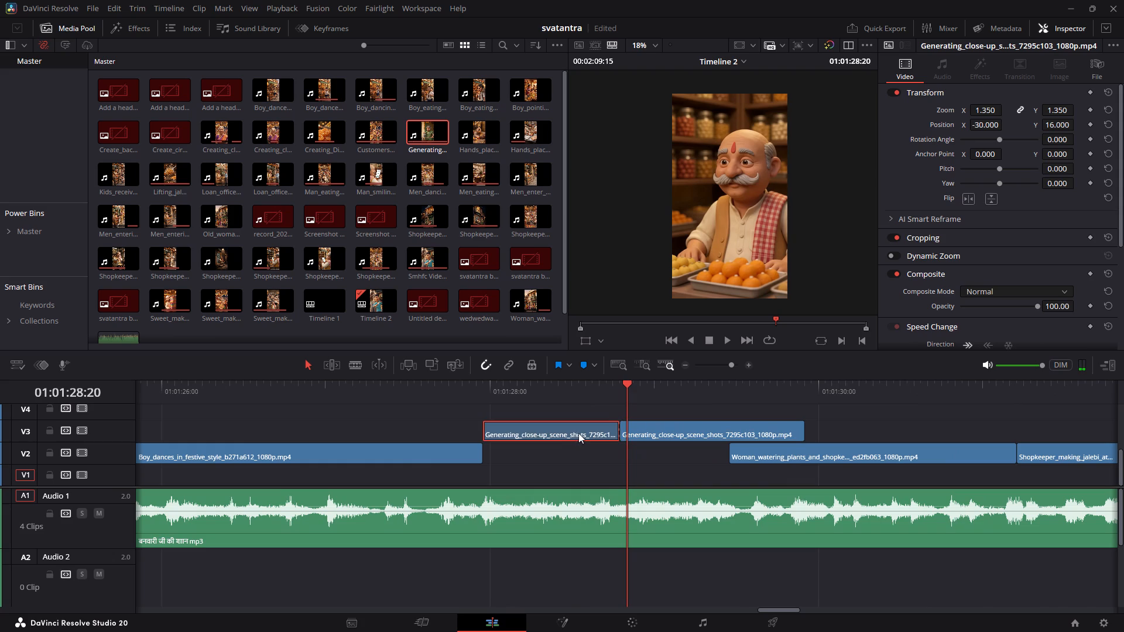
drag(578, 433, 584, 433)
drag(566, 399, 623, 420)
drag(577, 403, 626, 425)
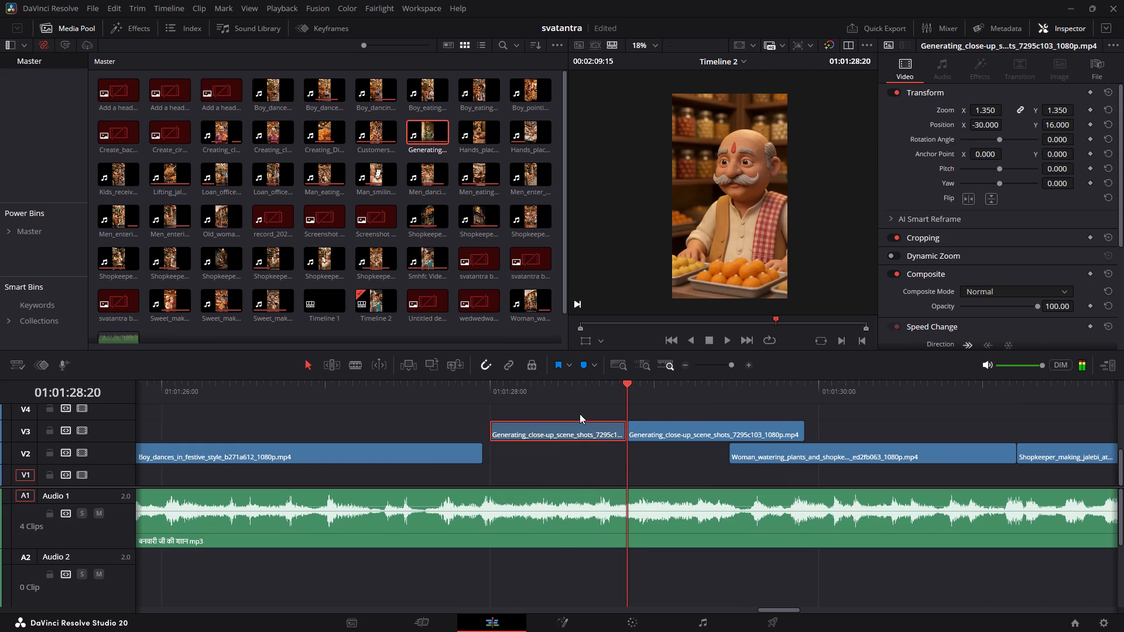
Move both close-up pieces on V3 together one frame earlier, directly after the boy-dancing clips, and play them through.
drag(443, 422, 670, 427)
drag(683, 431, 671, 433)
click(478, 391)
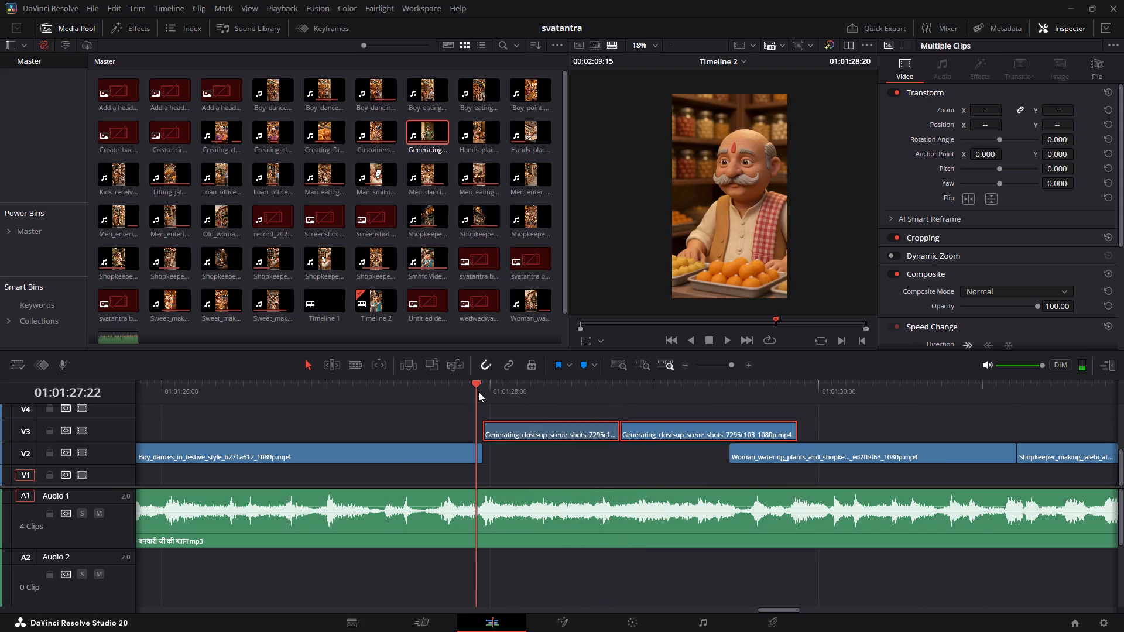
key(space)
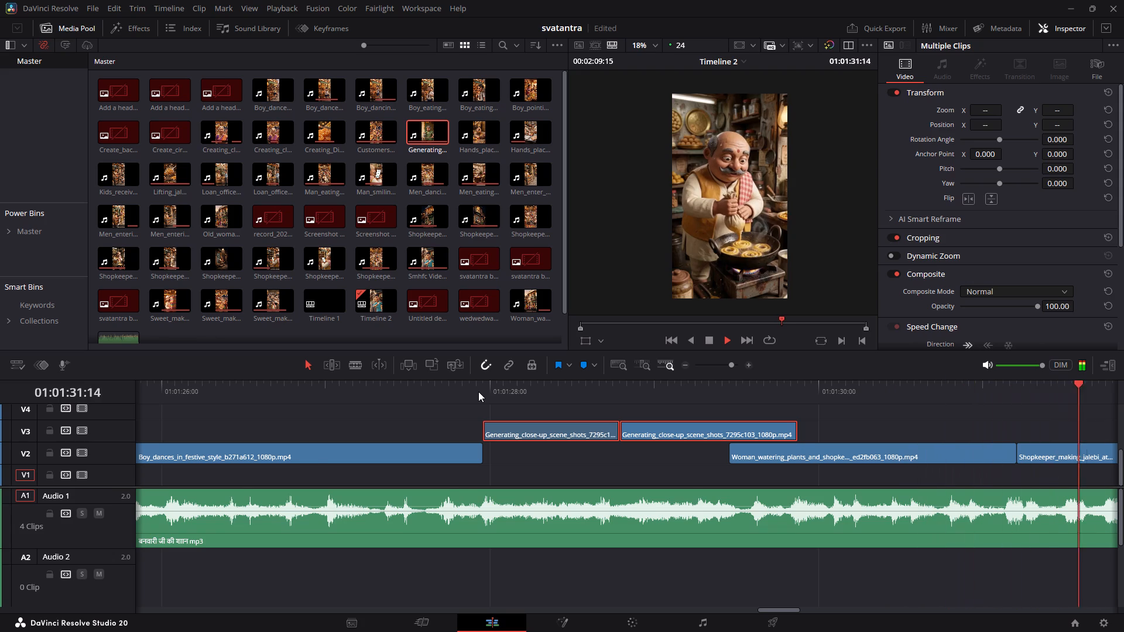
alt+scroll(547, 399, down, 6)
key(space)
Preview the leftover Diwali and close-up clips on V3 before the start of the song for usable shots.
alt+scroll(604, 416, down, 4)
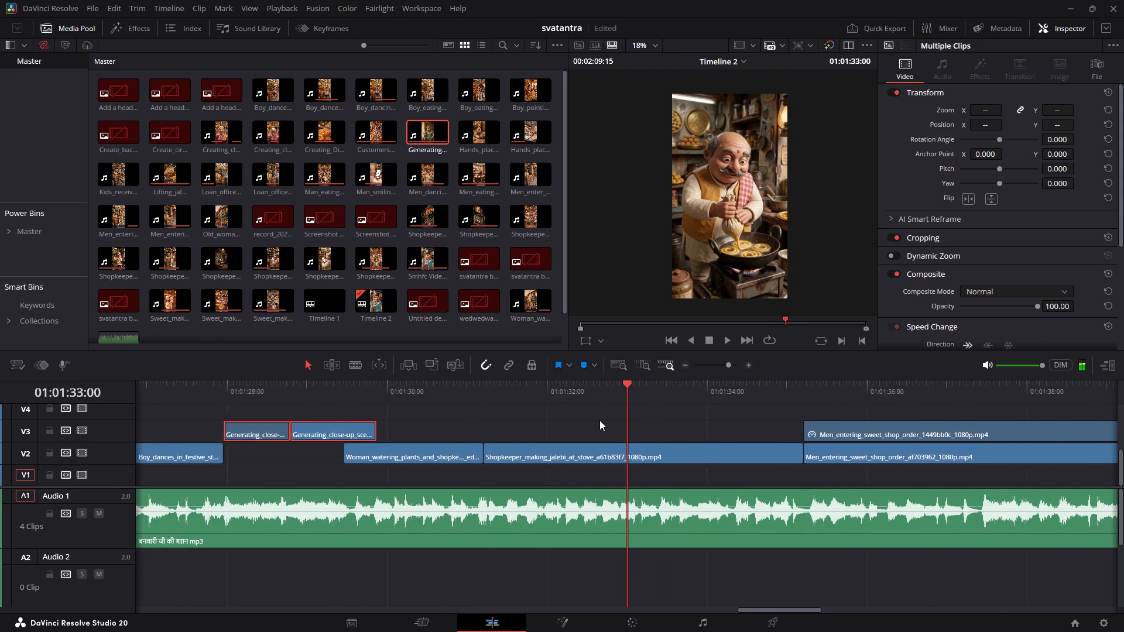
alt+scroll(599, 420, down, 6)
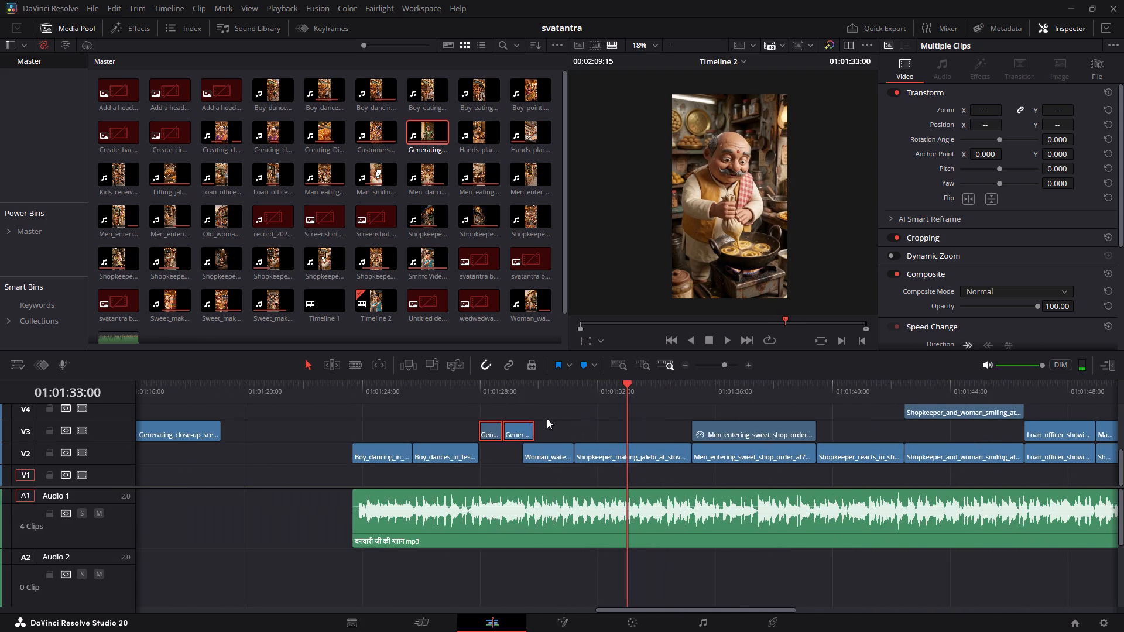
ctrl+scroll(467, 419, up, 5)
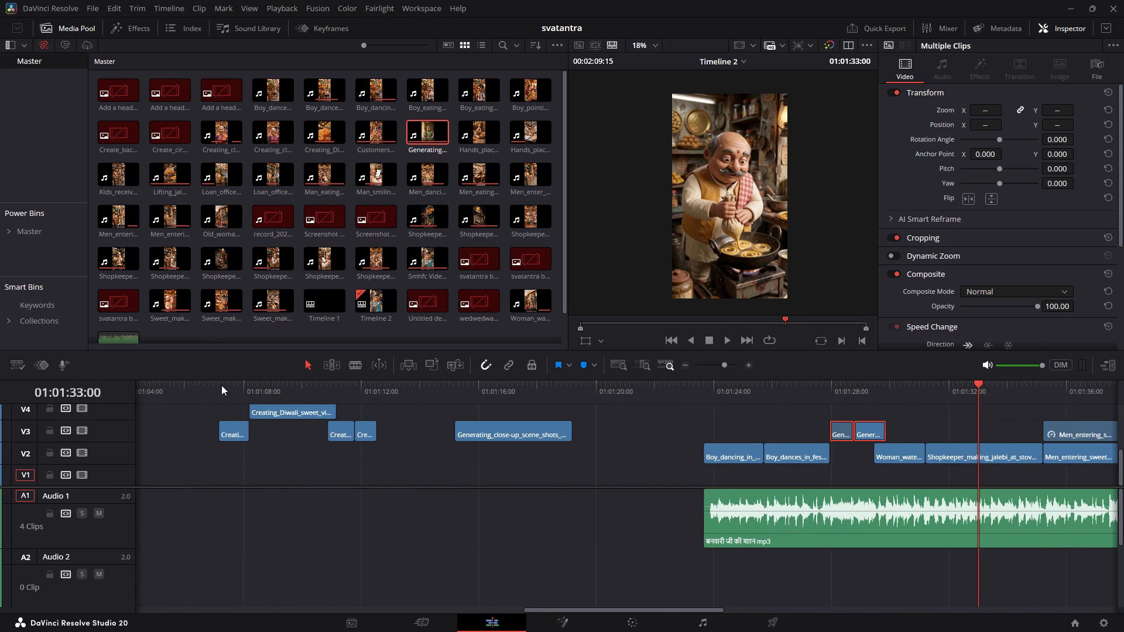
click(221, 385)
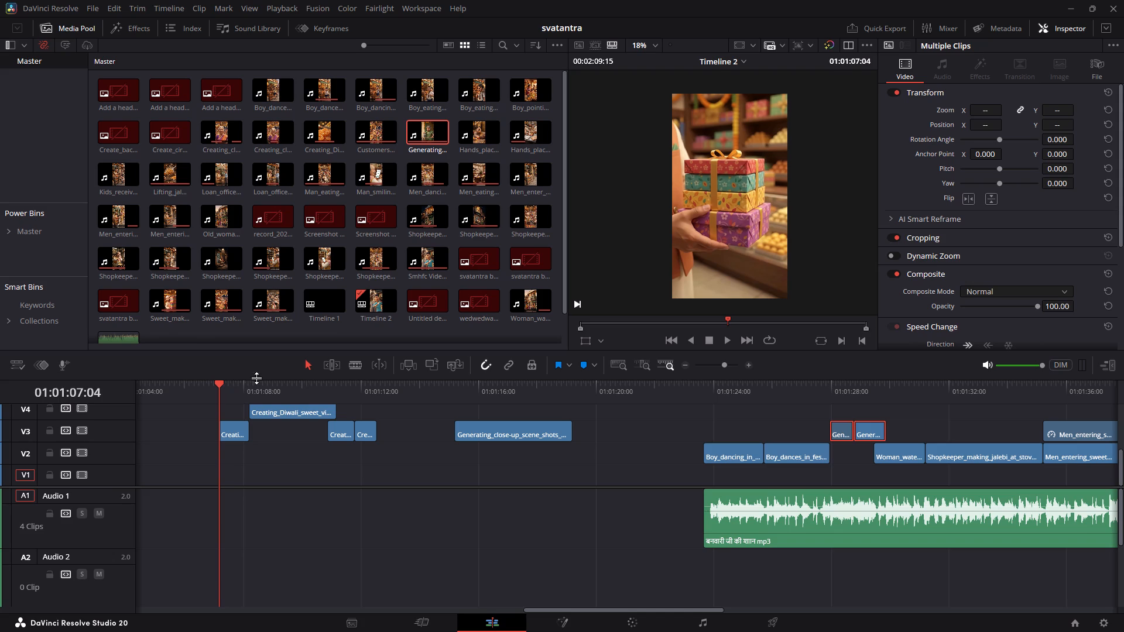
click(354, 389)
key(space)
key(space)
click(457, 381)
key(space)
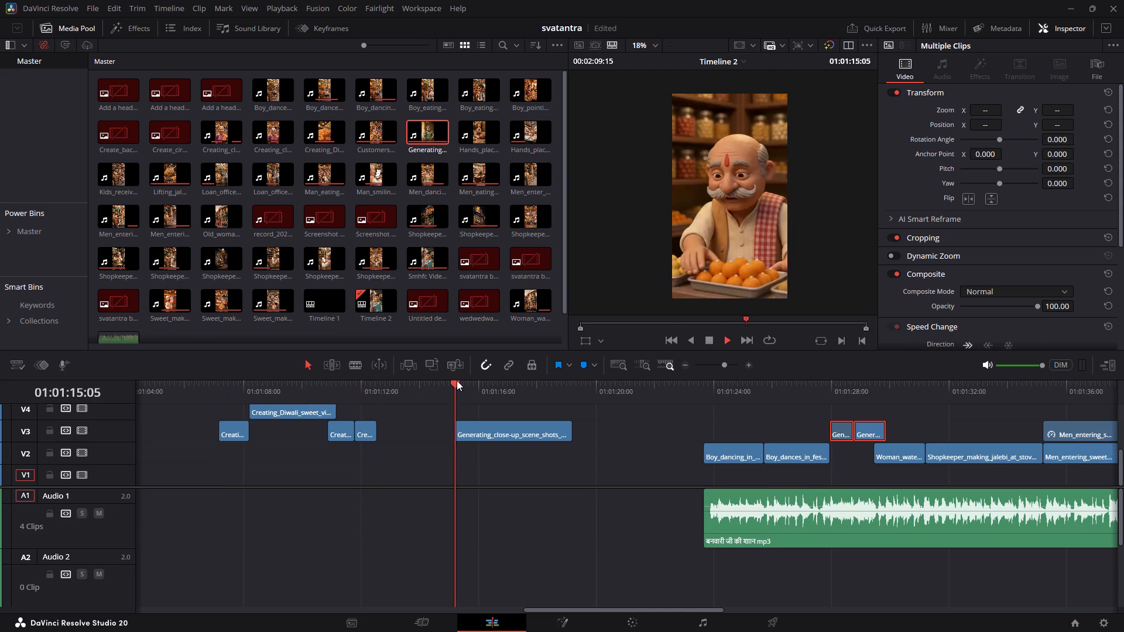
key(space)
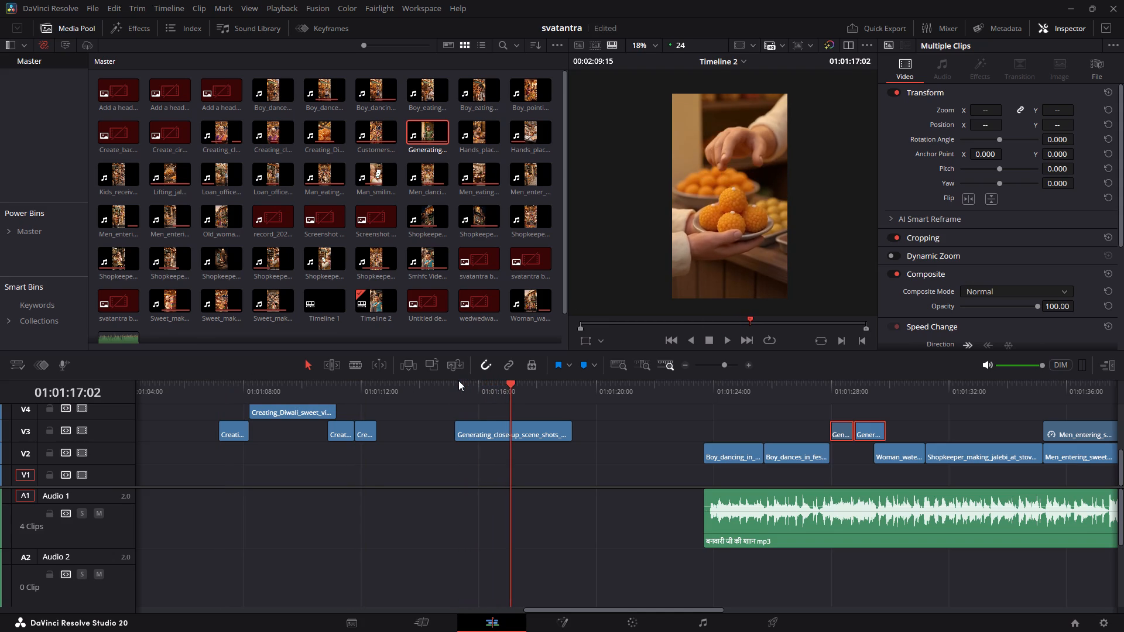
key(space)
key(space)
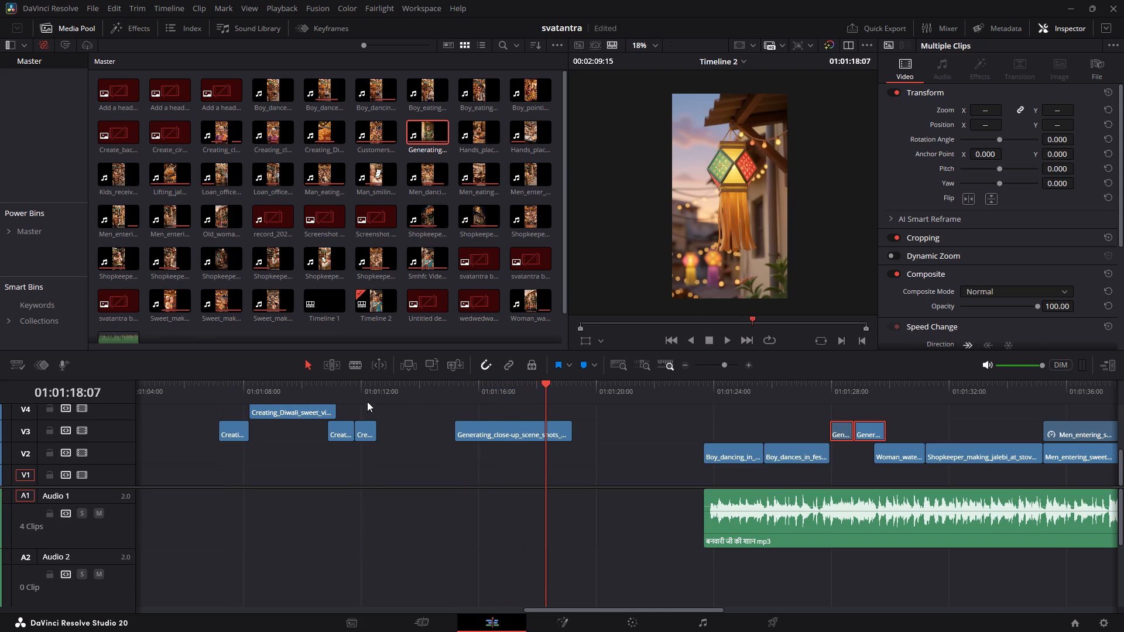
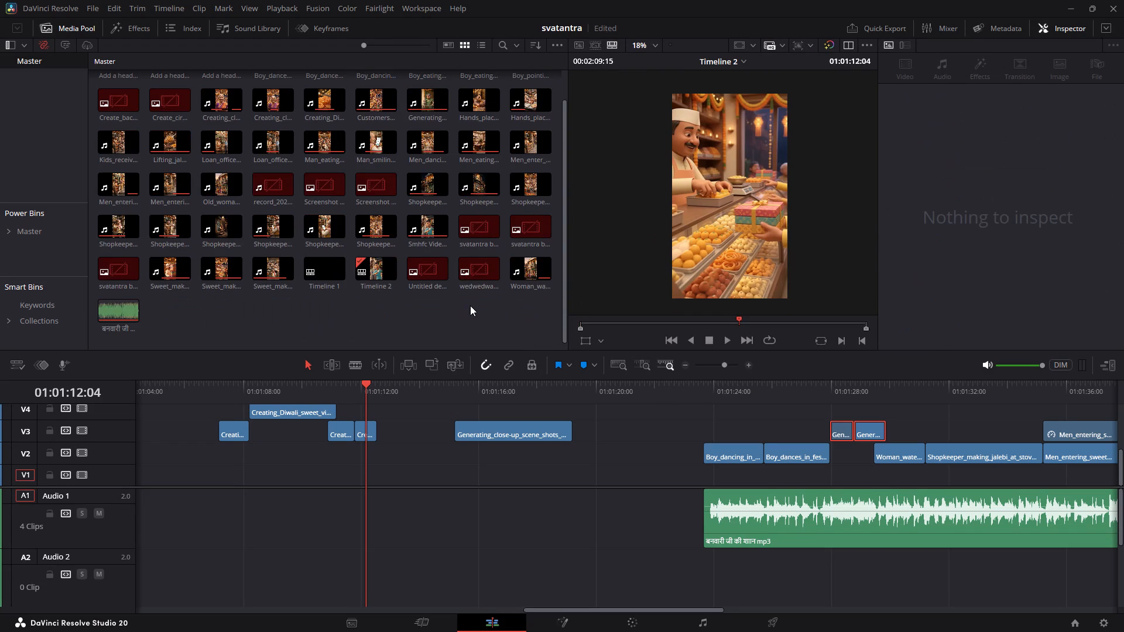
click(193, 138)
key(Return)
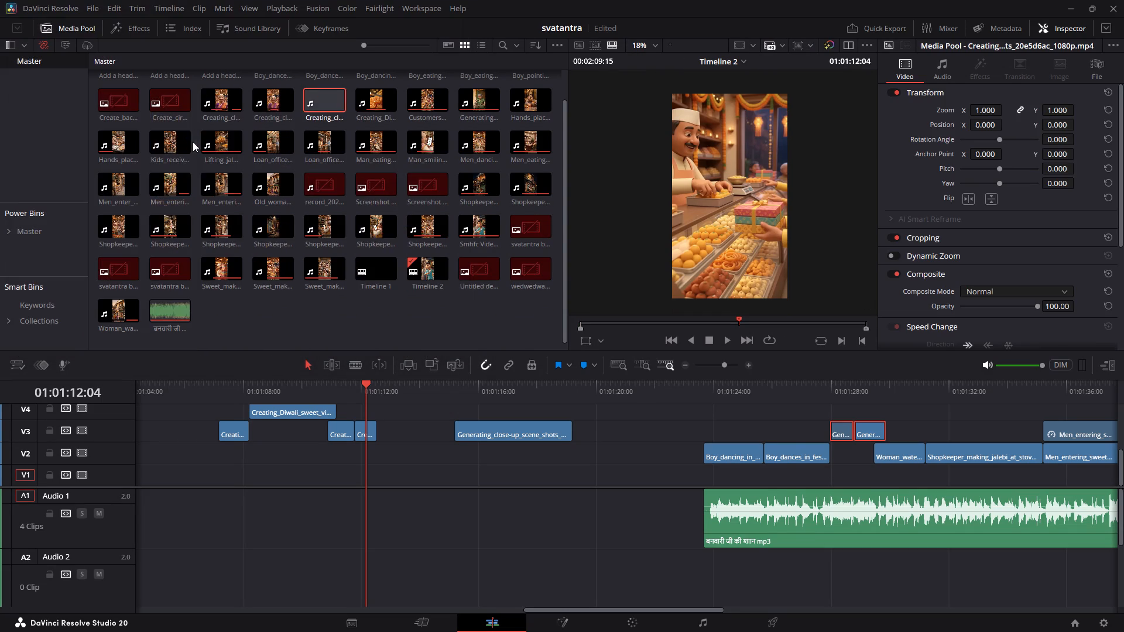
Place the imported close-up video on V3 after the leftover Generating_close-up clip, and shift both earlier with a gap between them.
drag(328, 107, 508, 417)
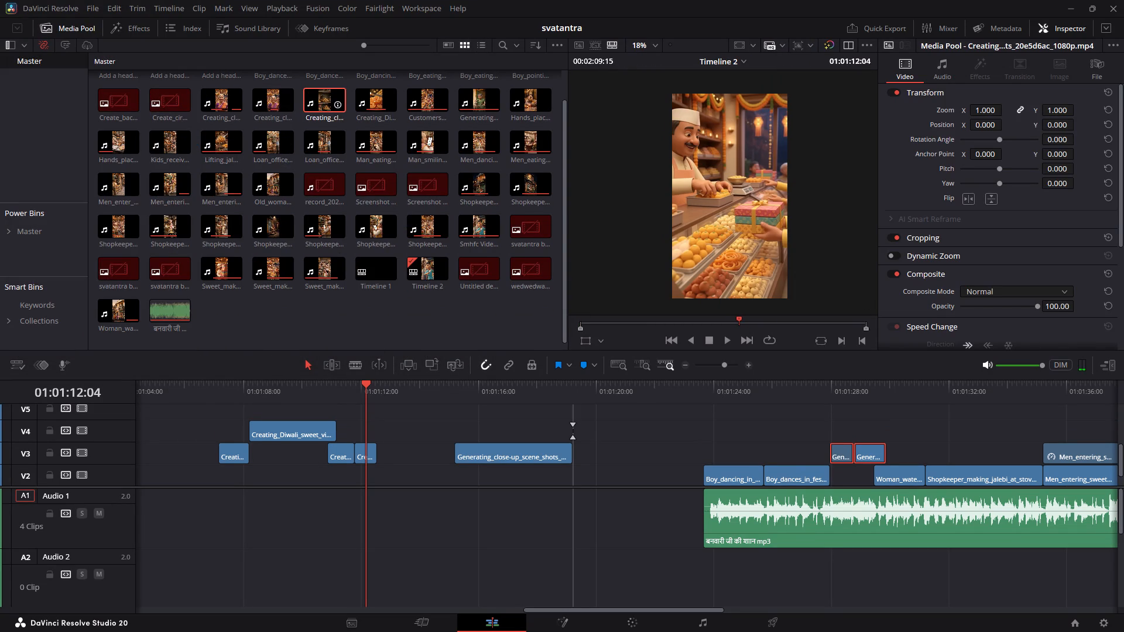
drag(508, 417, 575, 432)
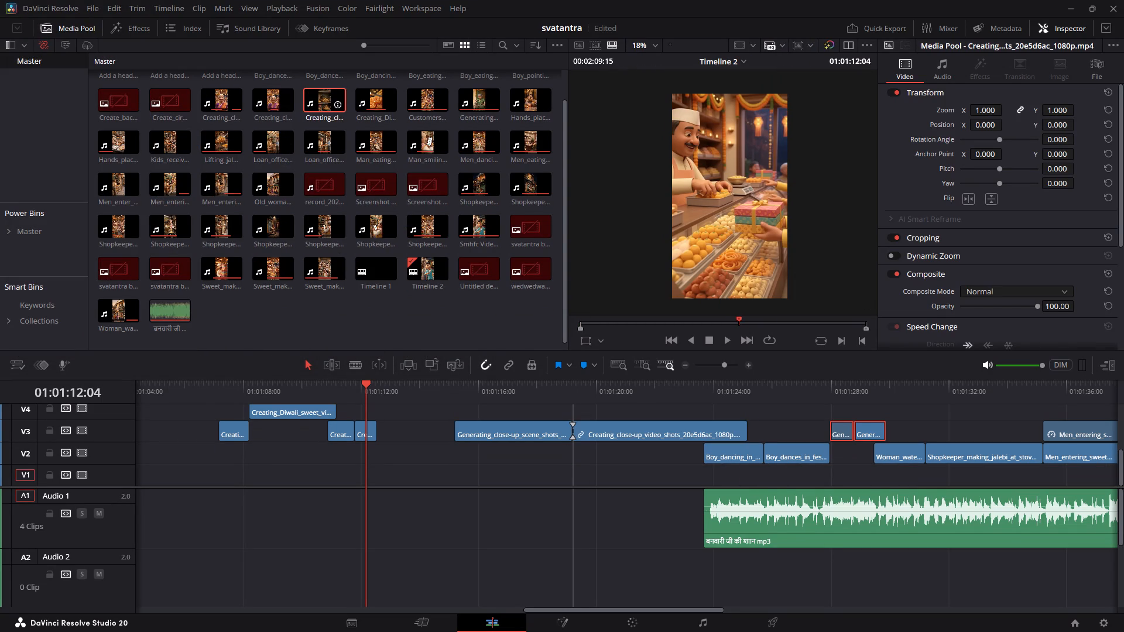
drag(575, 432, 587, 432)
drag(521, 426, 481, 437)
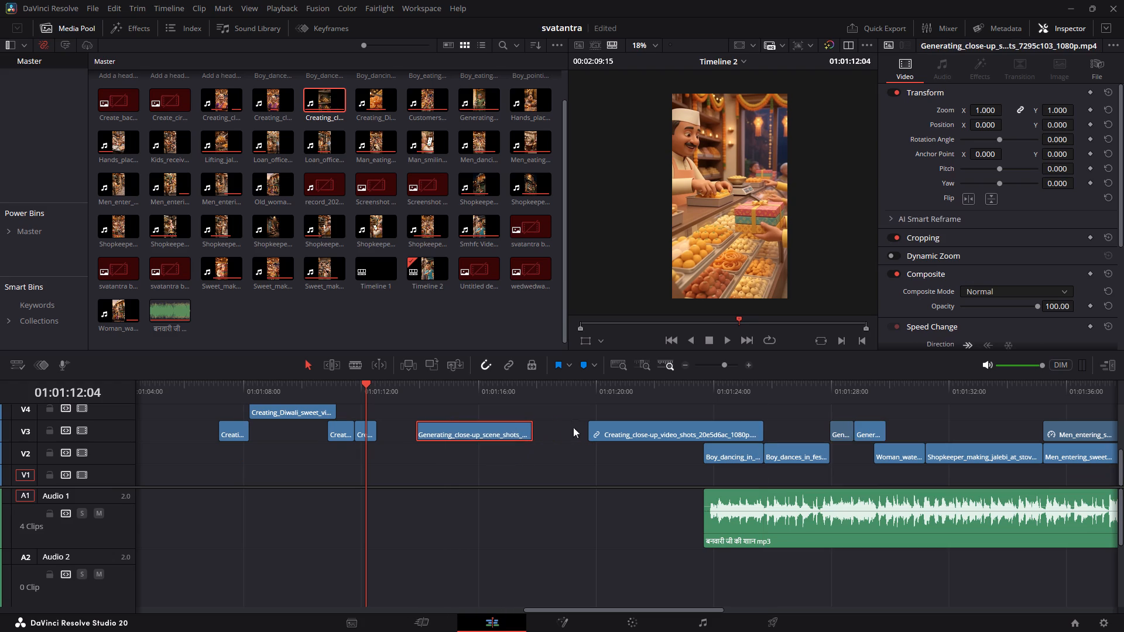
drag(611, 439, 563, 441)
Play through the leftover Generating_close-up clip and move the new close-up video on V3 ahead of all the leftover Diwali and close-up clips.
click(413, 386)
key(space)
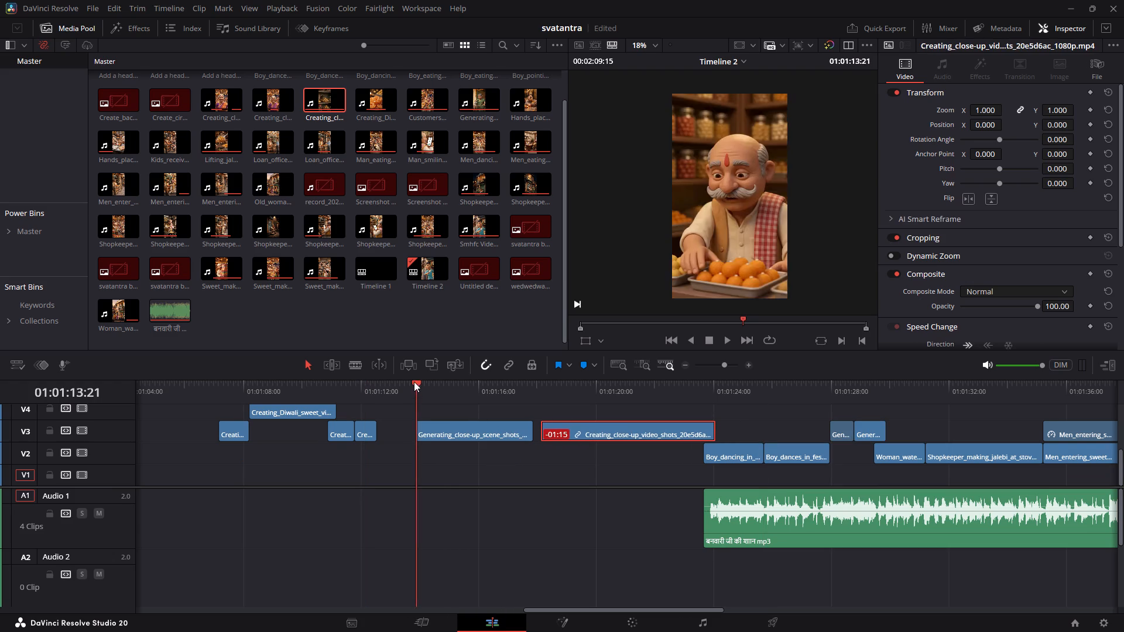
alt+scroll(444, 435, down, 3)
ctrl+scroll(549, 428, down, 2)
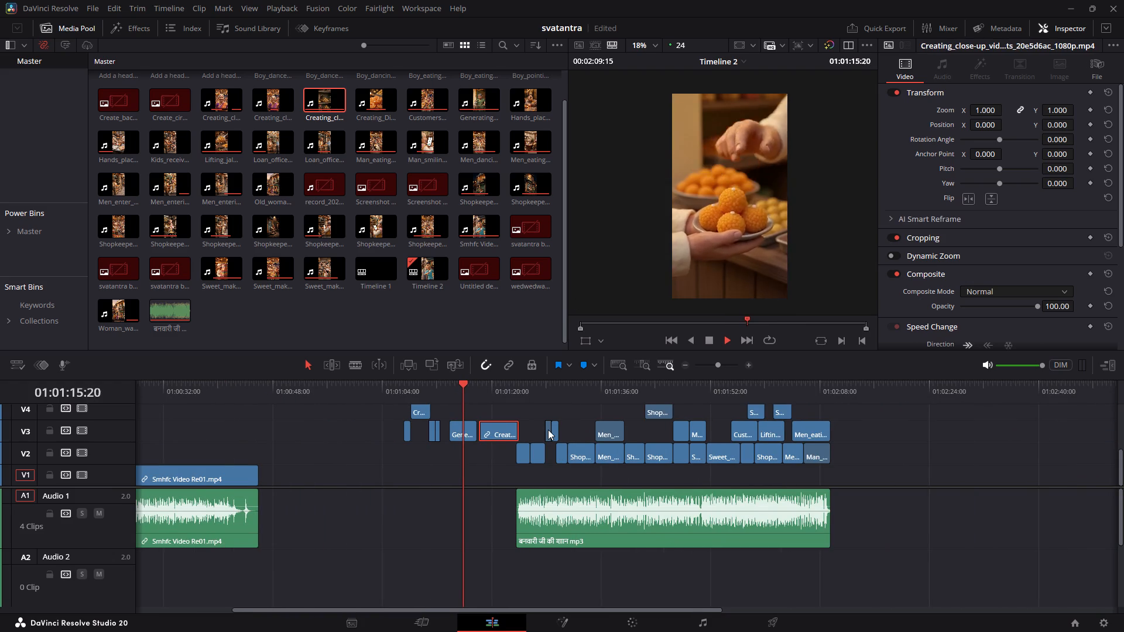
key(space)
drag(503, 435, 375, 442)
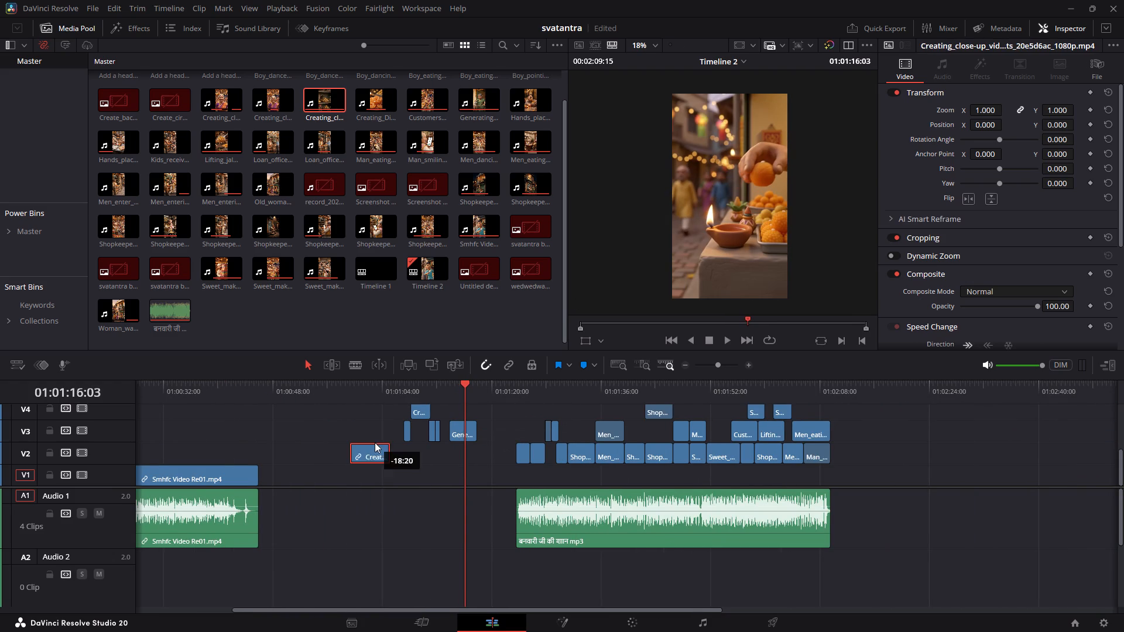
drag(375, 442, 378, 432)
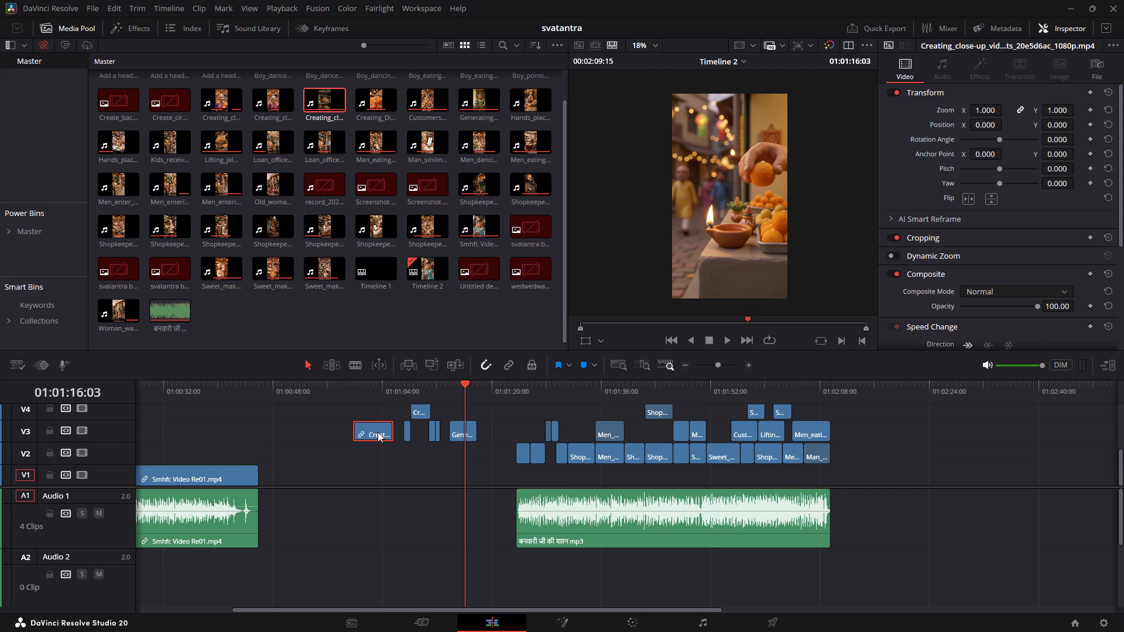
Preview the leftover Generating_close-up clip on V3 and the opening boy-dancing shots at the start of the song.
key(space)
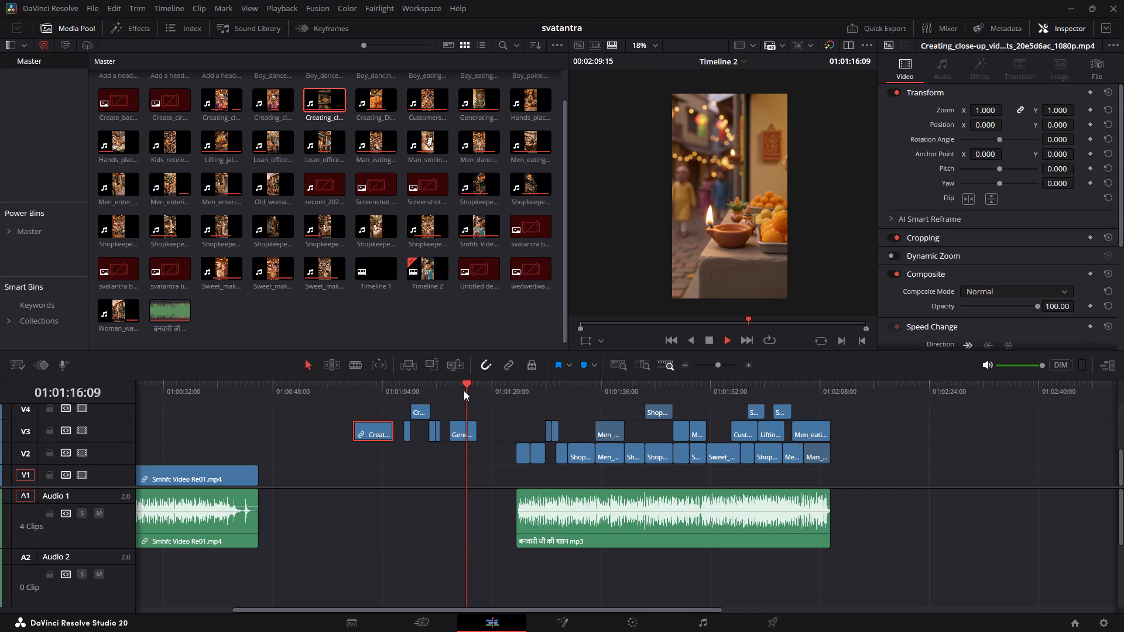
key(space)
click(447, 385)
key(space)
key(space)
click(513, 391)
key(space)
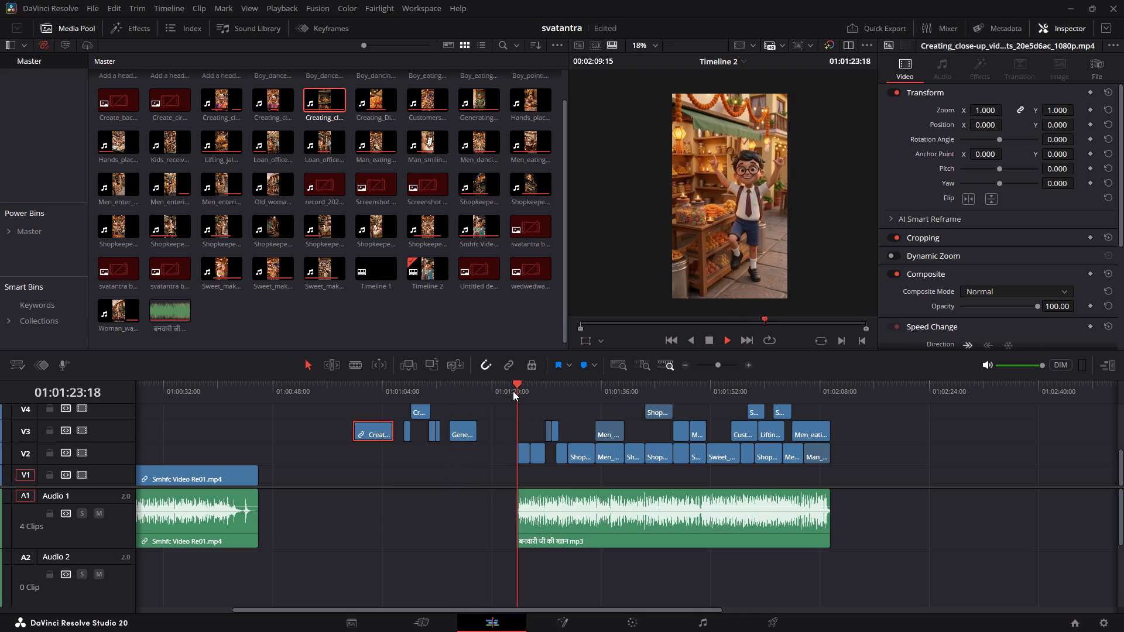
alt+scroll(533, 427, up, 3)
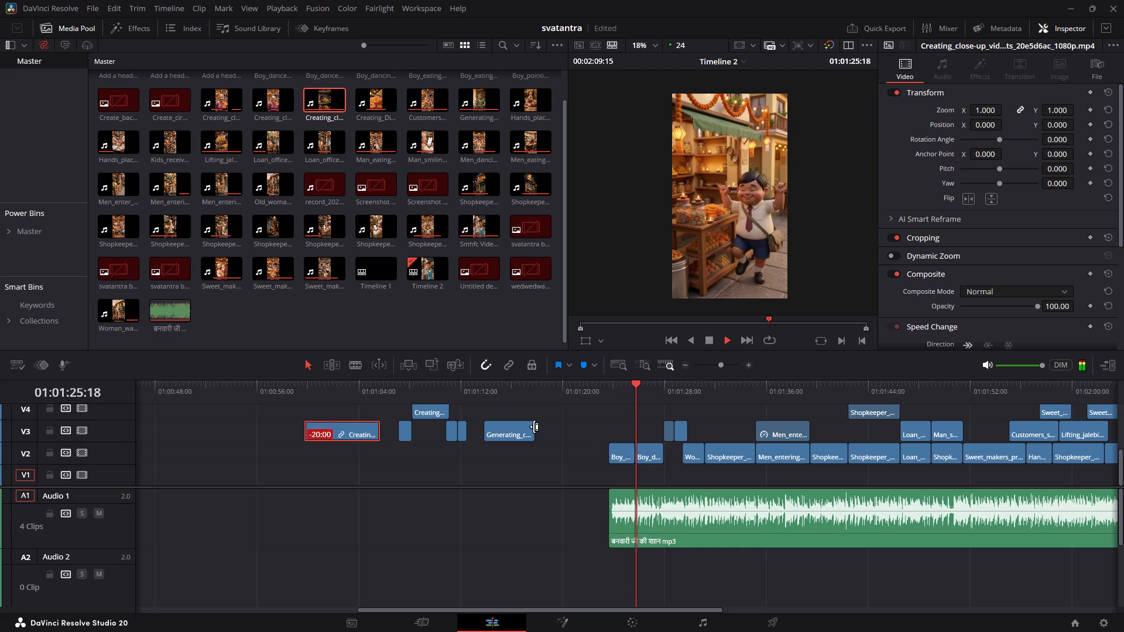
key(space)
Move the second boy-dancing clip on V2 earlier to start at 01:01:25:08, over the first one's end, and play through the cut.
click(609, 383)
key(space)
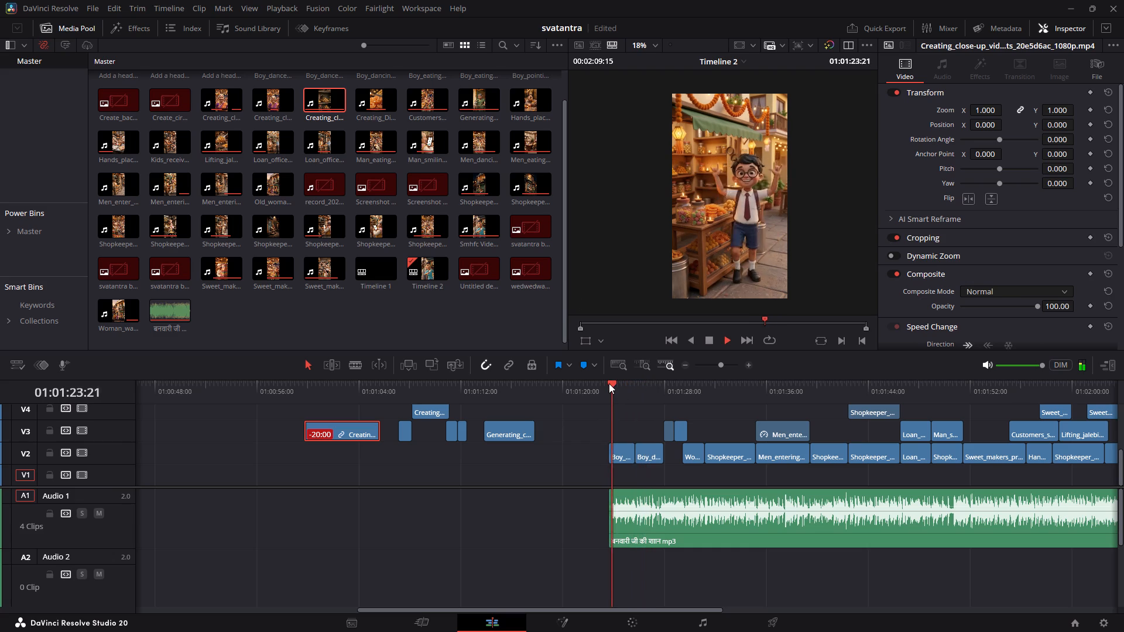
key(space)
alt+scroll(623, 421, up, 2)
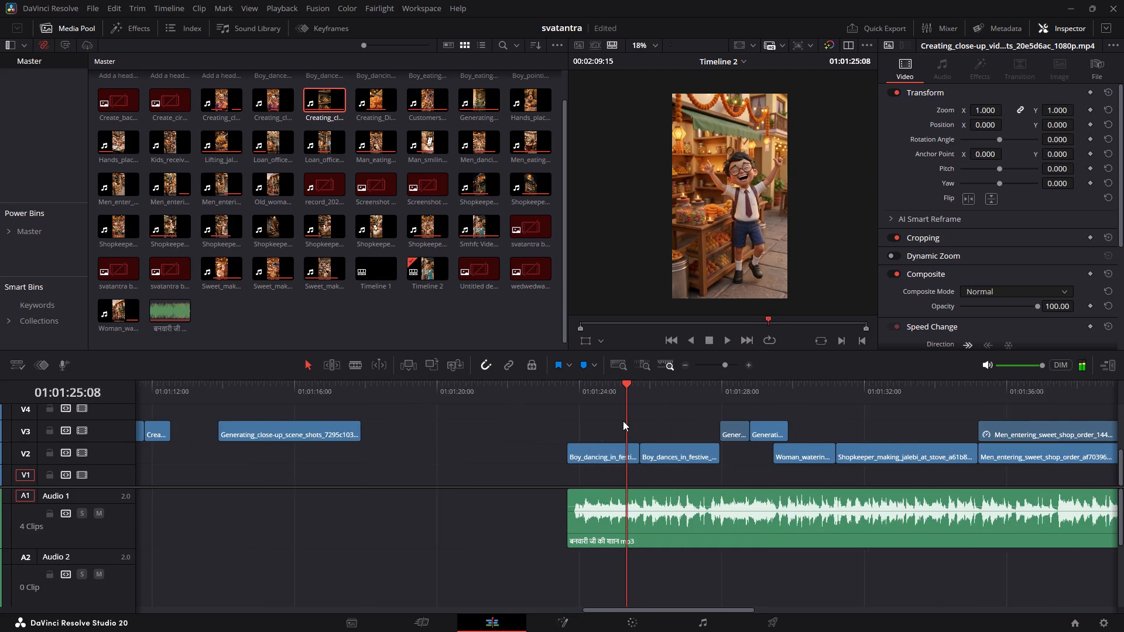
alt+scroll(623, 421, up, 2)
drag(695, 452, 681, 453)
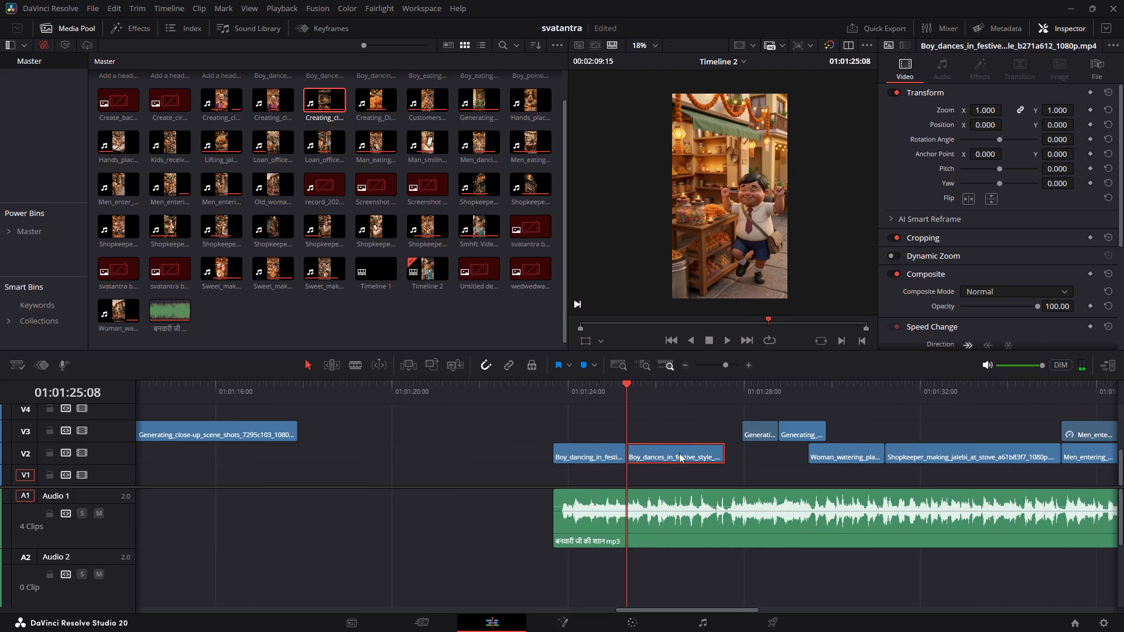
key(Left)
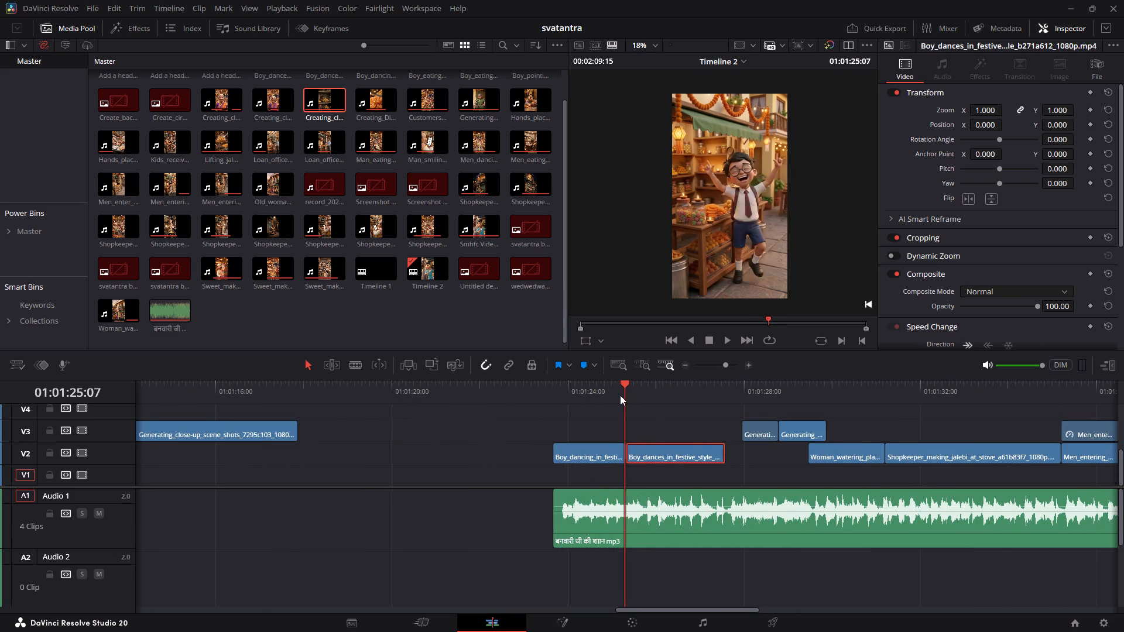
key(Right)
key(Left)
key(space)
key(space)
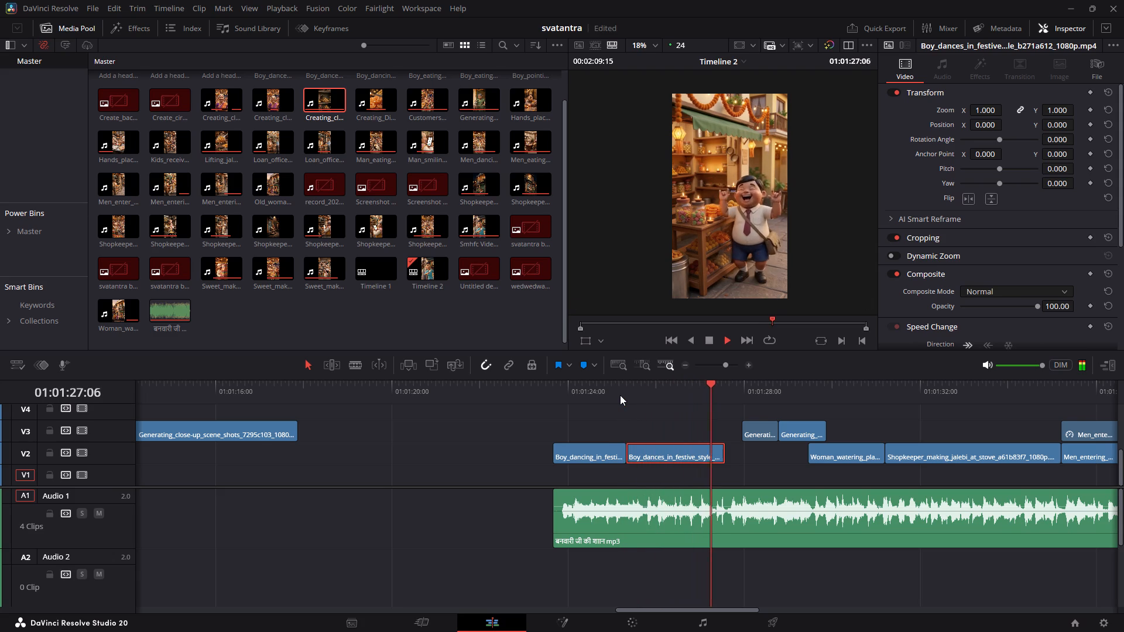
Move both close-up pieces on V3 together earlier, directly against the end of the second boy-dancing clip, and play through the transition.
alt+scroll(595, 430, down, 3)
drag(601, 415, 669, 431)
drag(669, 431, 661, 430)
click(661, 430)
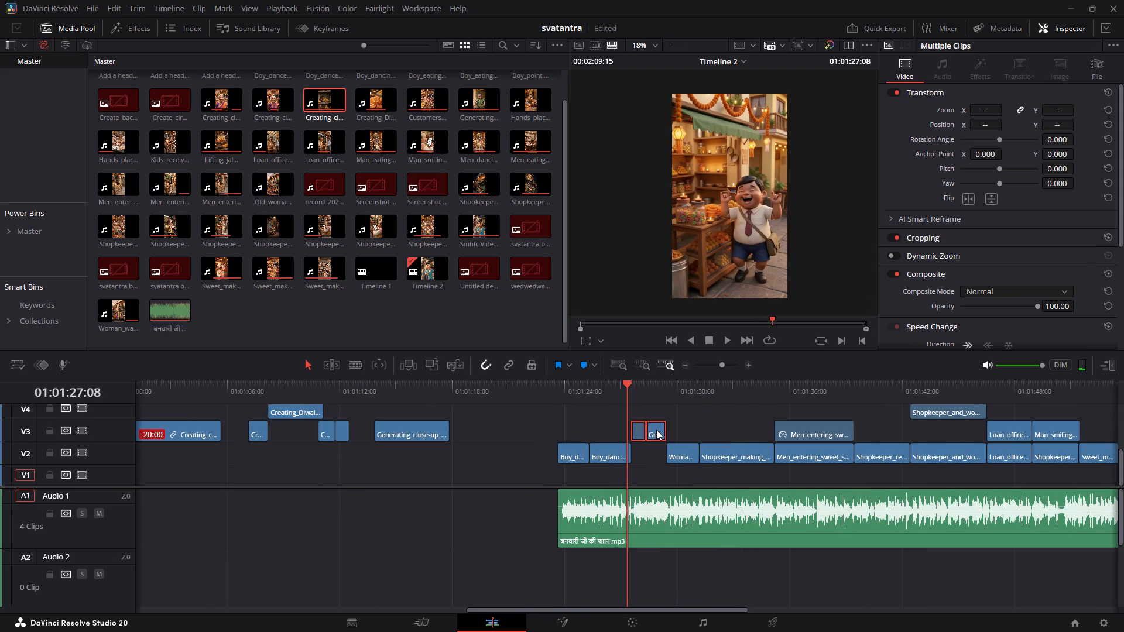
key(space)
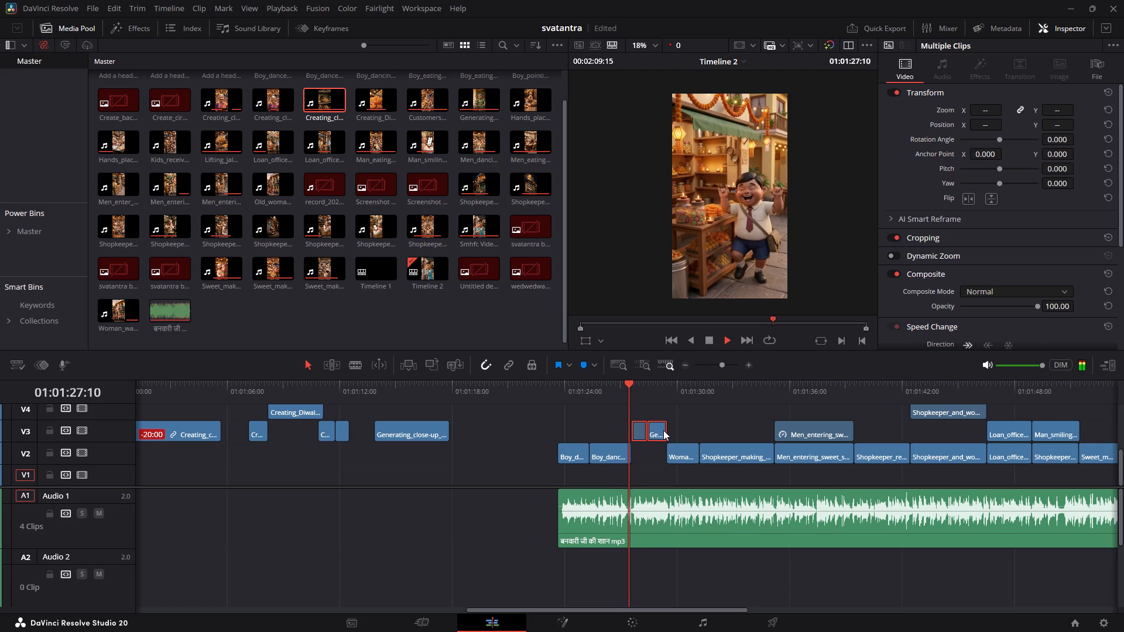
key(space)
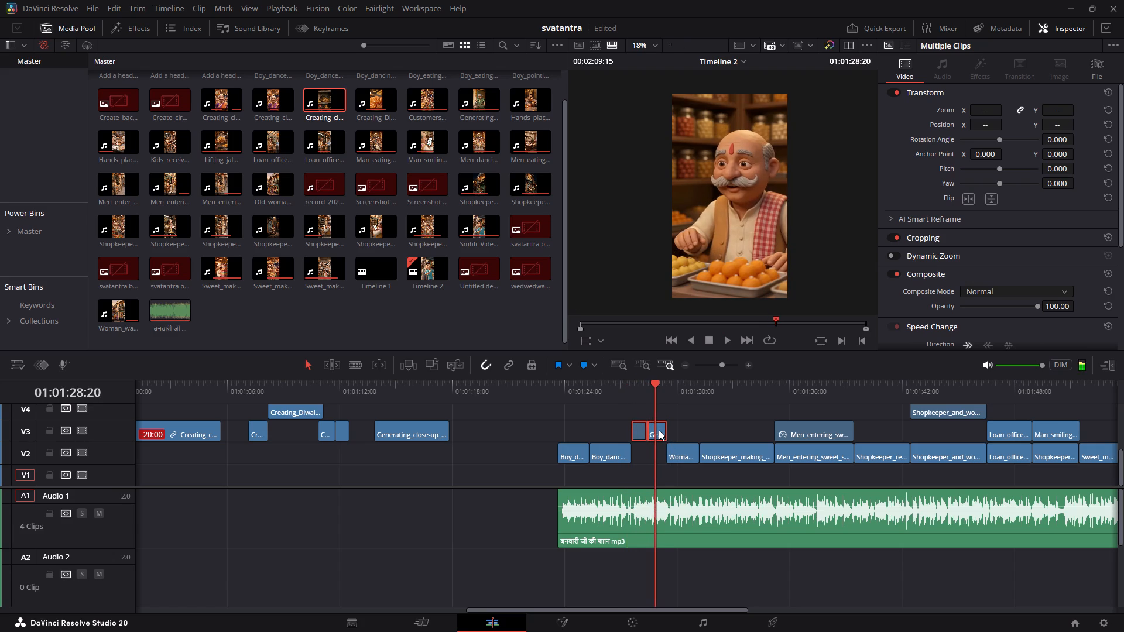
click(693, 432)
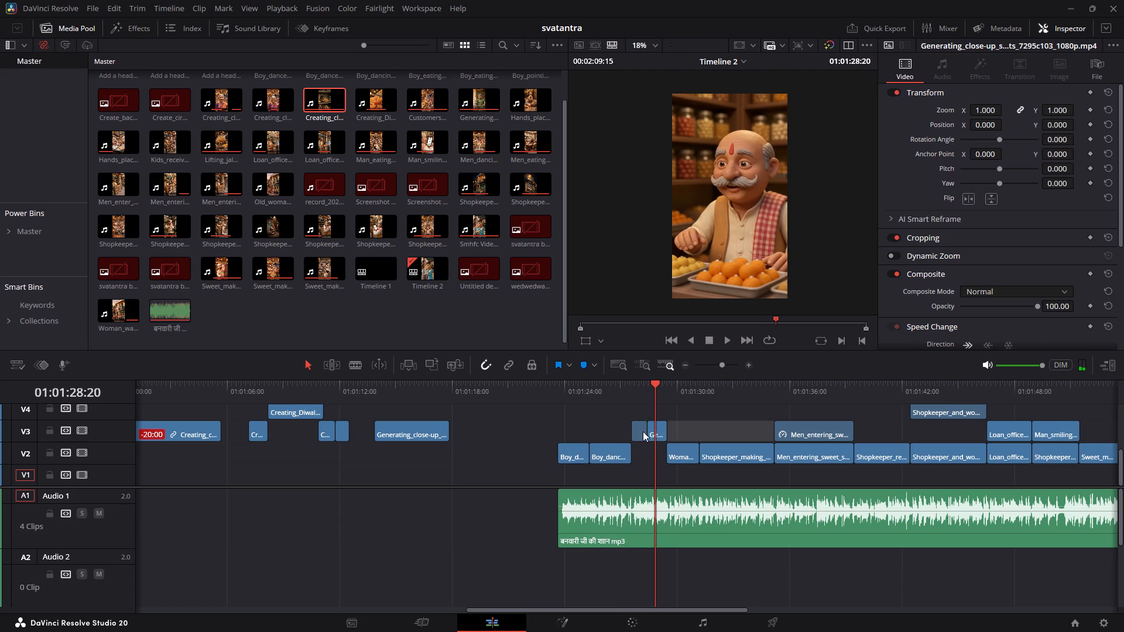
Delete the first close-up piece after the second boy-dancing clip and move the remaining V3 piece earlier, directly against that dancing clip's end.
click(642, 433)
key(BackSpace)
click(376, 386)
key(space)
key(space)
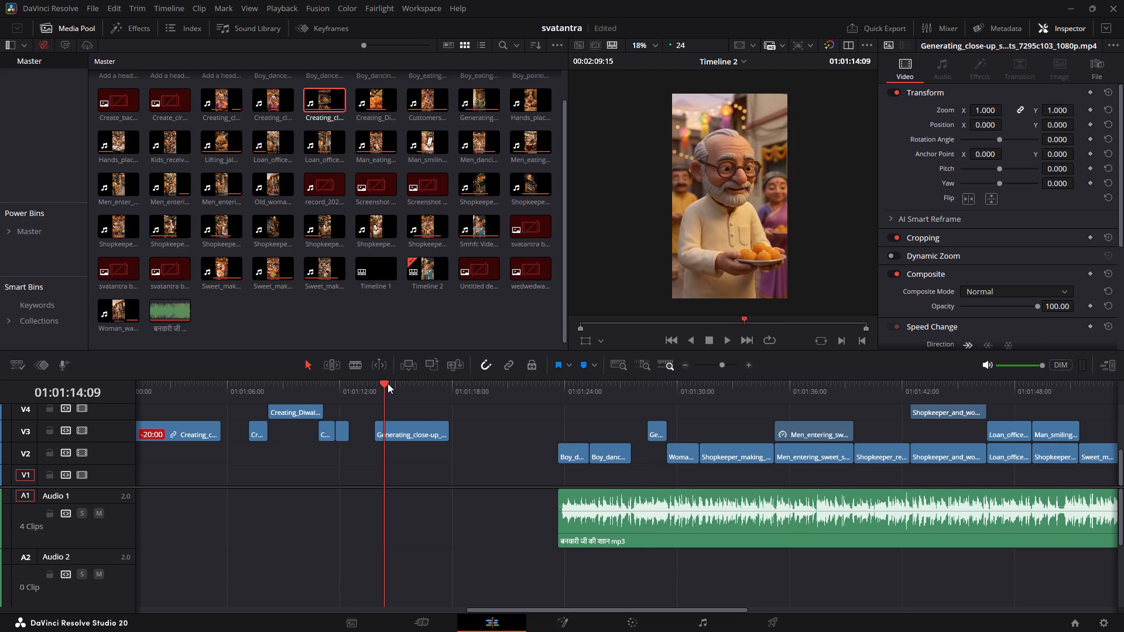
drag(656, 432, 645, 431)
drag(645, 431, 638, 431)
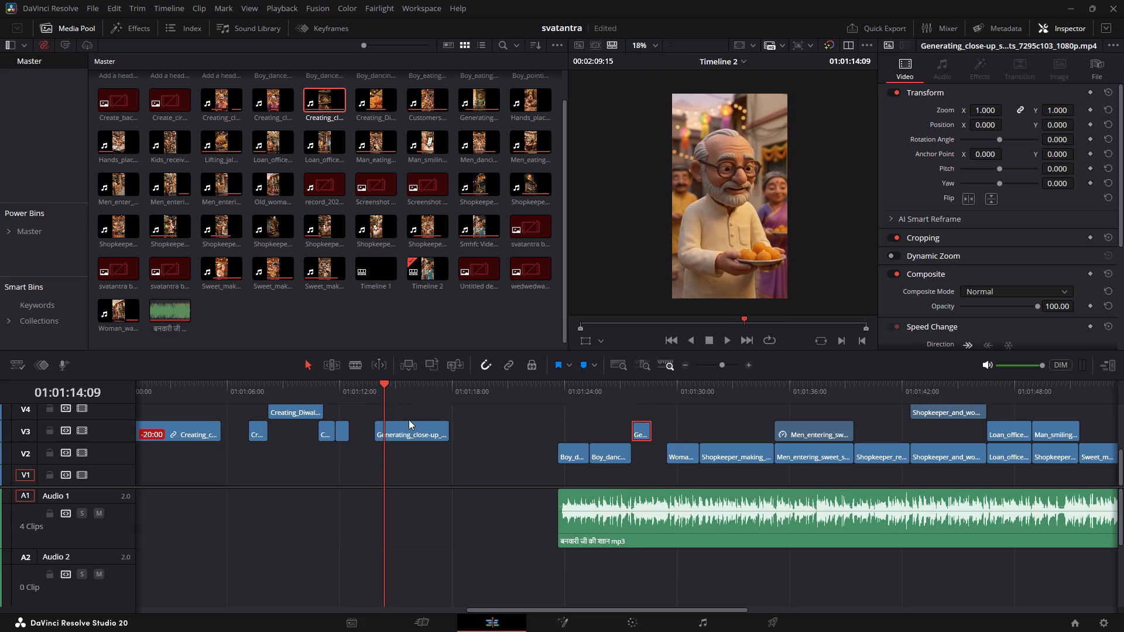
Split the leftover Generating_close-up clip at 01:01:15:17 and move its first part directly after the close-up piece on V3.
key(Right)
key(Right)
key(Right)
key(Right)
key(Right)
key(Right)
key(Right)
key(Right)
key(Right)
key(Right)
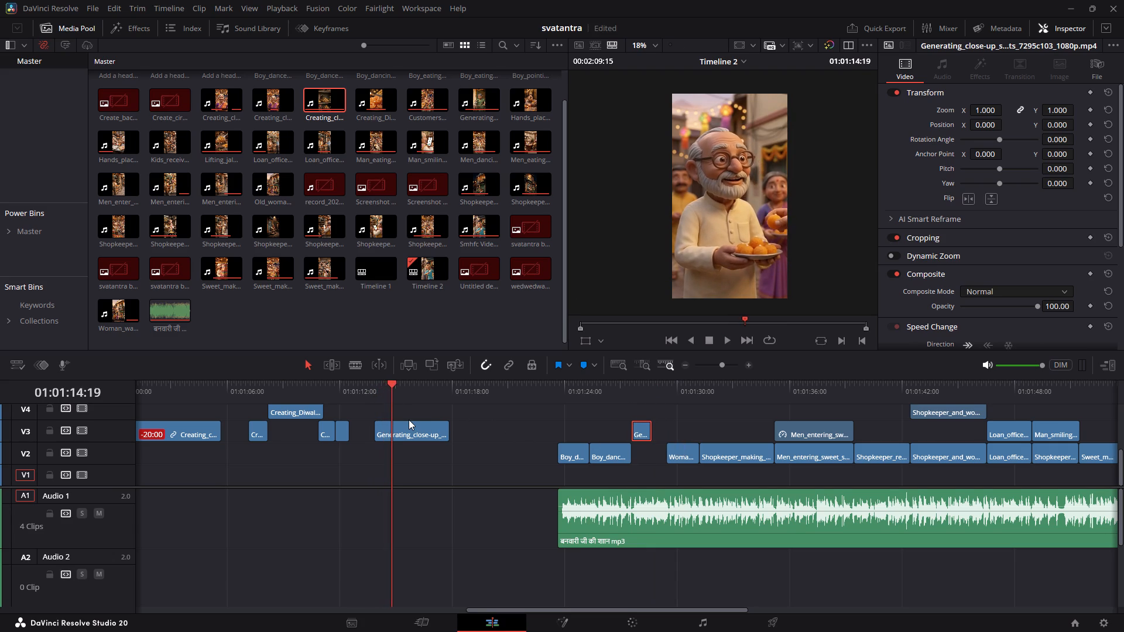
key(Right)
key(Right)
key(Right)
key(Right)
key(Right)
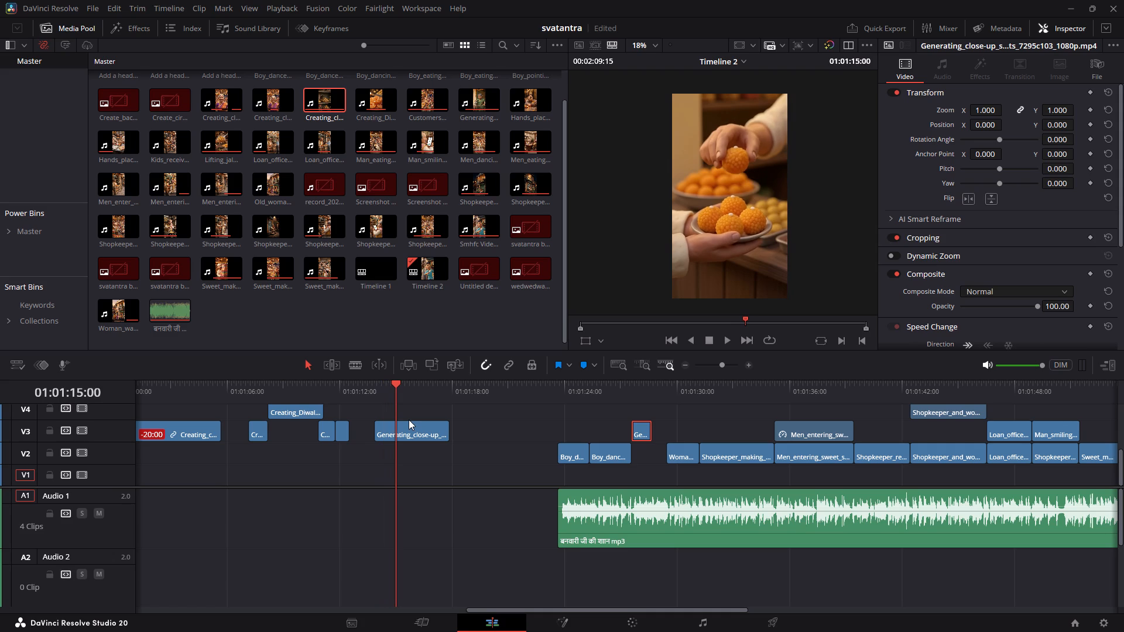
key(Right)
key(Right)
key(Right)
key(Right)
key(Right)
key(Right)
key(Right)
key(Right)
key(Right)
key(Right)
key(Right)
key(Right)
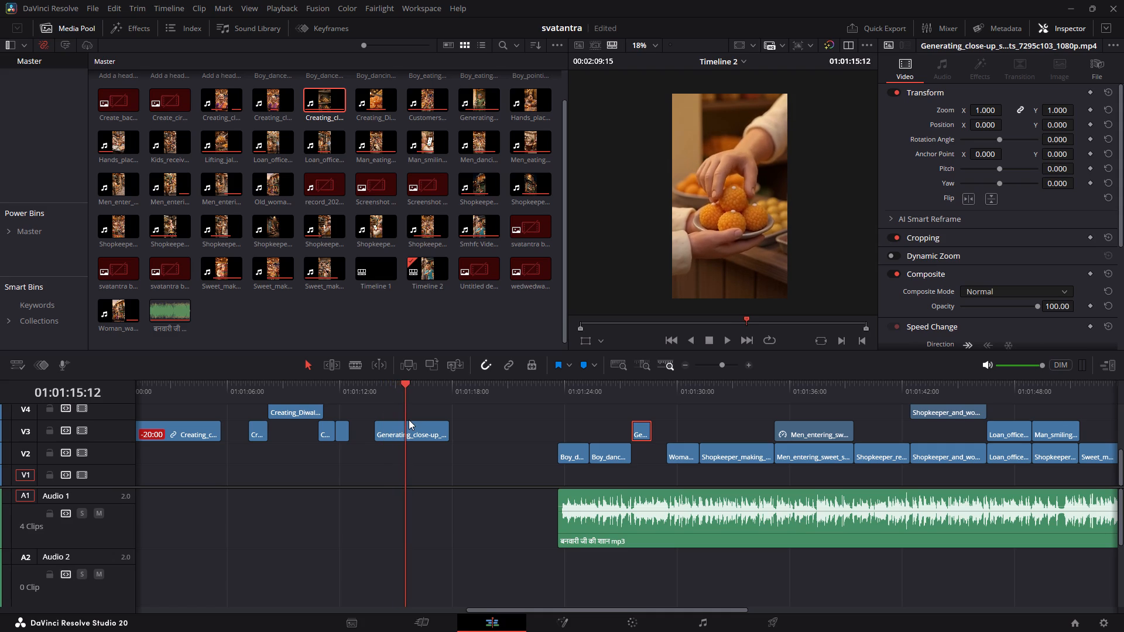
key(Right)
key(Right)
key(Right)
key(Right)
key(Right)
key(ctrl+b)
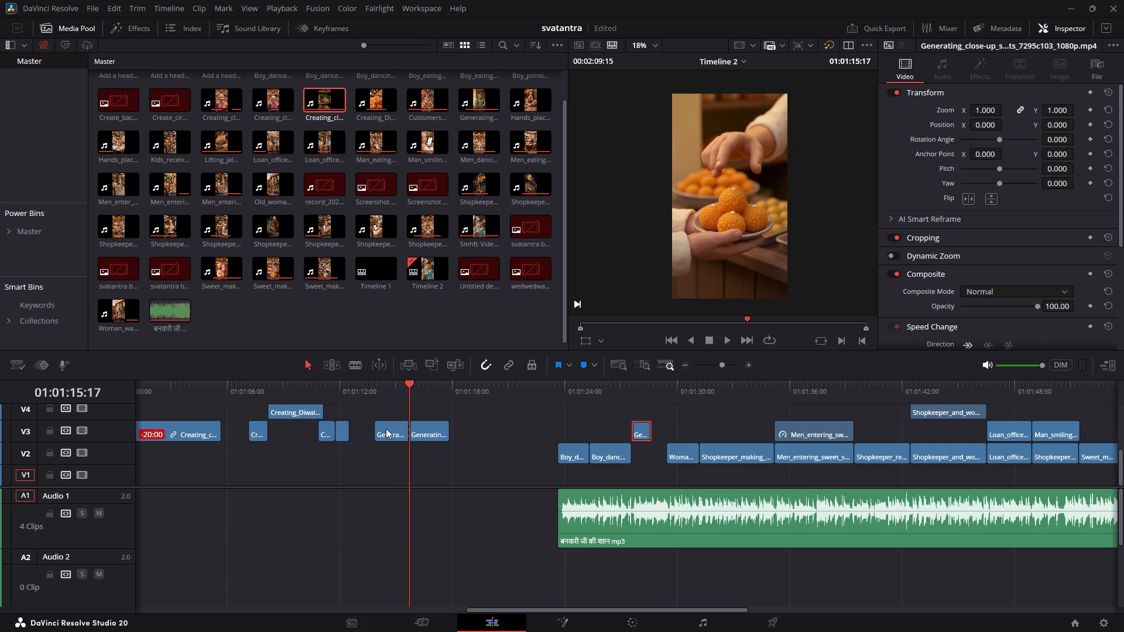
drag(383, 431, 667, 431)
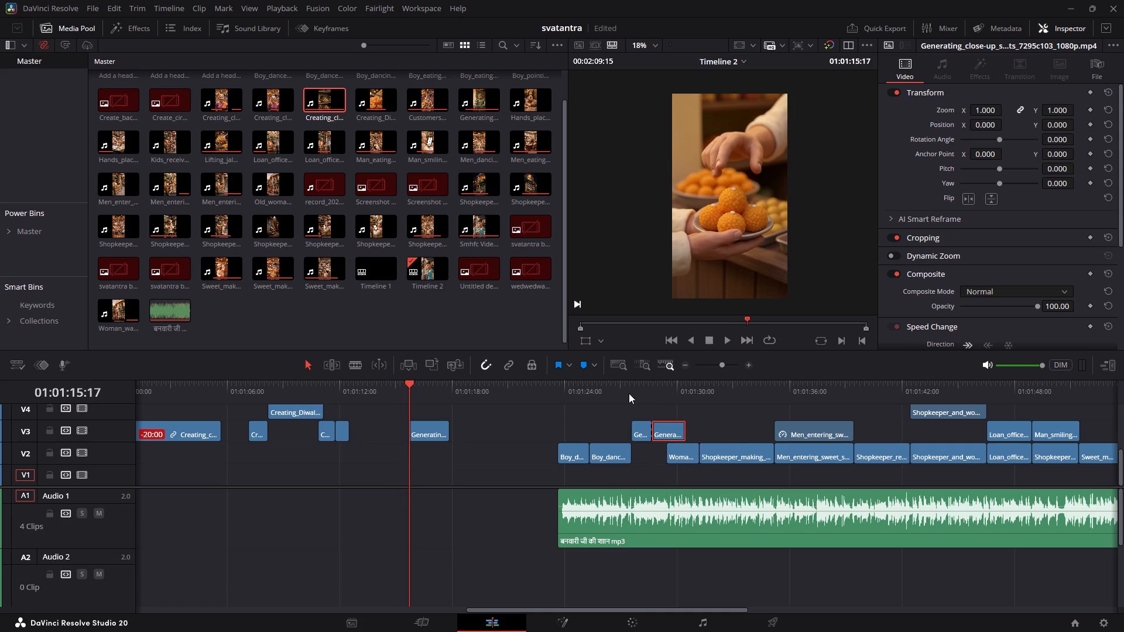
Move both close-up pieces on V3 together slightly earlier, over the second boy-dancing clip's end, and play from the song's start.
drag(611, 410, 671, 427)
drag(673, 434, 663, 431)
click(558, 389)
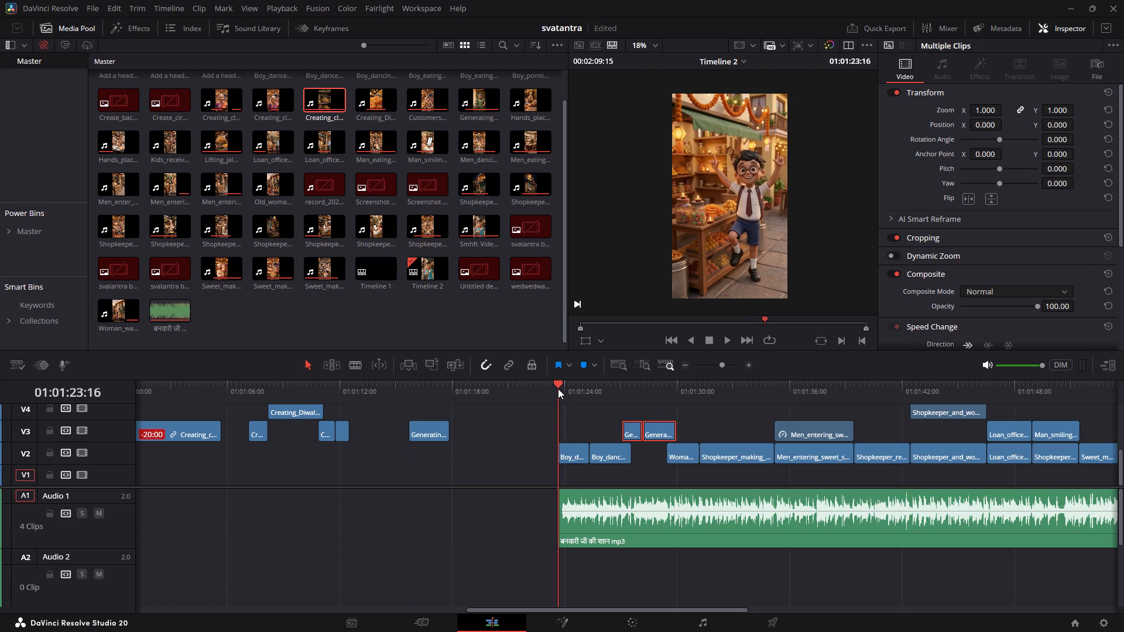
key(space)
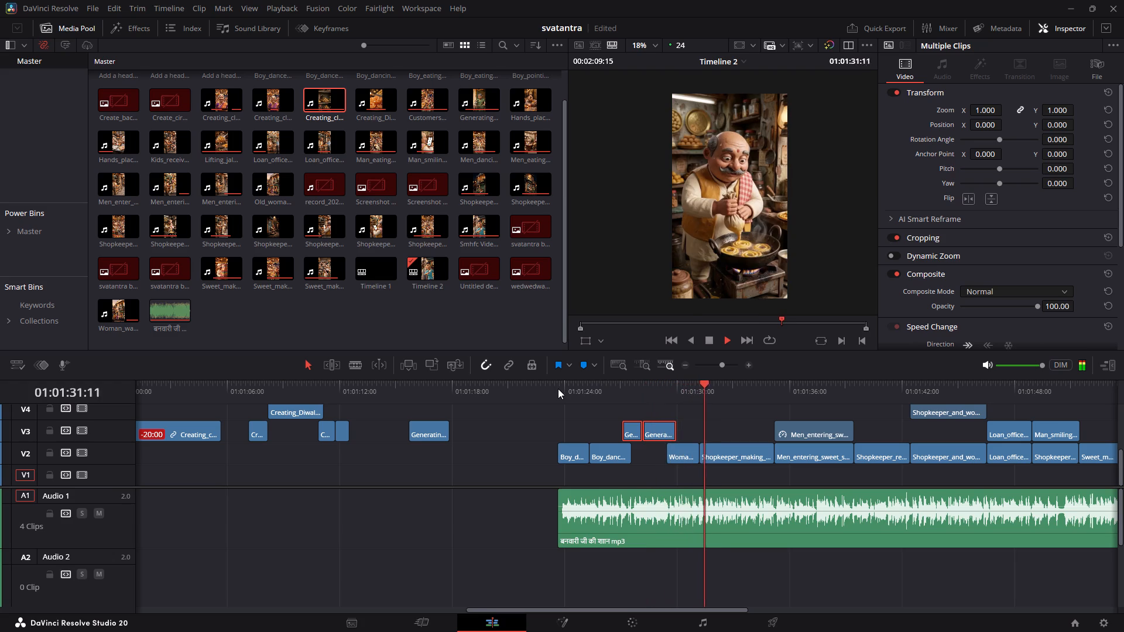
key(space)
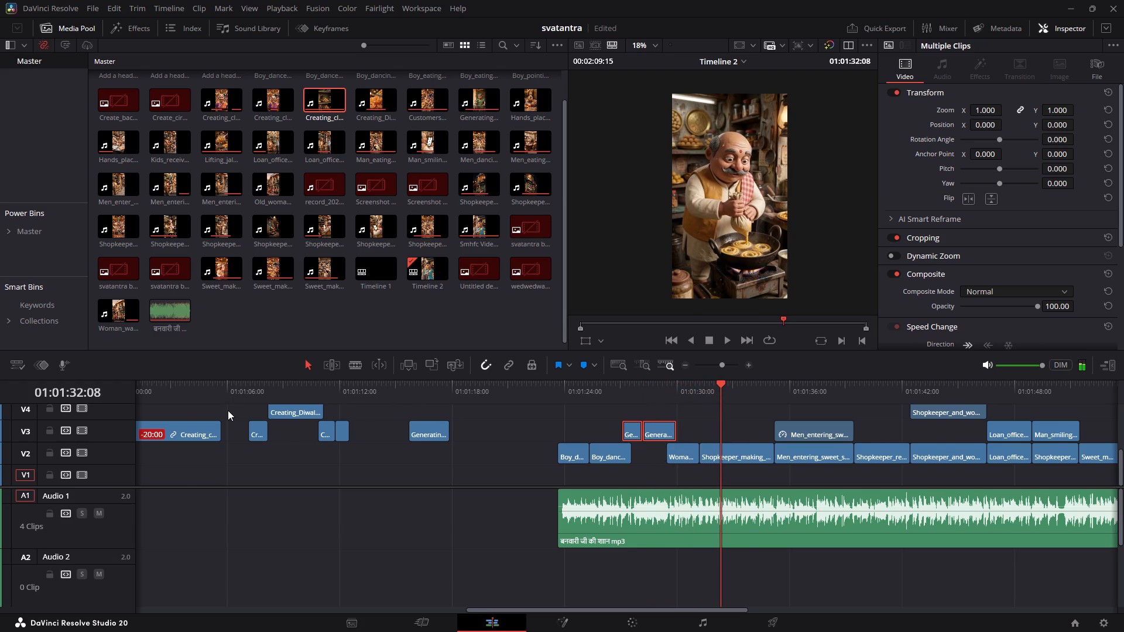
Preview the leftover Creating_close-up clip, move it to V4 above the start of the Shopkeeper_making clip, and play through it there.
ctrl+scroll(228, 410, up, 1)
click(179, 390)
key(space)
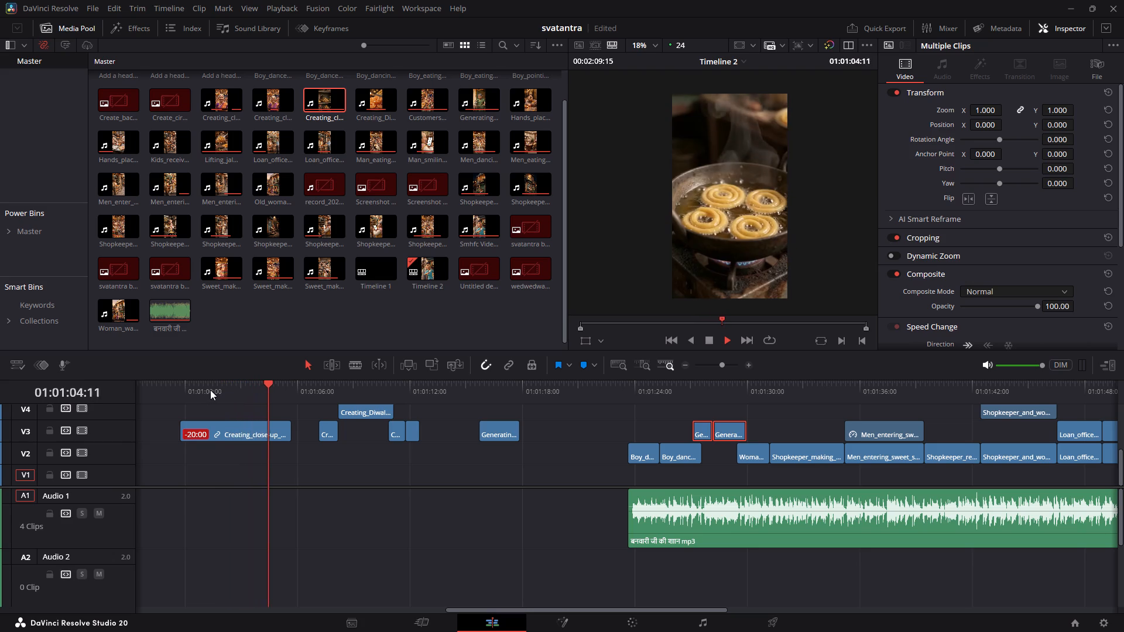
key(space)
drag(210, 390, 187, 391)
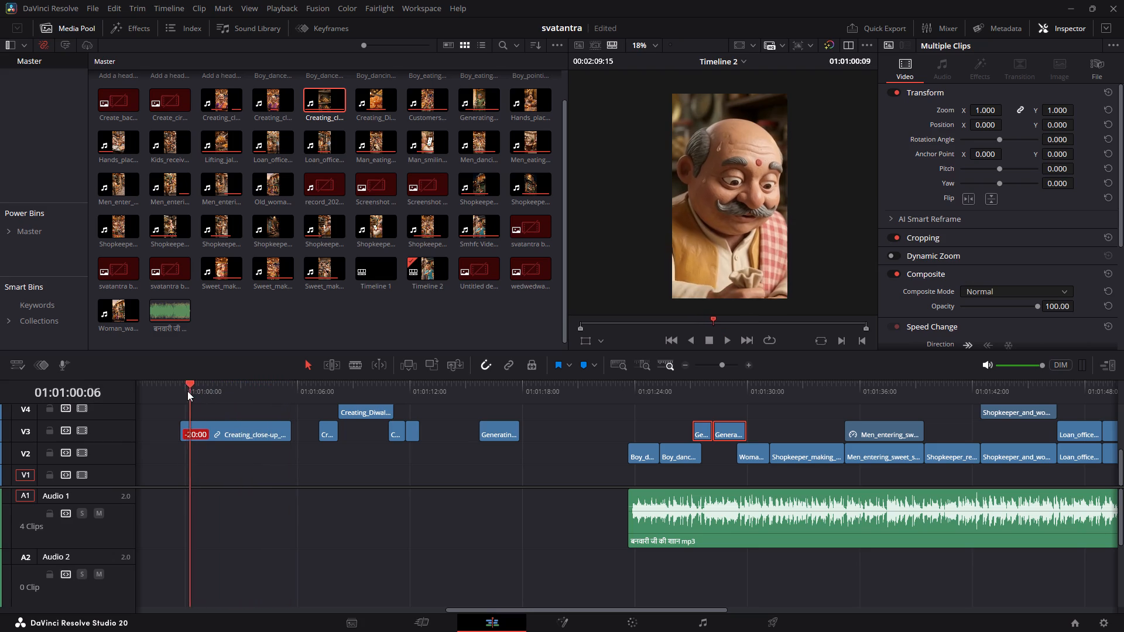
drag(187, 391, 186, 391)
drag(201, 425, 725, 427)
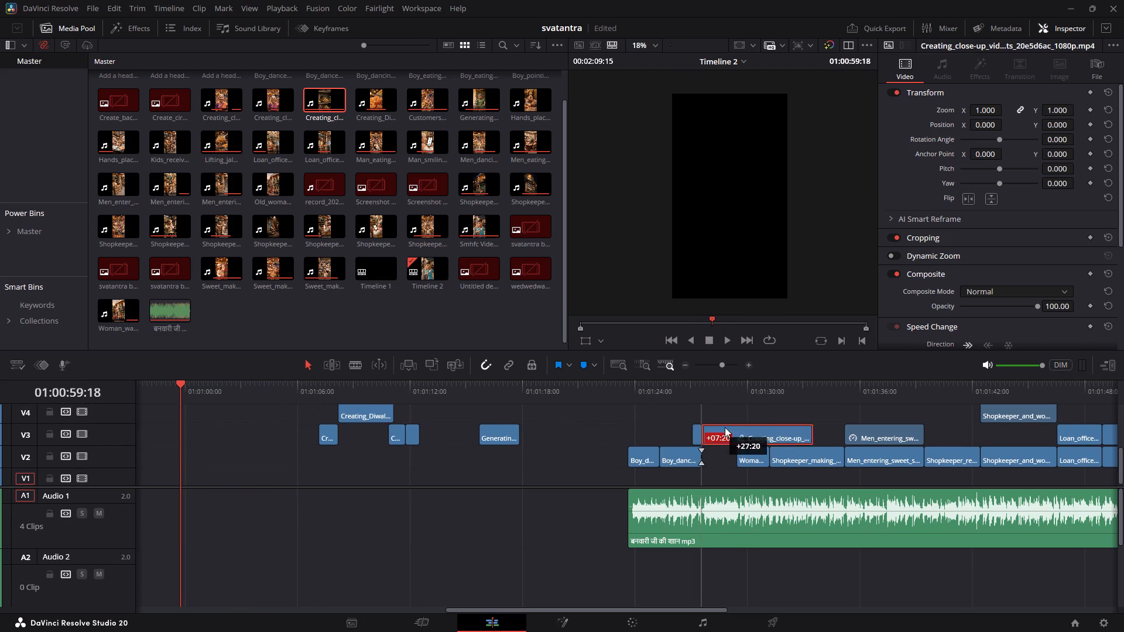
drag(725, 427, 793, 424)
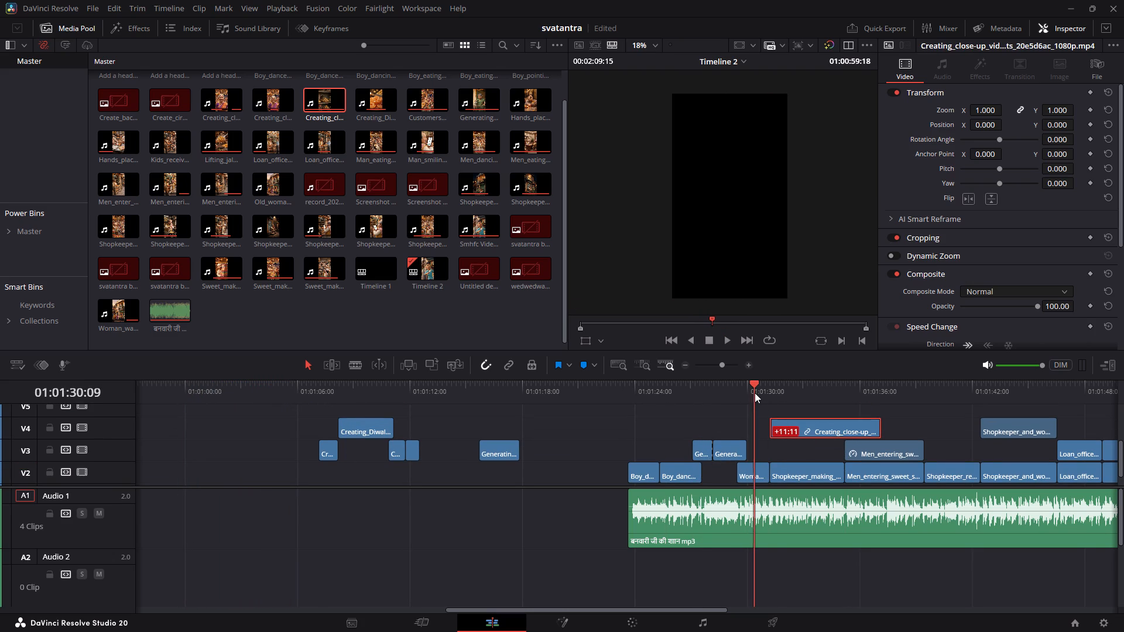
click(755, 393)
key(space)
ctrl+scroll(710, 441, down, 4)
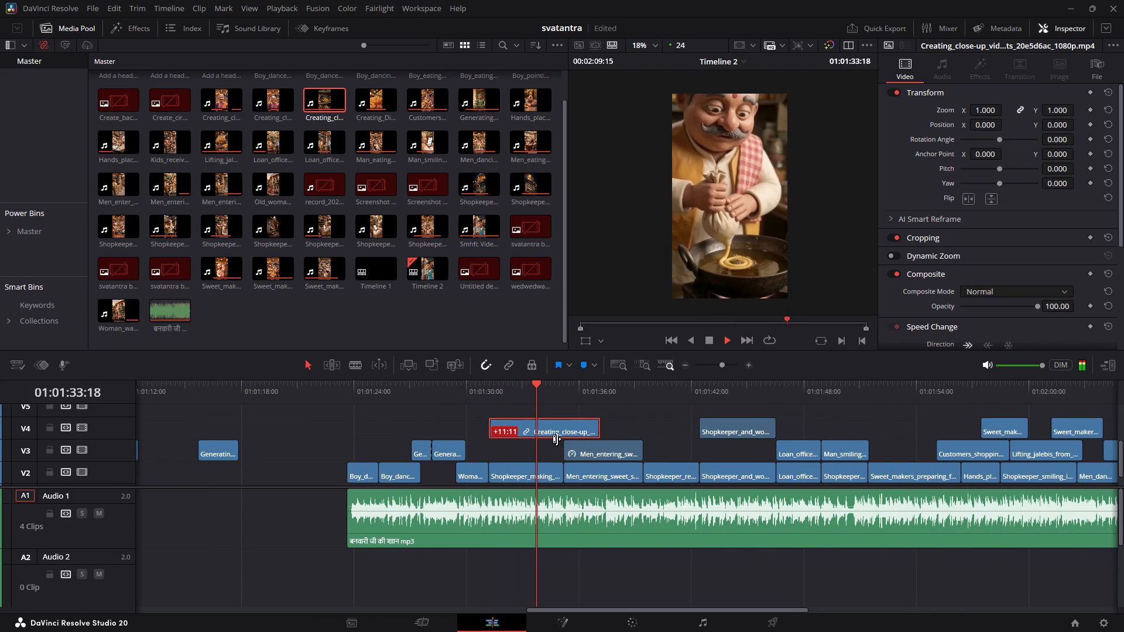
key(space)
Move the Creating_close-up clip up to V7 near the start of the song and split it at 01:01:26:21, where the shot changes.
drag(511, 429, 401, 403)
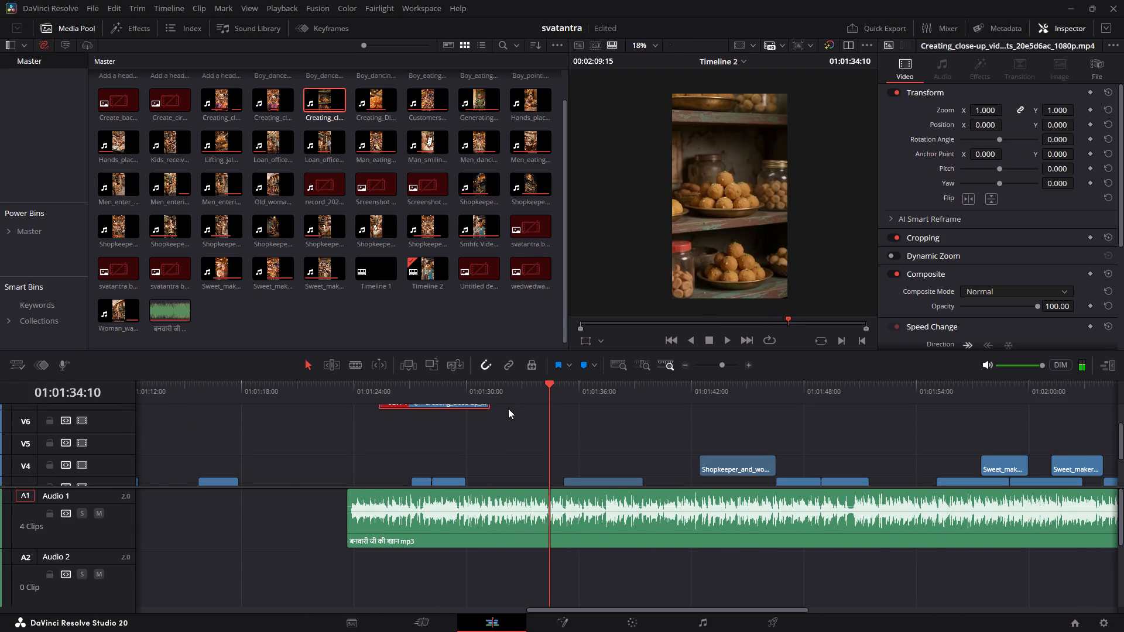
drag(506, 396, 496, 395)
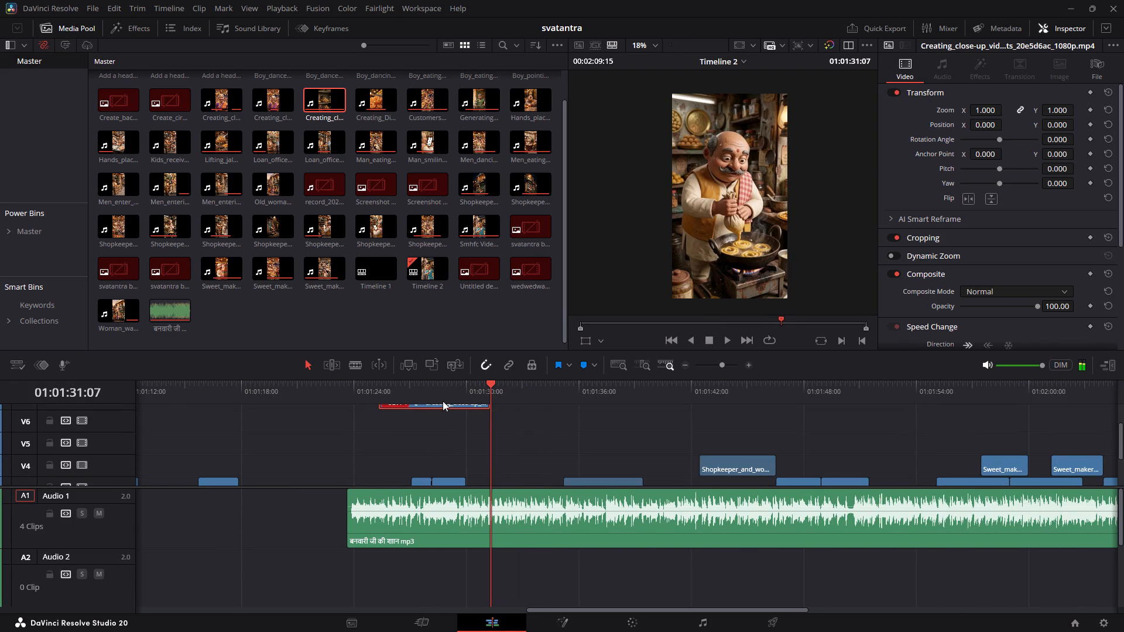
scroll(446, 449, up, 1)
drag(458, 396, 378, 387)
key(space)
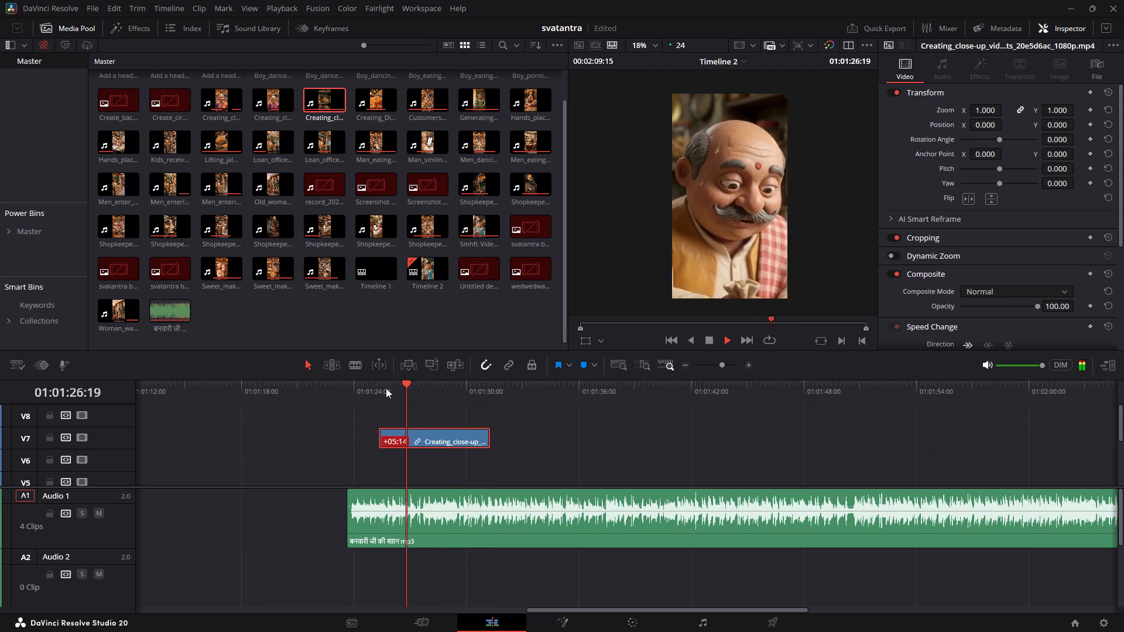
key(space)
key(ctrl+b)
Move the short first part of the split close-up above the Men_entering clip's start and lower both parts to V4.
drag(399, 432, 616, 460)
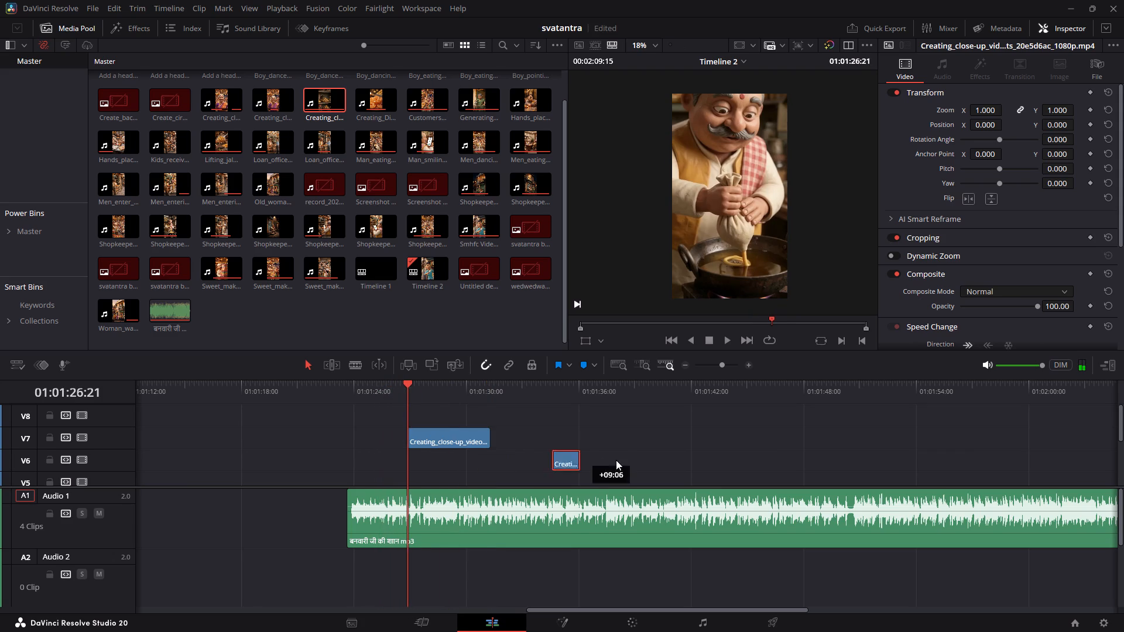
drag(616, 460, 582, 464)
scroll(581, 464, down, 1)
scroll(584, 441, up, 1)
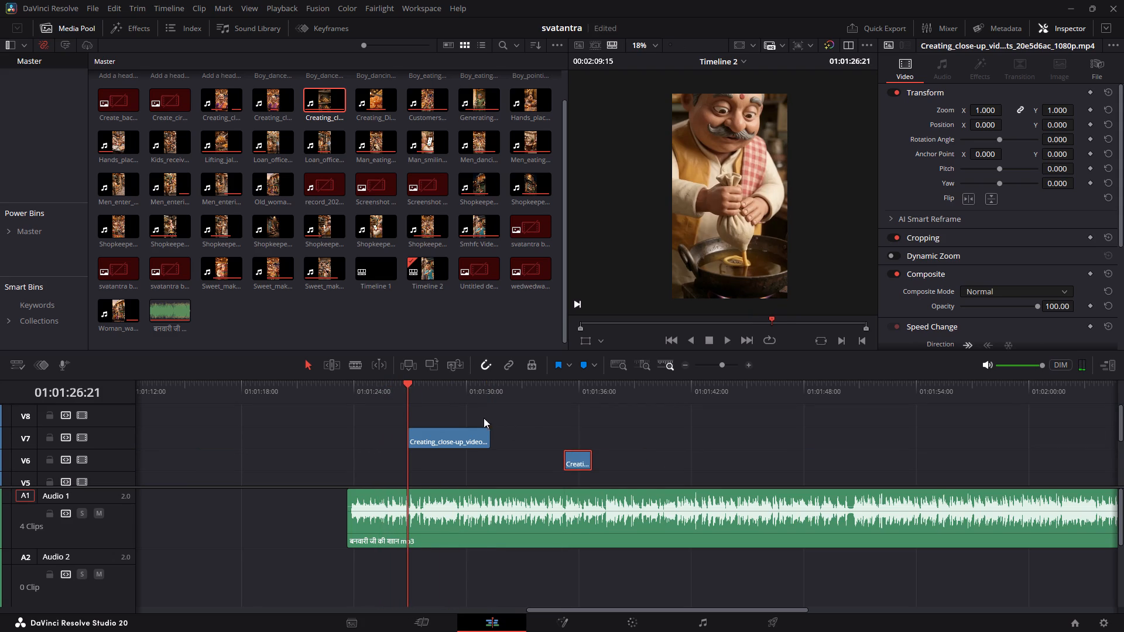
drag(484, 418, 573, 456)
key(alt+Down)
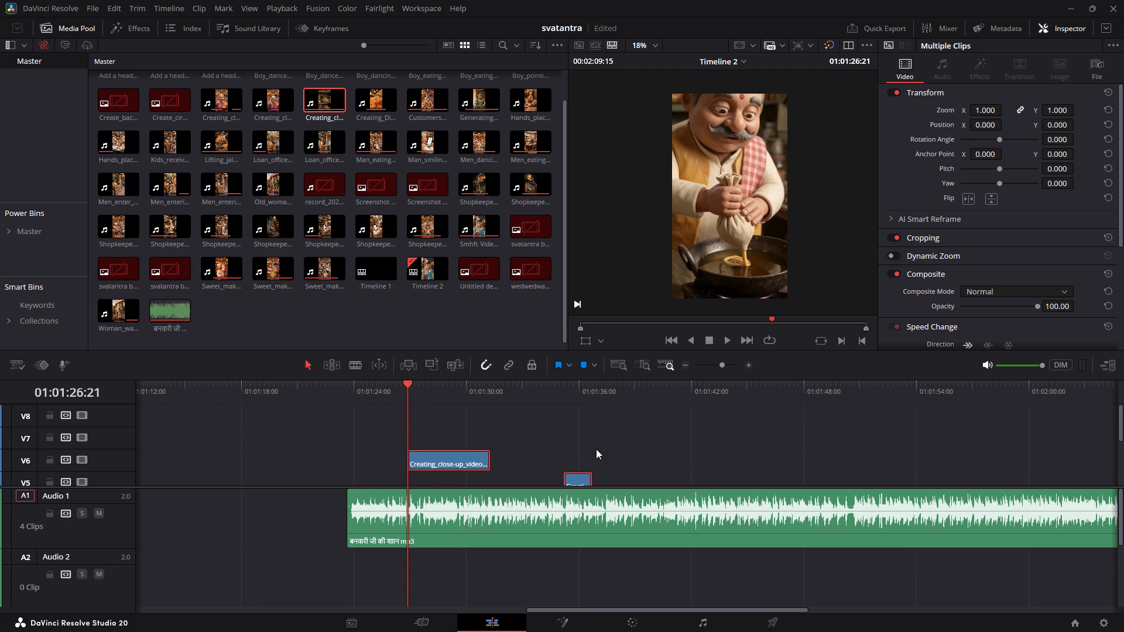
scroll(607, 447, down, 1)
key(alt+Down)
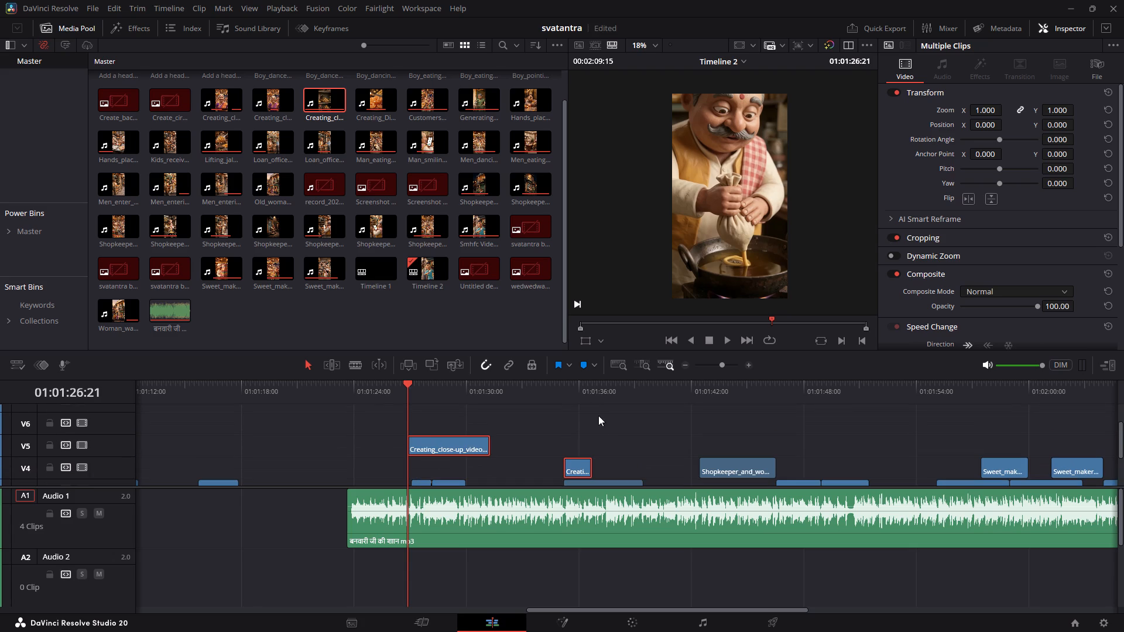
scroll(598, 415, down, 1)
scroll(529, 434, up, 1)
click(561, 435)
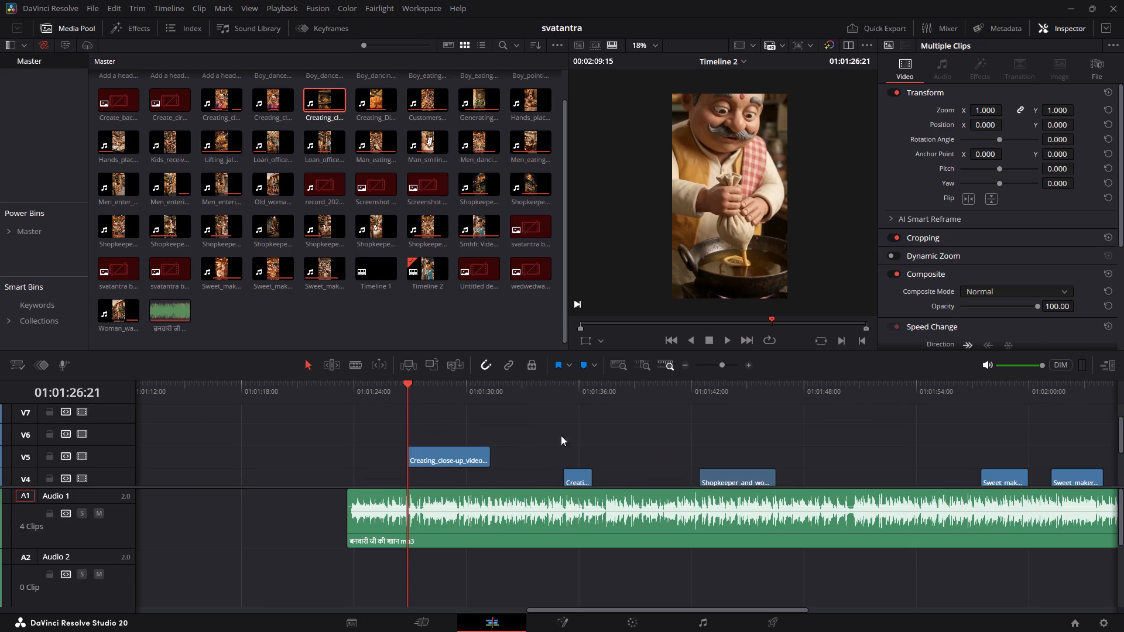
click(461, 461)
key(alt+Down)
scroll(561, 418, down, 1)
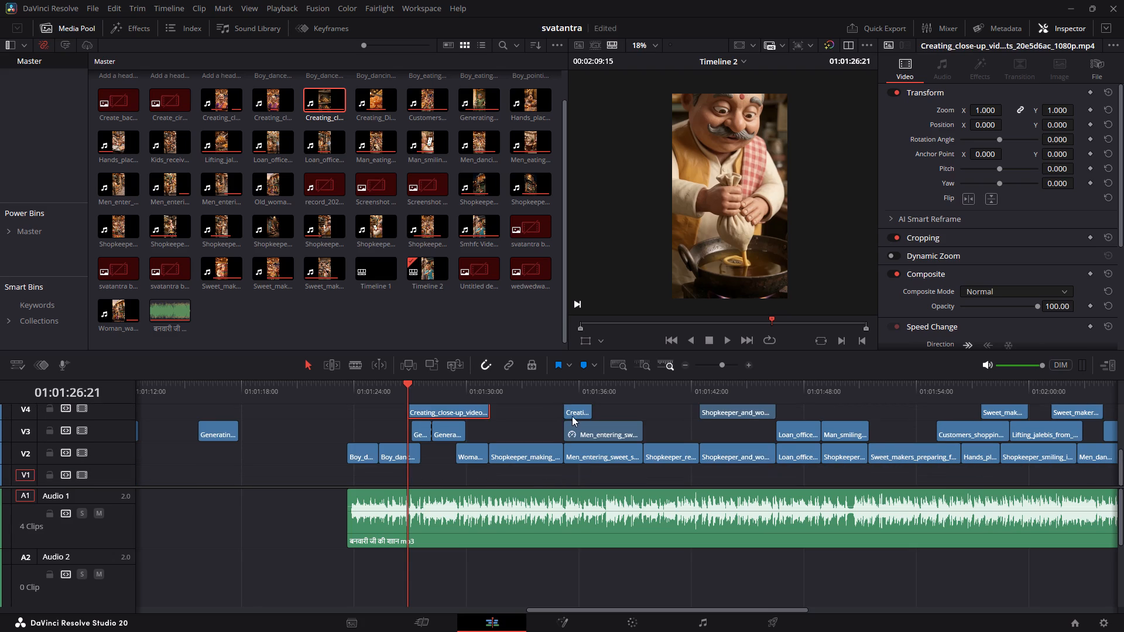
Move the short Creating_close-up part to V3 near the Shopkeeper_making clip's start, and park the longer remainder on V6 at the song's start.
drag(569, 411, 502, 430)
drag(570, 410, 512, 426)
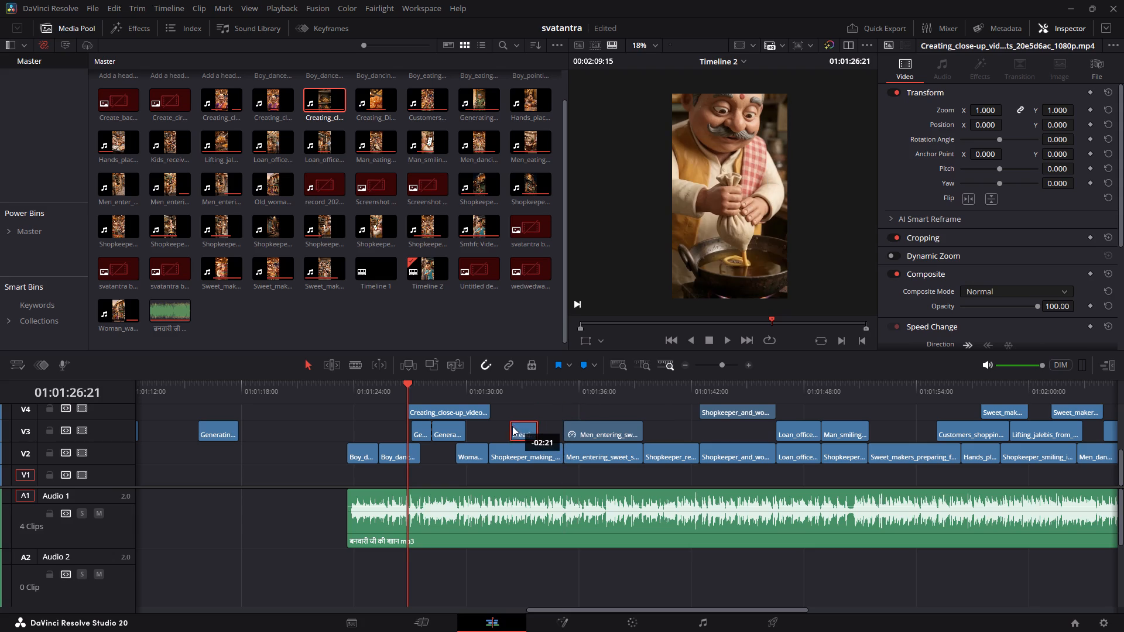
drag(512, 426, 501, 431)
drag(462, 408, 406, 406)
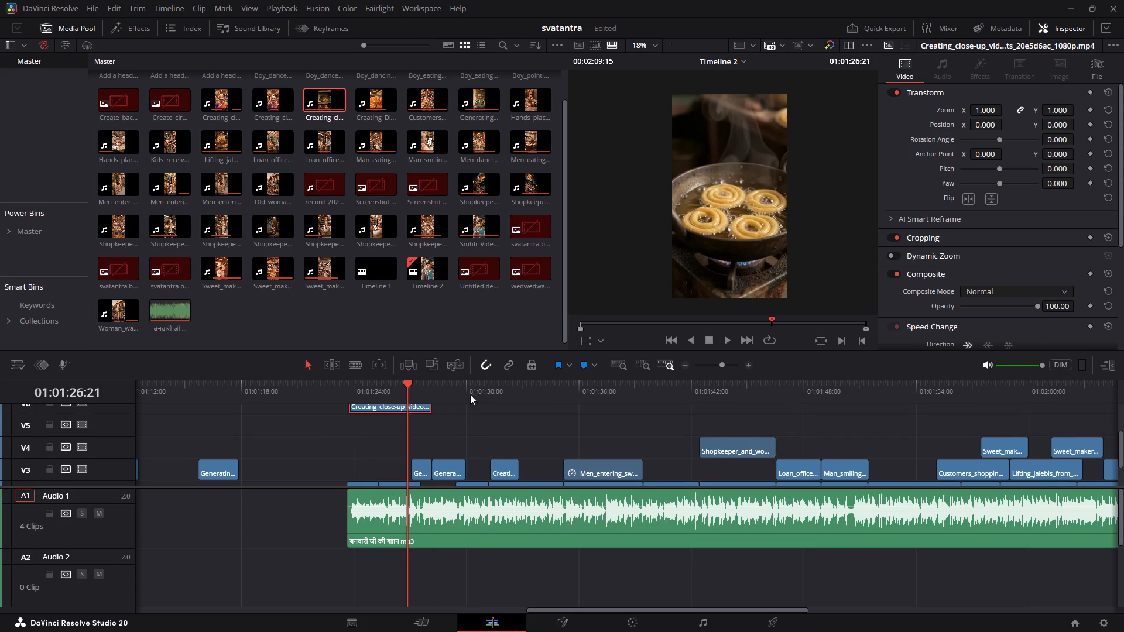
Play the cut into the short Creating_close-up piece on V3 and nudge it earlier to start exactly with the Shopkeeper_making clip.
click(450, 385)
key(space)
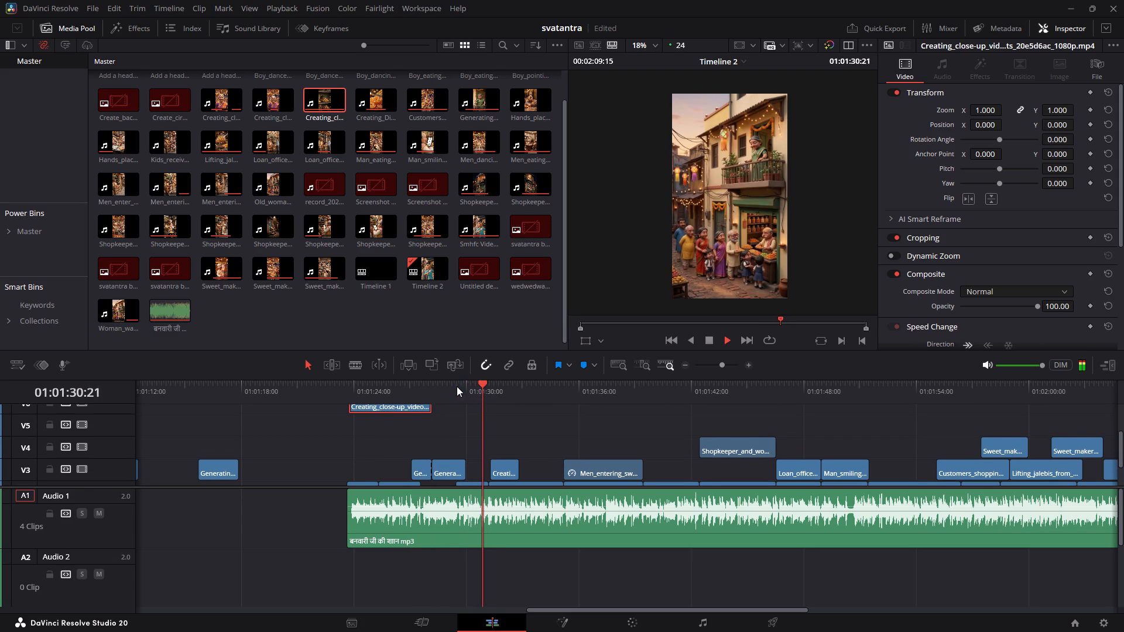
key(space)
drag(496, 464, 495, 464)
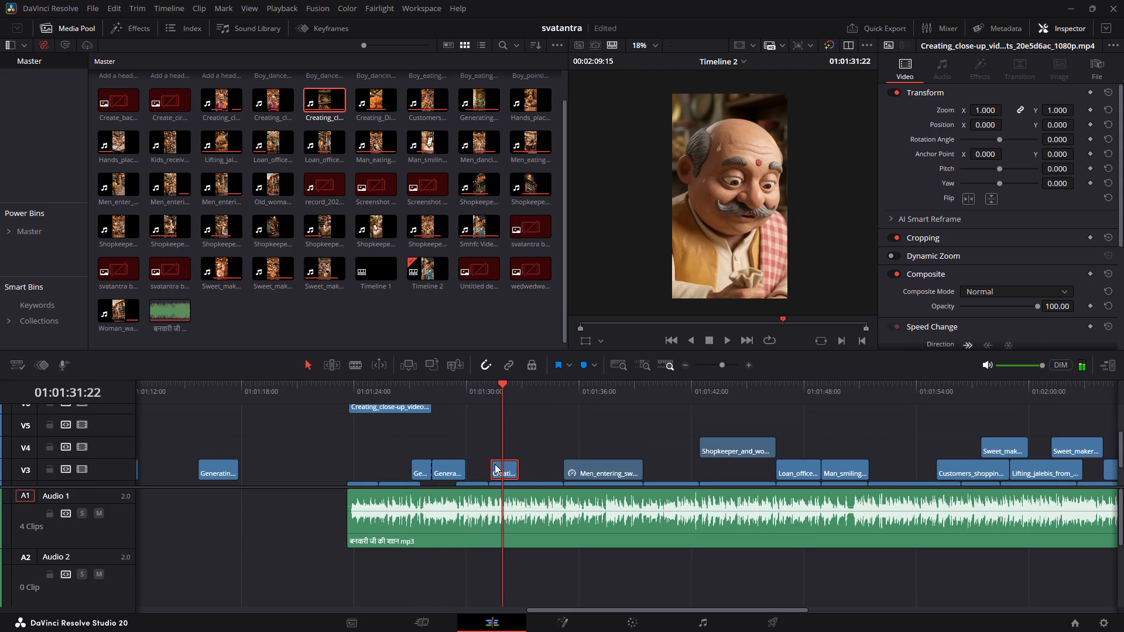
drag(495, 464, 488, 464)
click(472, 391)
key(space)
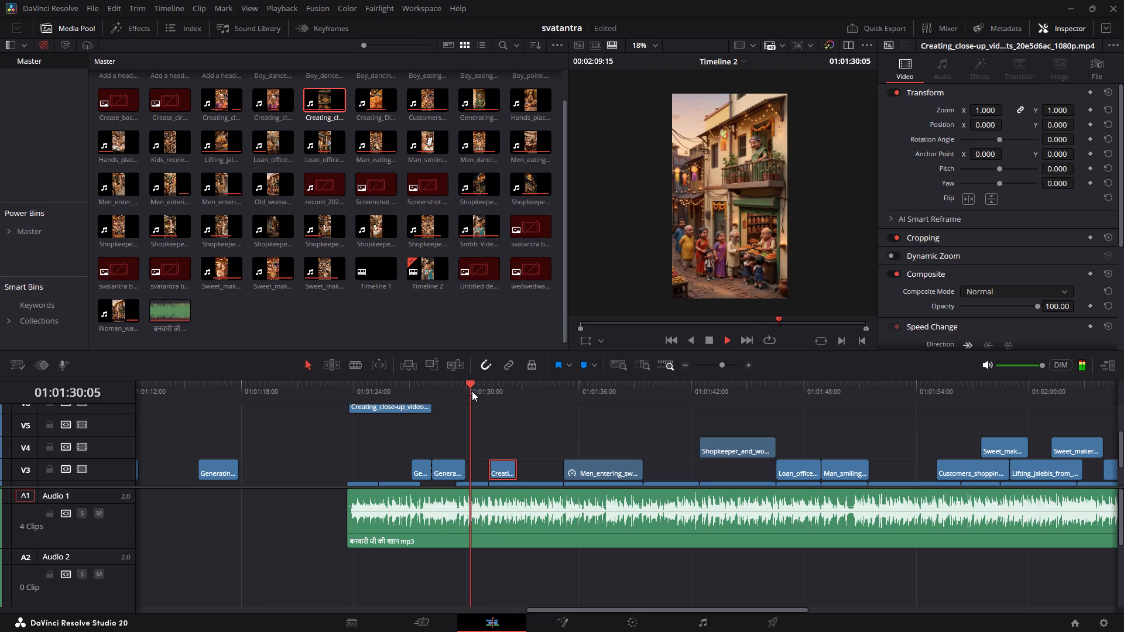
key(space)
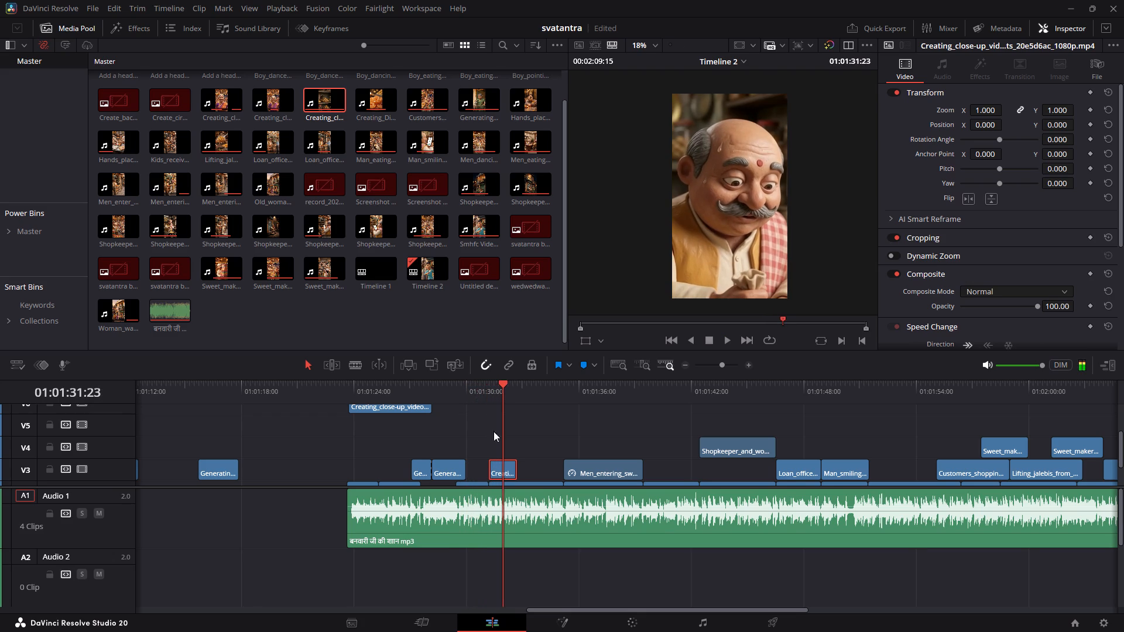
Trim the end of the short Creating_close-up piece on V3 back to about 01:01:31:23 and play through the cut.
alt+scroll(515, 475, up, 2)
drag(653, 469, 632, 469)
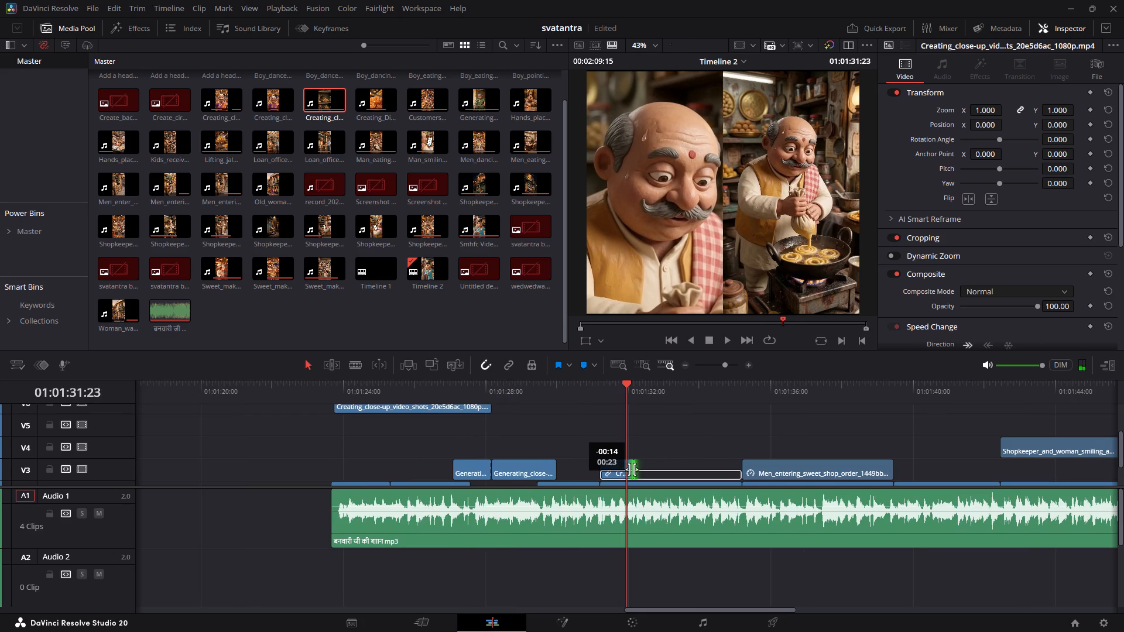
drag(632, 469, 624, 470)
key(space)
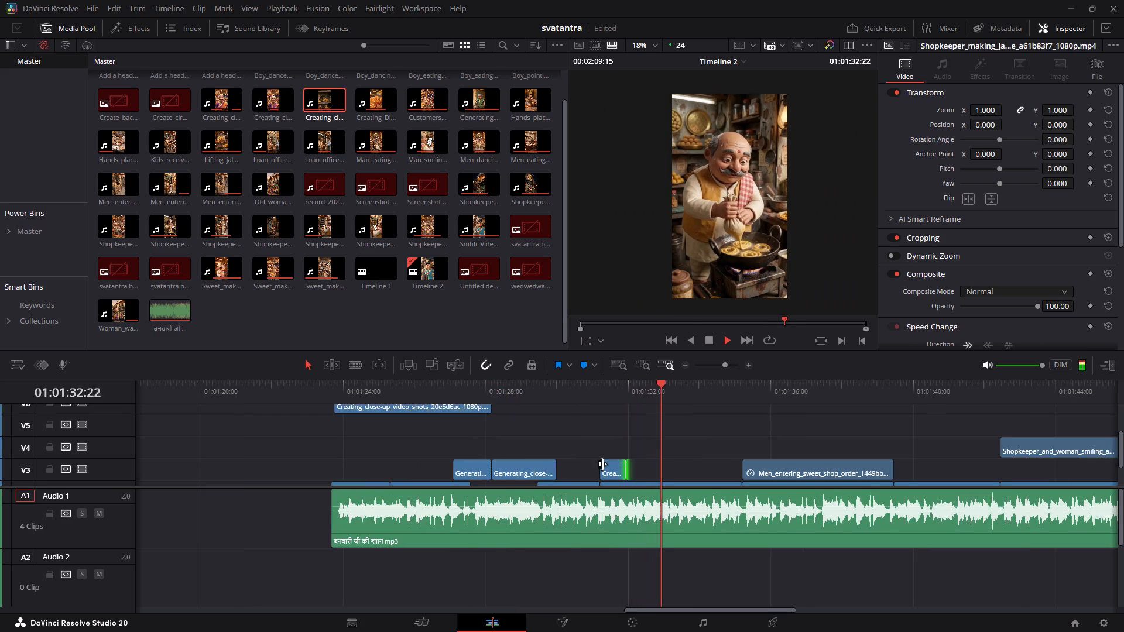
key(space)
scroll(449, 418, up, 1)
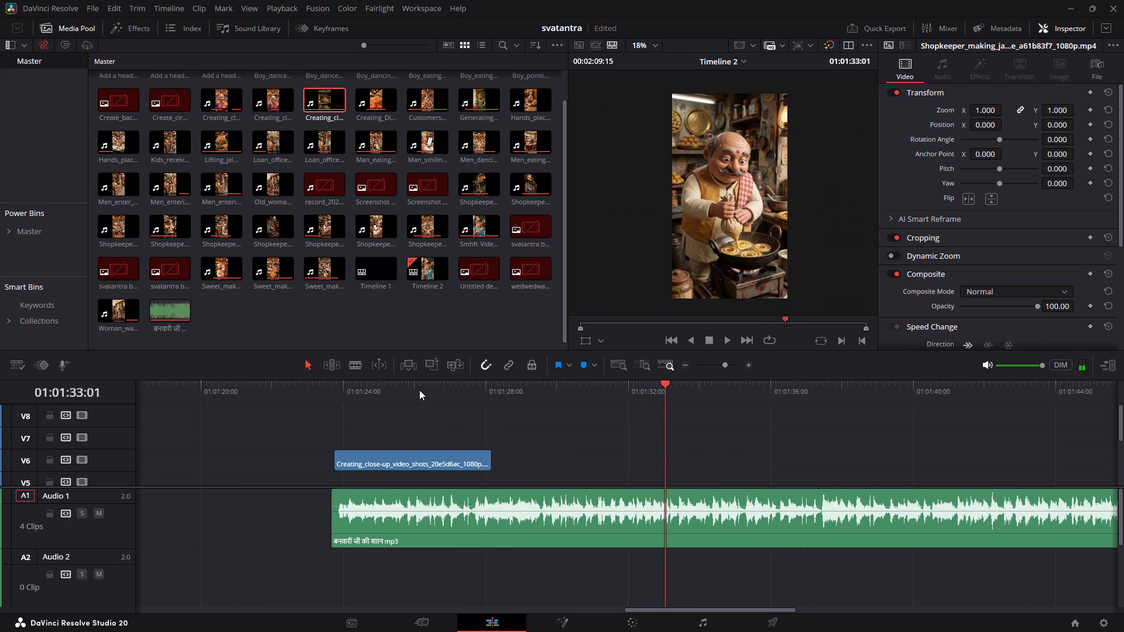
Move the longer Creating_close-up remainder to V7 ahead of the song's start and split it at 01:01:21:23, where the sweets-shelf shot begins.
drag(402, 451, 283, 435)
click(216, 383)
key(space)
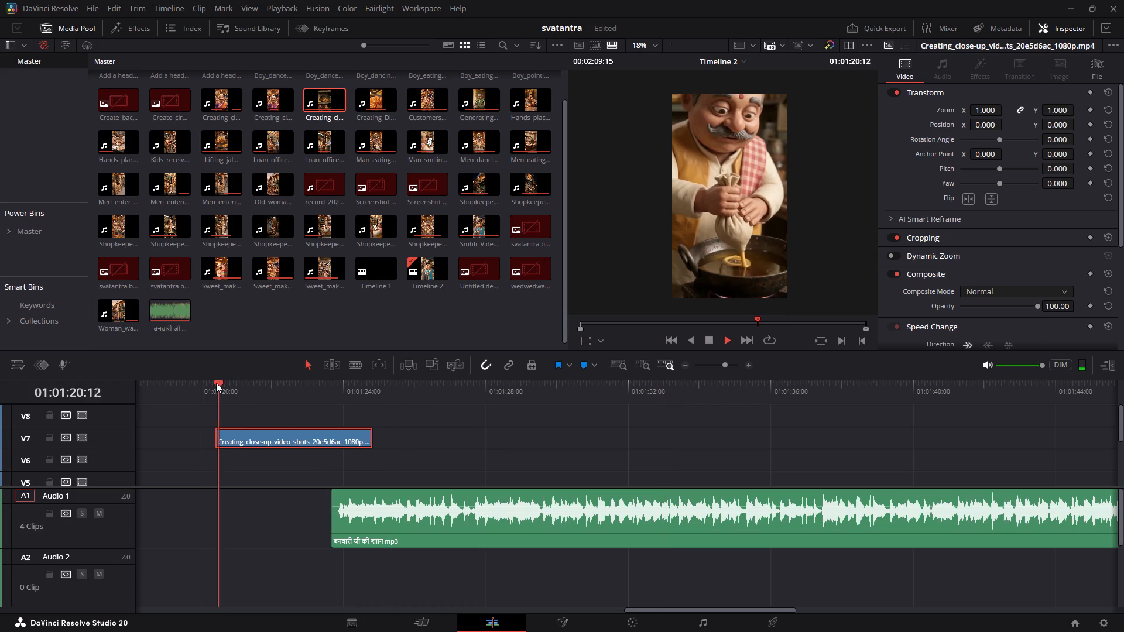
key(space)
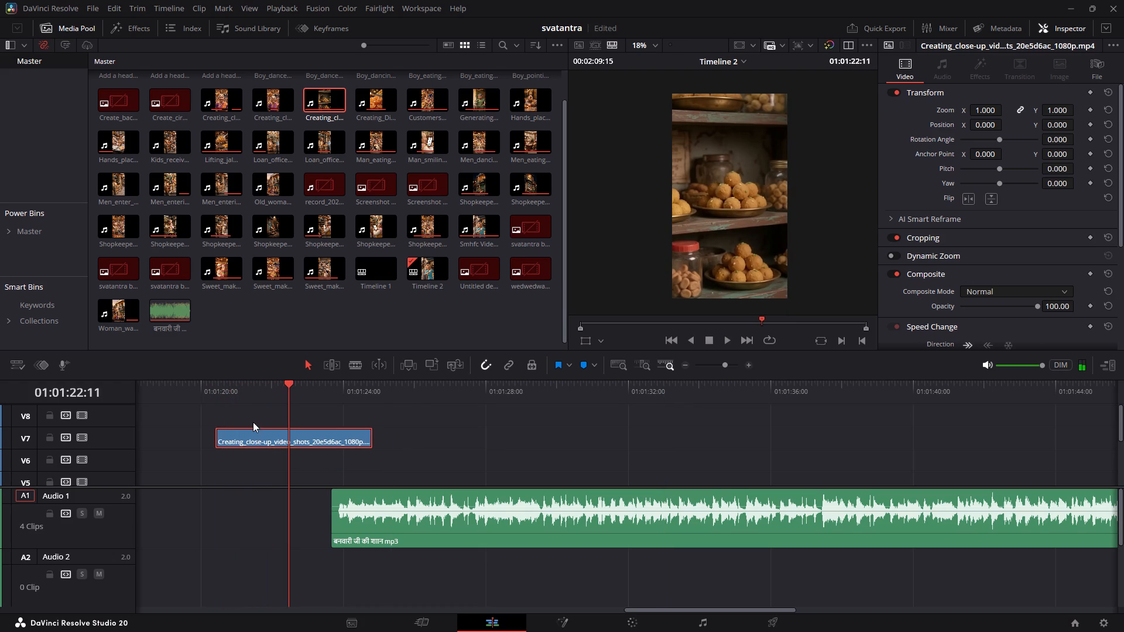
key(Left)
key(Left)
key(Left)
key(Left)
key(Left)
key(Left)
key(Left)
key(Left)
key(Left)
key(Left)
key(Left)
key(Left)
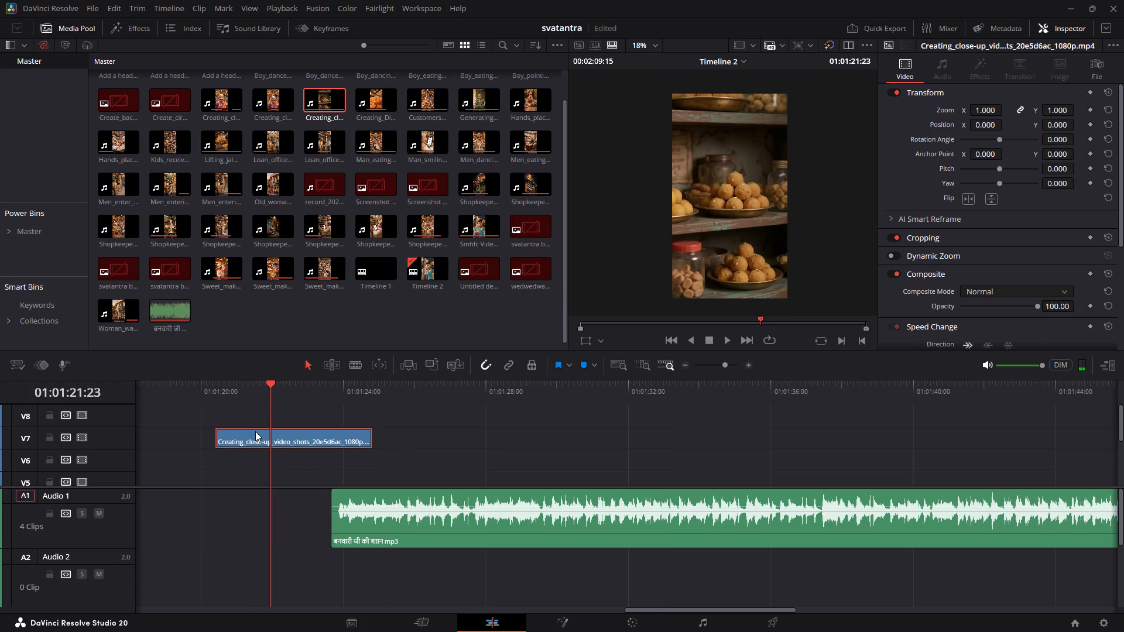
key(ctrl+b)
Split the Creating_close-up remainder on V7 again at 01:01:23:04 and at the song's start, 01:01:23:16.
key(space)
key(space)
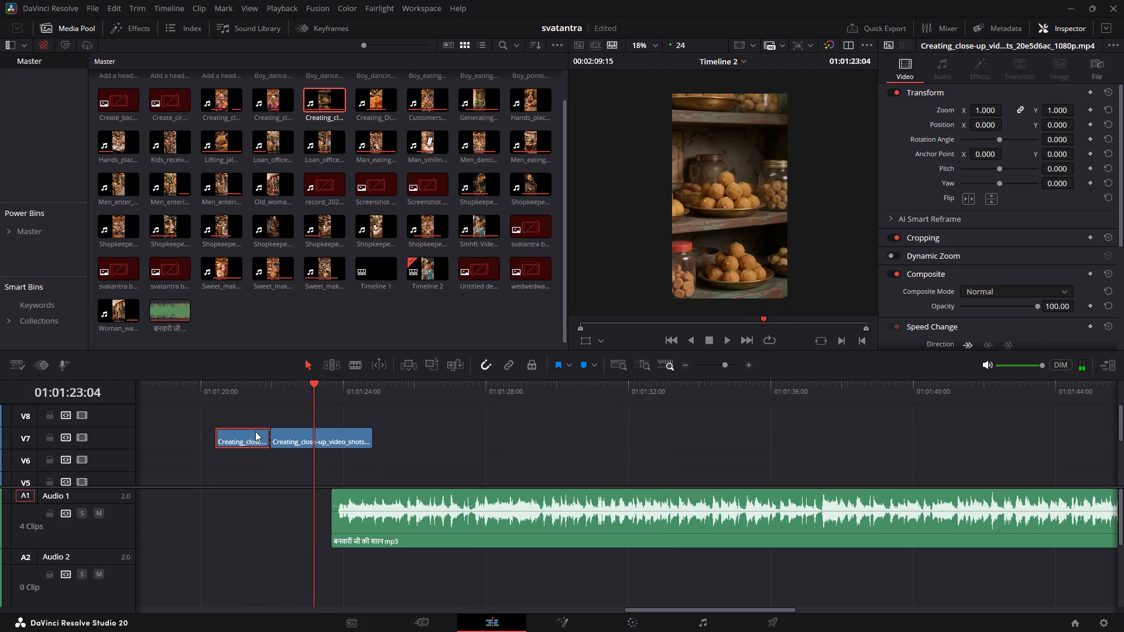
key(ctrl+b)
key(space)
key(space)
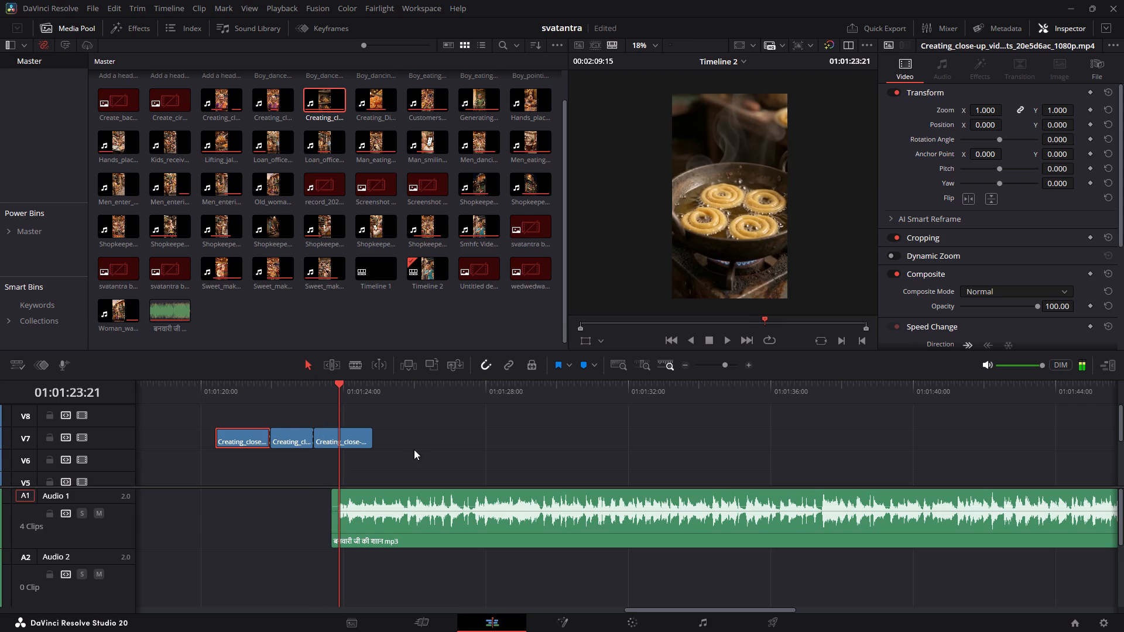
drag(338, 397, 331, 396)
key(ctrl+b)
Move the last Creating_close-up piece and the sweets-shelf piece later on V7, side by side with the shelf piece first.
drag(347, 432, 490, 440)
drag(292, 436, 444, 448)
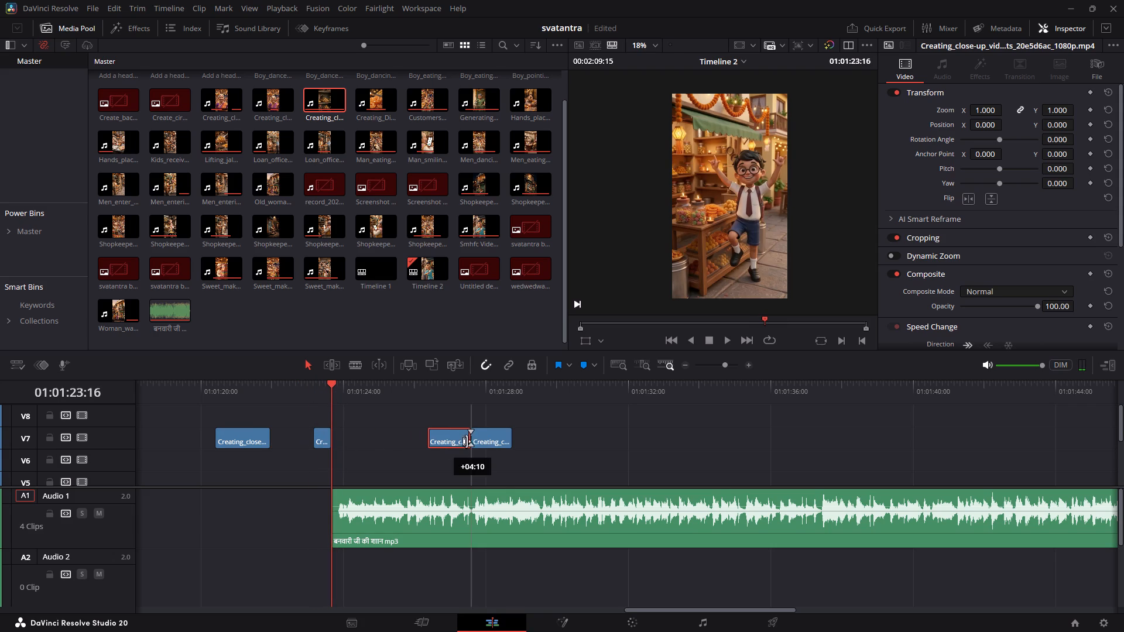
Lower the two adjoining Creating_close-up pieces to V4 and place them to end where the Men_entering clip starts.
drag(403, 403, 505, 439)
drag(407, 414, 512, 442)
drag(490, 438, 538, 458)
scroll(588, 444, down, 1)
scroll(534, 433, up, 1)
drag(533, 456, 539, 473)
scroll(561, 451, down, 1)
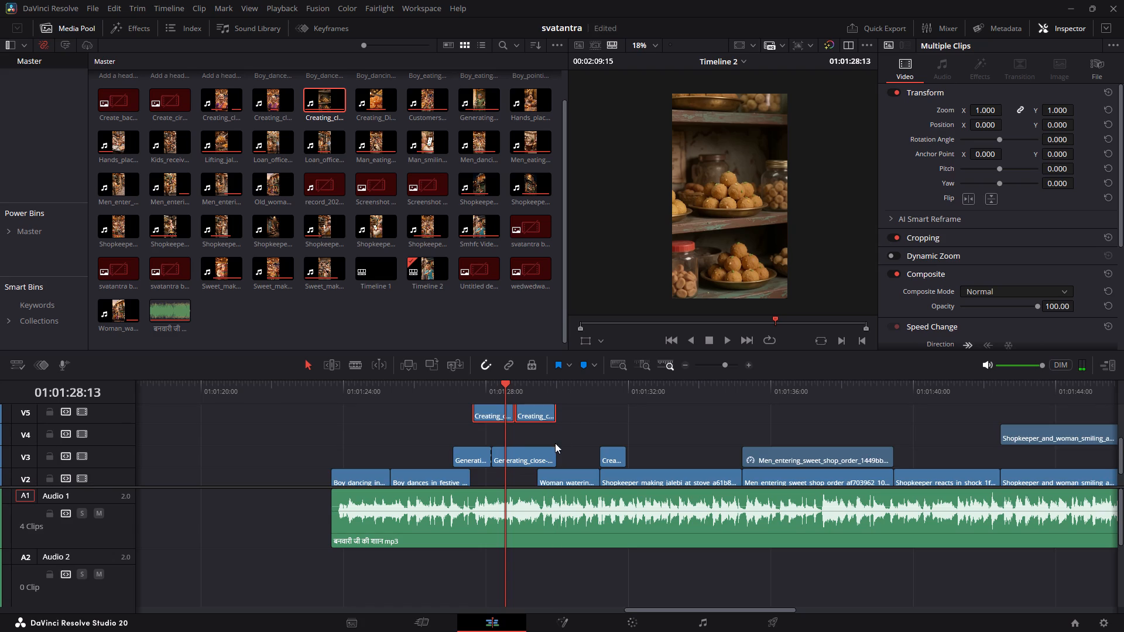
drag(530, 416, 688, 429)
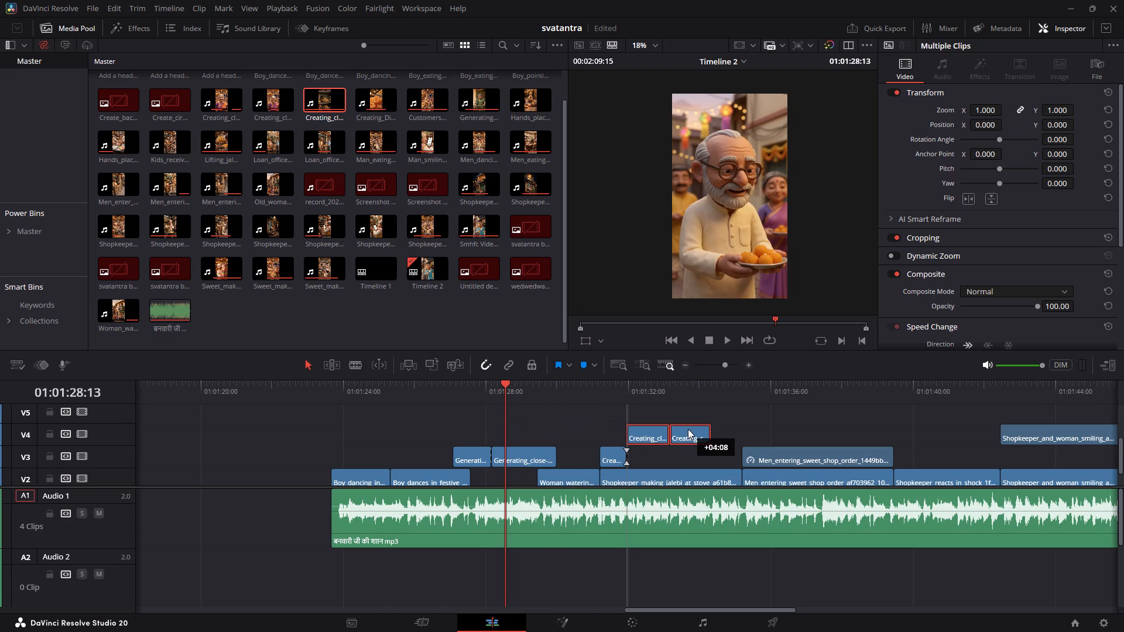
drag(688, 429, 714, 429)
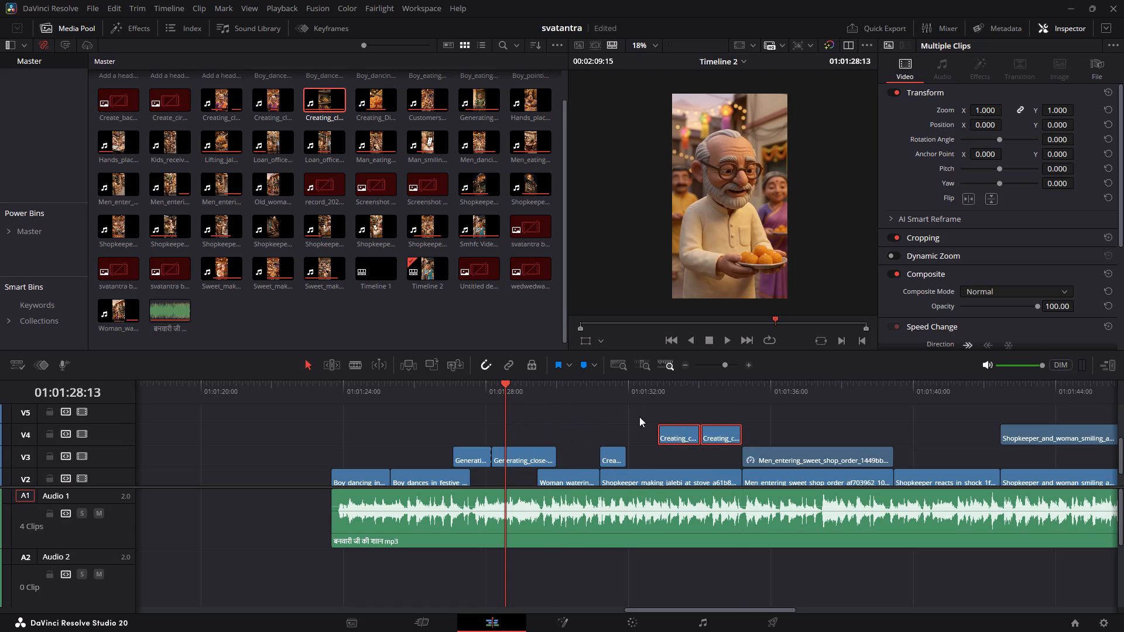
Swap the two V4 pieces so the frying-jalebi shot precedes the sweets shelf, realign them to the Men_entering clip's start, and play through.
click(570, 392)
key(space)
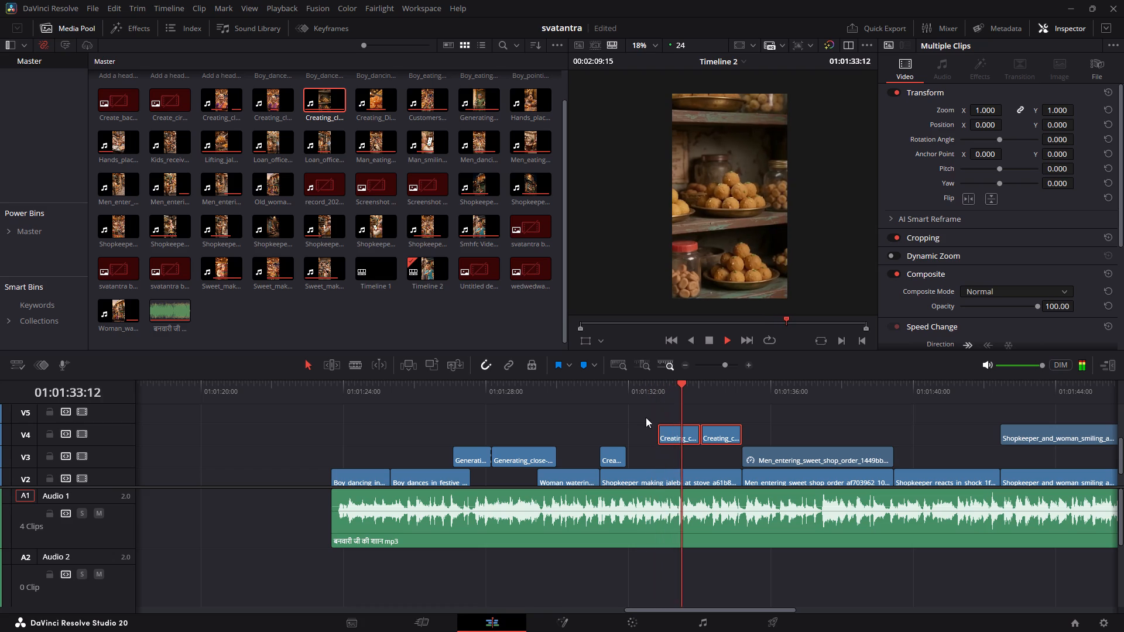
key(space)
click(684, 409)
click(742, 411)
drag(718, 439, 619, 435)
drag(627, 428, 640, 433)
drag(602, 407, 674, 427)
drag(626, 431, 671, 434)
click(611, 403)
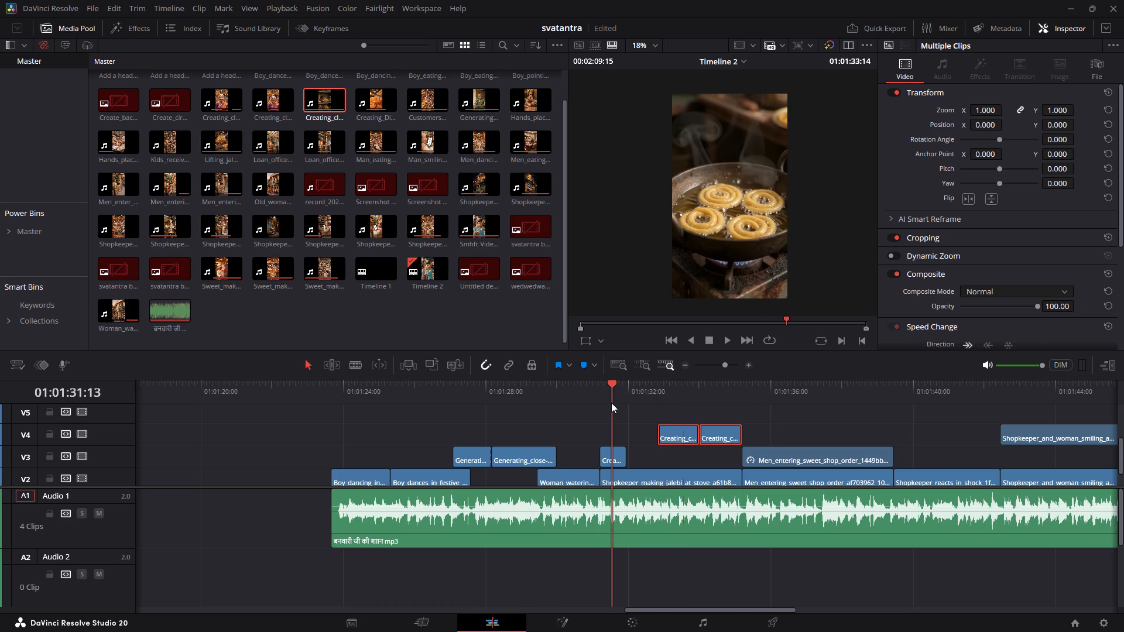
key(space)
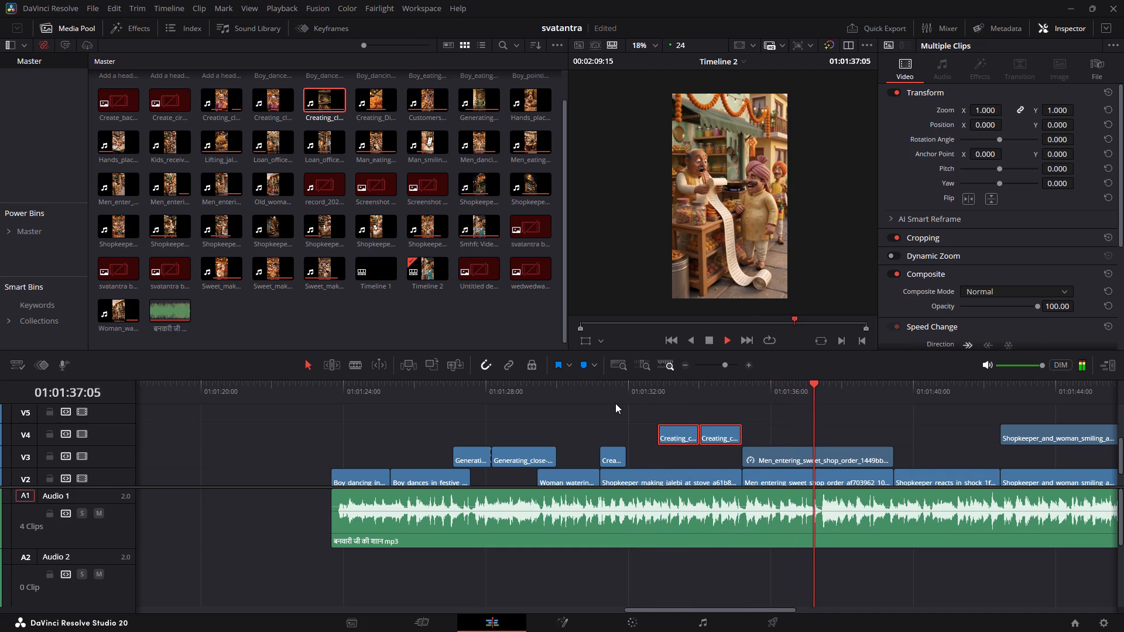
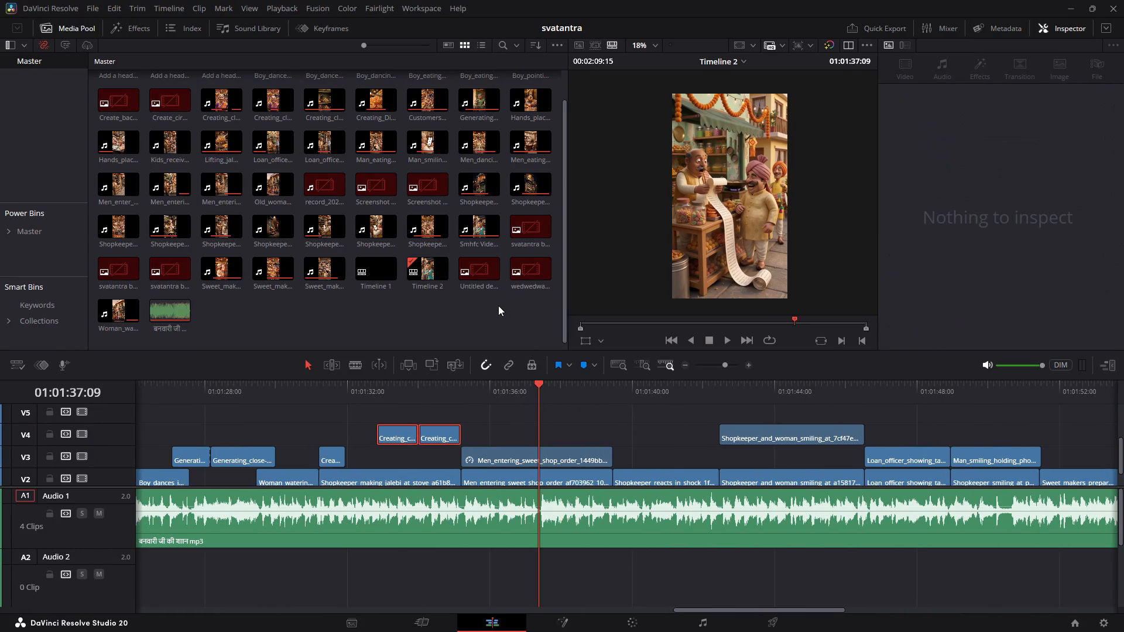
alt+scroll(485, 439, down, 4)
drag(510, 397, 497, 397)
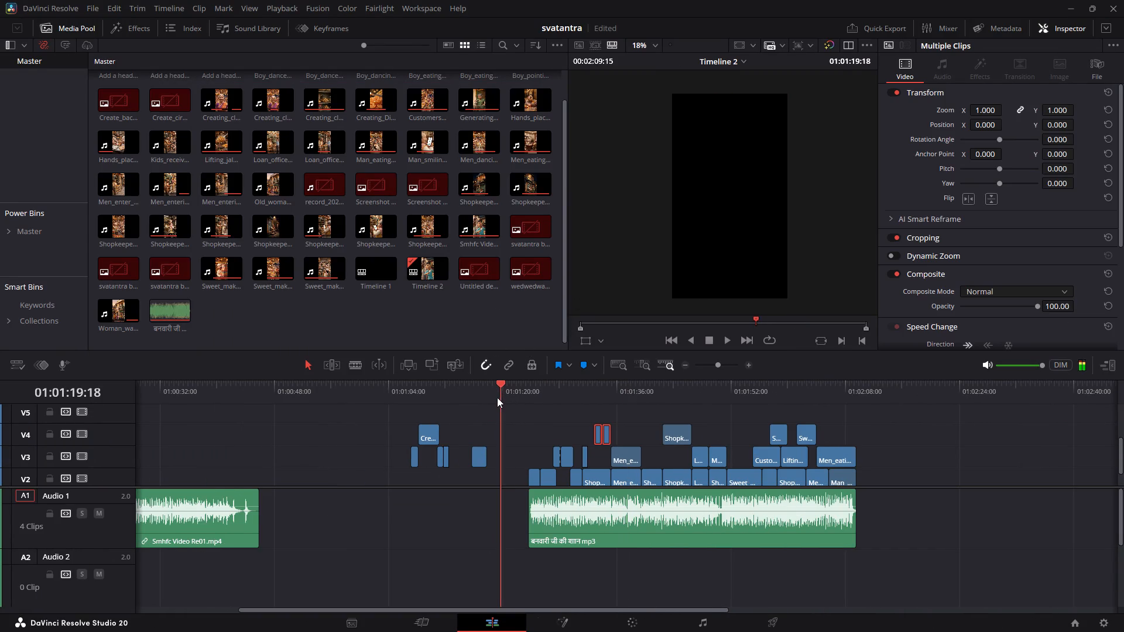
drag(497, 397, 495, 397)
click(475, 336)
key(ctrl+i)
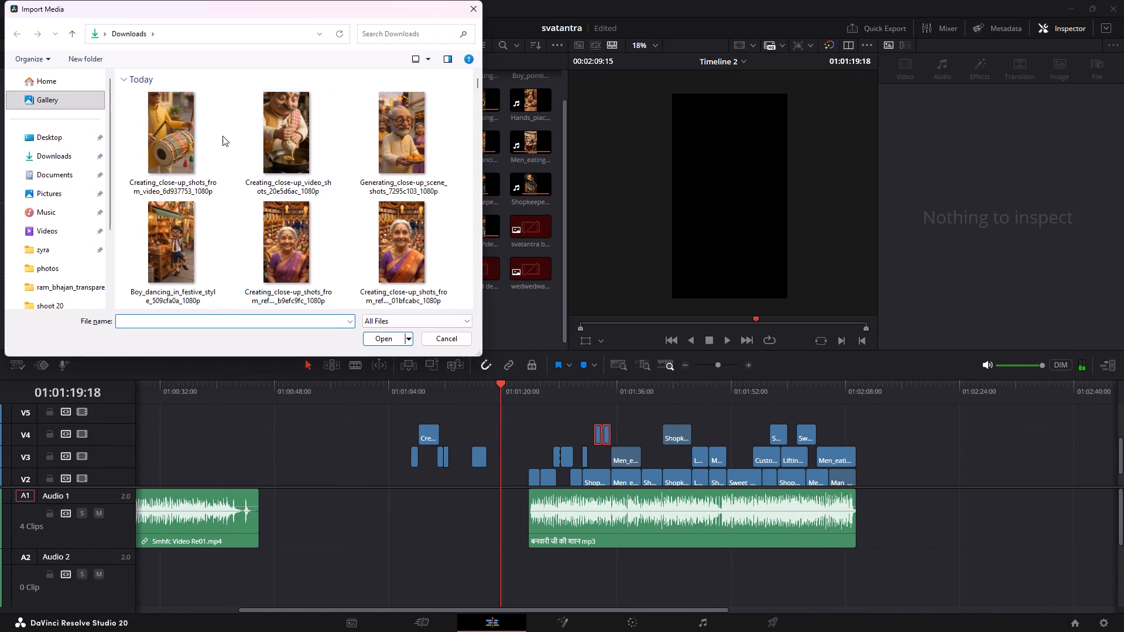
click(215, 128)
key(Return)
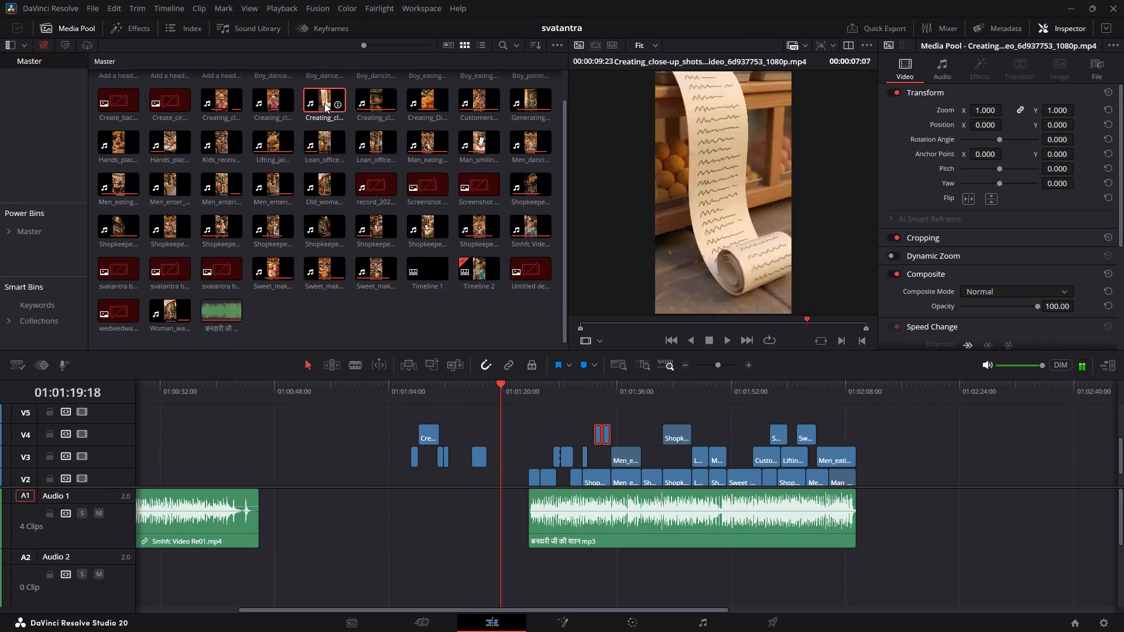
Place the imported close-up clip on track V3 at about 01:00:54, in the empty stretch before the song.
drag(324, 103, 319, 451)
Play and scrub the new close-up clip on V3 to examine its shots.
click(316, 395)
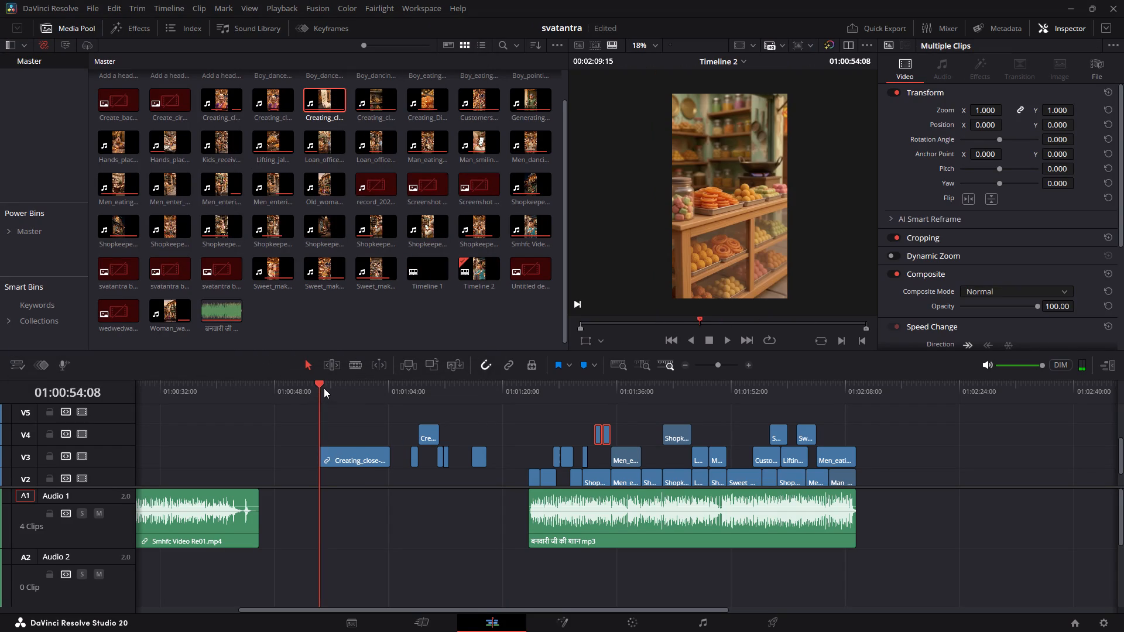
key(space)
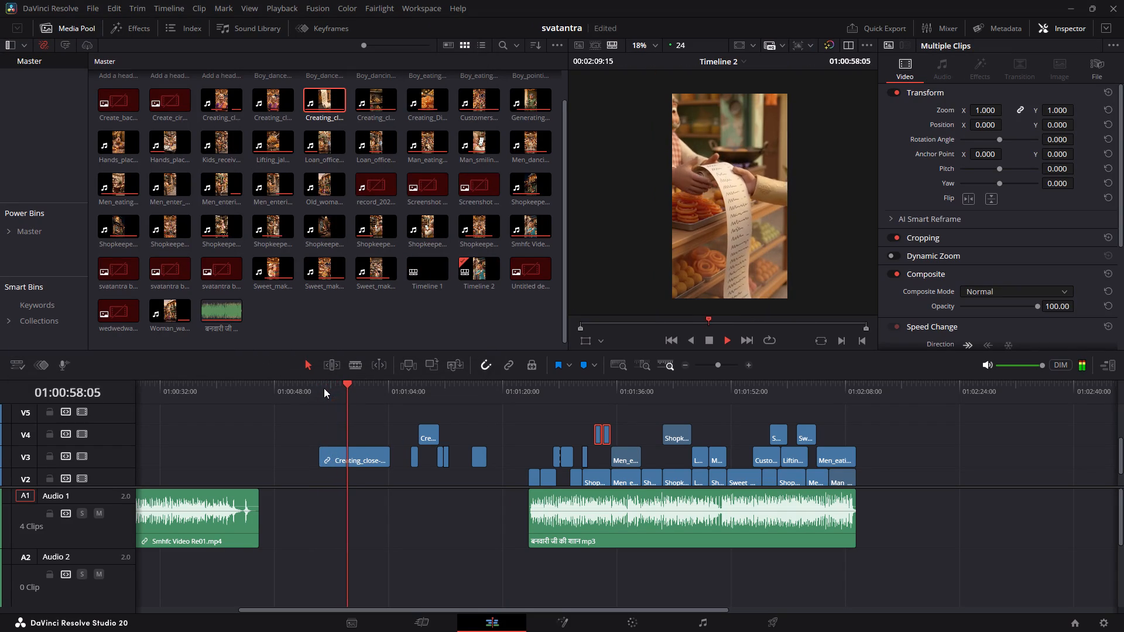
key(space)
alt+scroll(383, 455, up, 3)
alt+scroll(560, 459, up, 2)
key(space)
key(space)
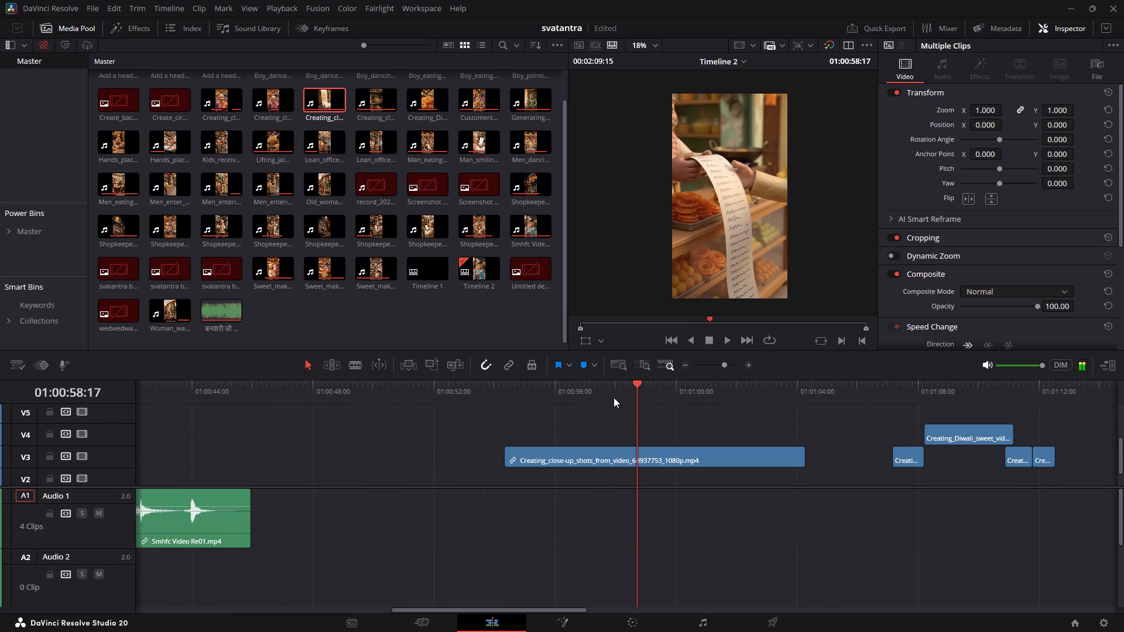
drag(618, 387, 586, 399)
alt+scroll(646, 488, down, 2)
ctrl+scroll(667, 470, down, 3)
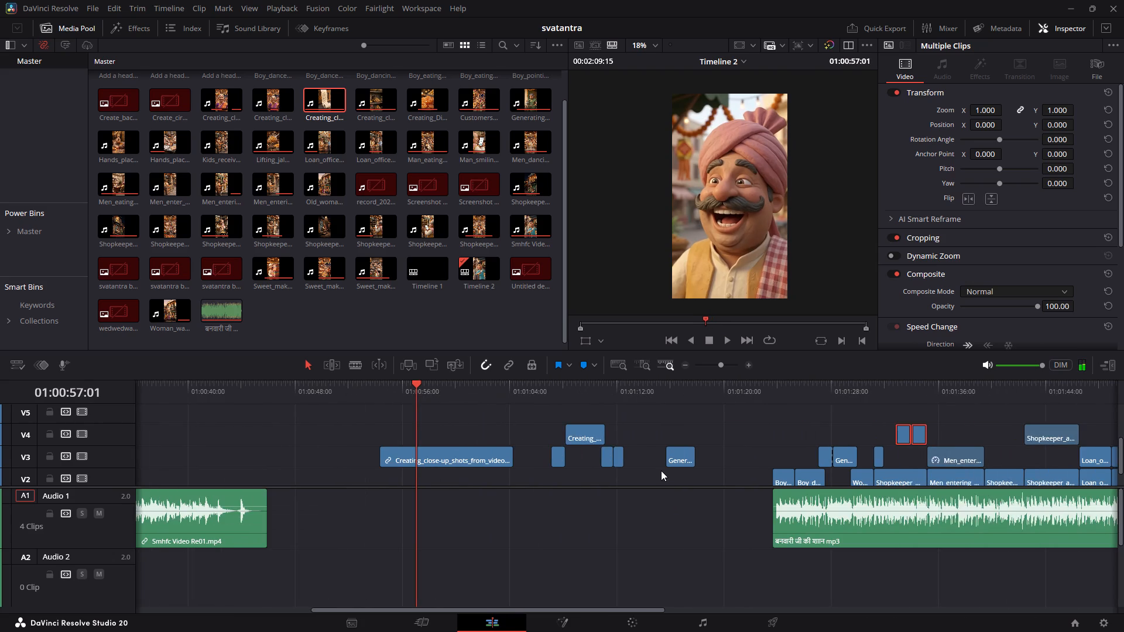
alt+scroll(661, 470, down, 3)
ctrl+scroll(660, 470, down, 1)
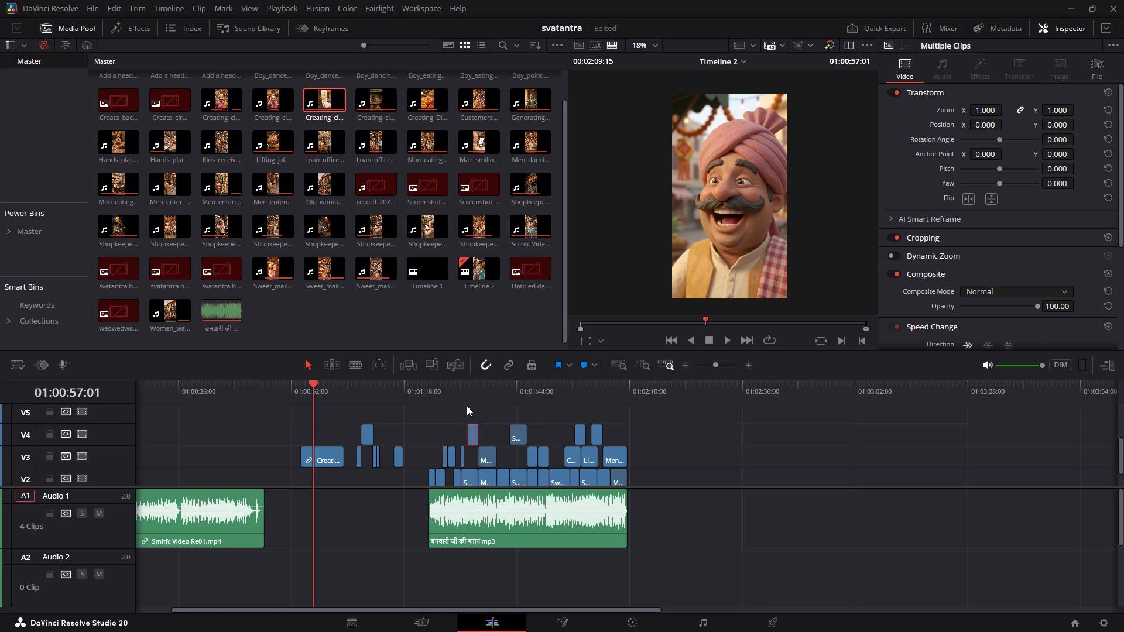
Switch to YouTube in Chrome and preview the Karn - Ek Yodha video with sound on and captions off, skipping ahead slightly.
key(alt+Tab)
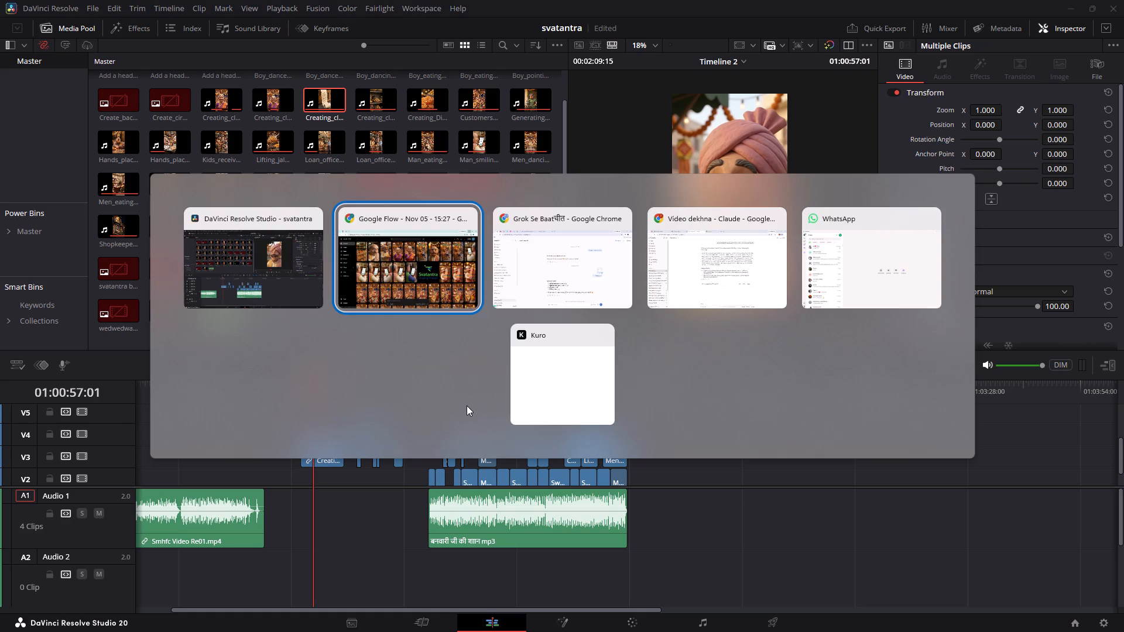
key(alt+Tab)
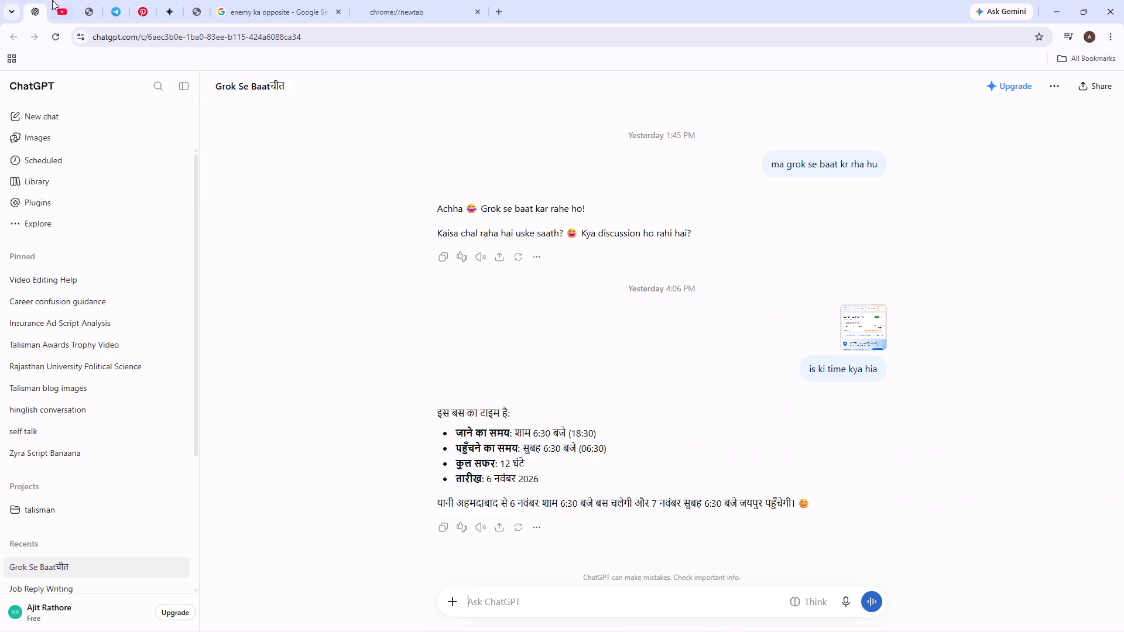
click(56, 0)
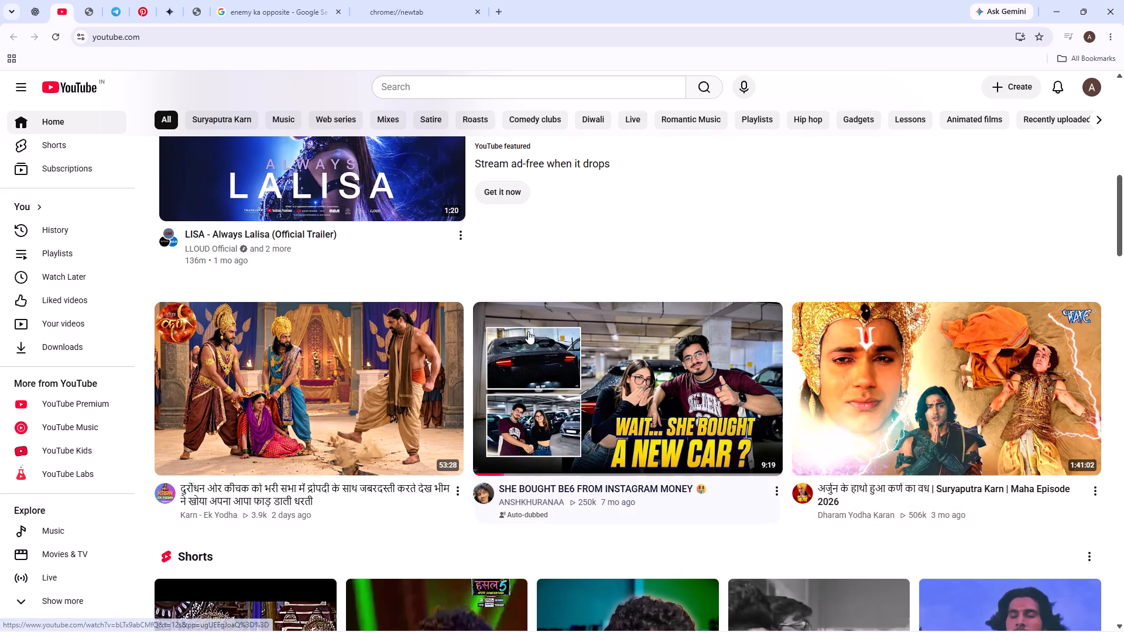
key(alt+Tab)
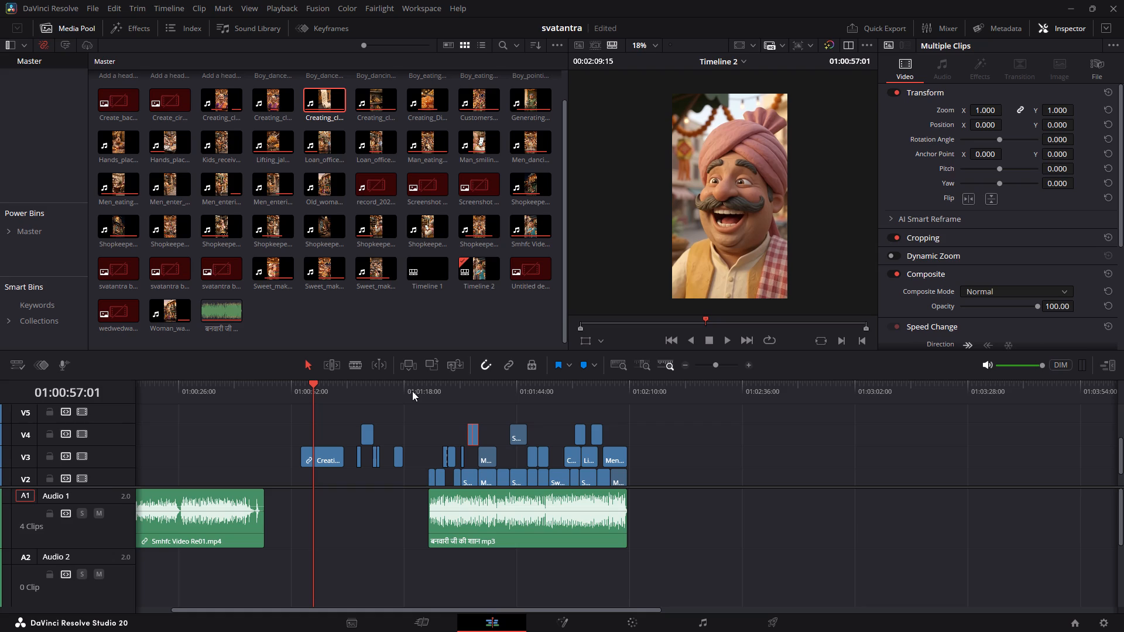
key(alt+Tab)
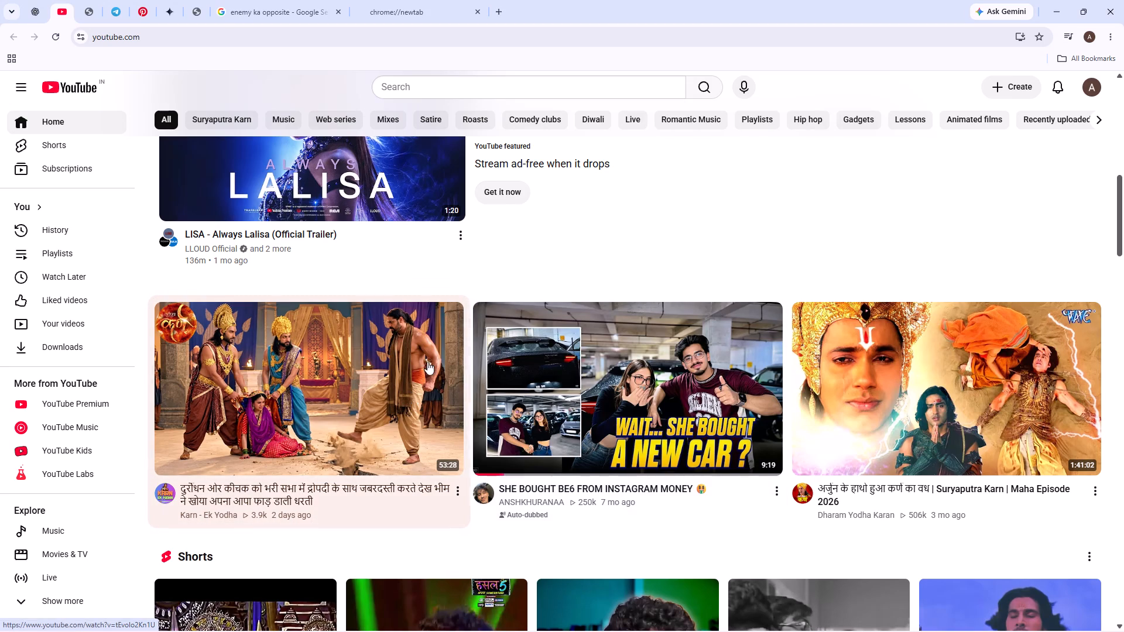
click(445, 315)
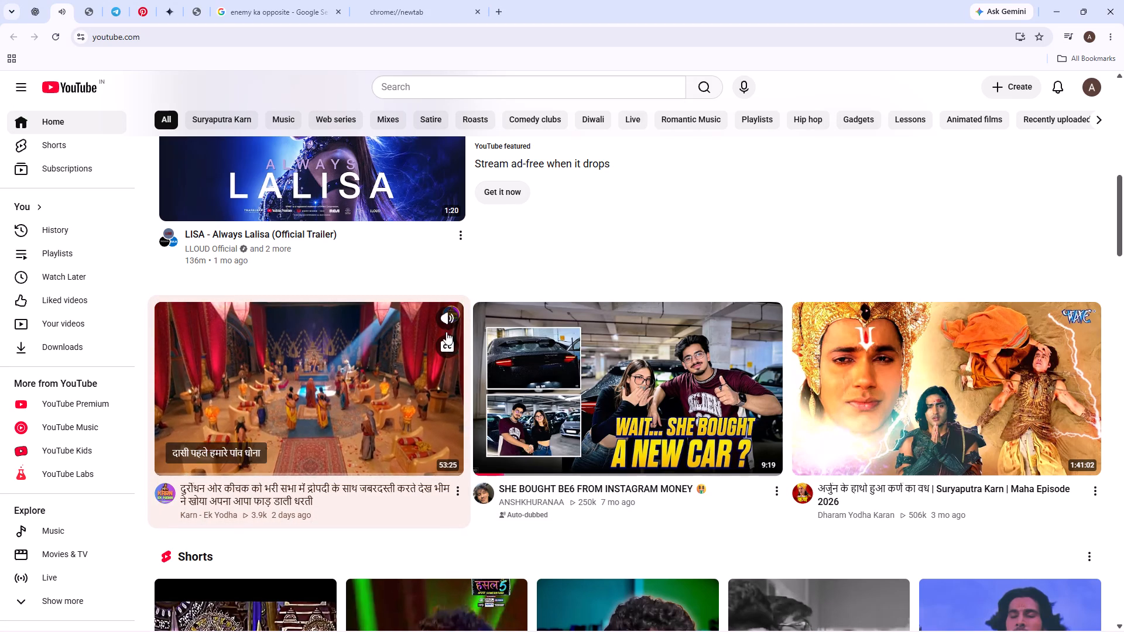
click(447, 342)
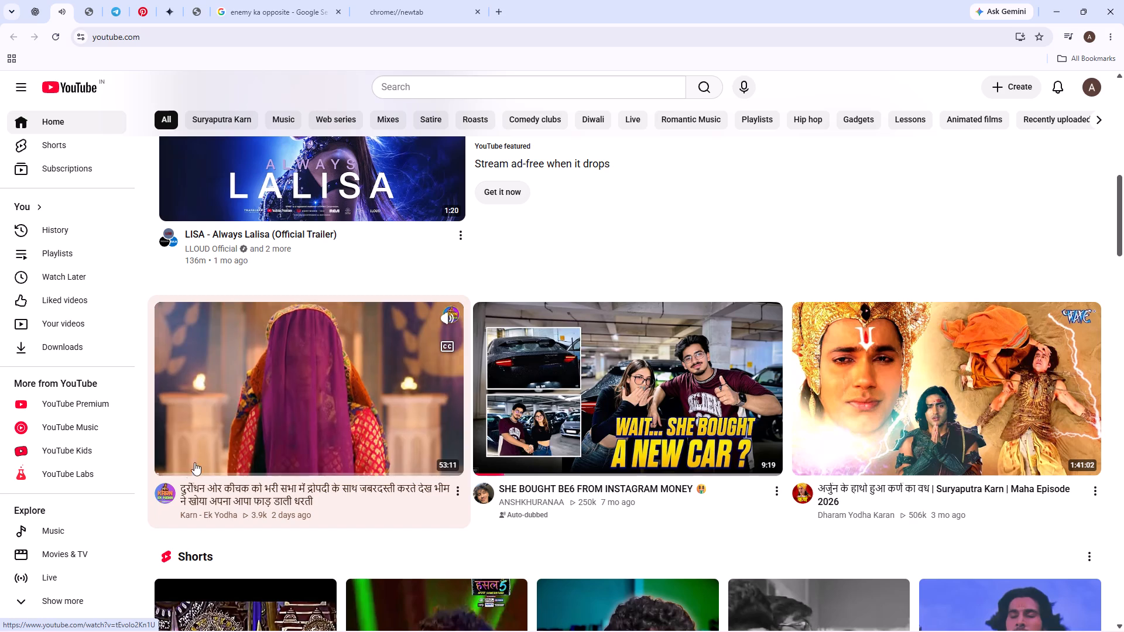
click(176, 469)
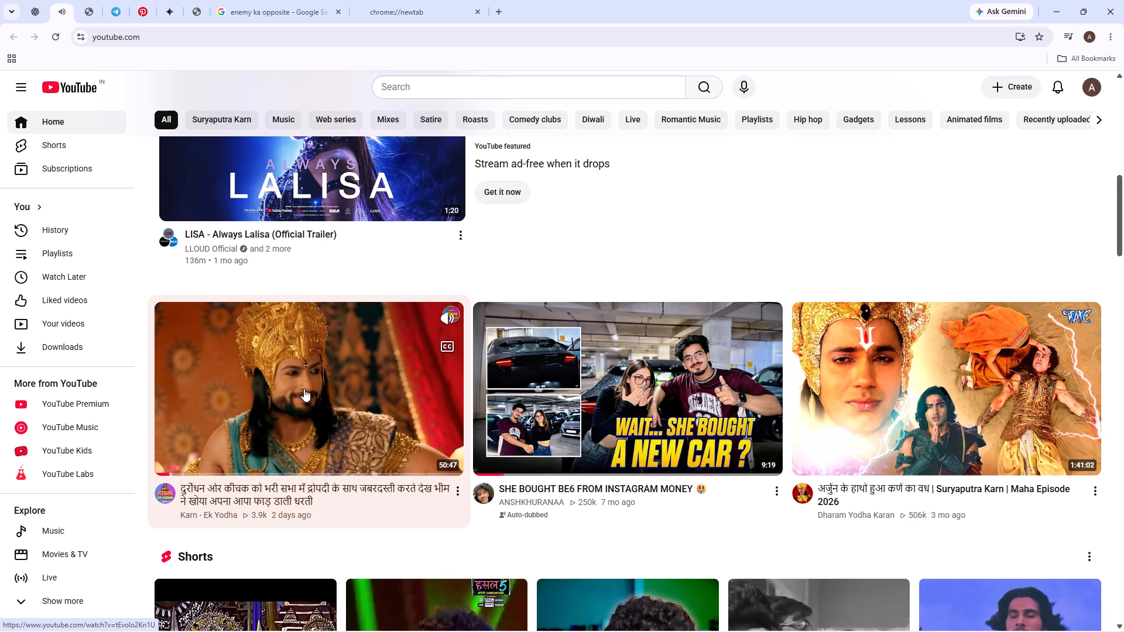
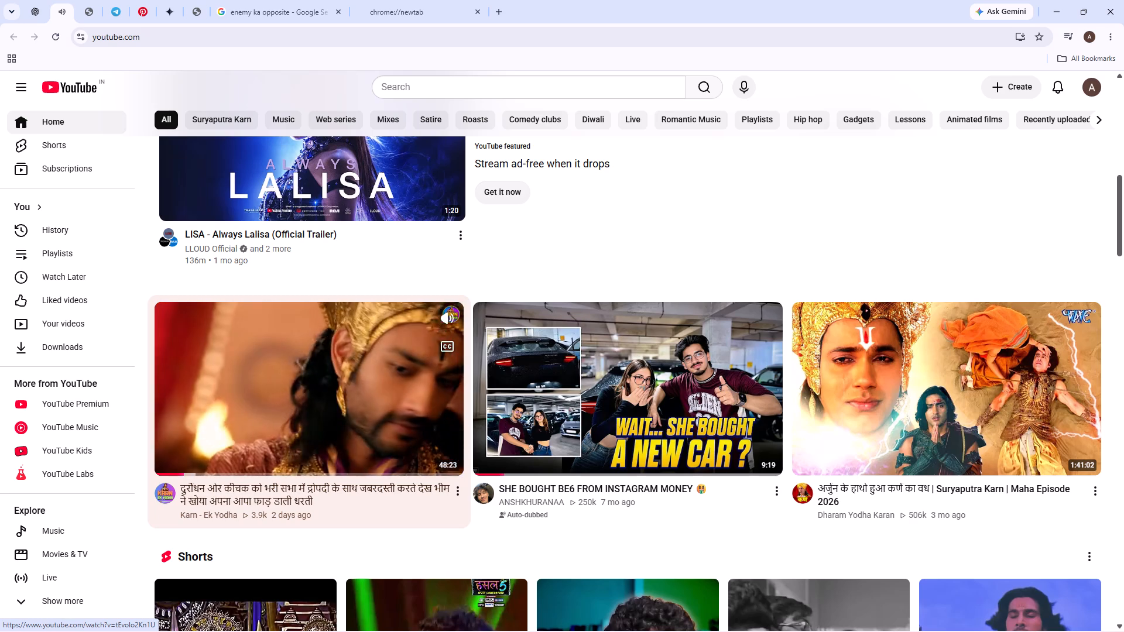
Switch to DaVinci Resolve and play the new close-up clip on V3 from its start to examine its shots.
key(alt+Tab)
click(303, 392)
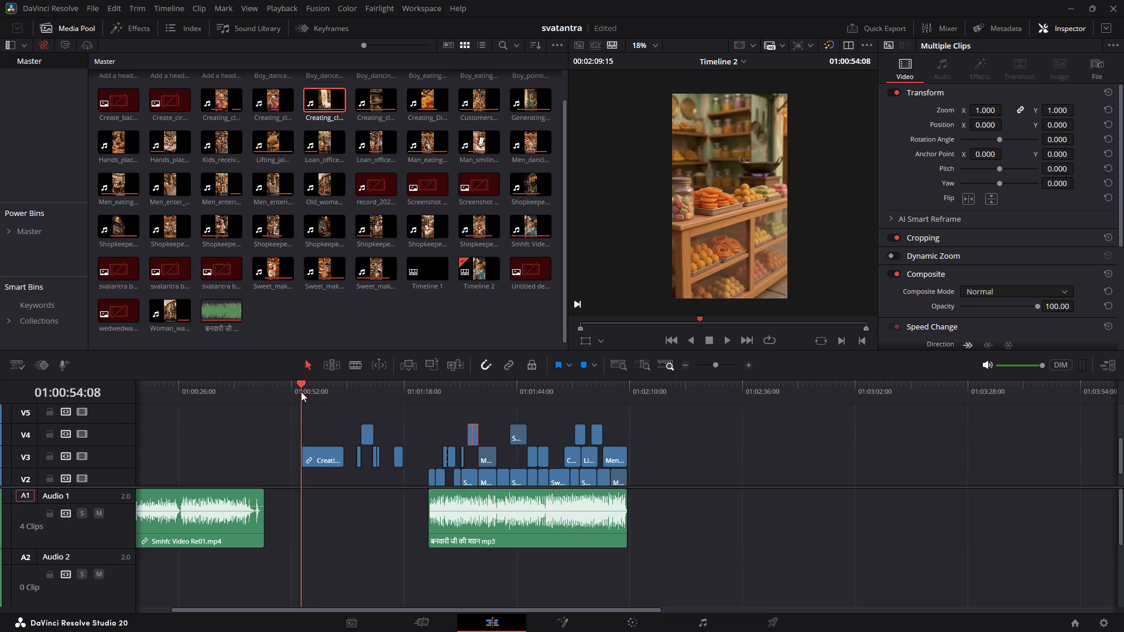
key(space)
key(space)
key(space)
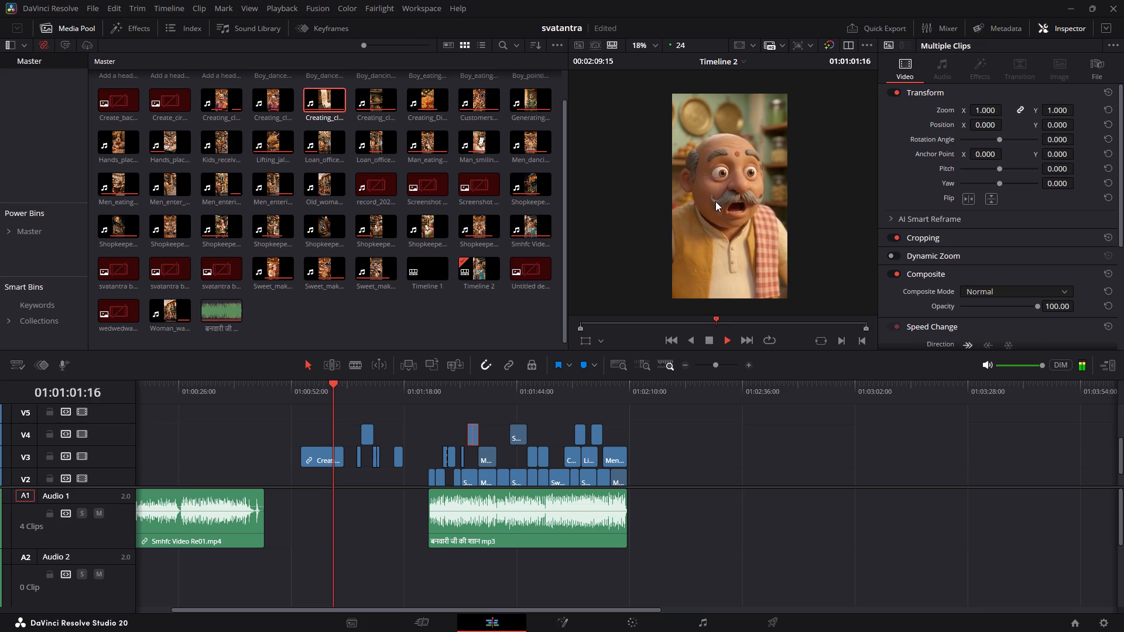
key(space)
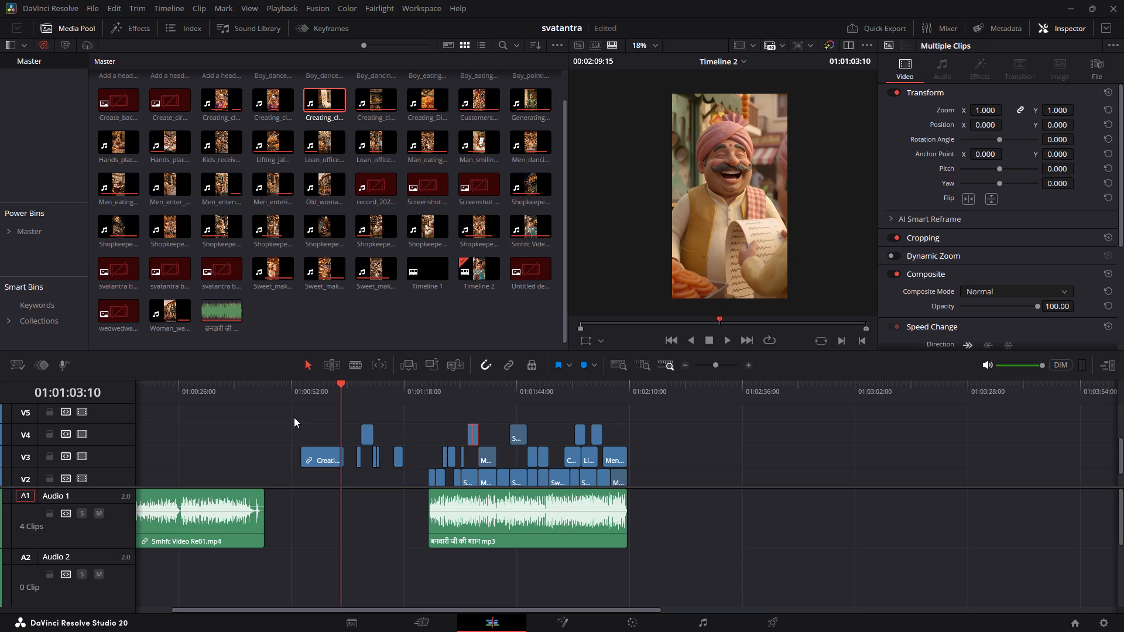
Shift the spare clips on V3 and V4 before the song about 2 seconds later, starting the group at 01:00:56:05.
drag(290, 414, 395, 462)
drag(396, 462, 405, 461)
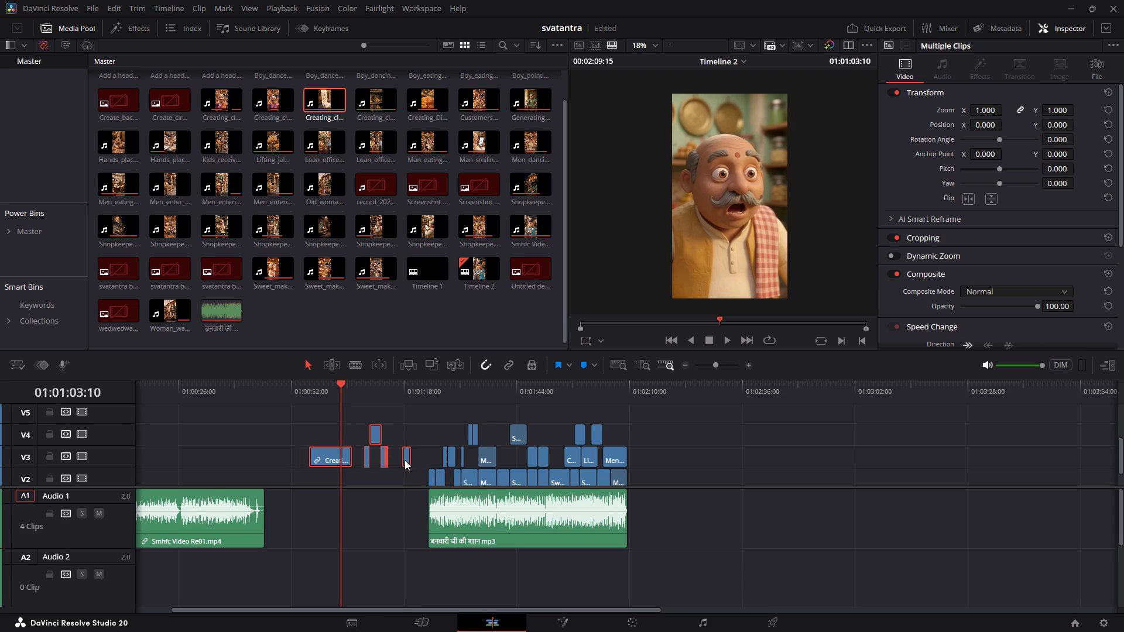
click(288, 414)
click(315, 390)
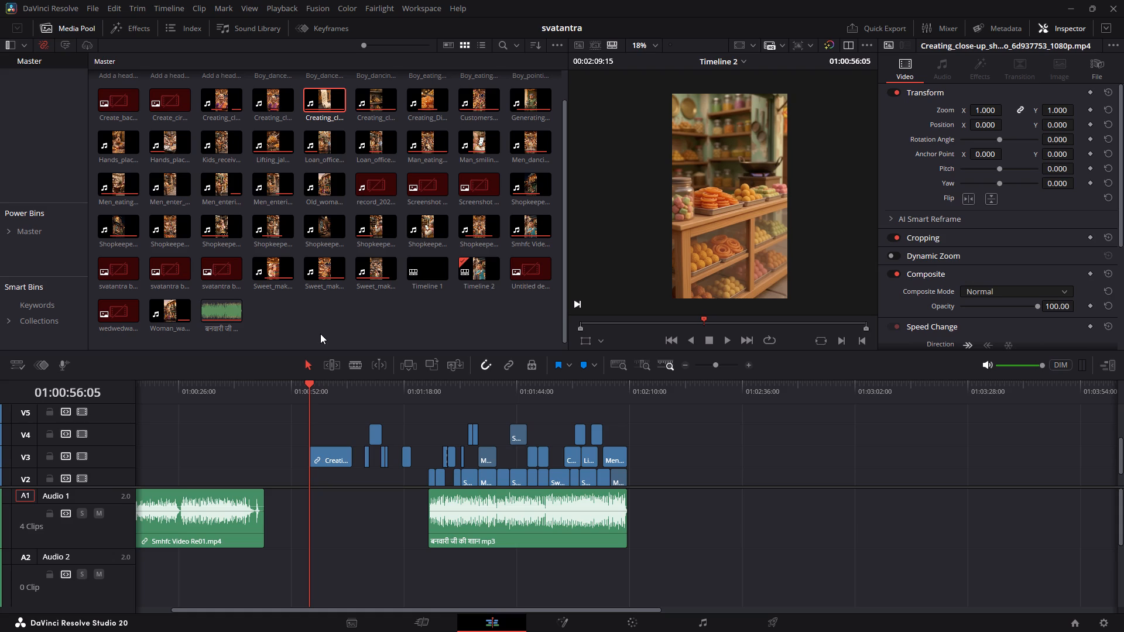
Play the song montage's opening from 01:01:23:16 several times to examine the cuts between dancing boys and close-ups.
click(426, 390)
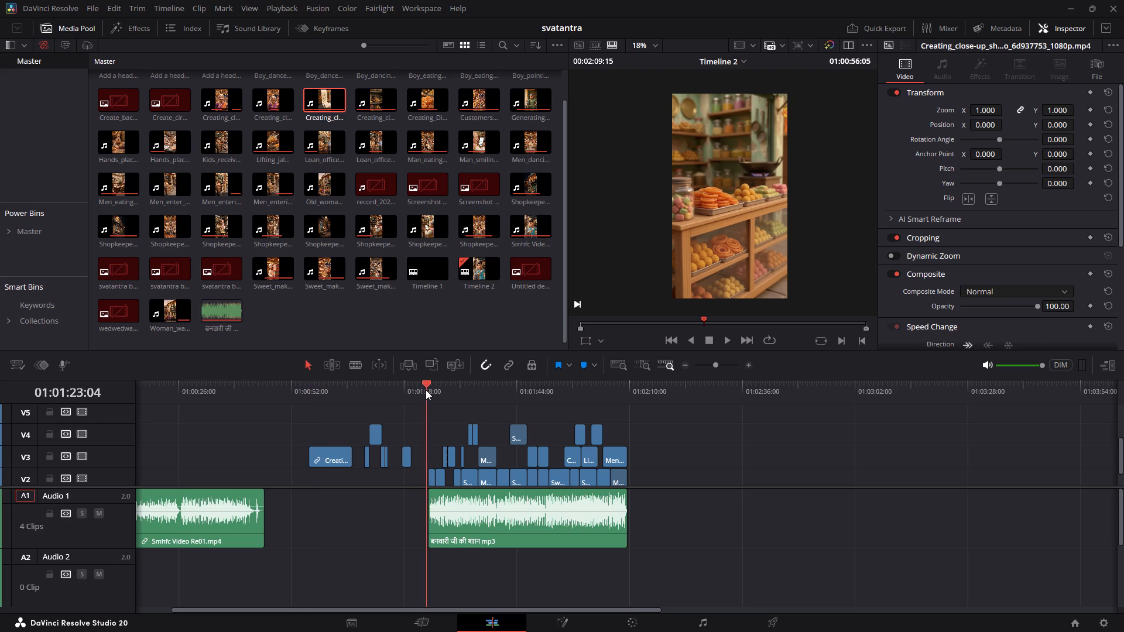
click(429, 390)
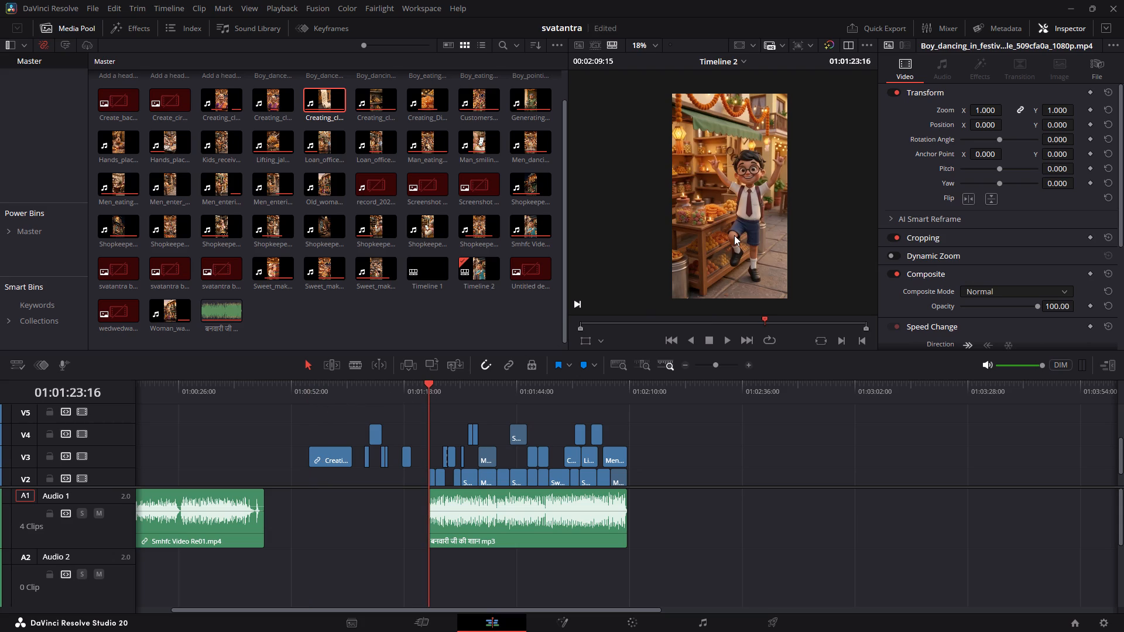
key(space)
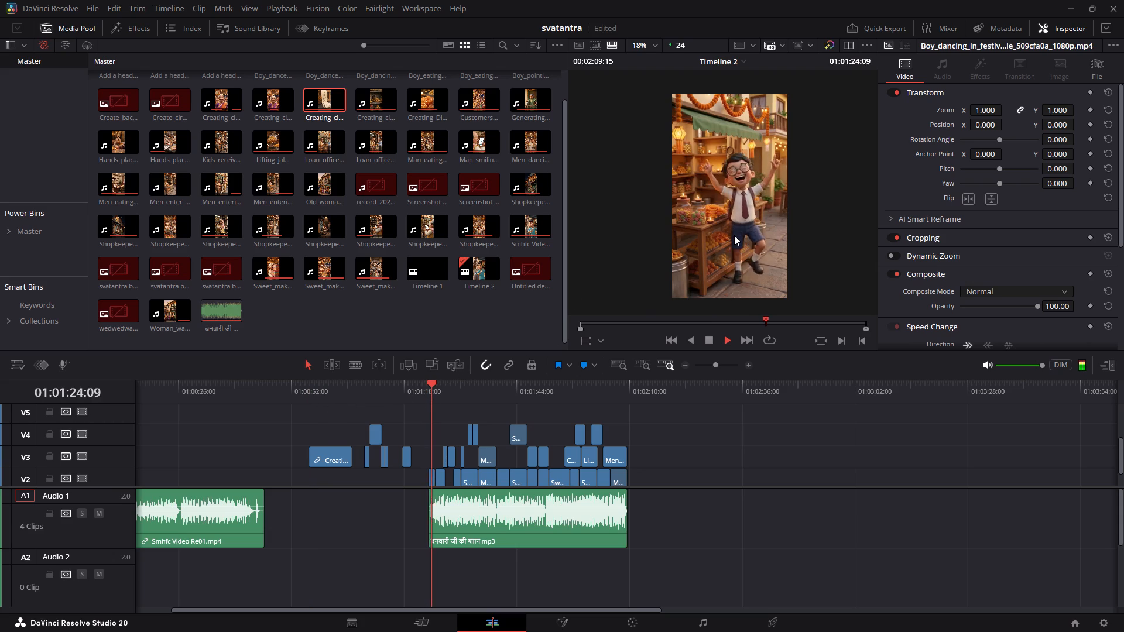
key(space)
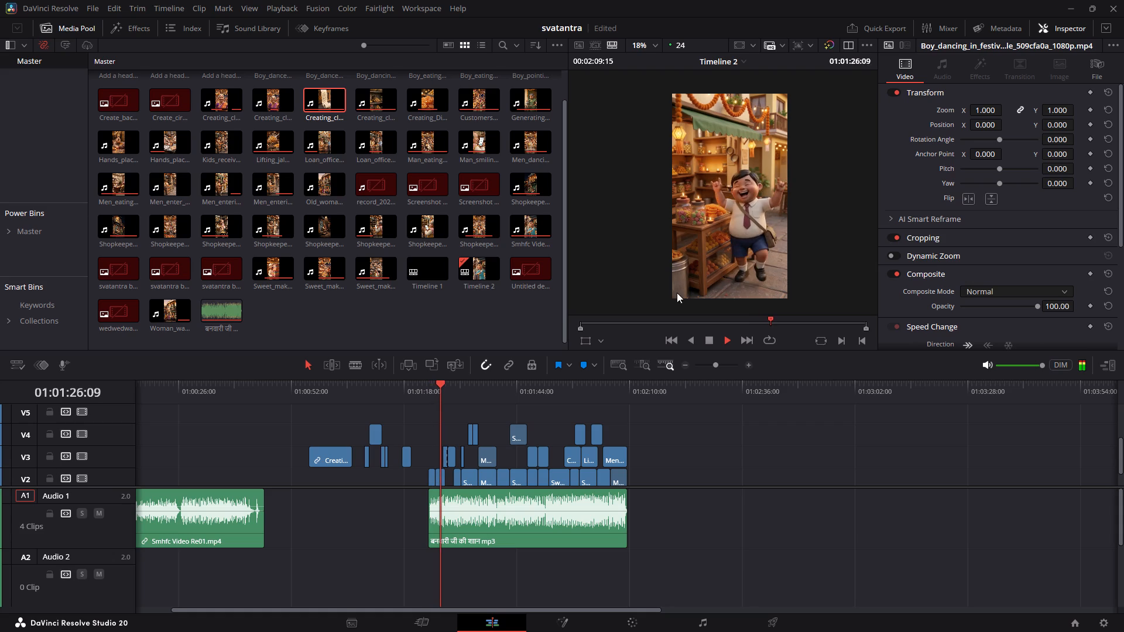
drag(435, 384, 429, 386)
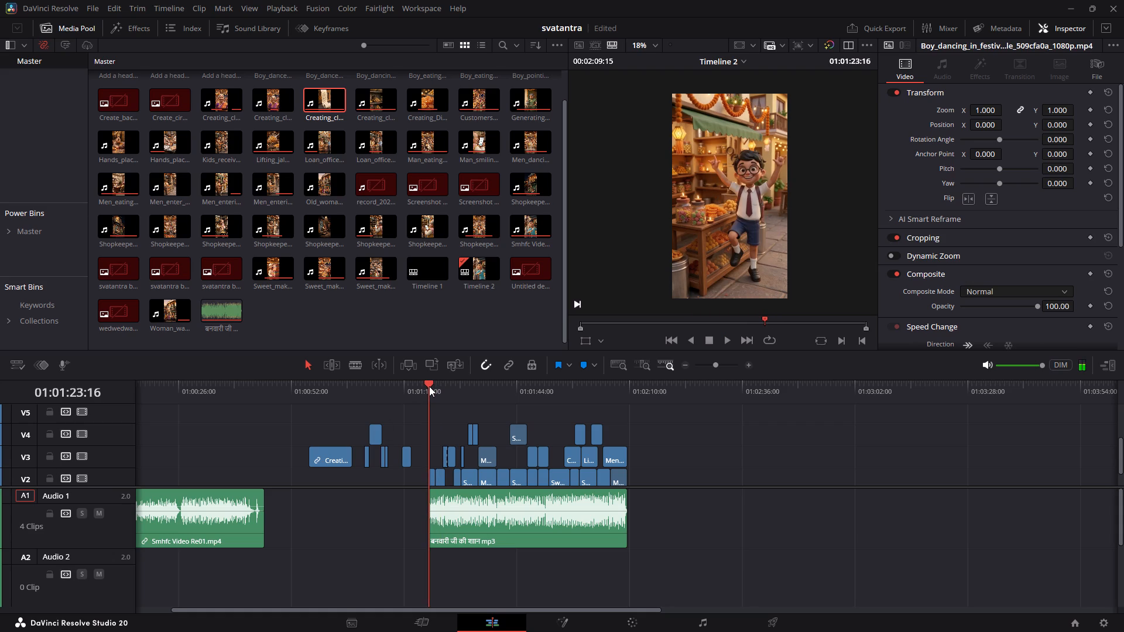
key(space)
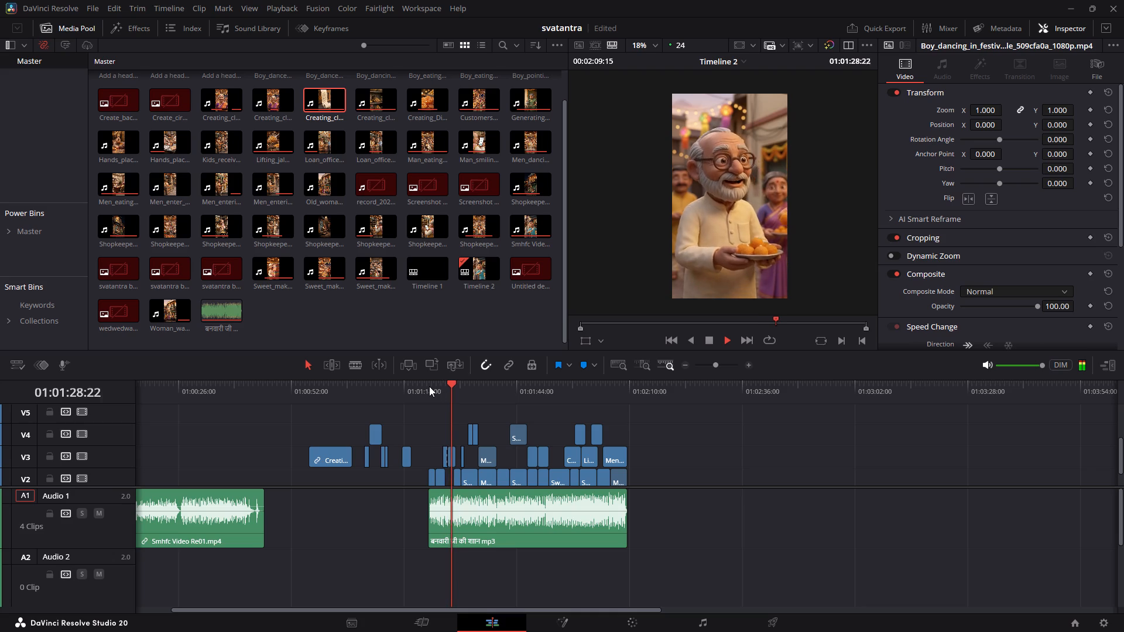
key(space)
alt+scroll(523, 492, up, 10)
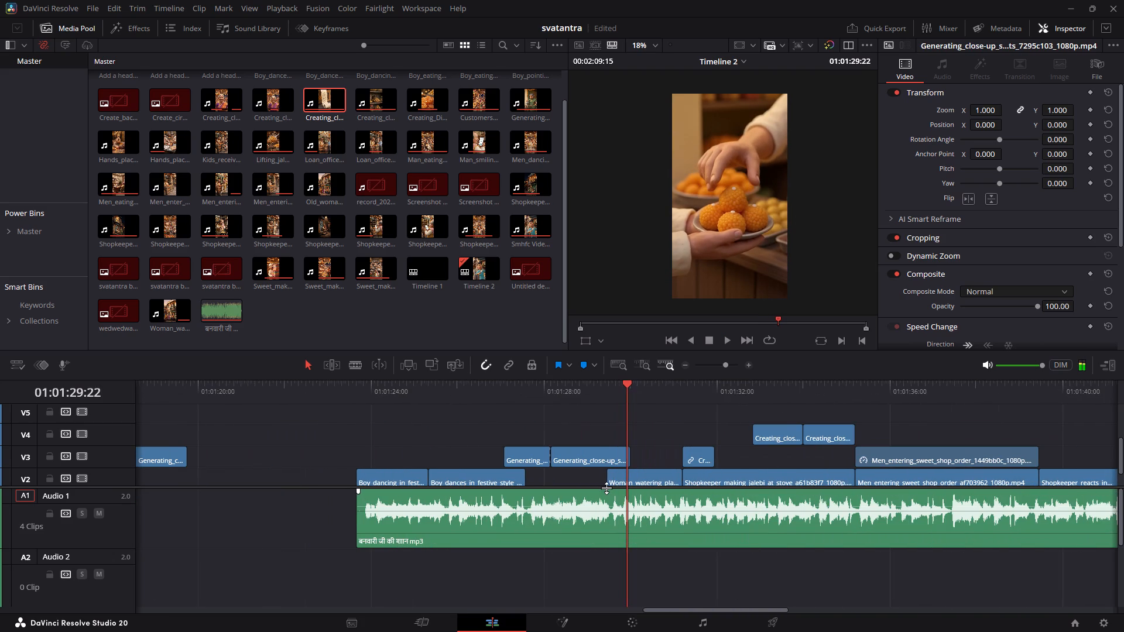
click(471, 399)
key(space)
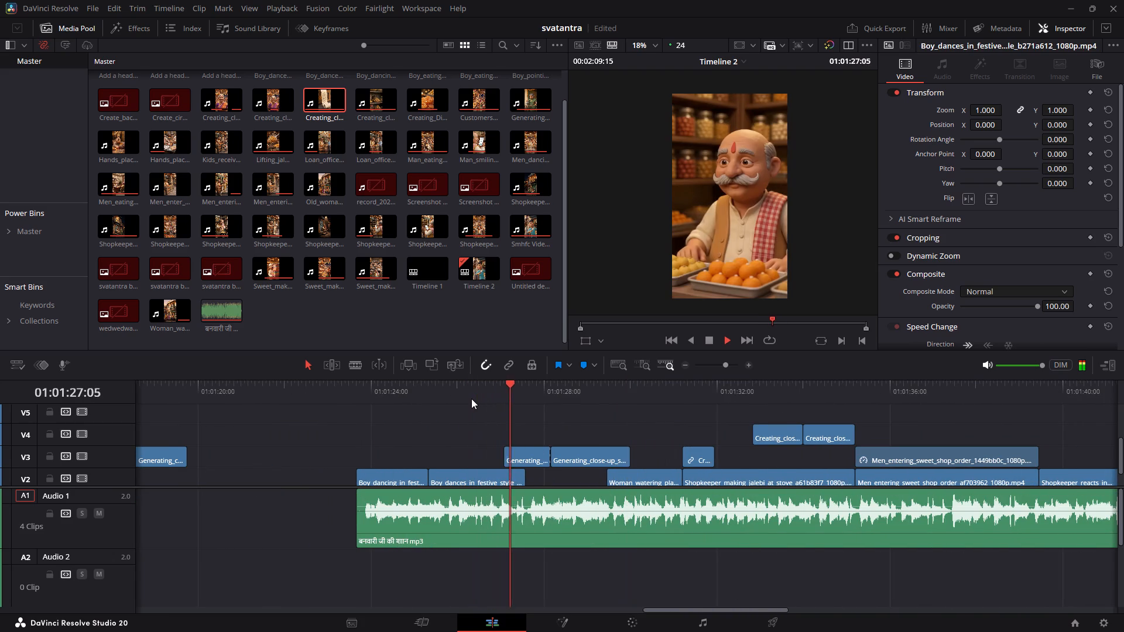
key(space)
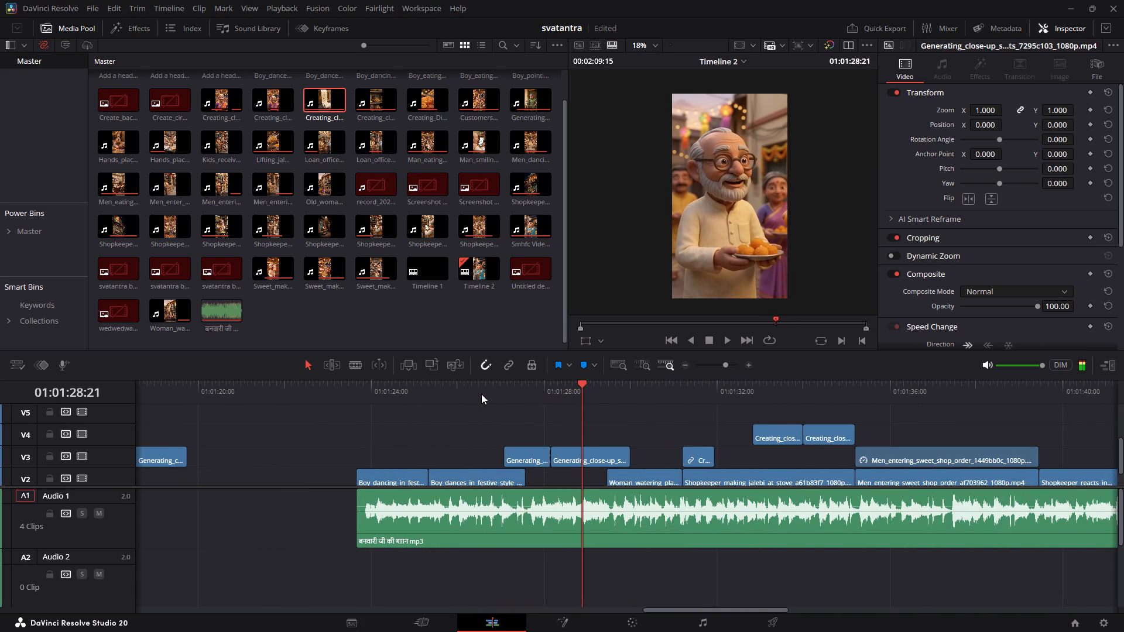
click(481, 394)
key(space)
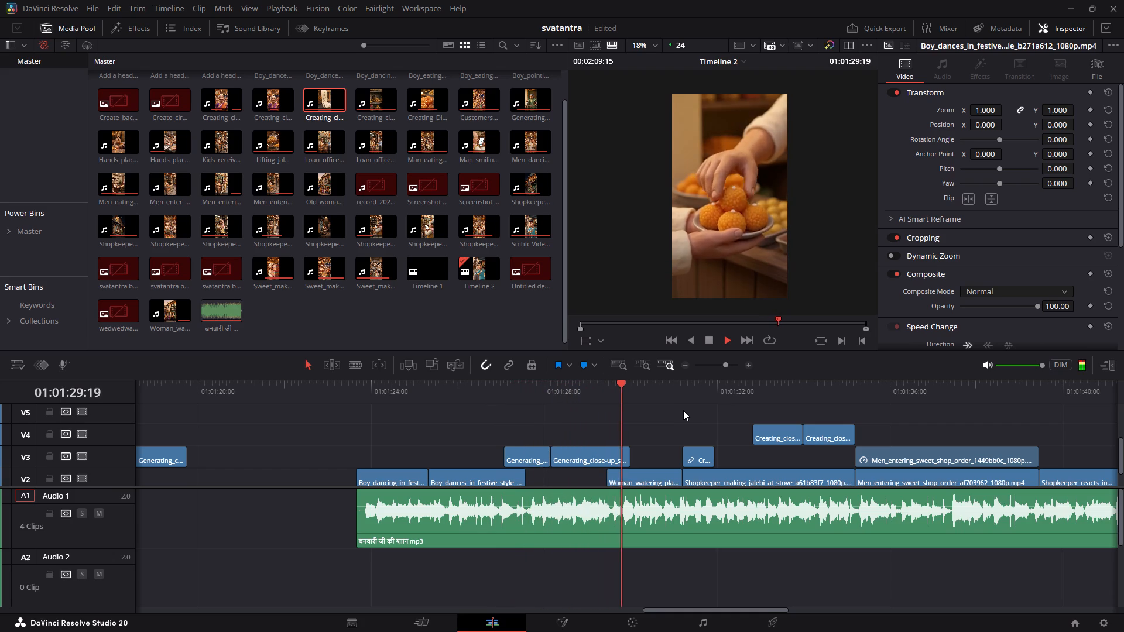
key(space)
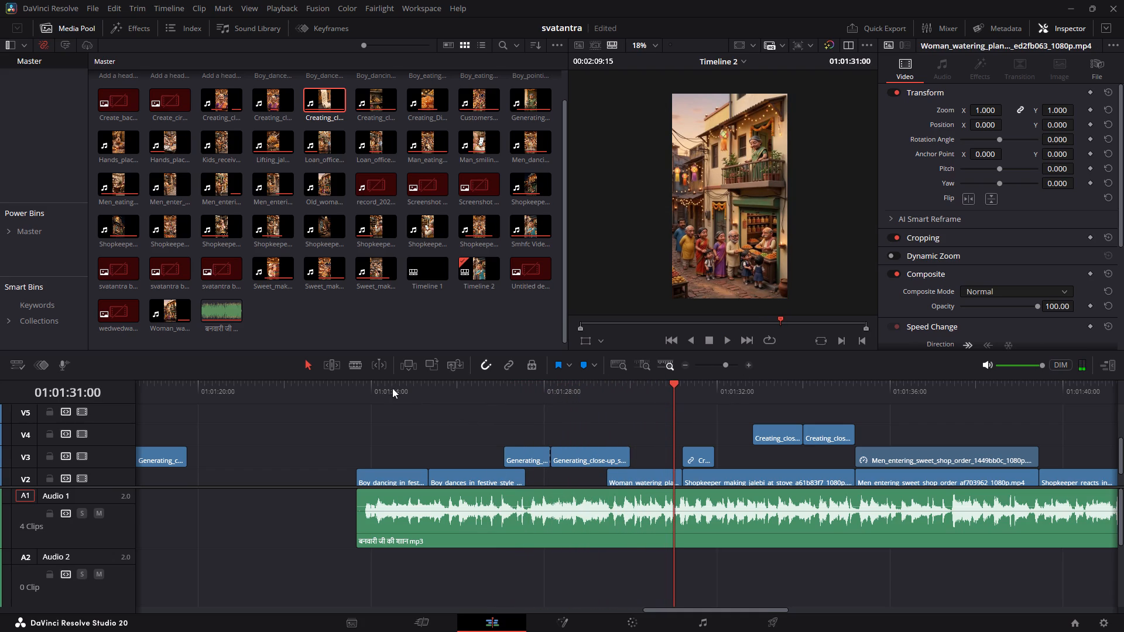
Replay the dancing shots, then set the Boy_dances_in_festive_style clip's zoom to 1.620 and its X position to -60.
drag(389, 387, 352, 383)
key(space)
key(space)
key(space)
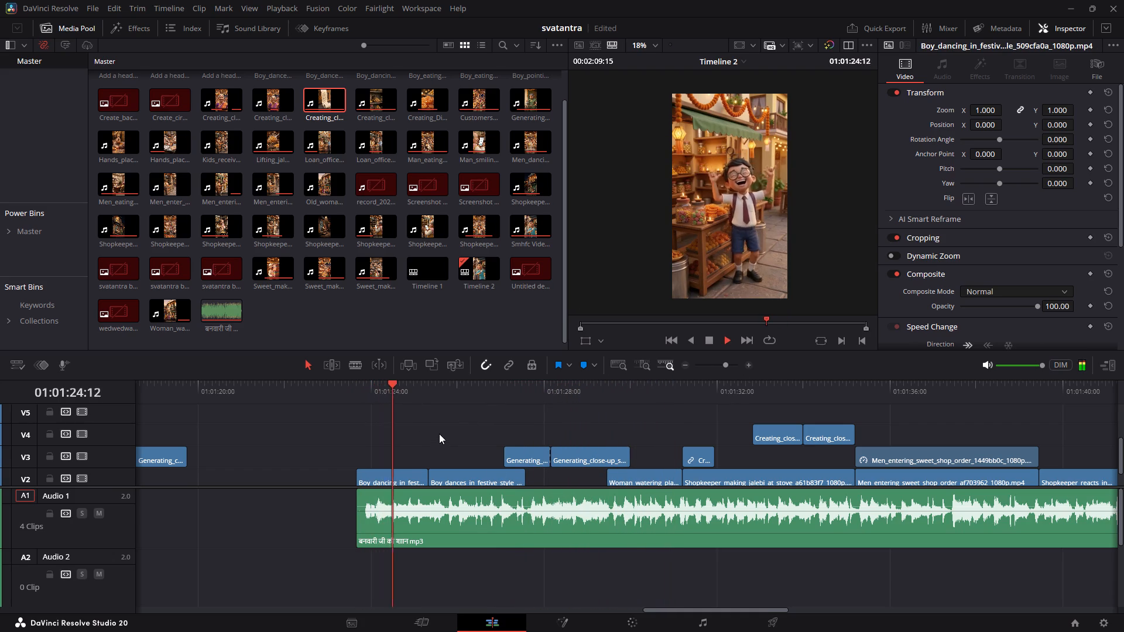
key(space)
click(381, 393)
key(space)
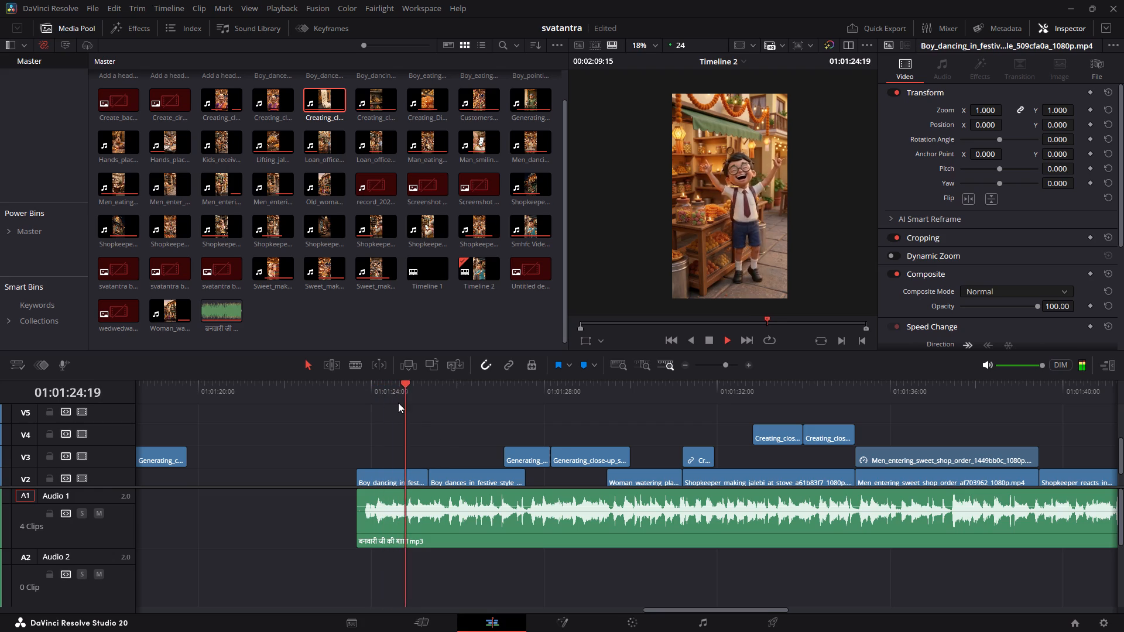
key(space)
click(471, 479)
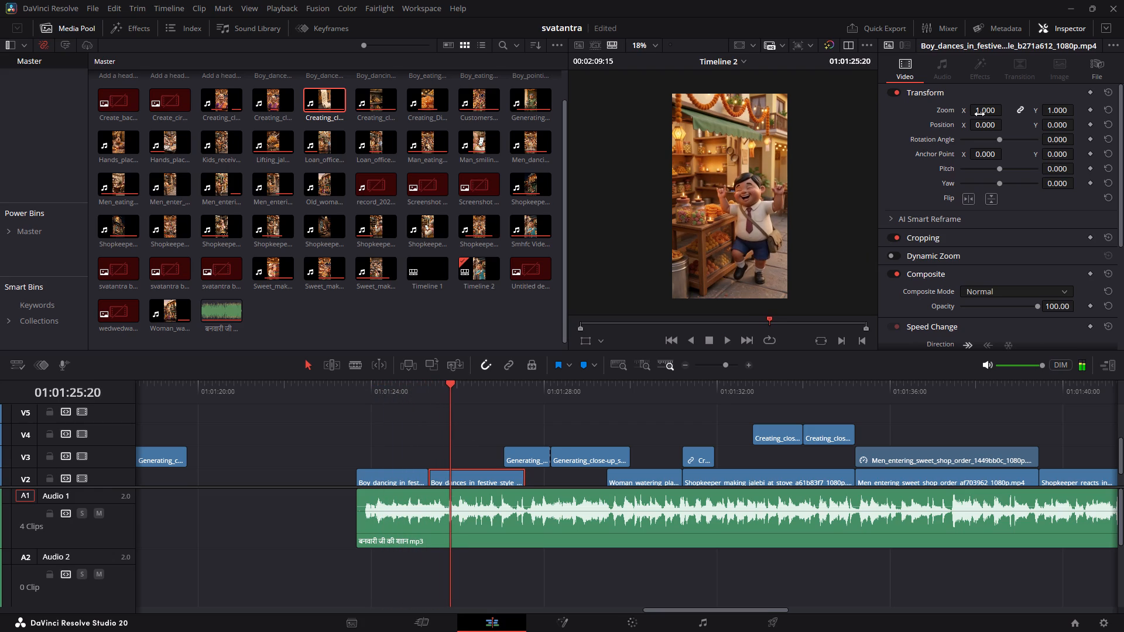
drag(980, 115, 1016, 134)
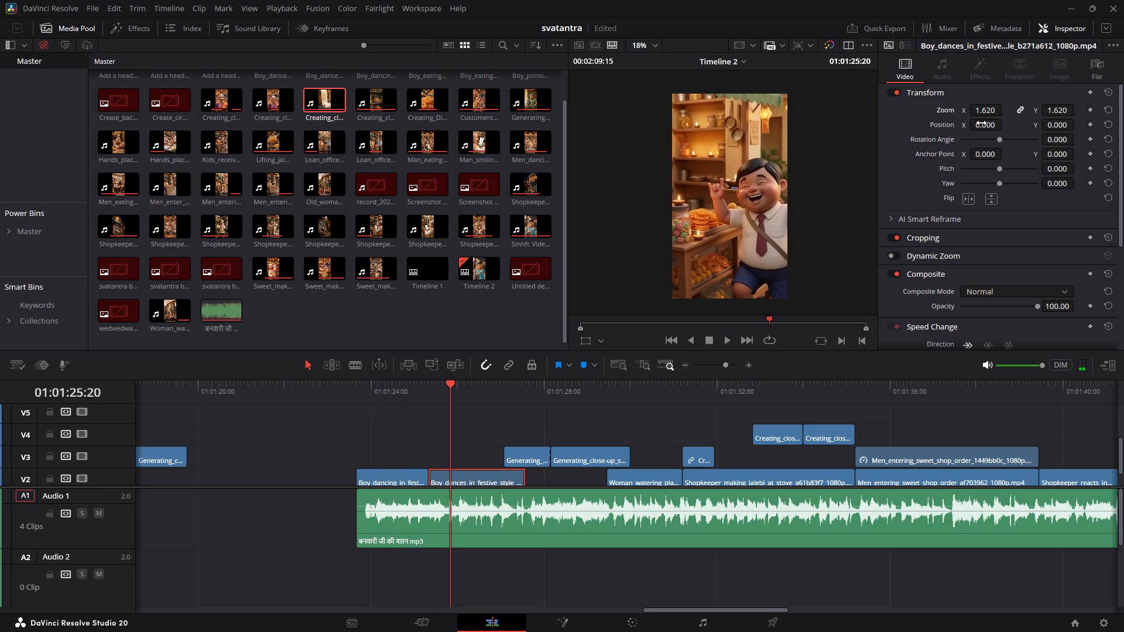
drag(981, 123, 946, 119)
Split the second Generating_close-up clip on V3 at 01:01:29:05, just as the hand lifts the laddu.
drag(404, 392, 358, 380)
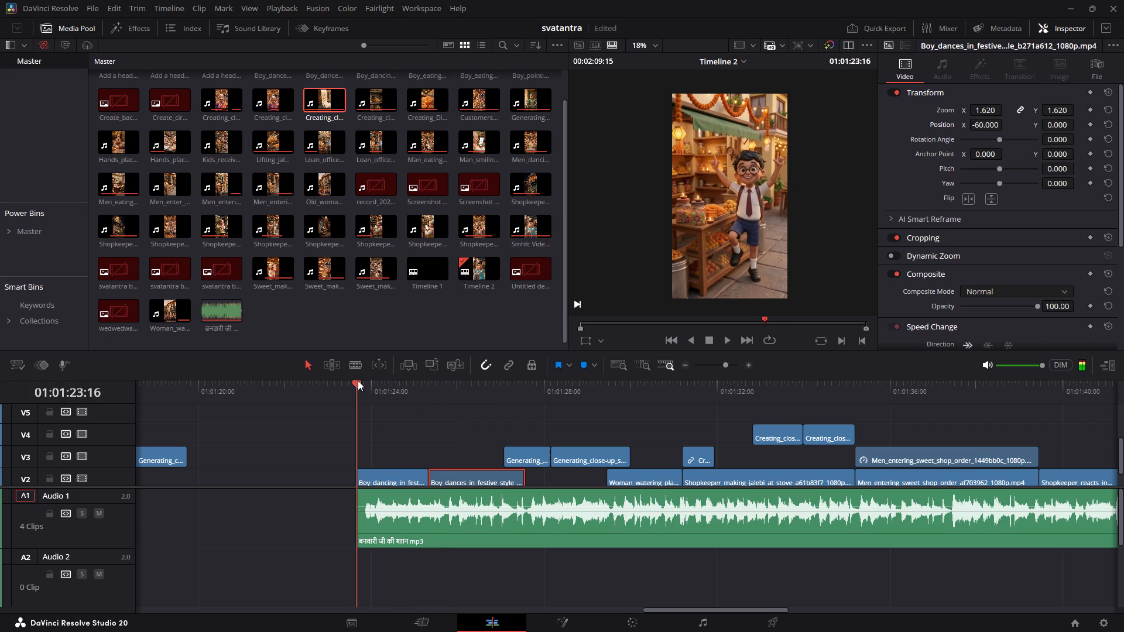
drag(358, 380, 358, 380)
drag(599, 376, 592, 376)
drag(581, 384, 601, 387)
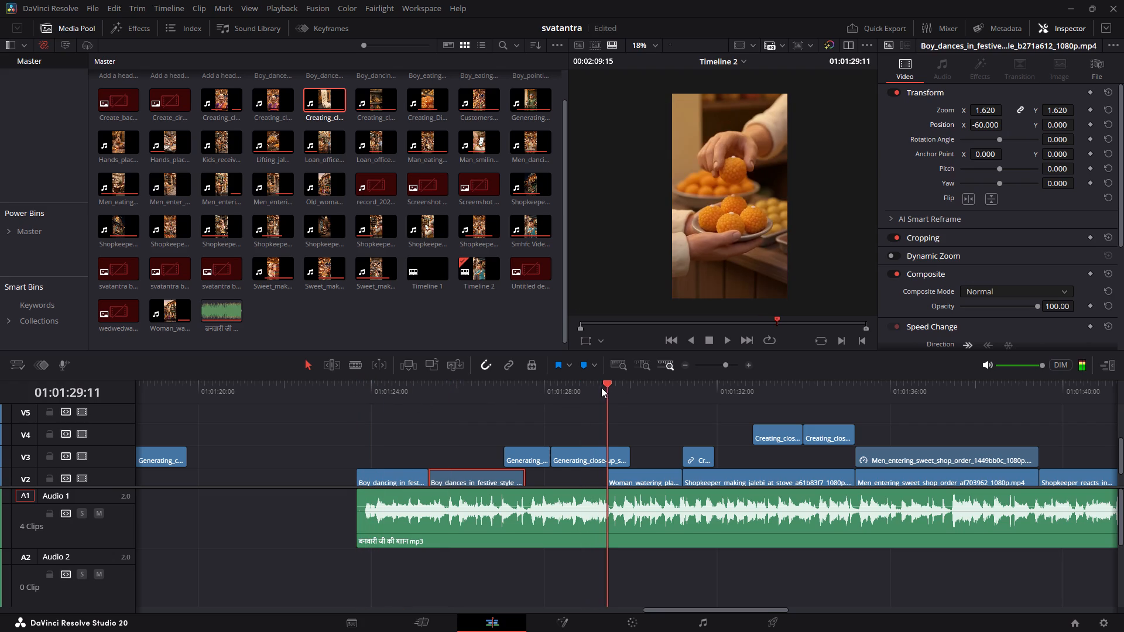
drag(601, 387, 586, 383)
drag(590, 384, 597, 386)
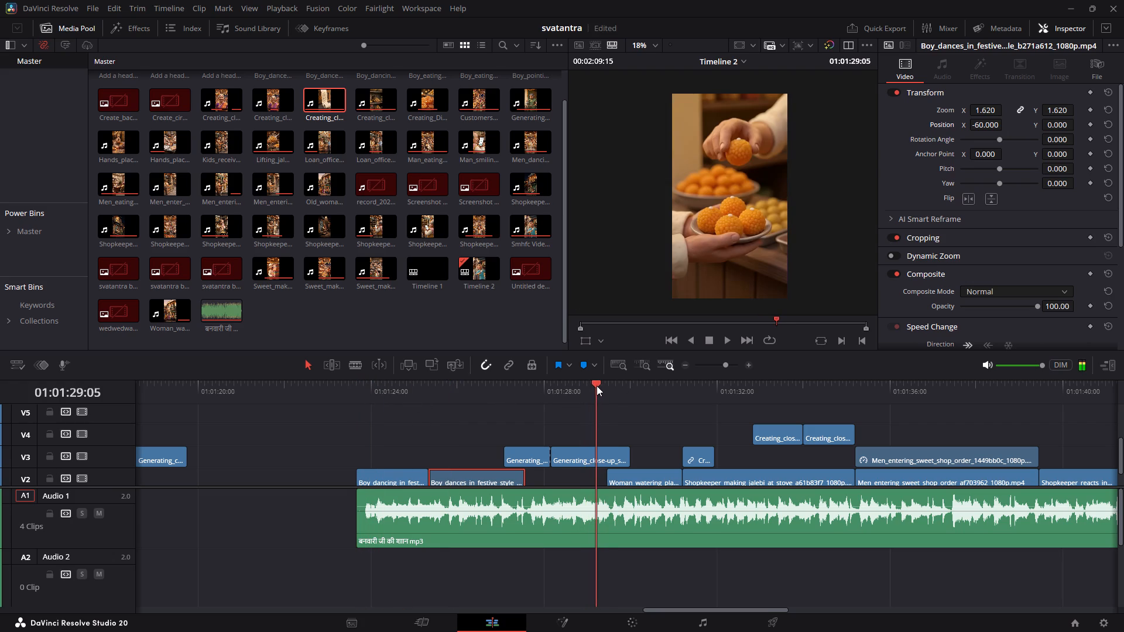
drag(597, 386, 597, 386)
click(602, 446)
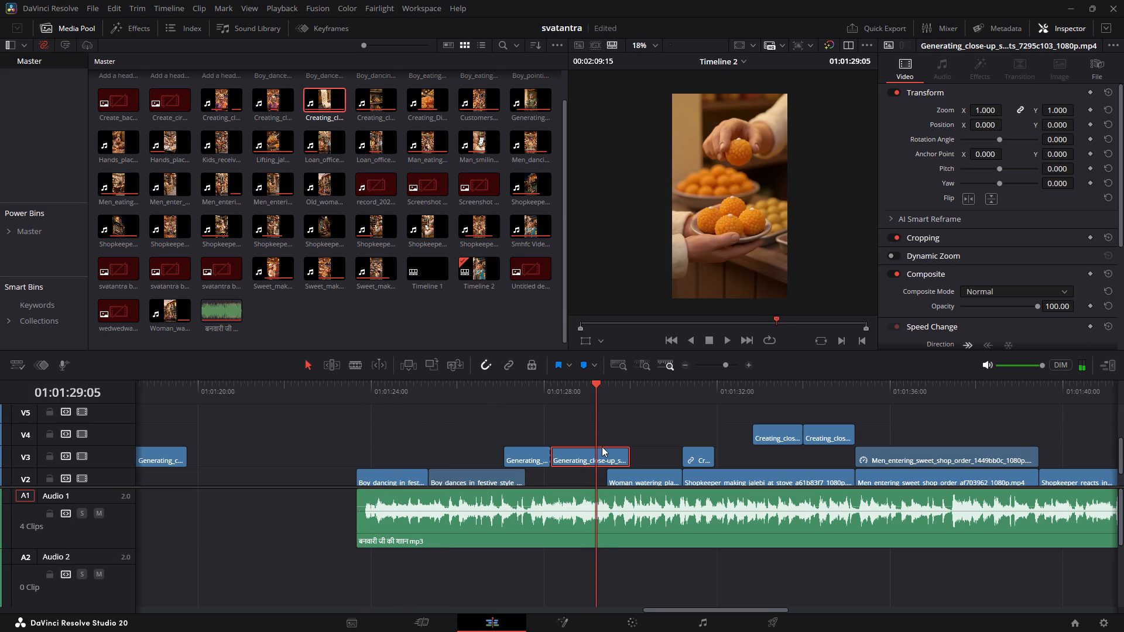
key(ctrl+b)
Copy the split clip's second piece to V3 at about 01:01:24:22, over the cut between the dancing boys, and play it.
drag(609, 453, 370, 454)
click(357, 387)
drag(381, 456, 433, 459)
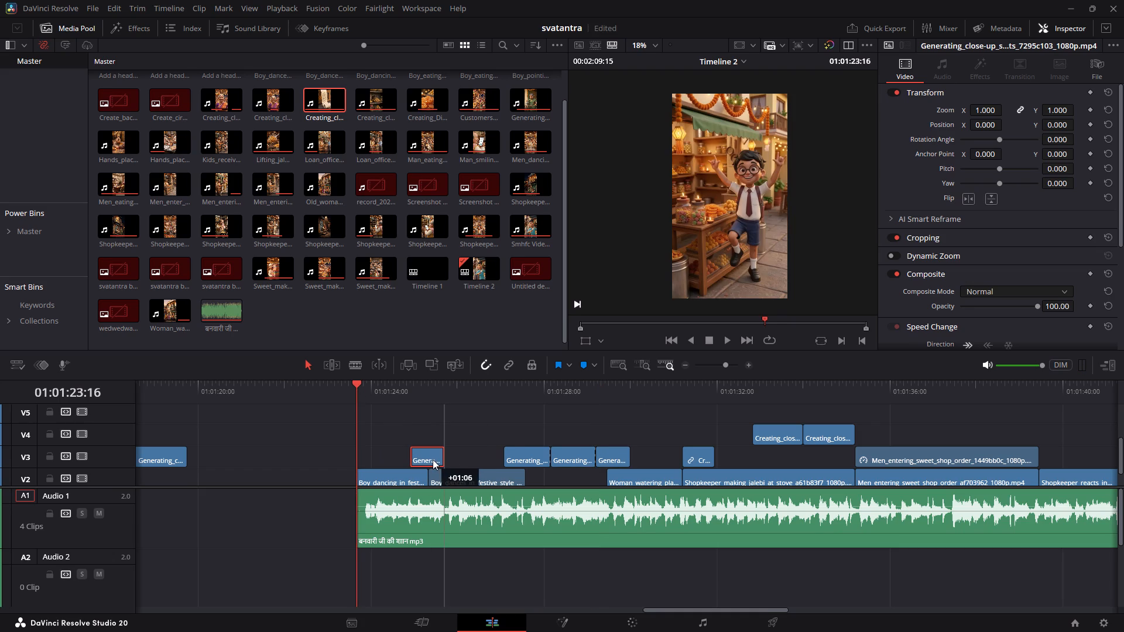
drag(433, 459, 436, 459)
key(space)
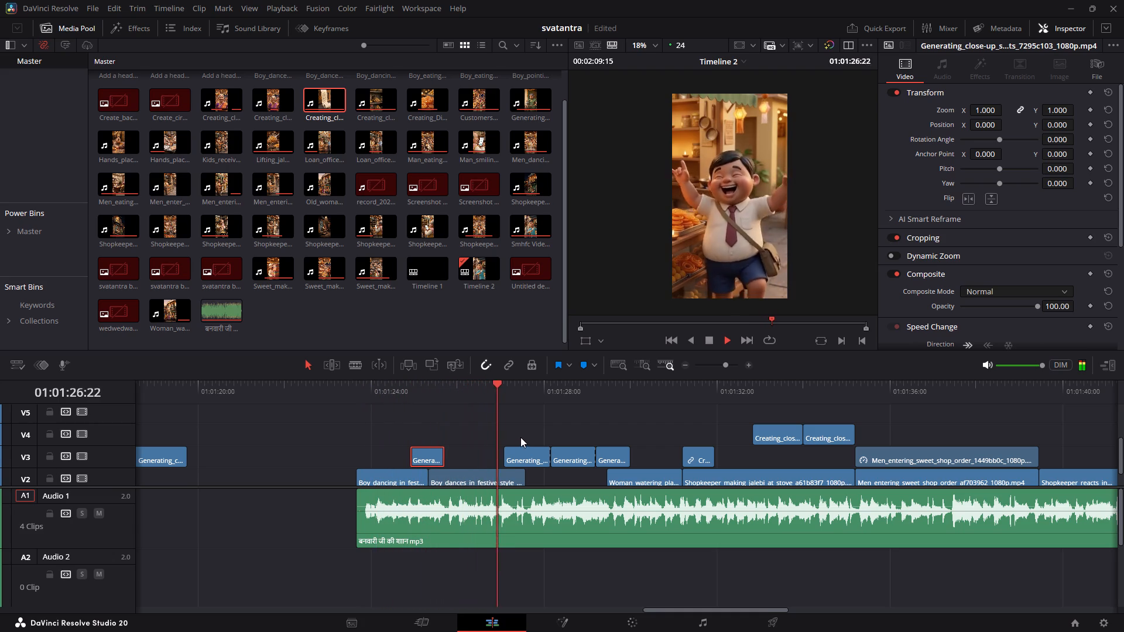
key(space)
Move the Woman_watering clip from V2 up to V4, starting at 01:01:29:05, and play it.
drag(636, 479, 628, 441)
key(space)
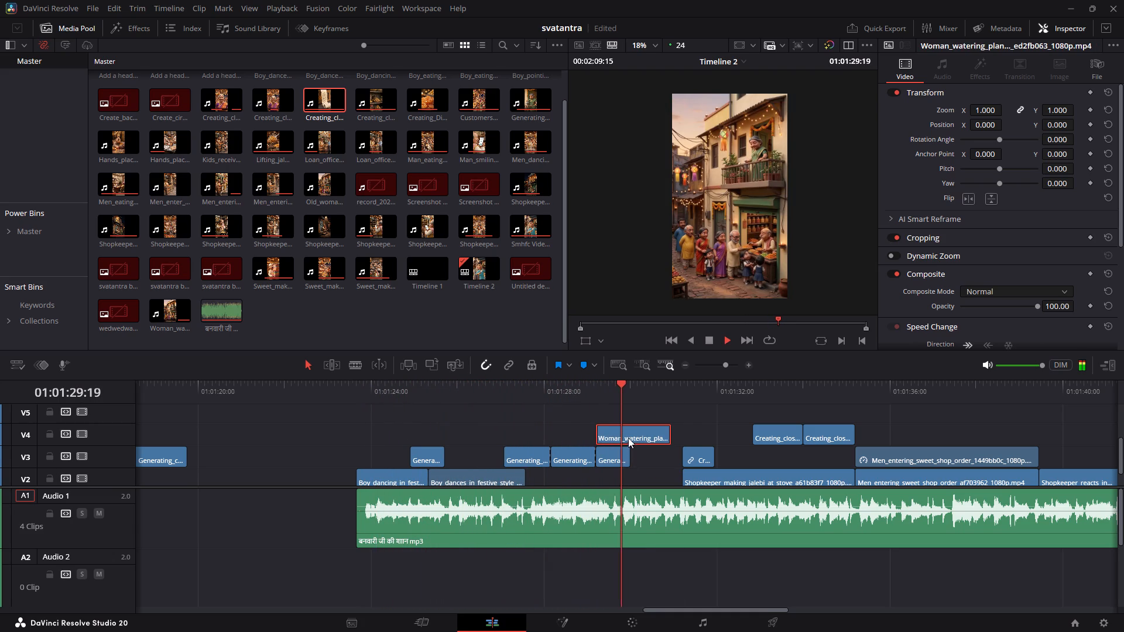
key(space)
Move the short Creating_close-up clip from V3 to V5 at about 01:01:30:18, overlapping the Woman_watering clip's end, and check the cut.
drag(695, 452, 677, 454)
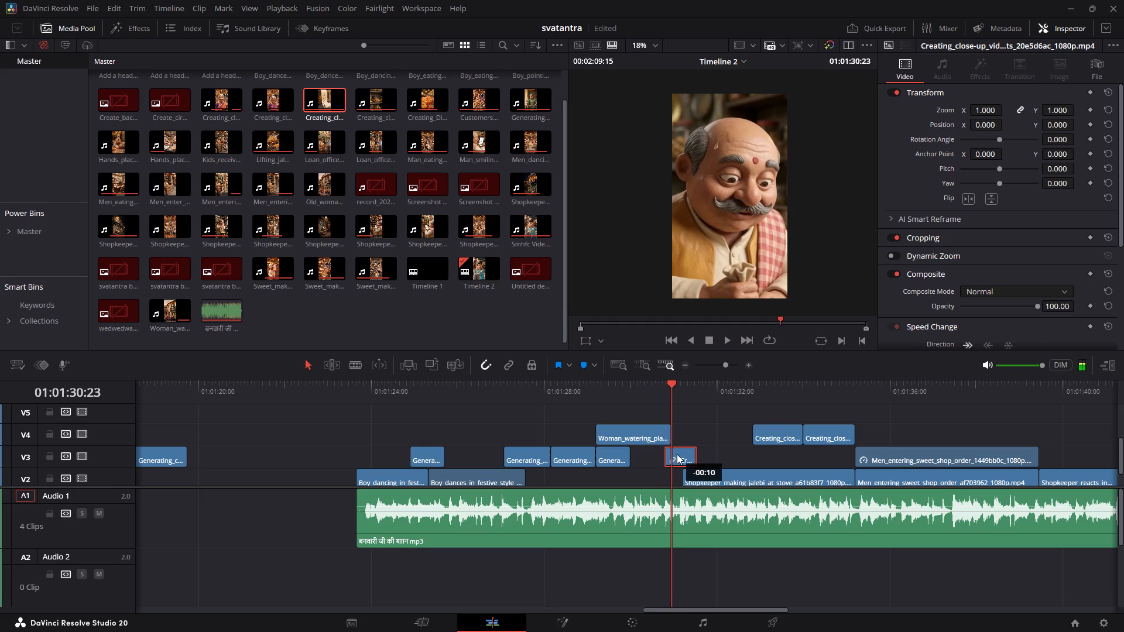
drag(677, 454, 680, 452)
click(650, 389)
key(space)
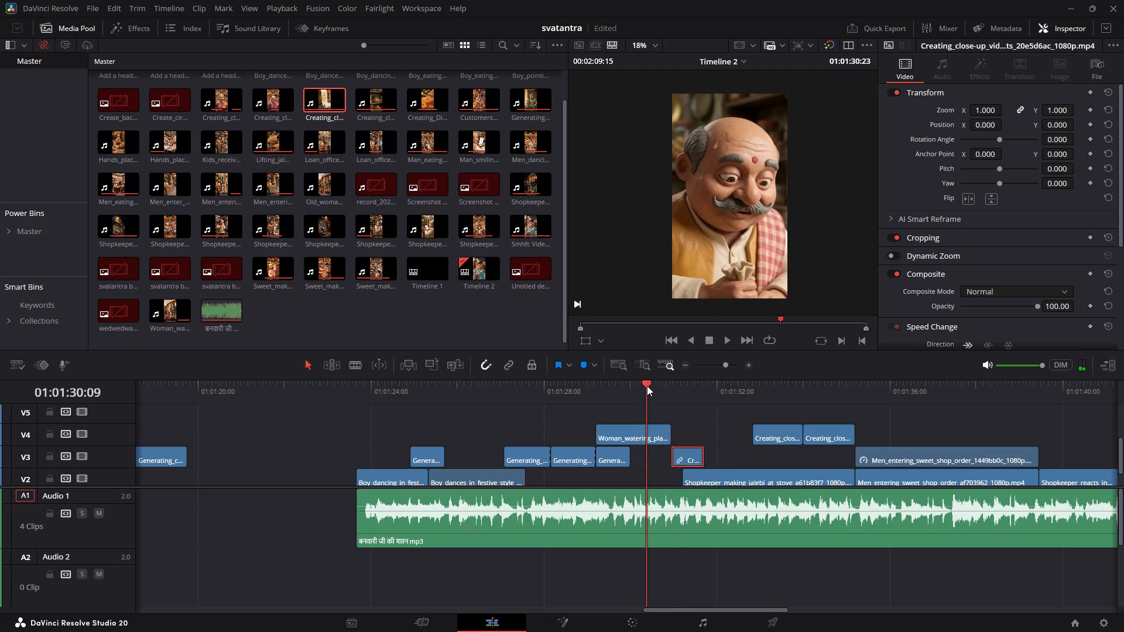
key(space)
drag(684, 455, 674, 414)
click(642, 386)
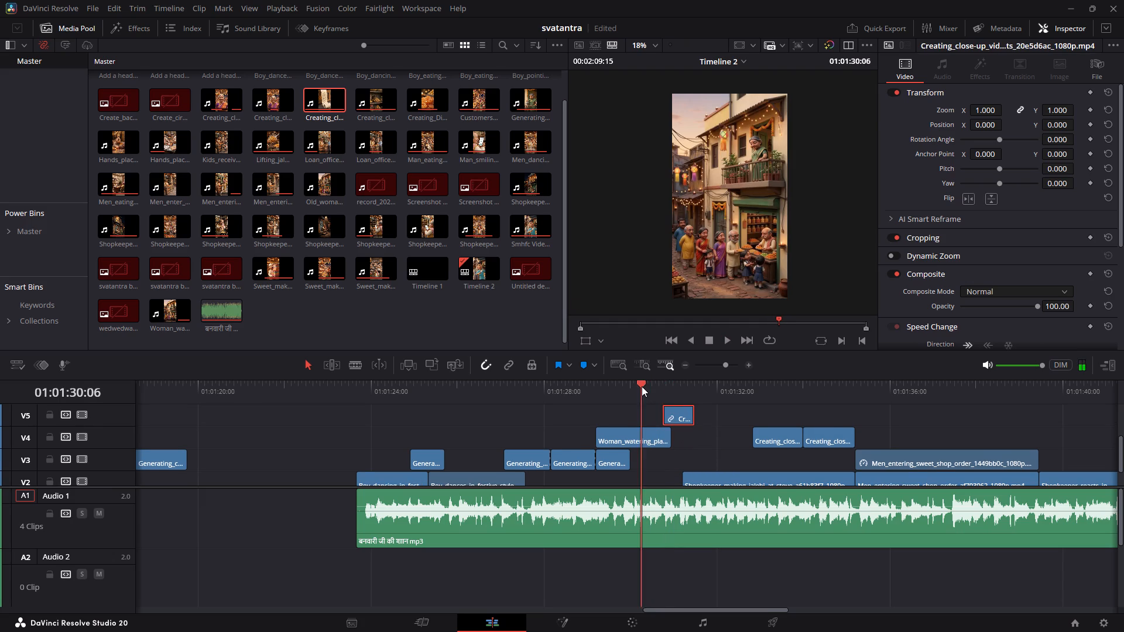
key(space)
key(space)
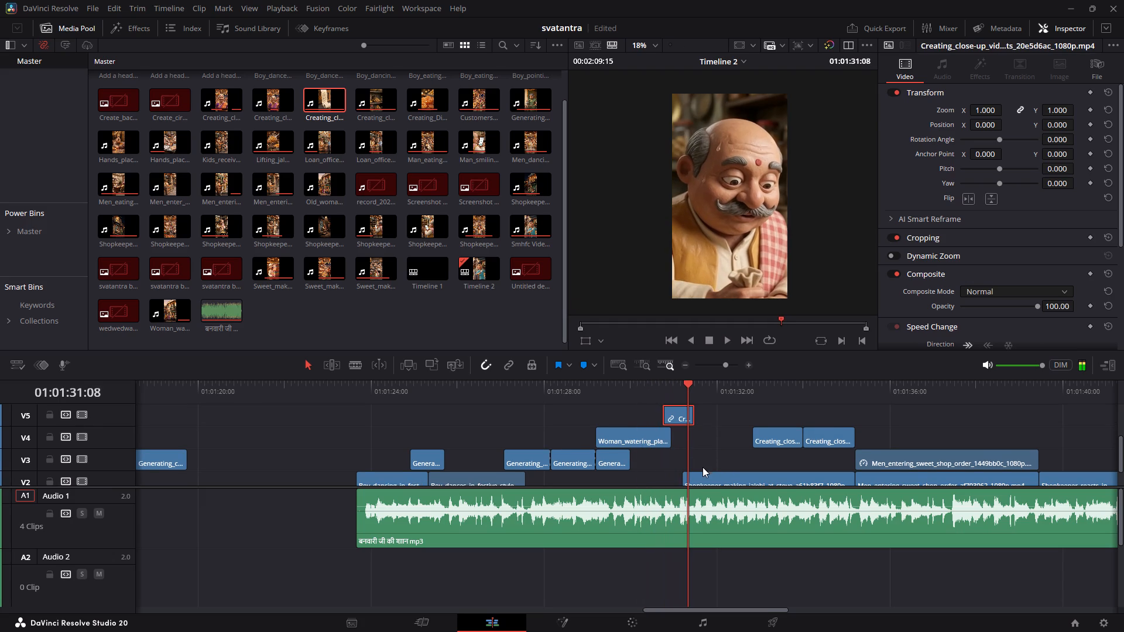
Move the Shopkeeper_making_jalebi clip from V2 down to V1, keeping its time position.
click(706, 474)
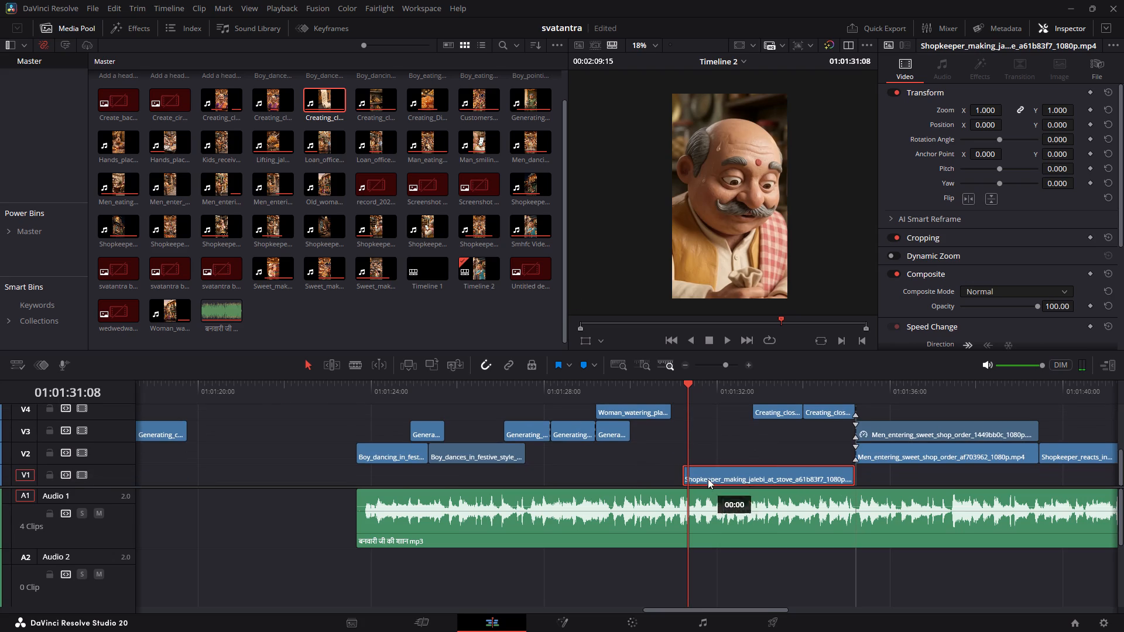
Move the first of the two adjacent Creating_close-up clips on V4 earlier so it starts at 01:01:31:08.
scroll(716, 438, down, 4)
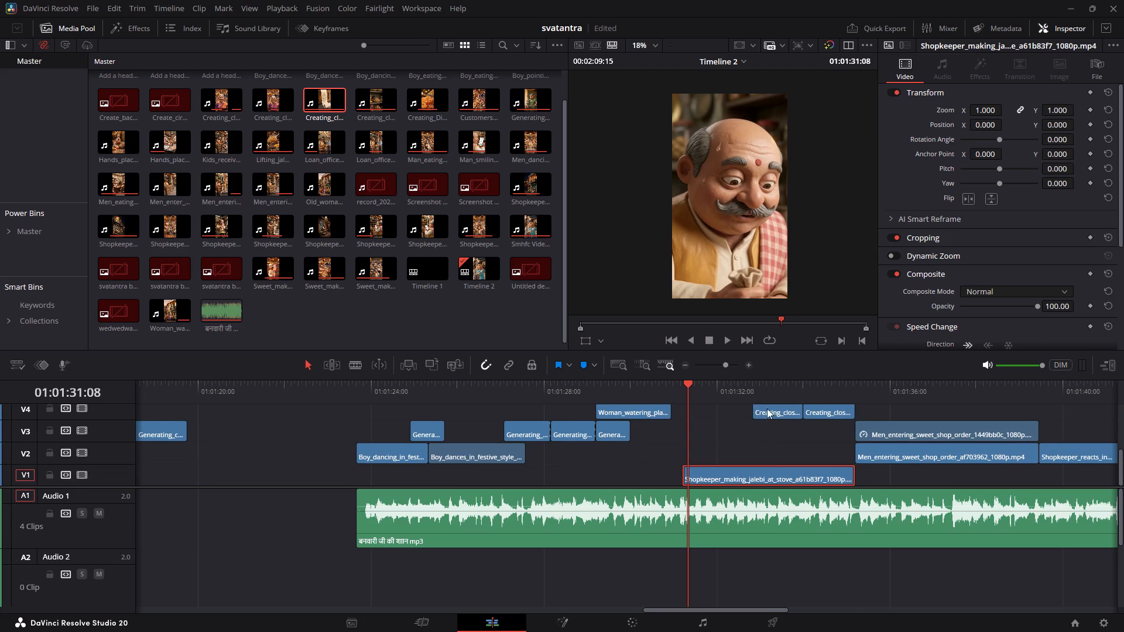
drag(776, 410, 708, 415)
scroll(718, 415, down, 3)
middle_drag(734, 435, 727, 490)
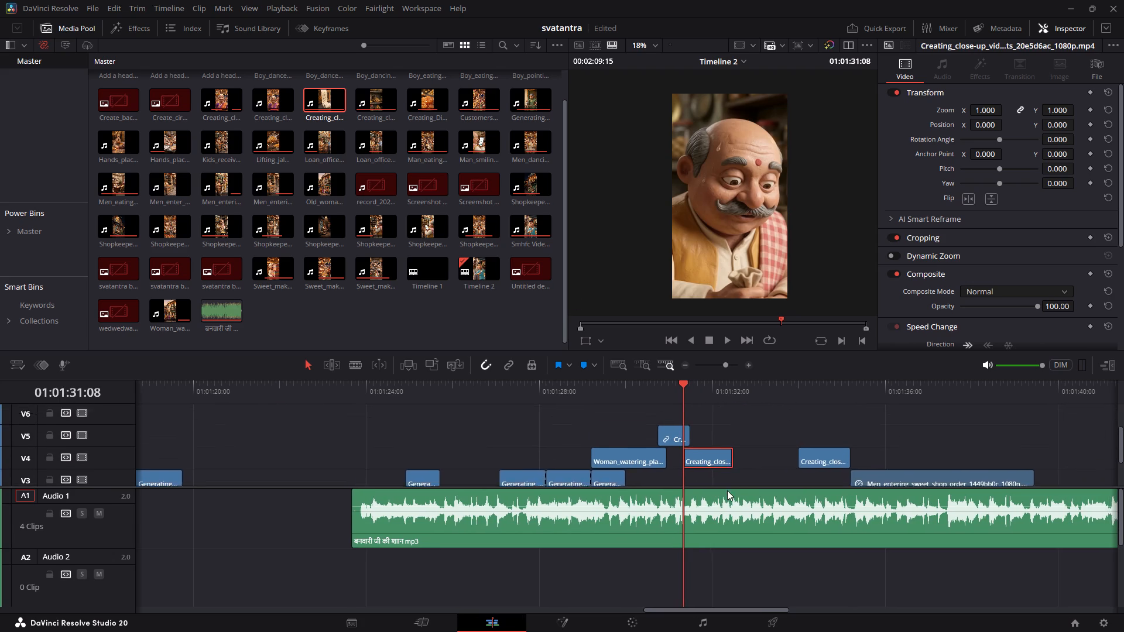
Move the Creating_close-up clip starting at 01:01:31:08 from V4 up to V6, keeping its time position, and play the cut.
middle_drag(727, 490, 724, 499)
click(649, 485)
drag(648, 487, 639, 567)
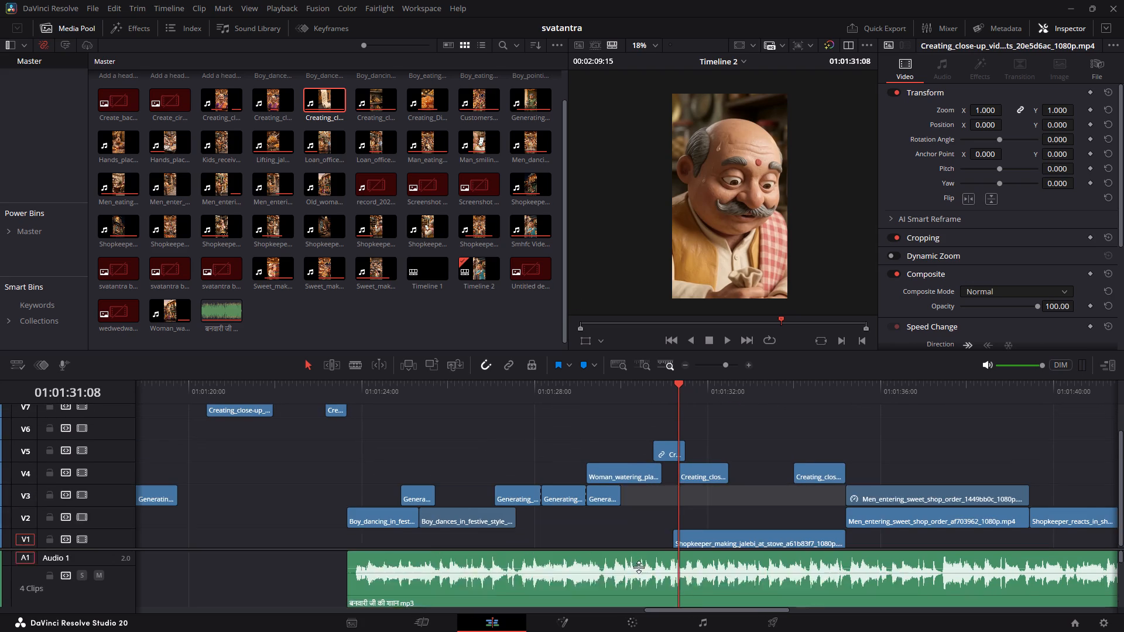
drag(639, 567, 630, 592)
drag(695, 506, 693, 465)
drag(642, 387, 584, 387)
key(space)
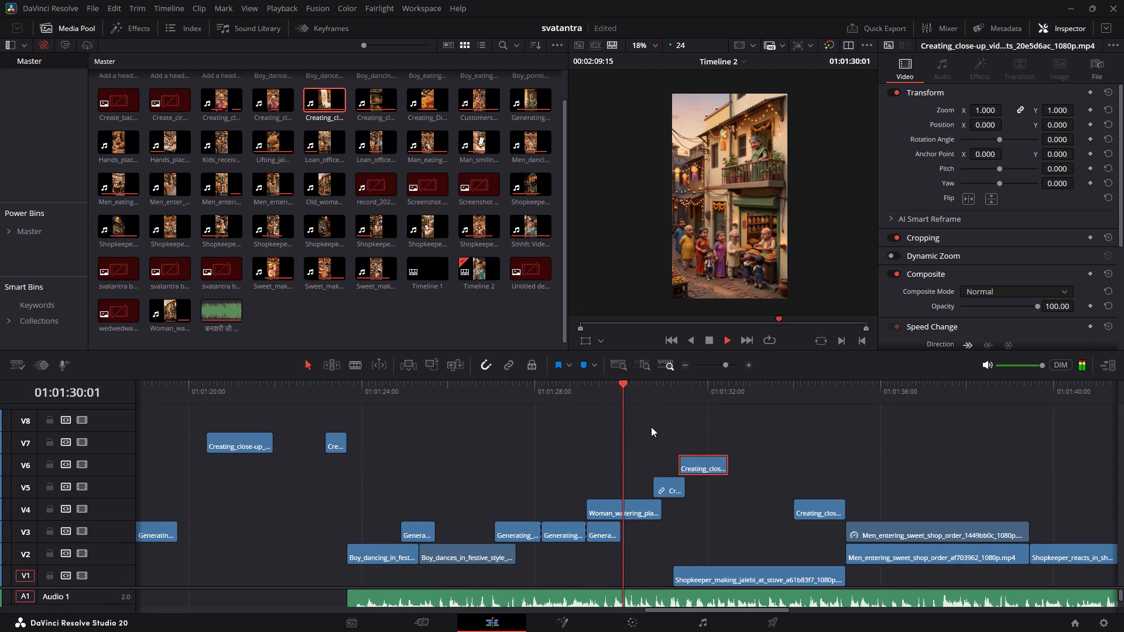
key(space)
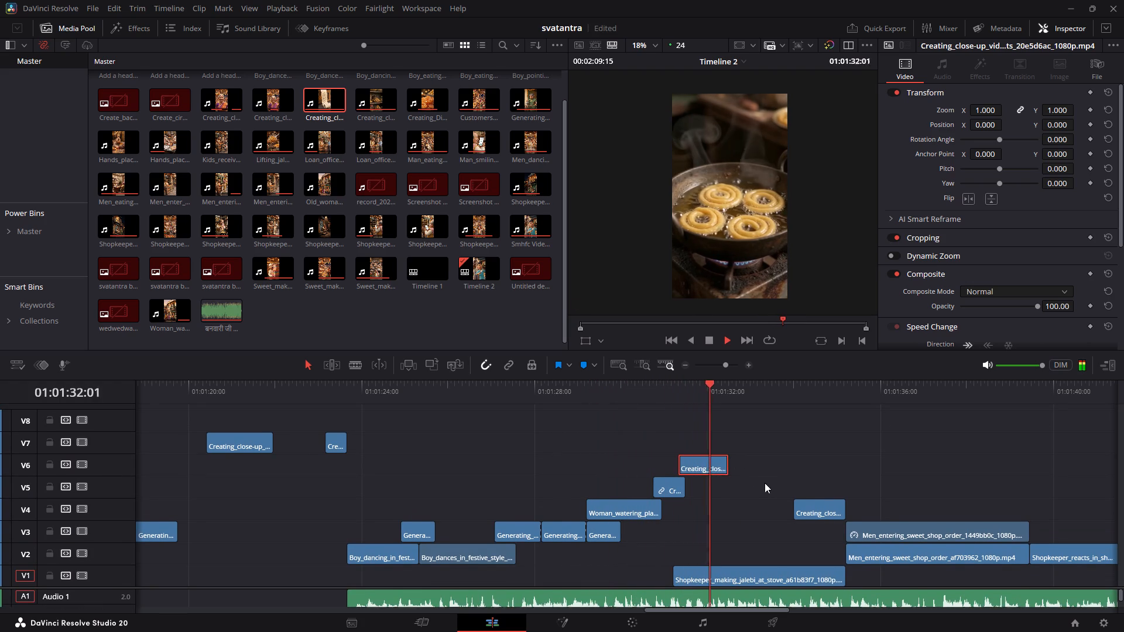
Move the remaining later Creating_close-up clip from V4 up to V7, starting at about 01:01:32:03, and play it.
drag(815, 509, 734, 438)
key(space)
key(space)
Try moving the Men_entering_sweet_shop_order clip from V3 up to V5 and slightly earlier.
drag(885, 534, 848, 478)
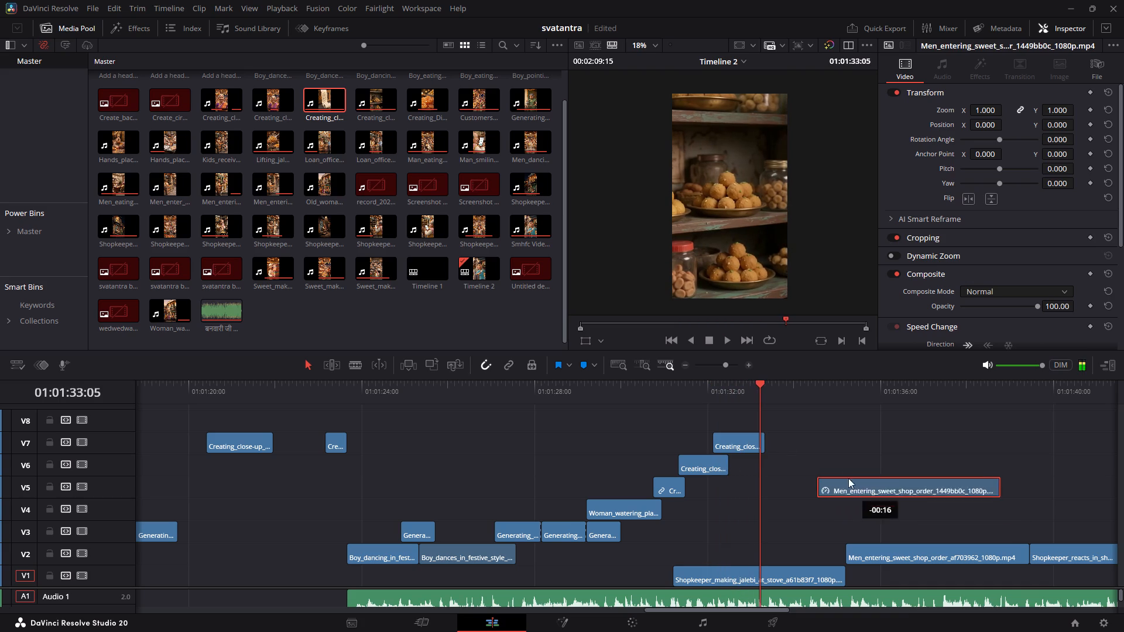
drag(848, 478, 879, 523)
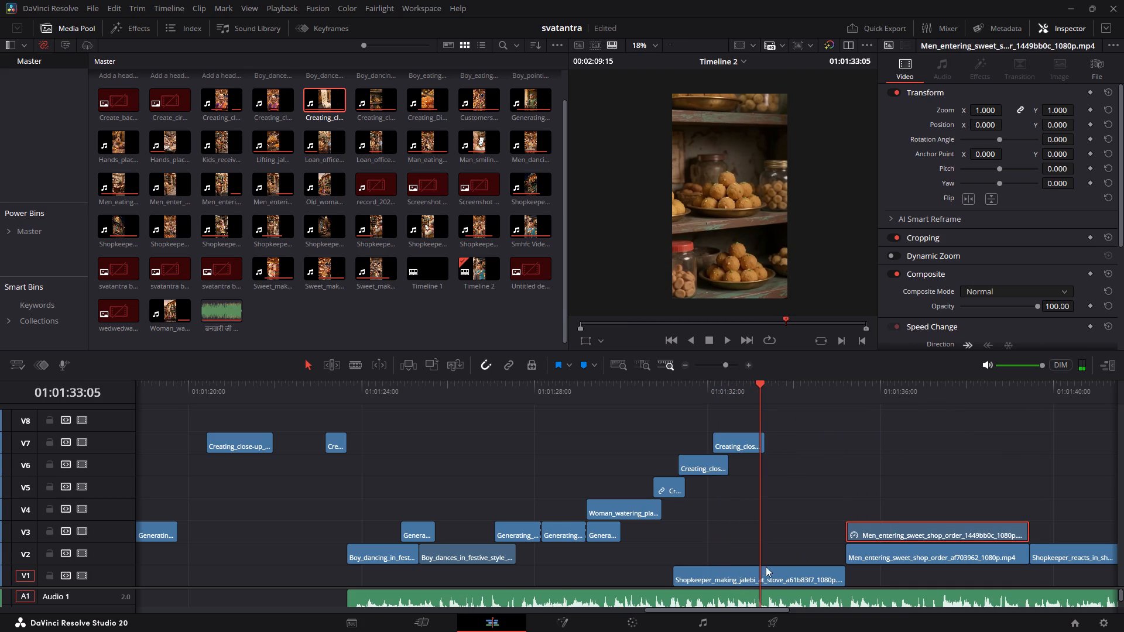
Move the Shopkeeper_making_jalebi clip from V1 up to V8, starting at about 01:01:33:05, and play the transition.
drag(763, 572, 876, 478)
key(space)
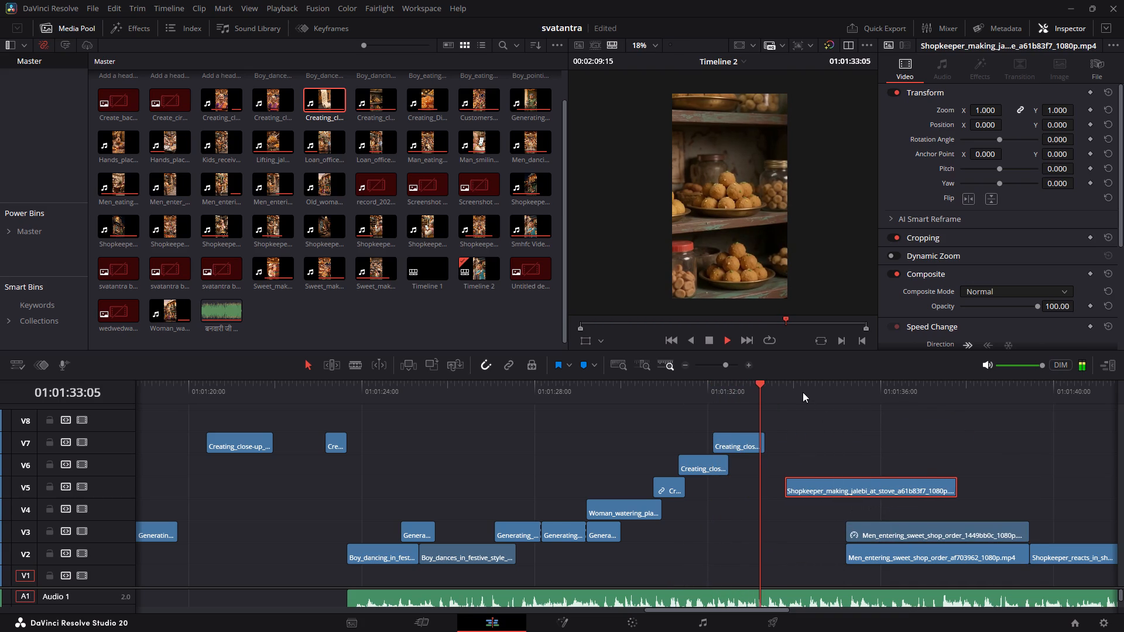
key(space)
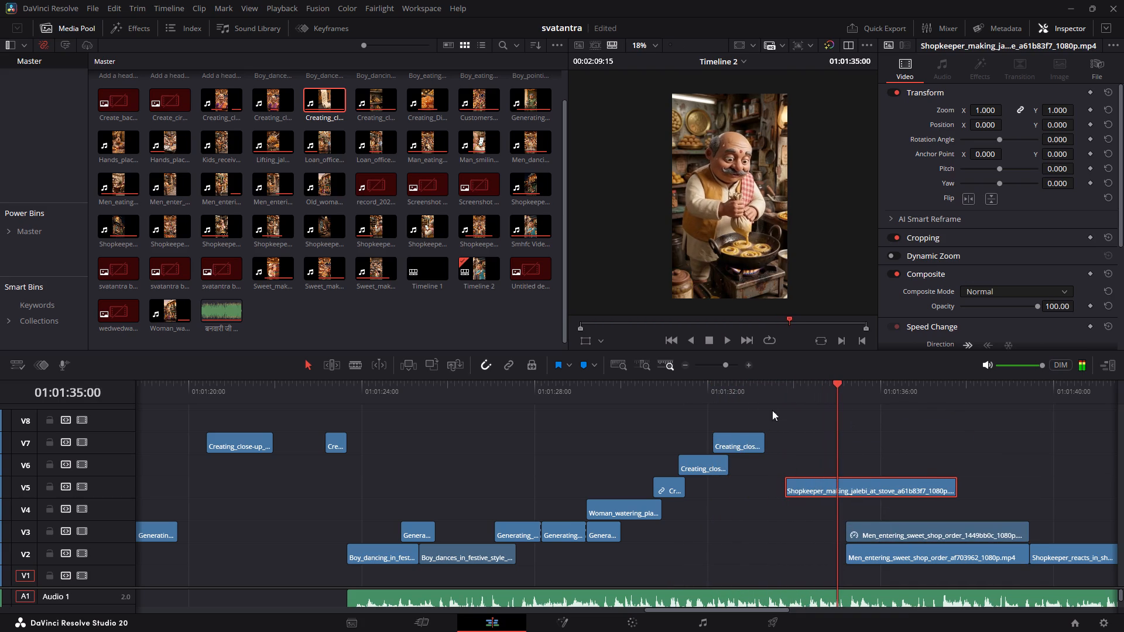
click(744, 391)
key(space)
key(space)
drag(815, 488, 788, 417)
key(space)
key(space)
Trim about one second off the start of the Shopkeeper_making_jalebi clip, shift it to start at about 01:01:33:02, and play it.
drag(764, 421, 770, 423)
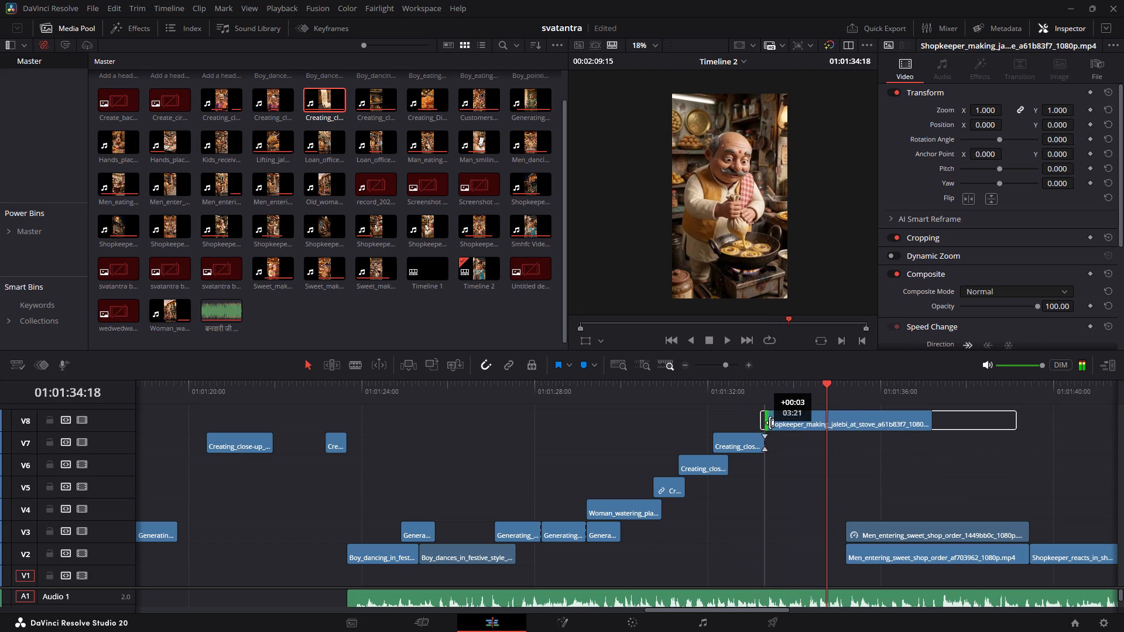
drag(770, 423, 806, 425)
drag(828, 423, 780, 420)
click(730, 397)
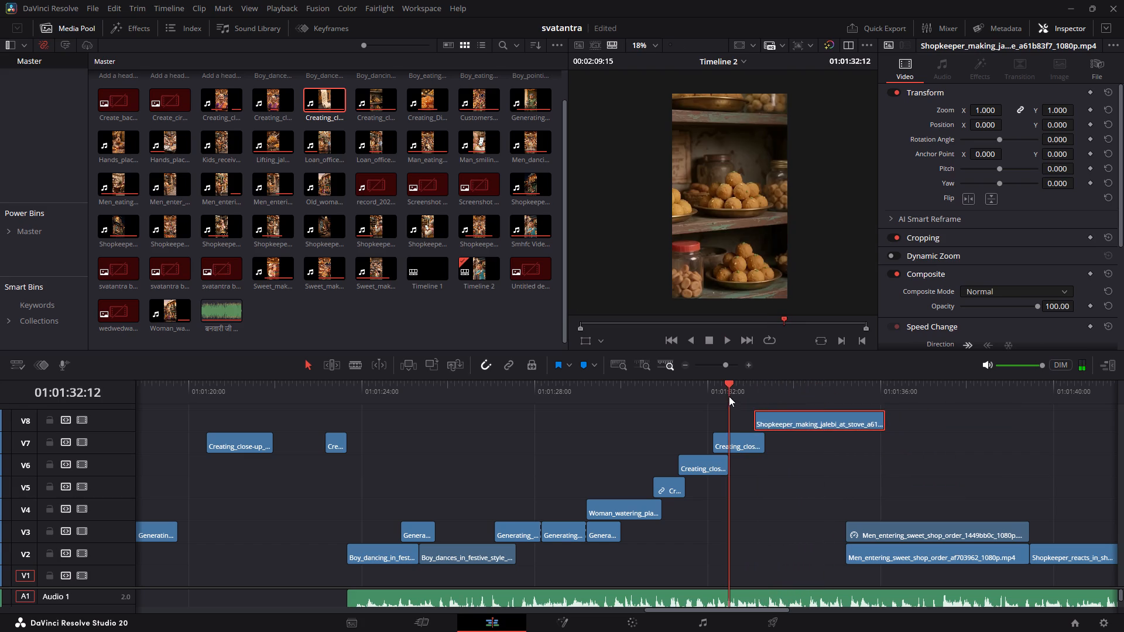
key(space)
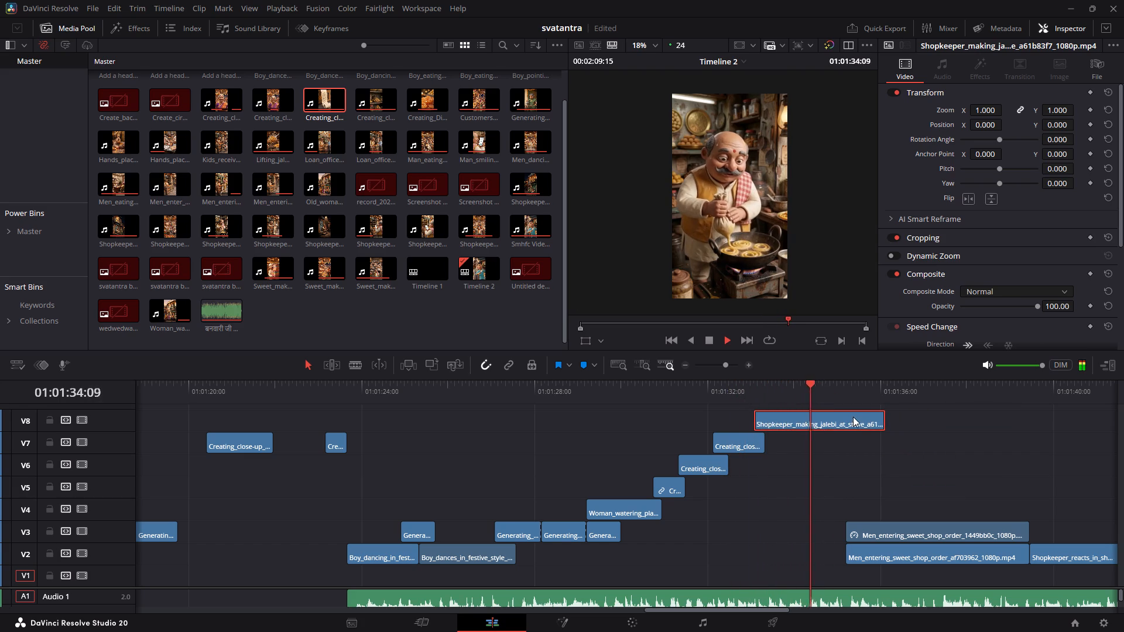
Trim the end of the Shopkeeper_making_jalebi clip on V8 back to where the Men_entering clips begin, and review the cut.
key(space)
key(space)
key(space)
drag(879, 423, 854, 421)
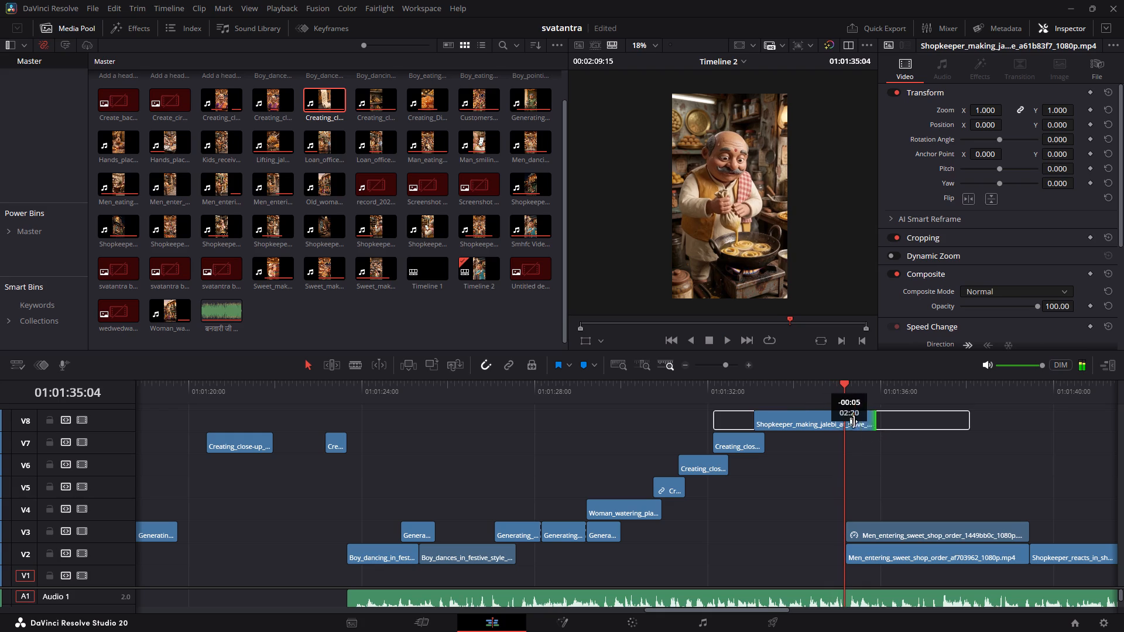
drag(854, 421, 838, 417)
key(space)
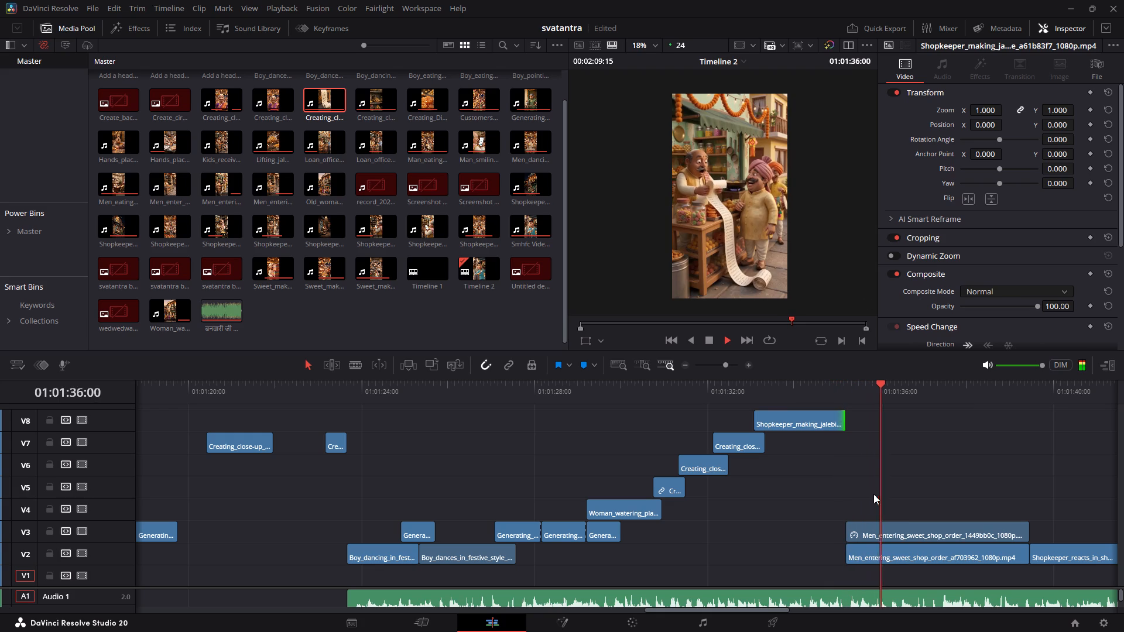
key(space)
click(810, 396)
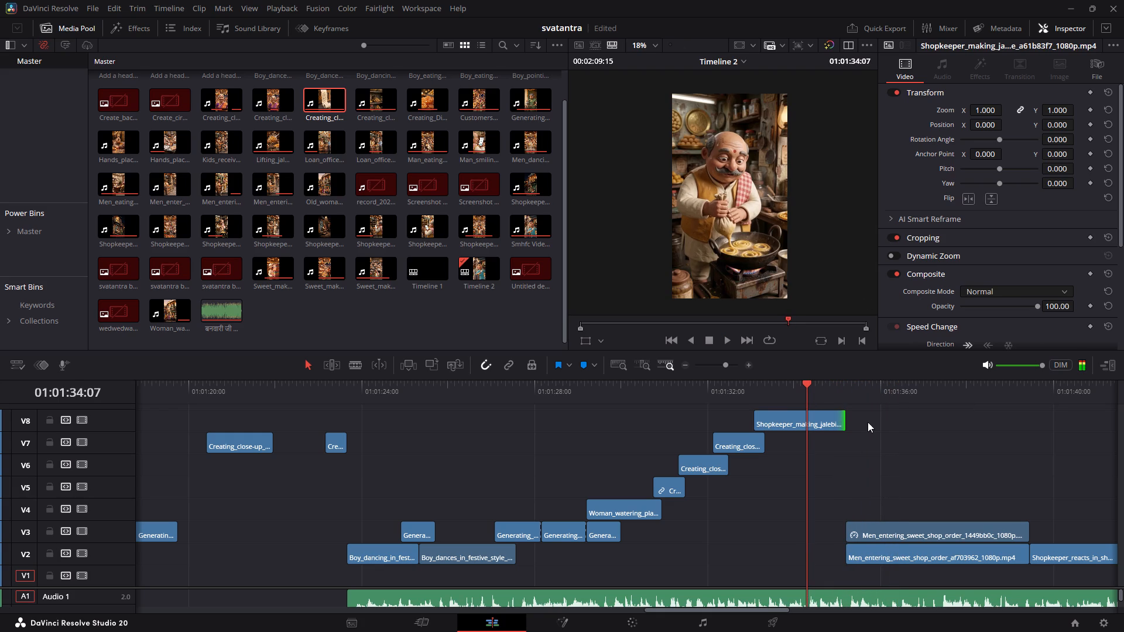
drag(866, 418, 835, 420)
Scrub through the long Creating_close-up clip on V3 around 01:01:00:00 and mark its full length as the timeline's In-Out range.
alt+scroll(854, 474, up, 6)
alt+middle_click(789, 498)
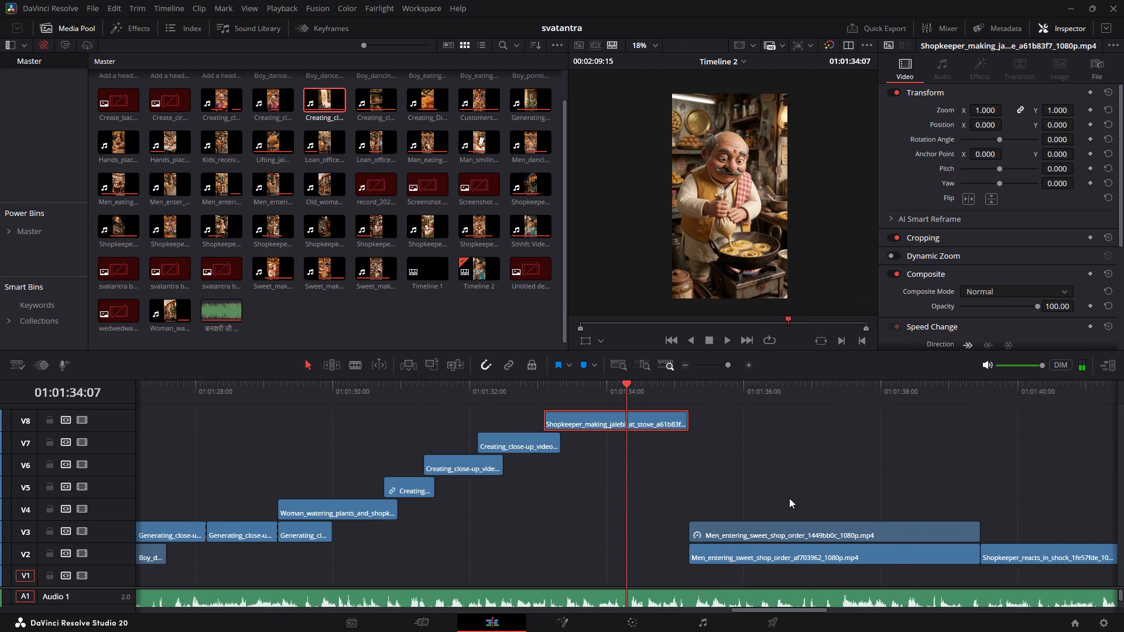
alt+scroll(789, 498, up, 2)
alt+scroll(769, 489, down, 11)
alt+scroll(715, 480, down, 5)
alt+scroll(652, 475, up, 8)
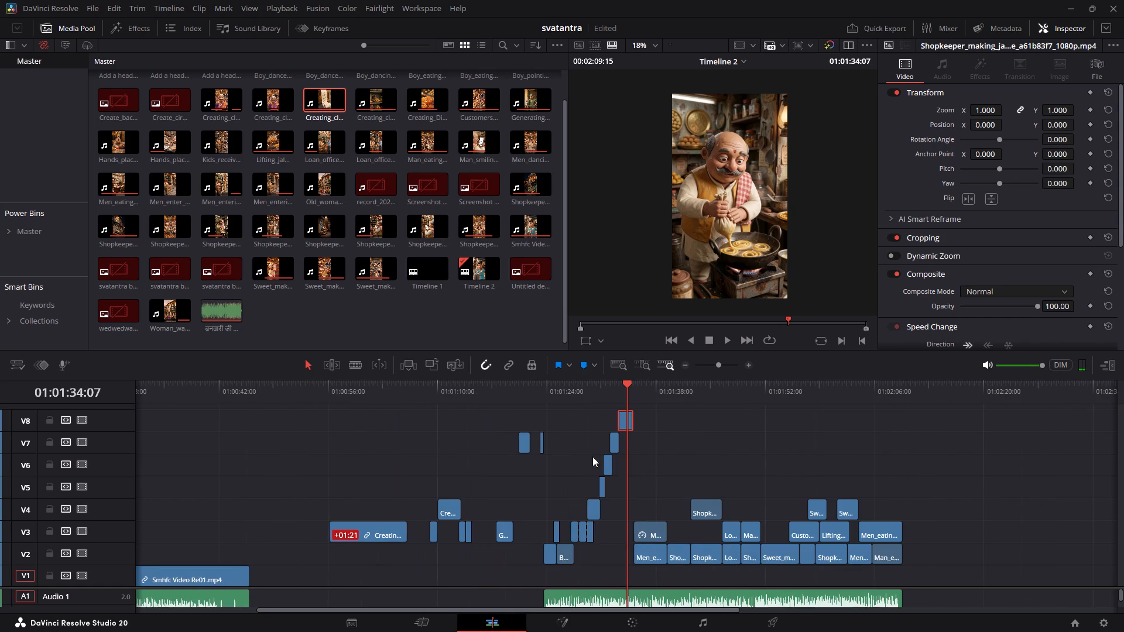
alt+scroll(592, 456, up, 1)
drag(389, 405, 377, 398)
drag(372, 387, 378, 387)
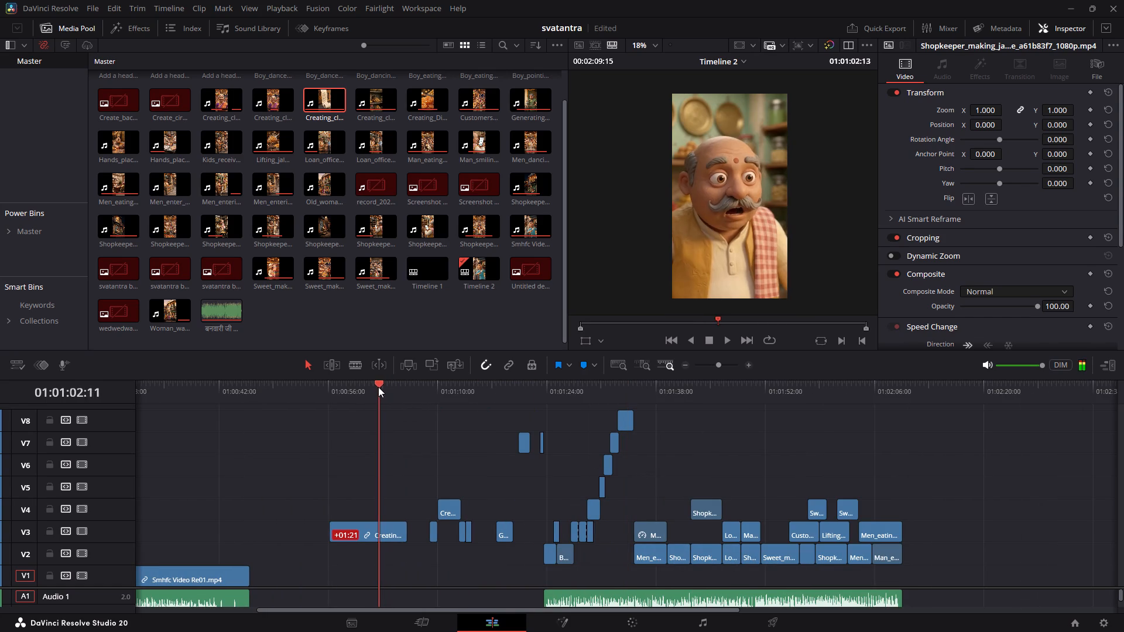
drag(378, 387, 359, 389)
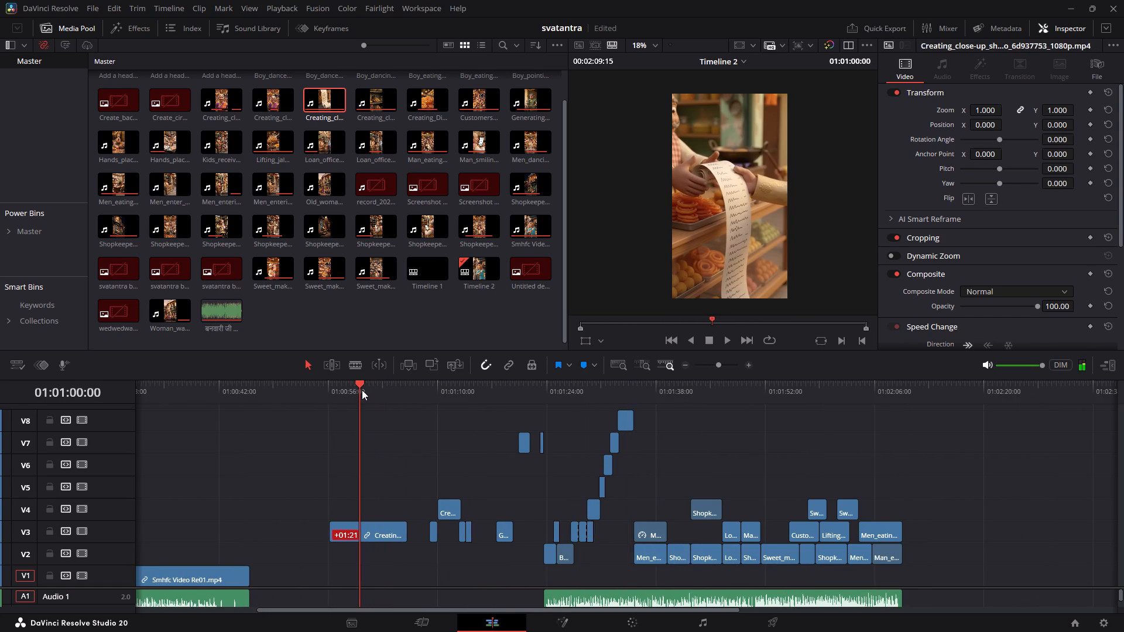
key(x)
drag(365, 381, 296, 99)
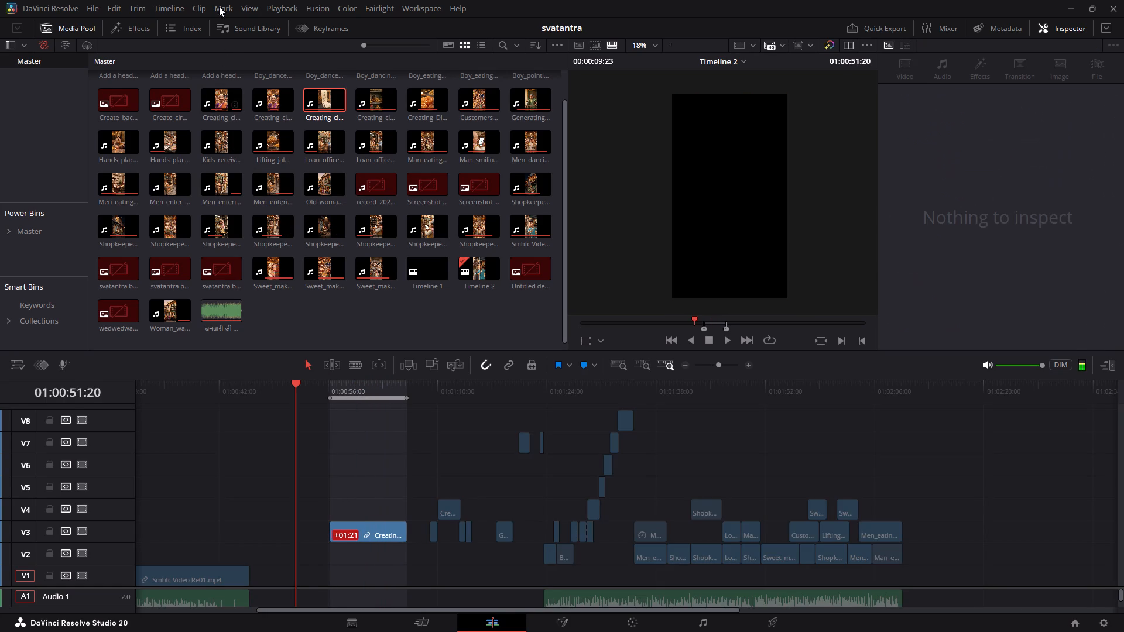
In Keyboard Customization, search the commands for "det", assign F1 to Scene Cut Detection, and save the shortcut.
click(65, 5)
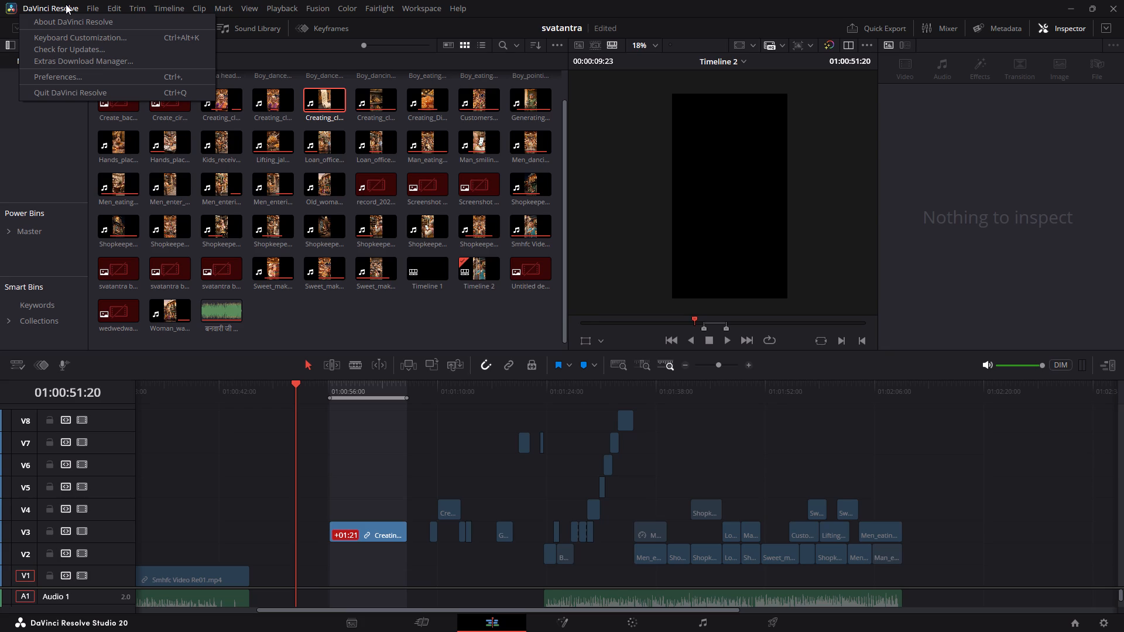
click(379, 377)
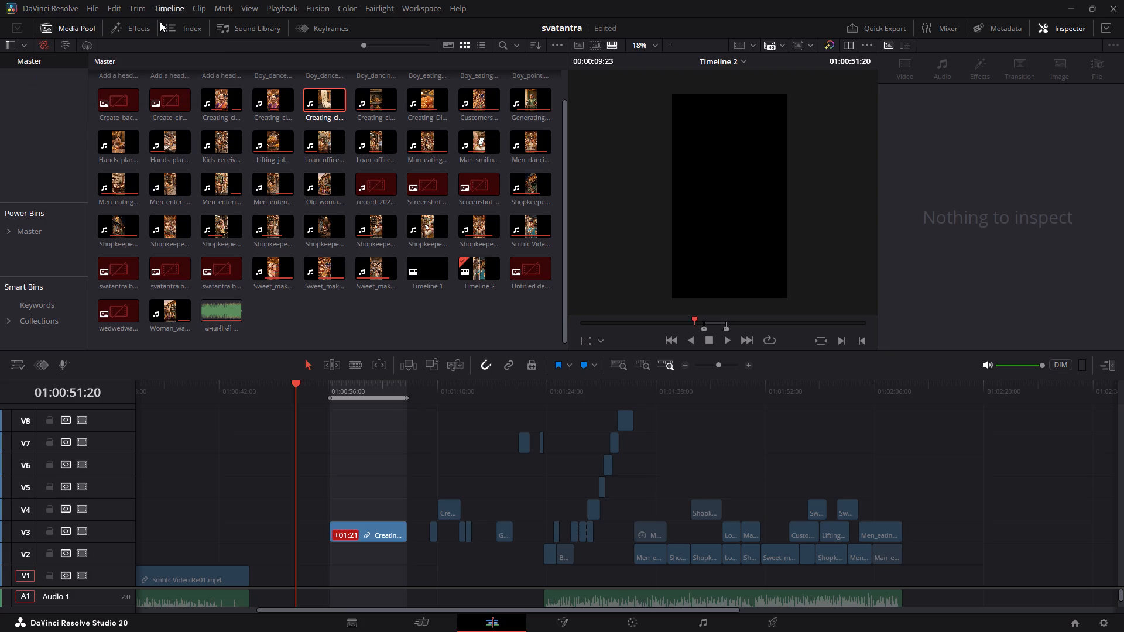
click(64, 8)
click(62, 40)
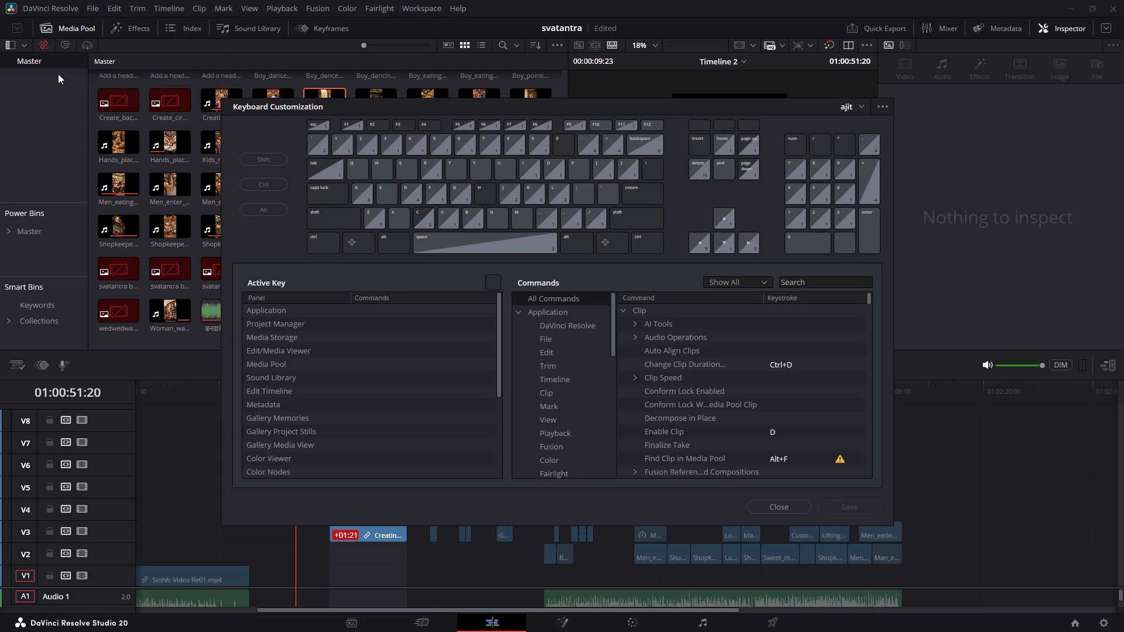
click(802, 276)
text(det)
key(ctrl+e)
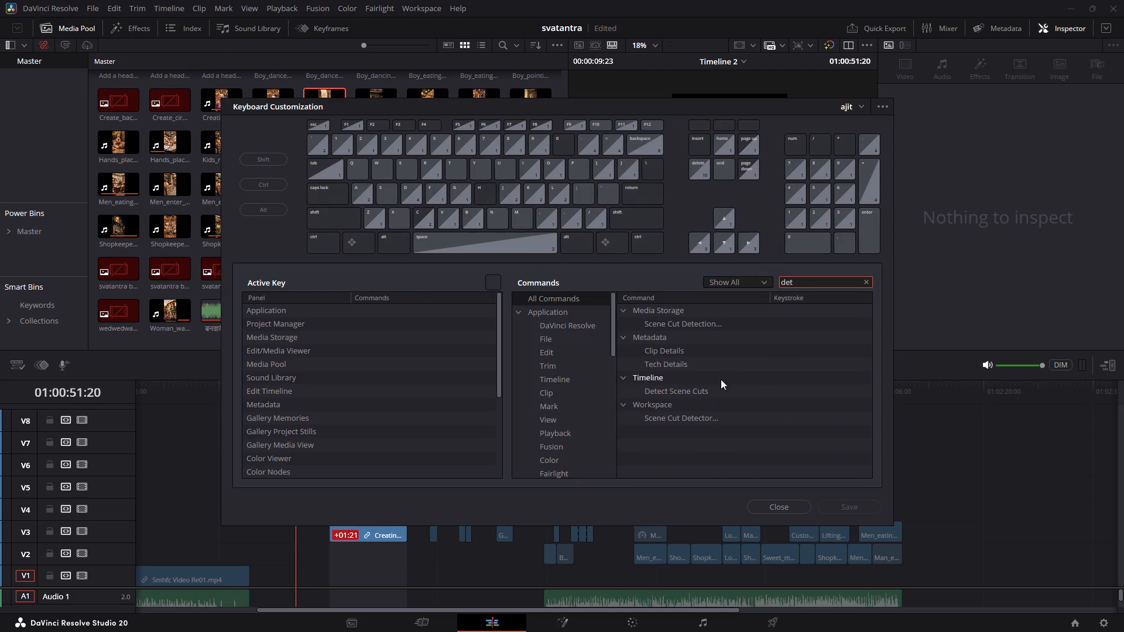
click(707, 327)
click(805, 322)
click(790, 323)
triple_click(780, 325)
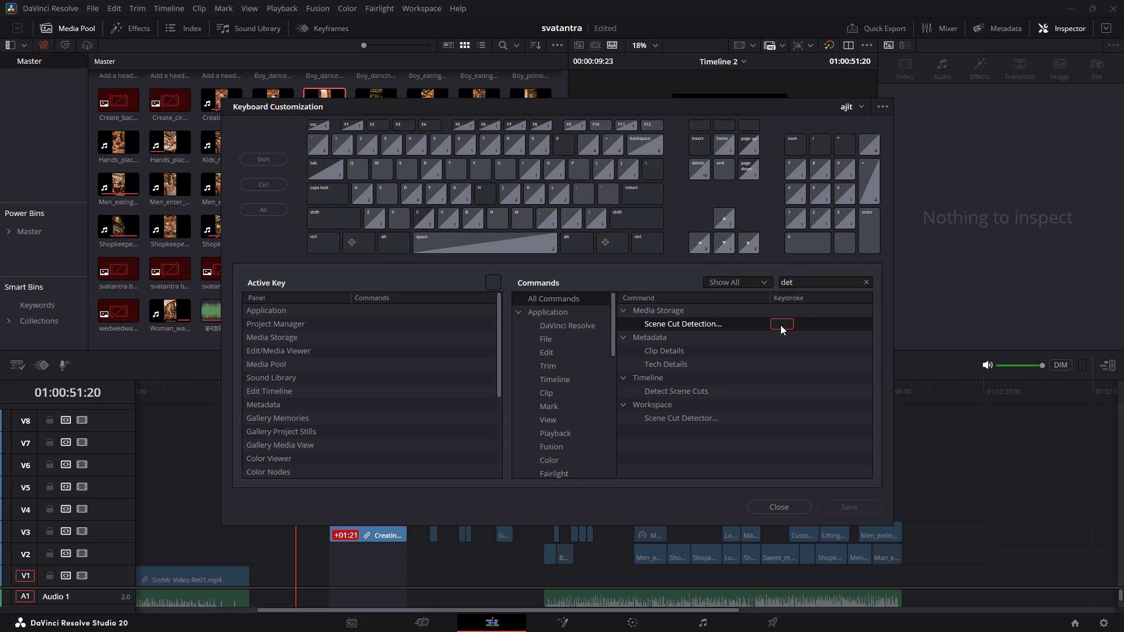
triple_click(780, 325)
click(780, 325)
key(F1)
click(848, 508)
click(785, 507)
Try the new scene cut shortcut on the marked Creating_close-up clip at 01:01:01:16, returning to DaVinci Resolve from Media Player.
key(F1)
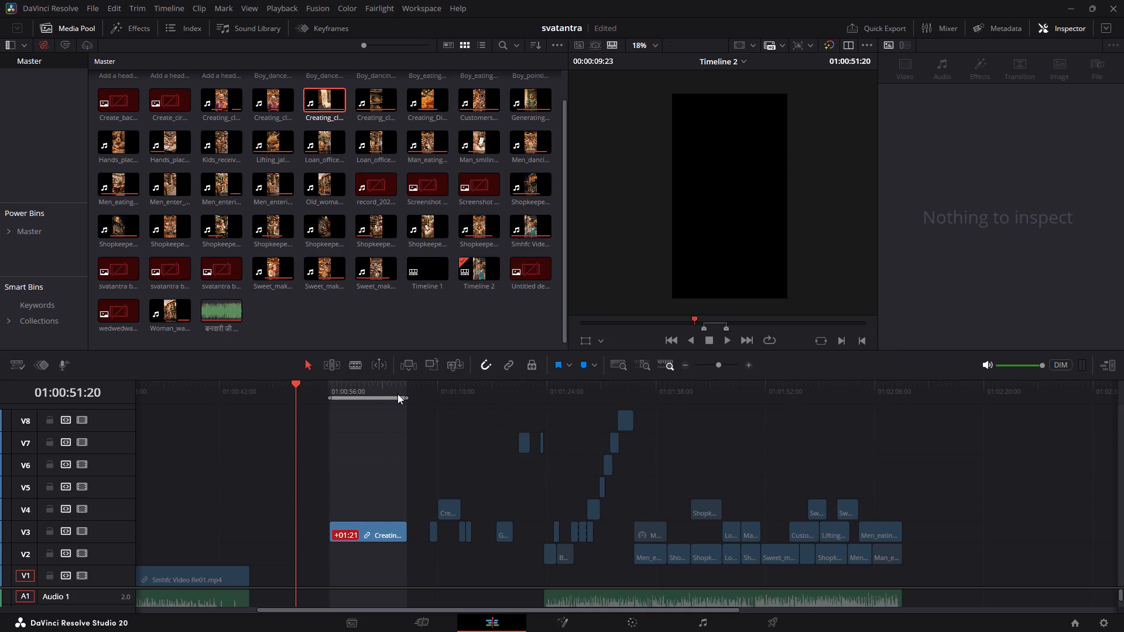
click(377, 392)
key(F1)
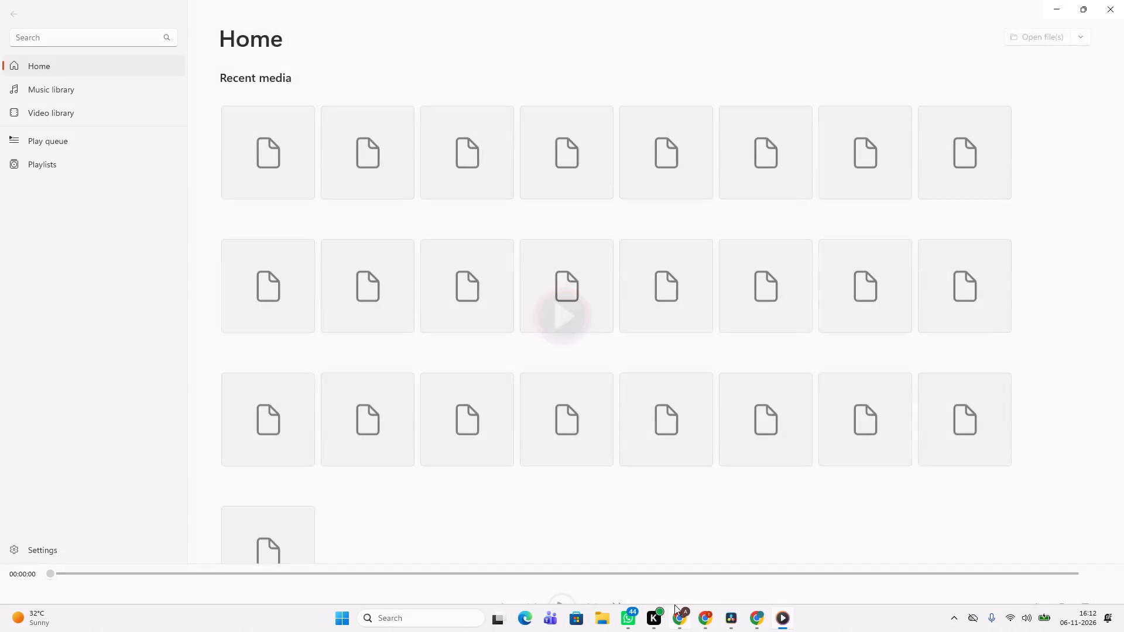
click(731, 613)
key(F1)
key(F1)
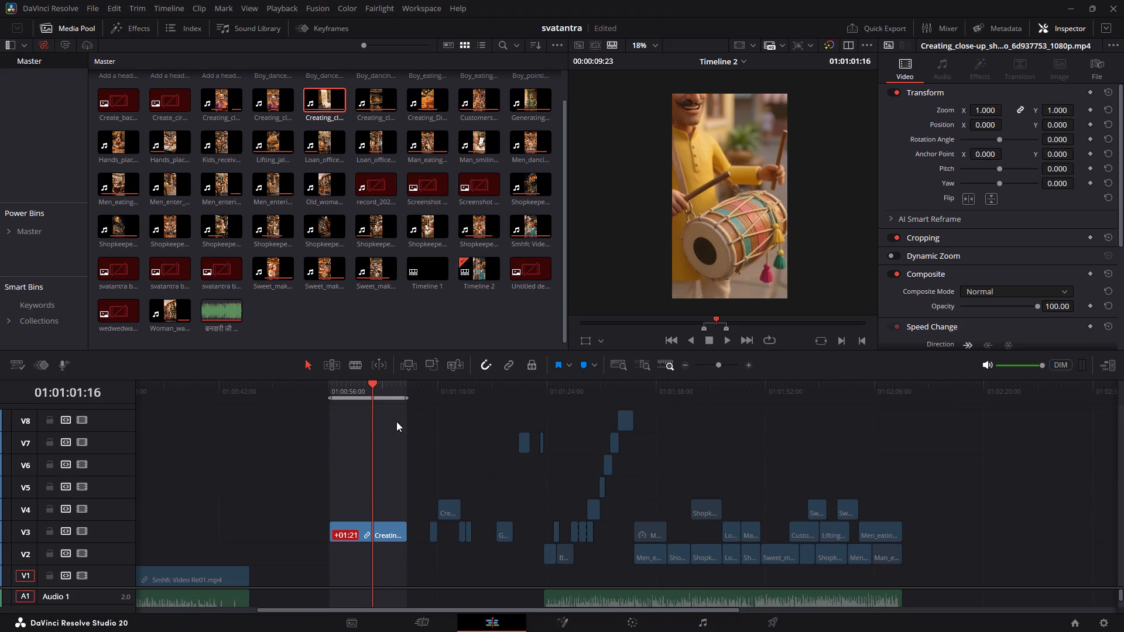
In Keyboard Customization, search the commands for "dete", reassign Scene Cut Detection to Shift+F1, and save the shortcut.
click(63, 8)
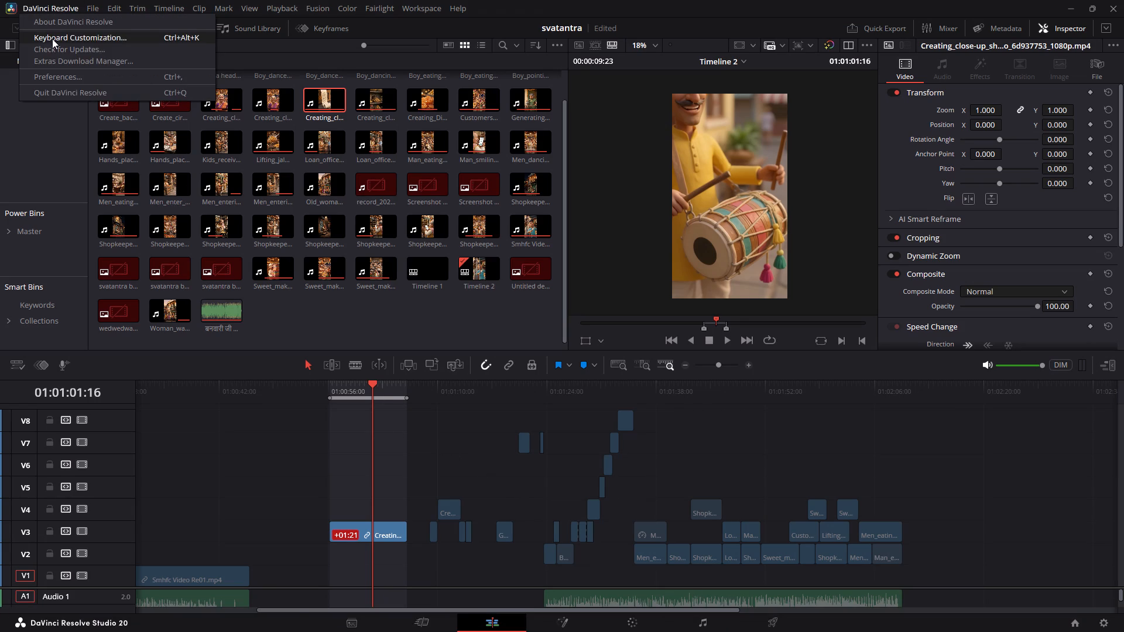
click(52, 39)
click(794, 279)
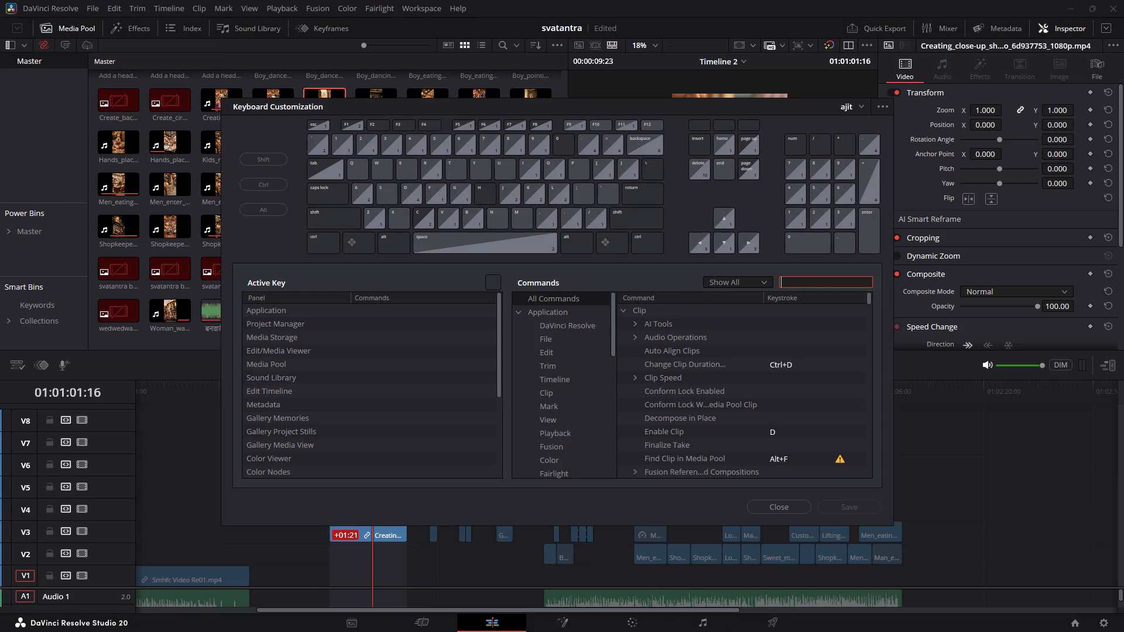
key(F1)
key(F1)
text(deter)
key(BackSpace)
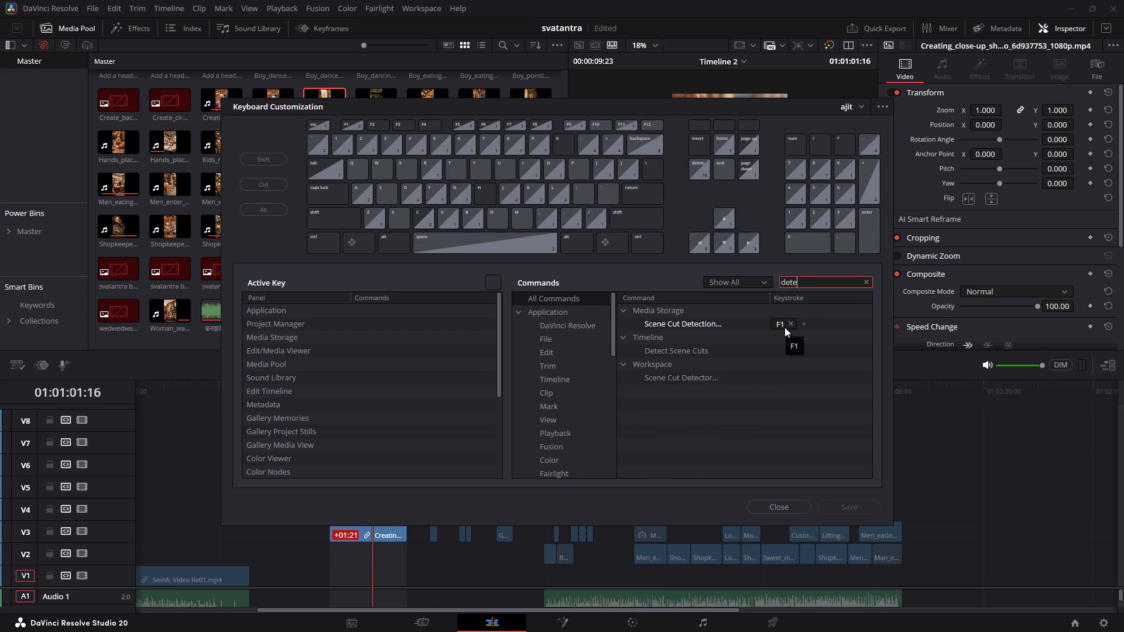
triple_click(777, 321)
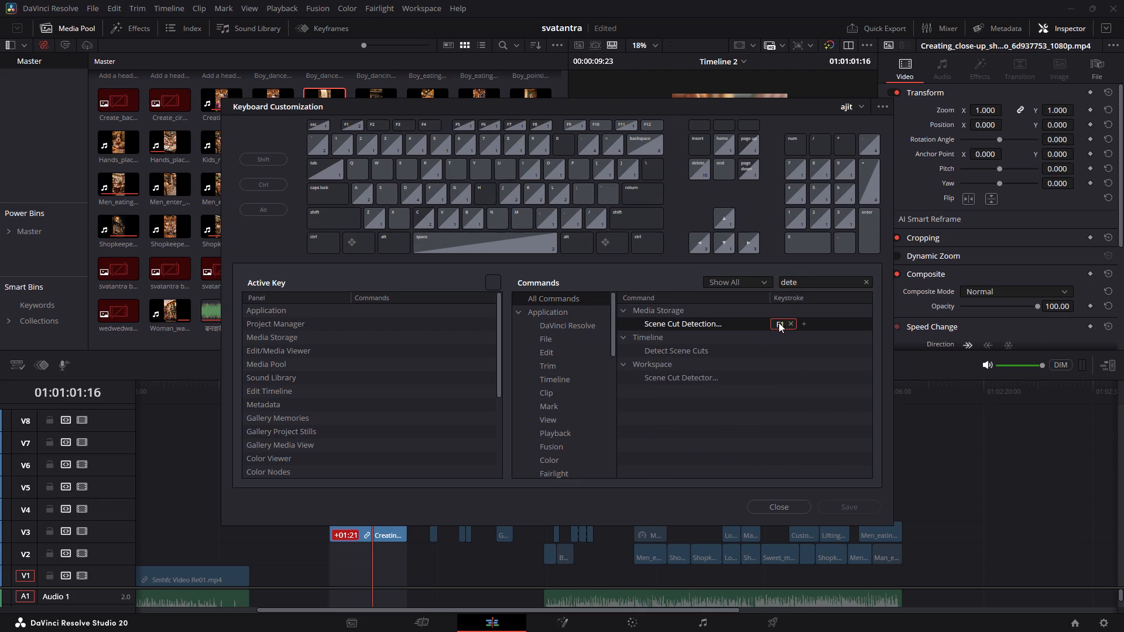
click(791, 324)
key(shift+F1)
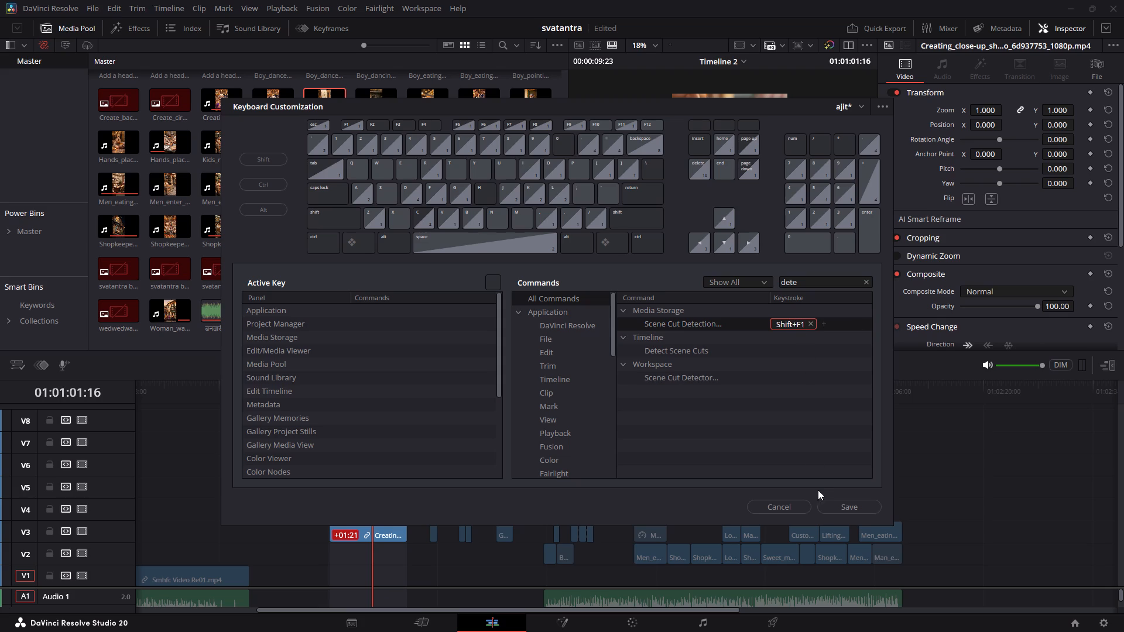
click(828, 507)
click(799, 504)
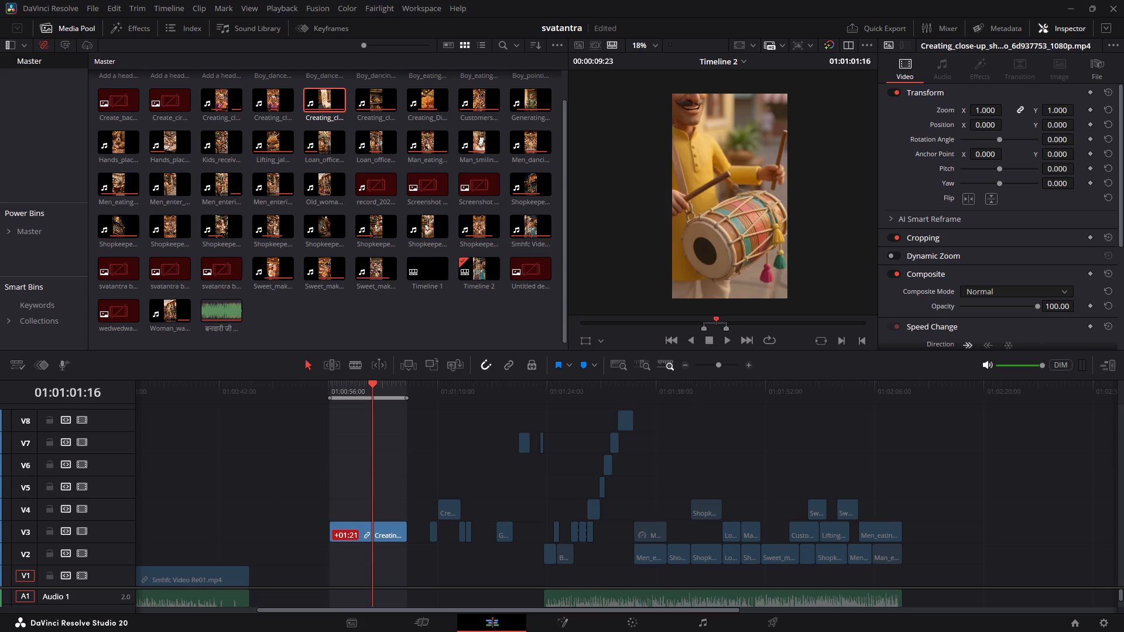
Close DaVinci Resolve and relaunch it from the installed apps.
click(1123, 0)
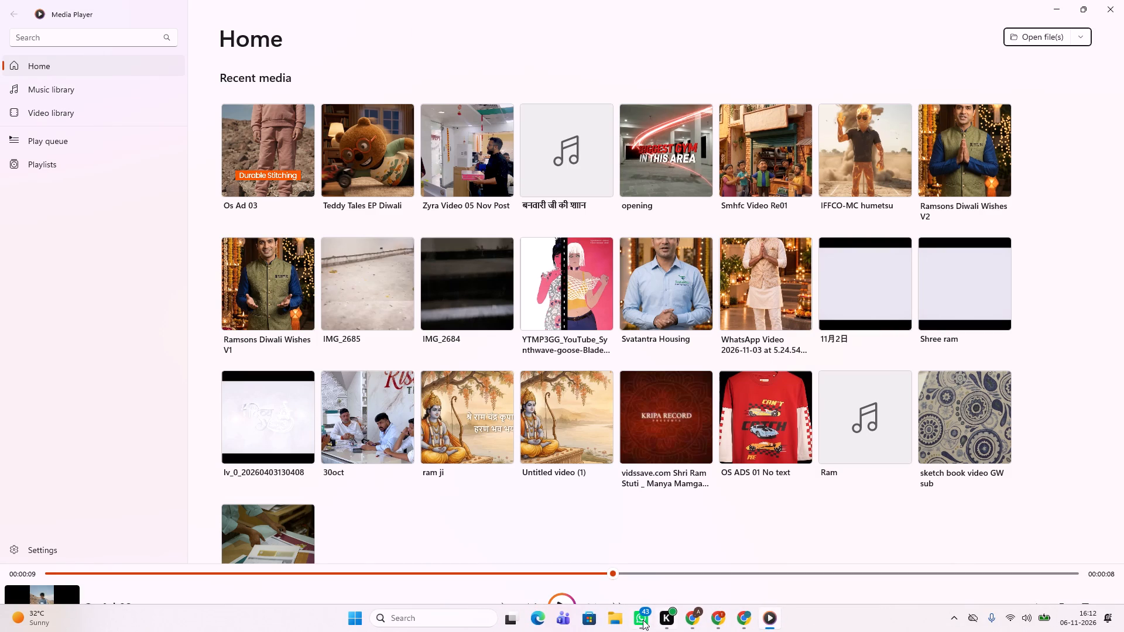
click(345, 622)
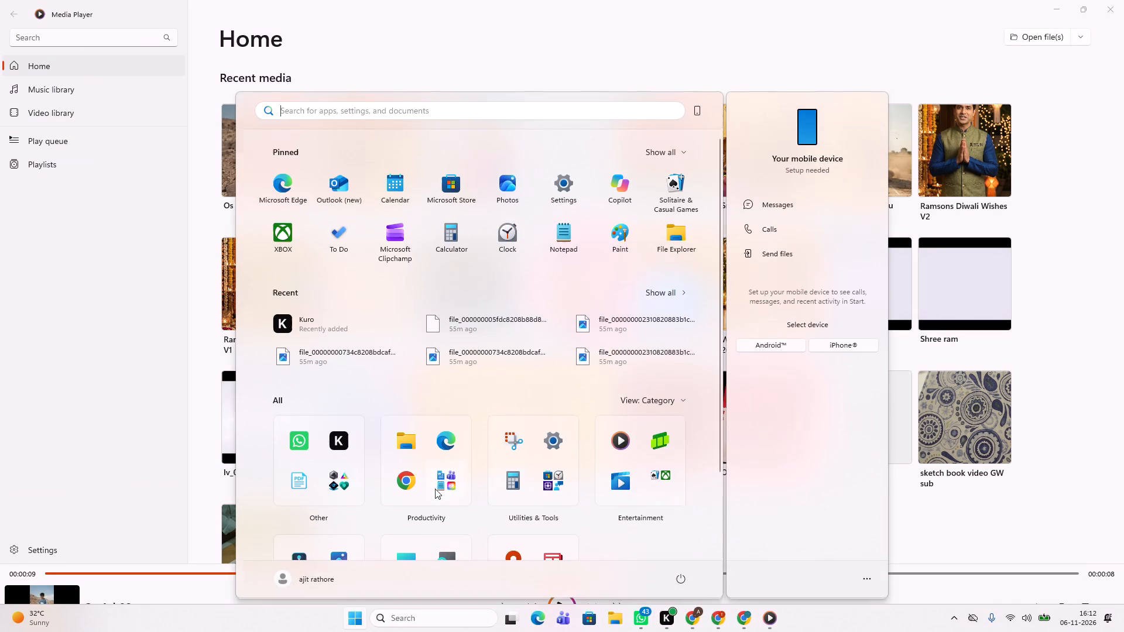
scroll(359, 431, down, 3)
click(285, 461)
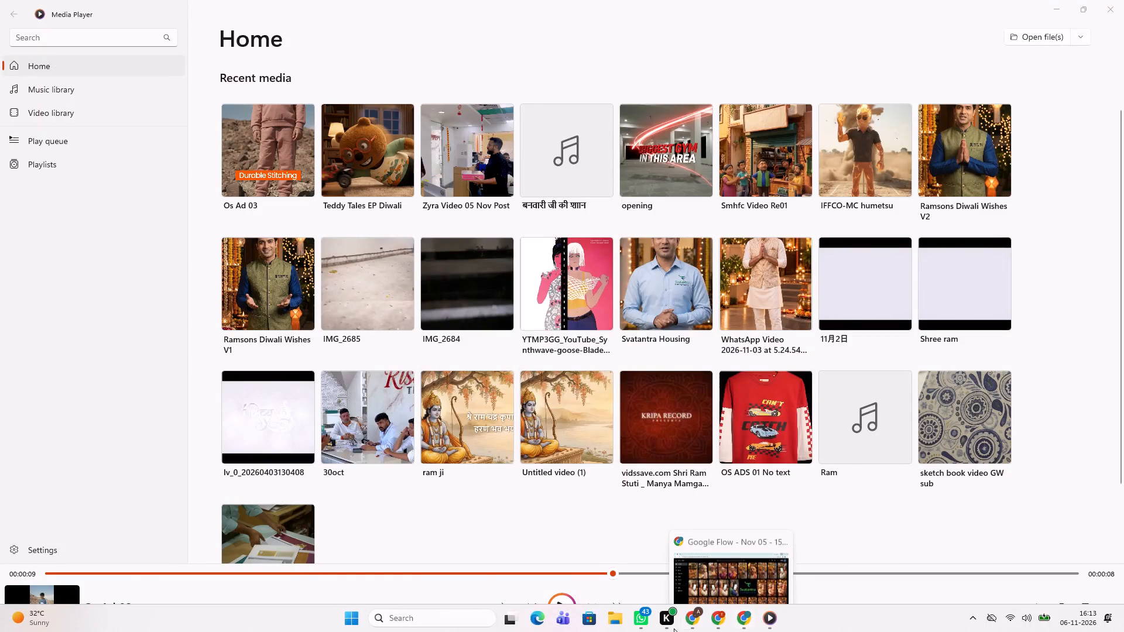
Switch to the Google Flow project window in Chrome.
click(764, 561)
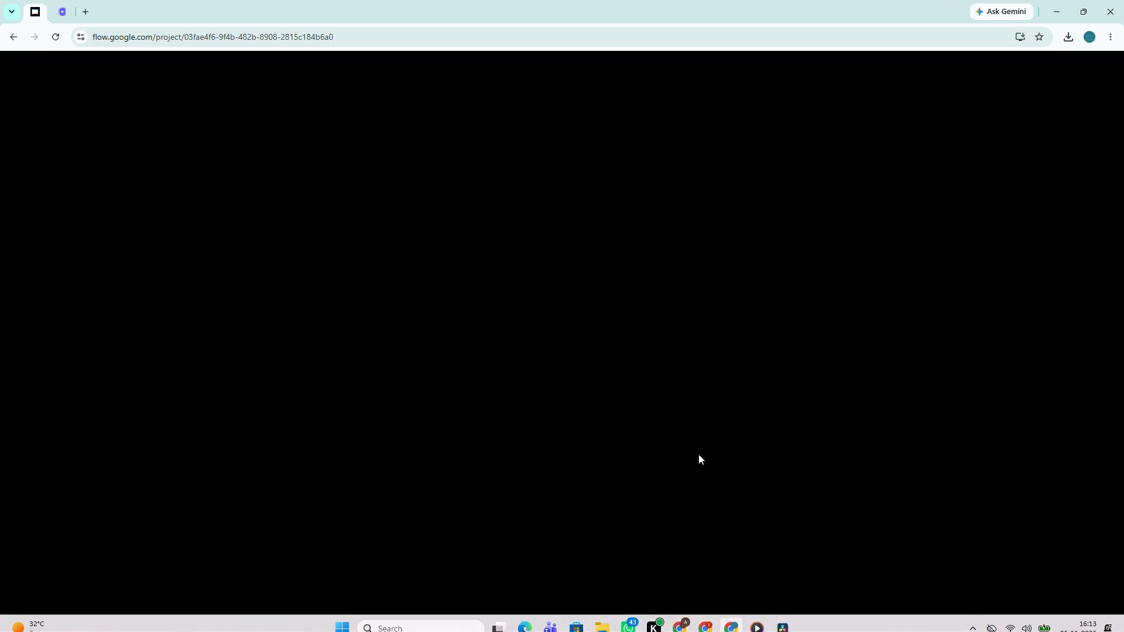
Switch from Chrome to DaVinci Resolve and open the svatantra project.
click(779, 614)
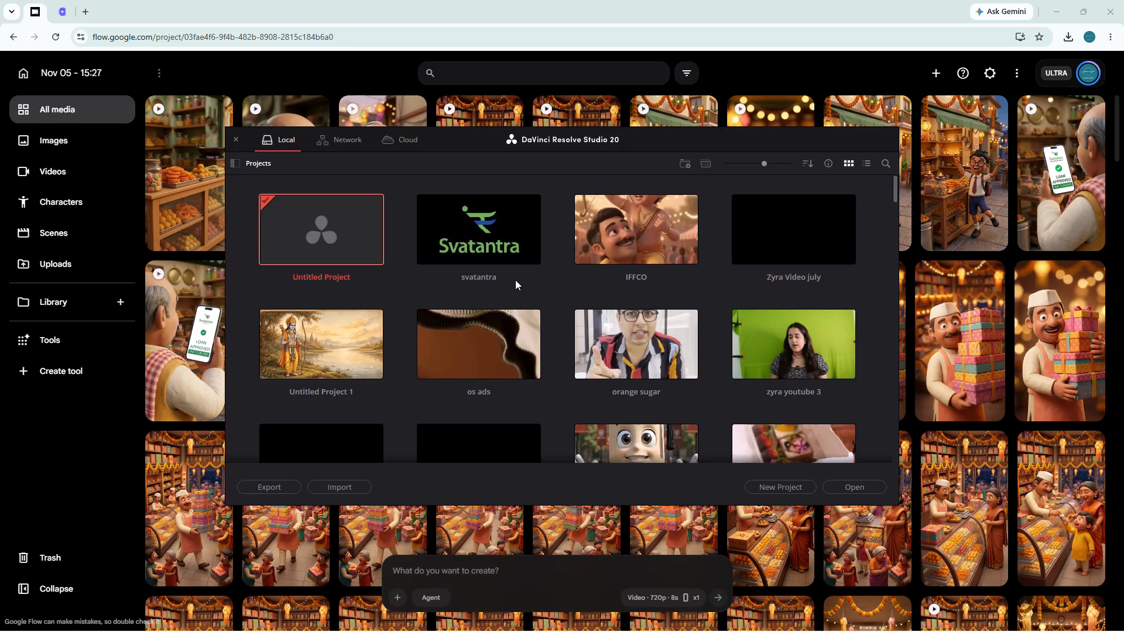
double_click(521, 224)
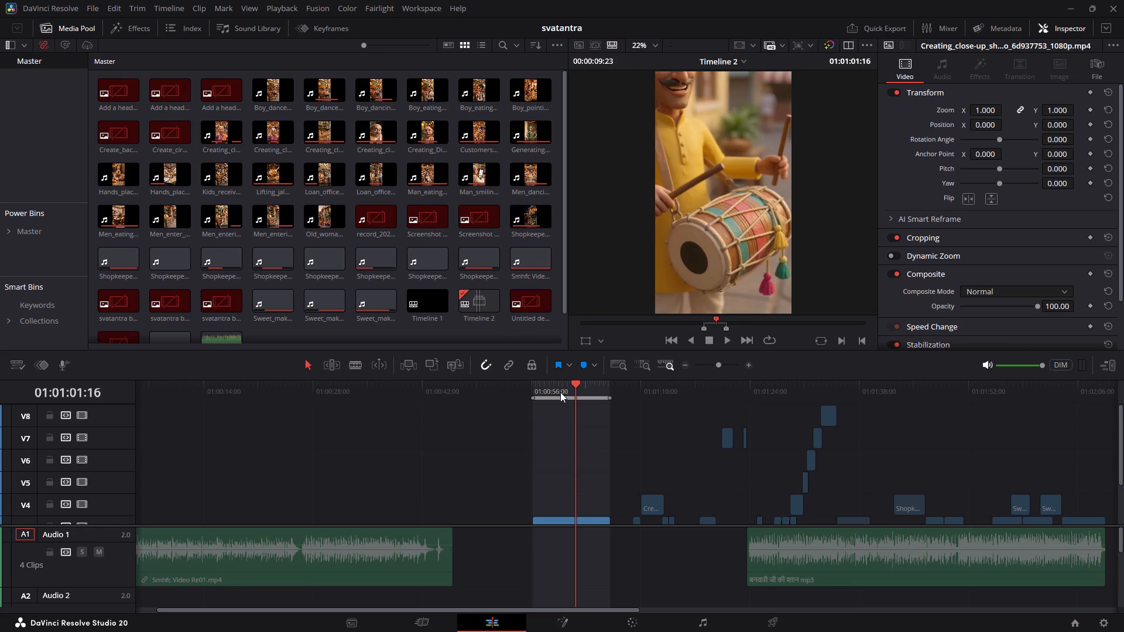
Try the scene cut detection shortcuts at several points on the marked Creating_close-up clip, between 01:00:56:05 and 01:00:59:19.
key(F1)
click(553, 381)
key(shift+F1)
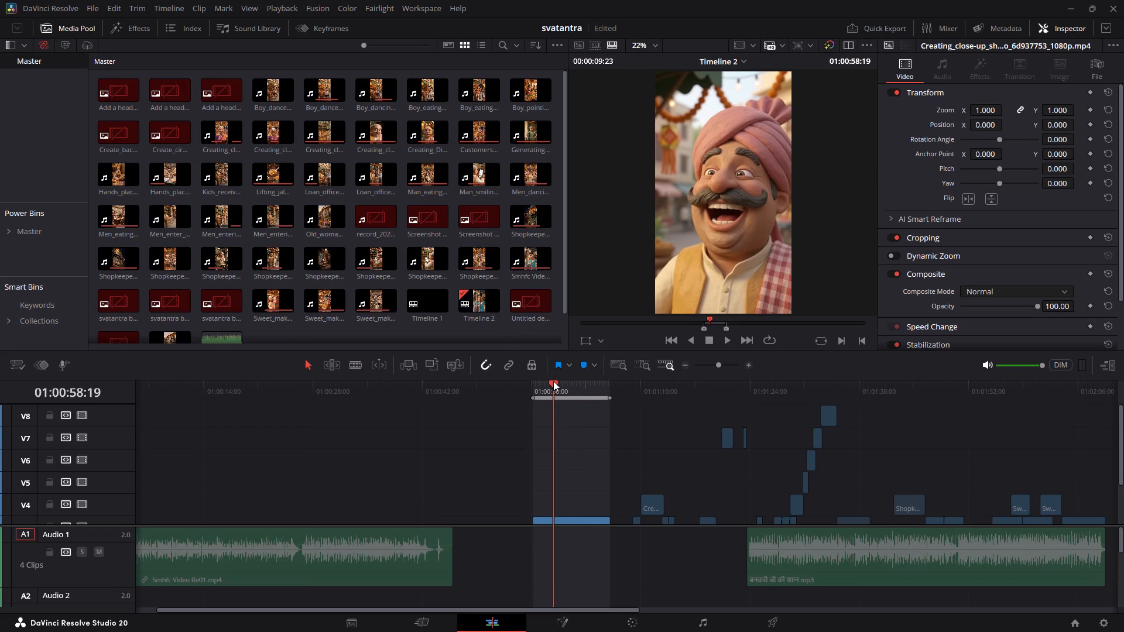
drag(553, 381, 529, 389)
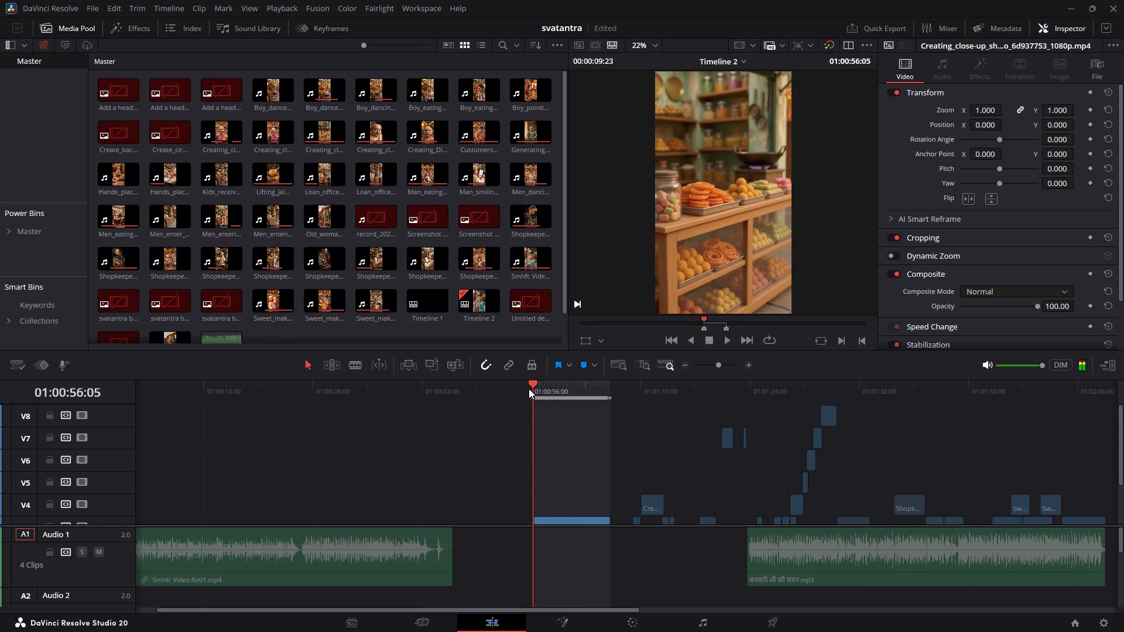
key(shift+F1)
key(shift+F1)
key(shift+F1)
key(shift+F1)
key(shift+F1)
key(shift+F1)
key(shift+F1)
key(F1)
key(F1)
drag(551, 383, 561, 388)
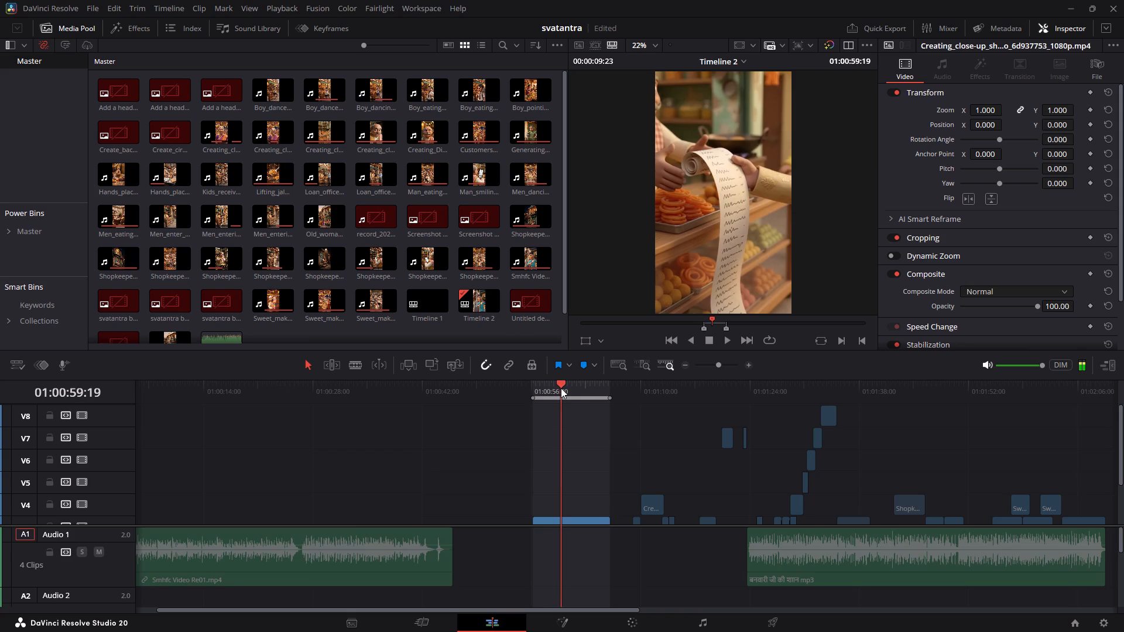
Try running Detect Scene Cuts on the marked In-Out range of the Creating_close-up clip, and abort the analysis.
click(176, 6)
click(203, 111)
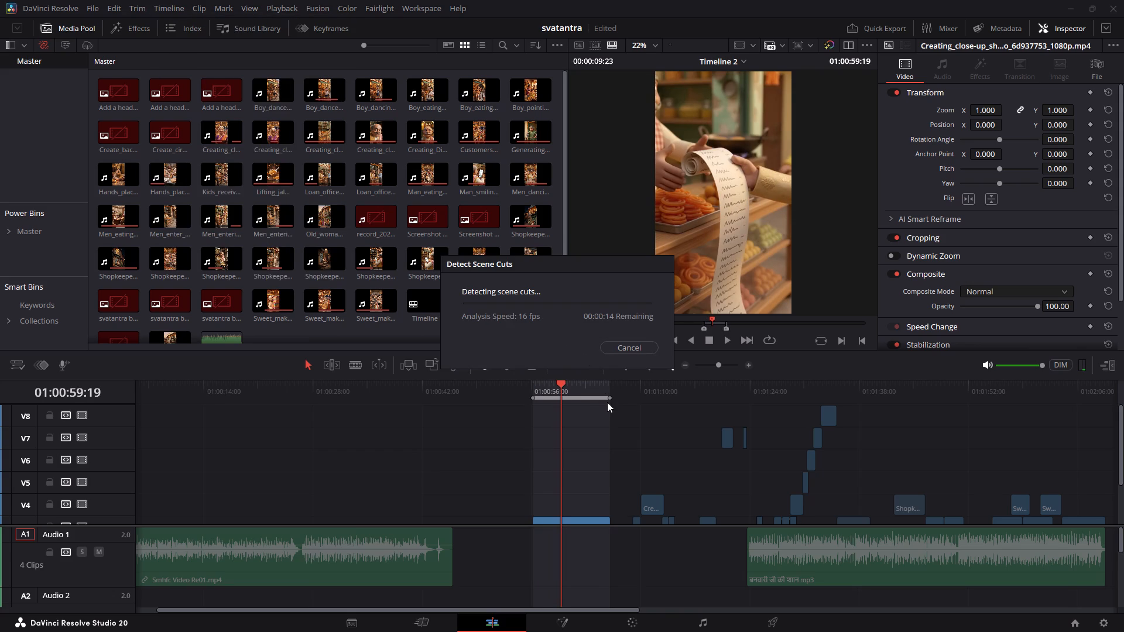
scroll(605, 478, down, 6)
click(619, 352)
Enlarge the timeline's video track area and increase the V3 track height to show the Creating_close-up clip's thumbnails.
drag(584, 391, 566, 394)
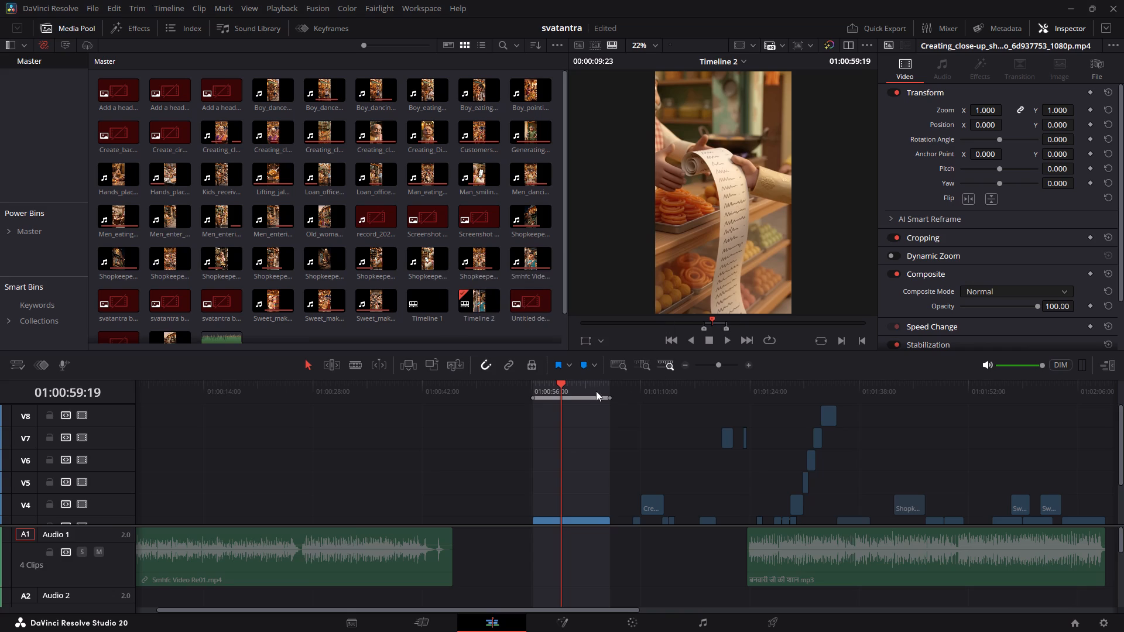
click(577, 393)
scroll(573, 554, down, 4)
drag(568, 525, 568, 525)
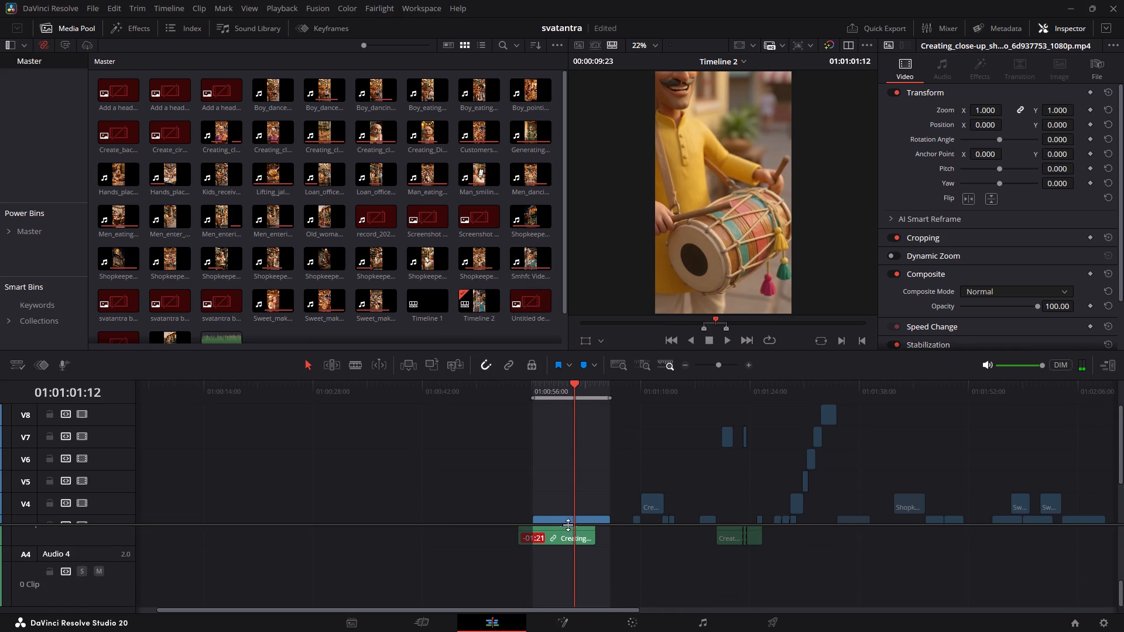
drag(568, 525, 564, 580)
click(116, 512)
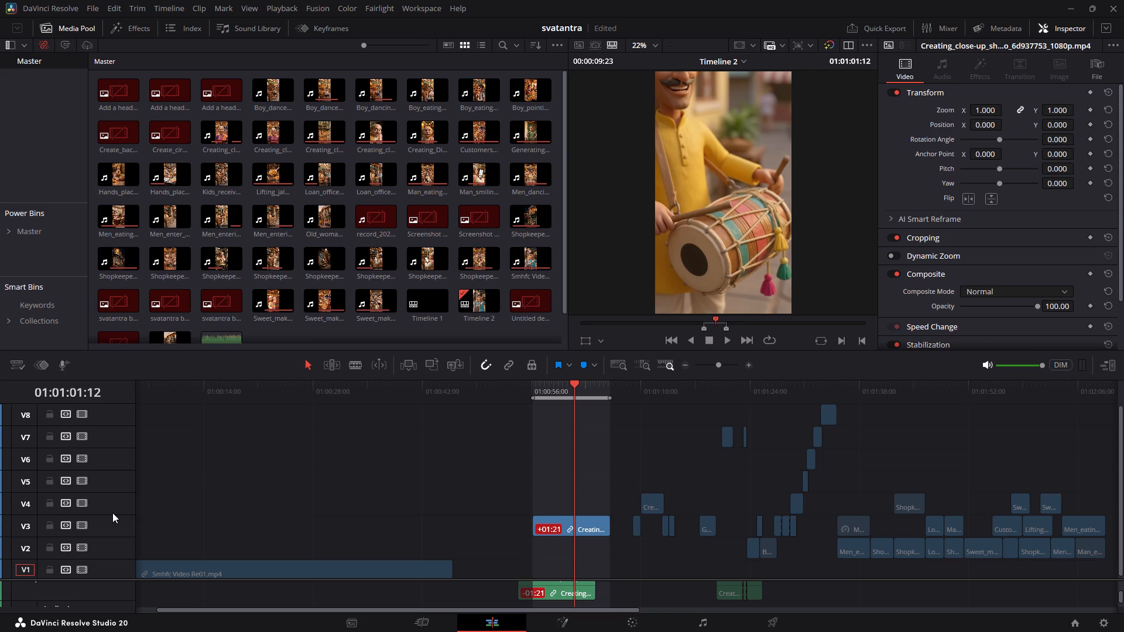
drag(113, 516, 156, 372)
alt+scroll(591, 420, up, 12)
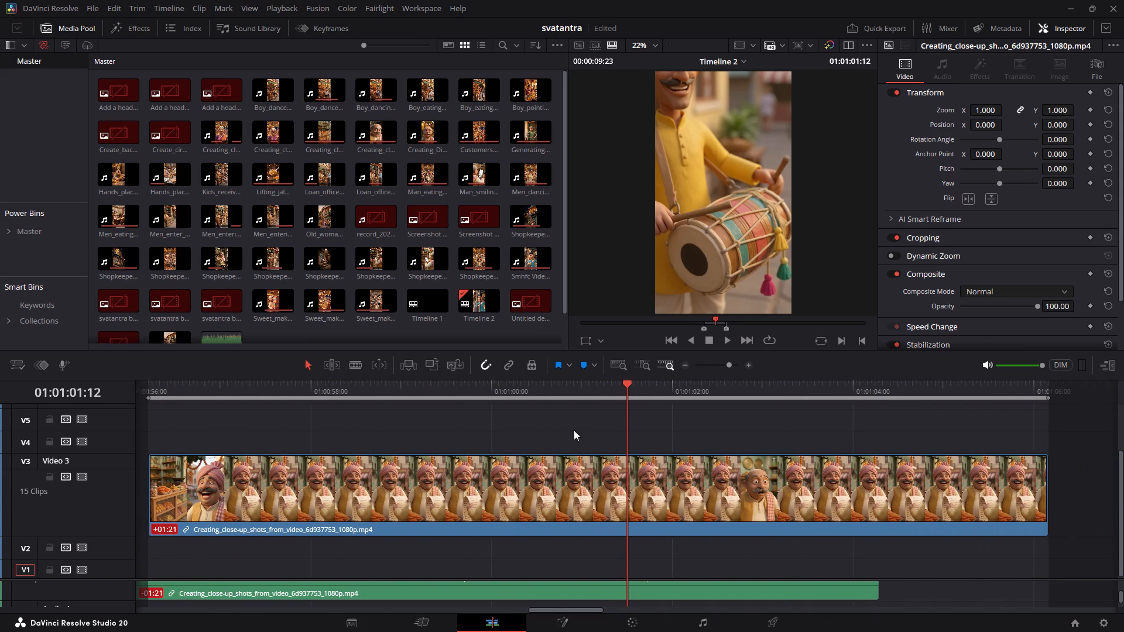
Trim the start of the Creating_close-up clip on V3 to about 01:00:58:00, removing the sweet-counter shot, and play the new start.
drag(496, 377, 464, 382)
drag(437, 387, 252, 393)
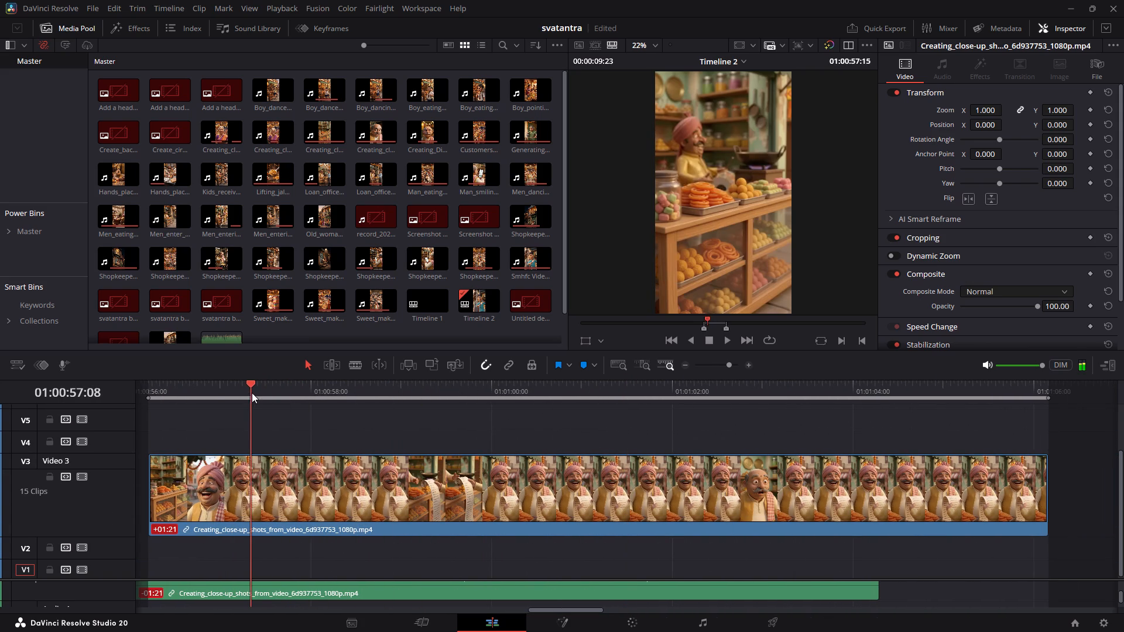
drag(252, 393, 214, 400)
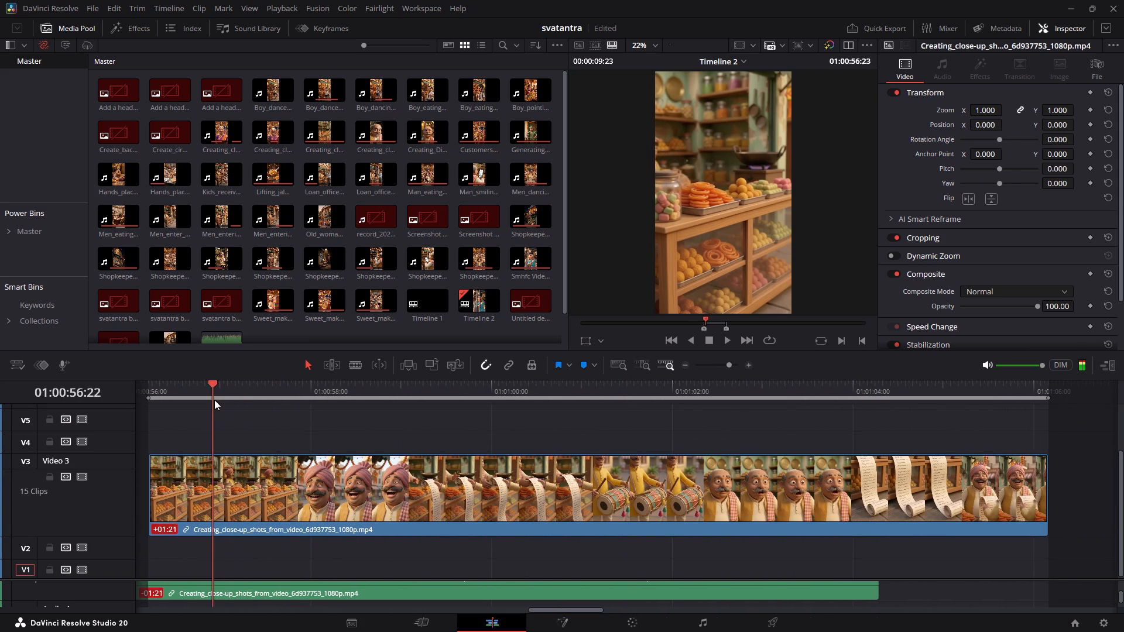
drag(214, 400, 297, 407)
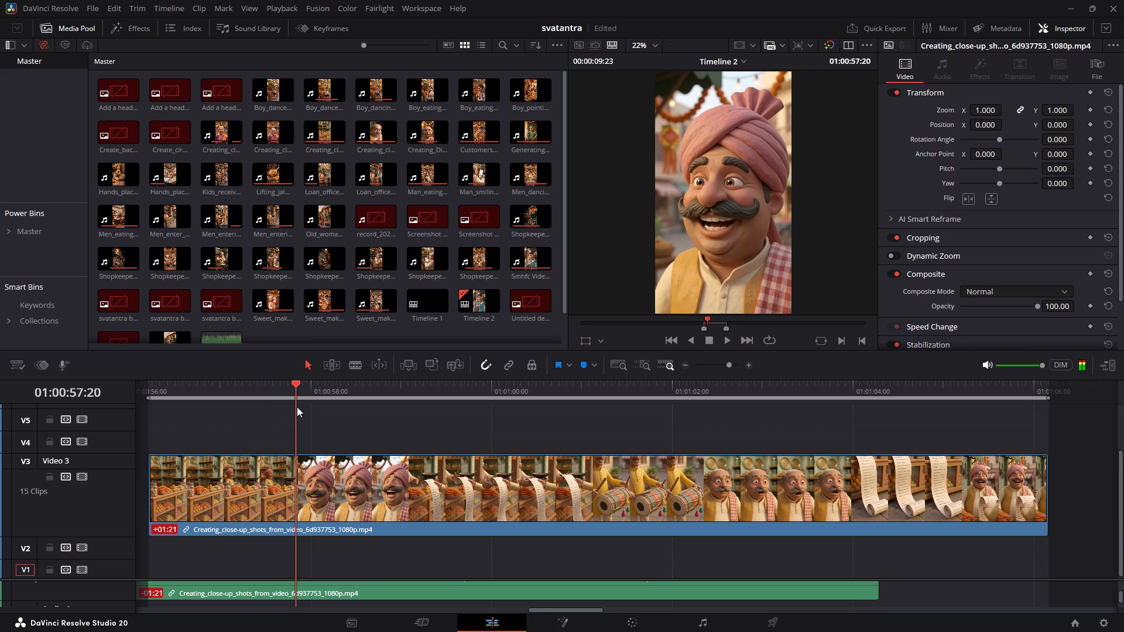
drag(297, 407, 297, 406)
drag(151, 476, 310, 481)
key(space)
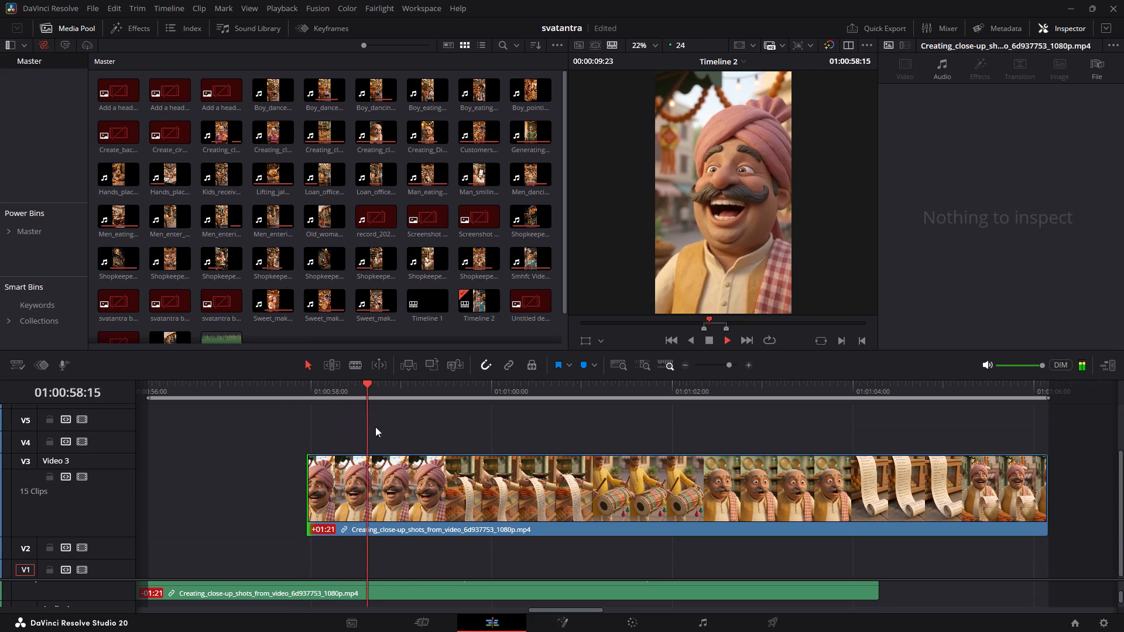
key(space)
Find the start of the drummer shot in the Creating_close-up clip on V3 and split the clip at 01:01:00:20.
drag(417, 388, 432, 396)
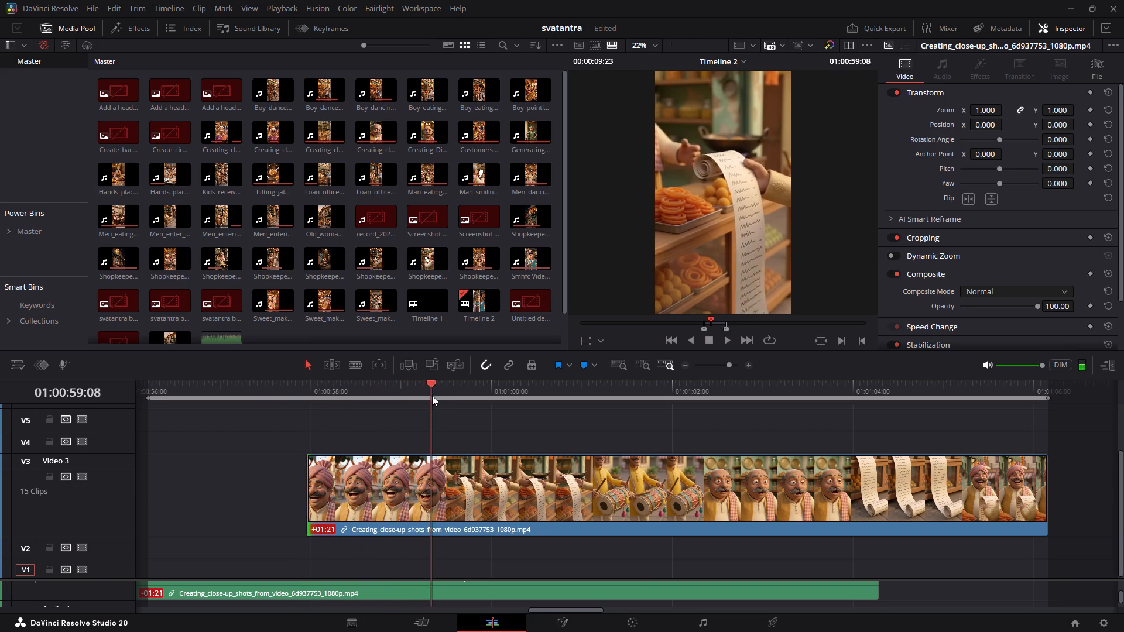
drag(432, 396, 715, 427)
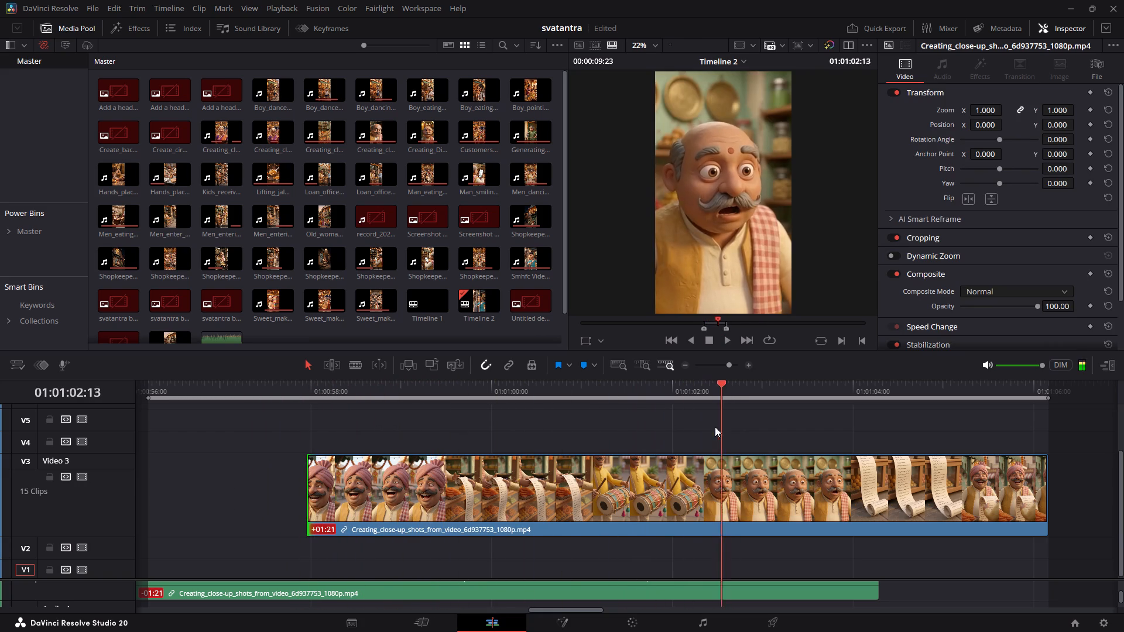
drag(715, 427, 567, 437)
click(586, 511)
key(ctrl+b)
click(564, 483)
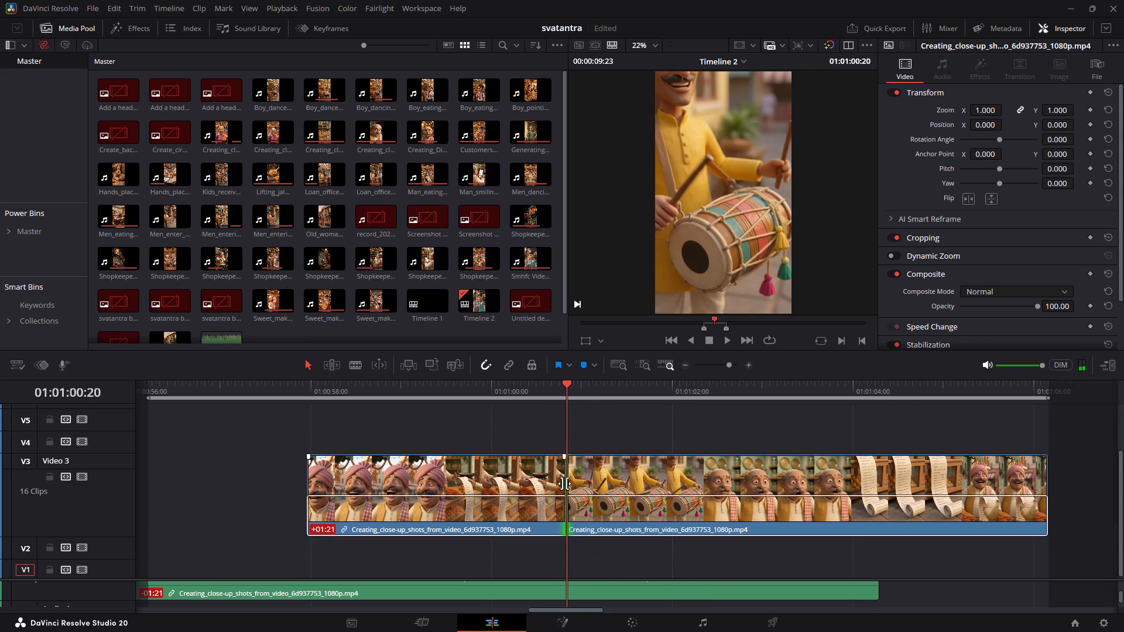
Split the Creating_close-up clip on V3 at 01:01:02:04, near the end of the drummer shot.
drag(577, 394, 598, 393)
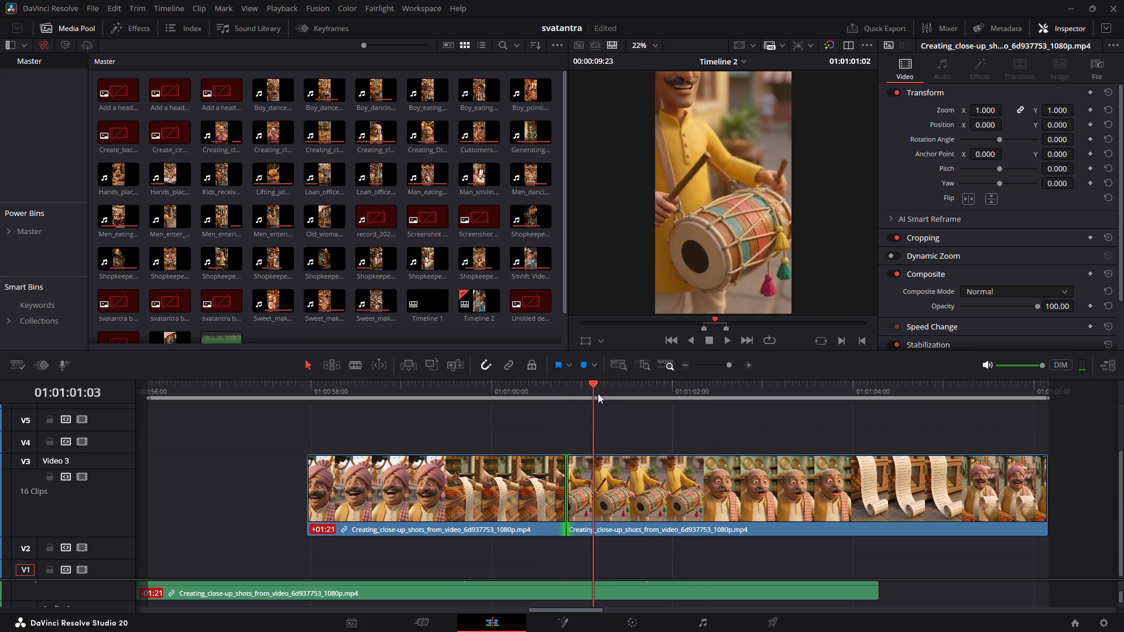
drag(598, 393, 686, 394)
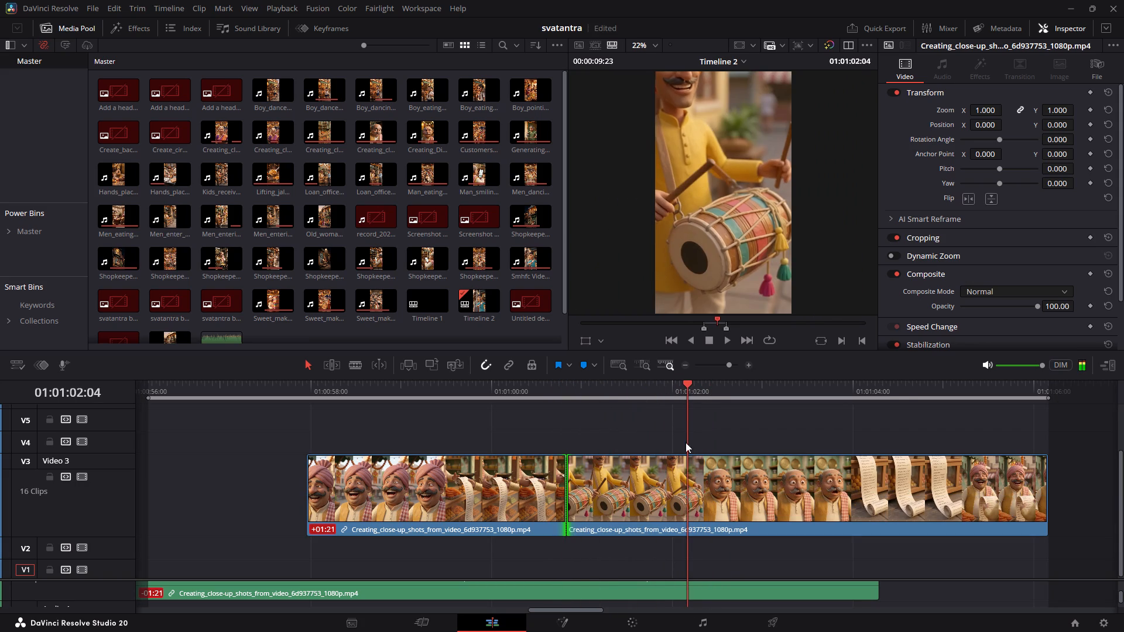
click(680, 477)
key(ctrl+b)
Roll the cut between the drummer and worried shopkeeper shots on V3 one frame later, to the actual shot change.
drag(688, 470, 689, 470)
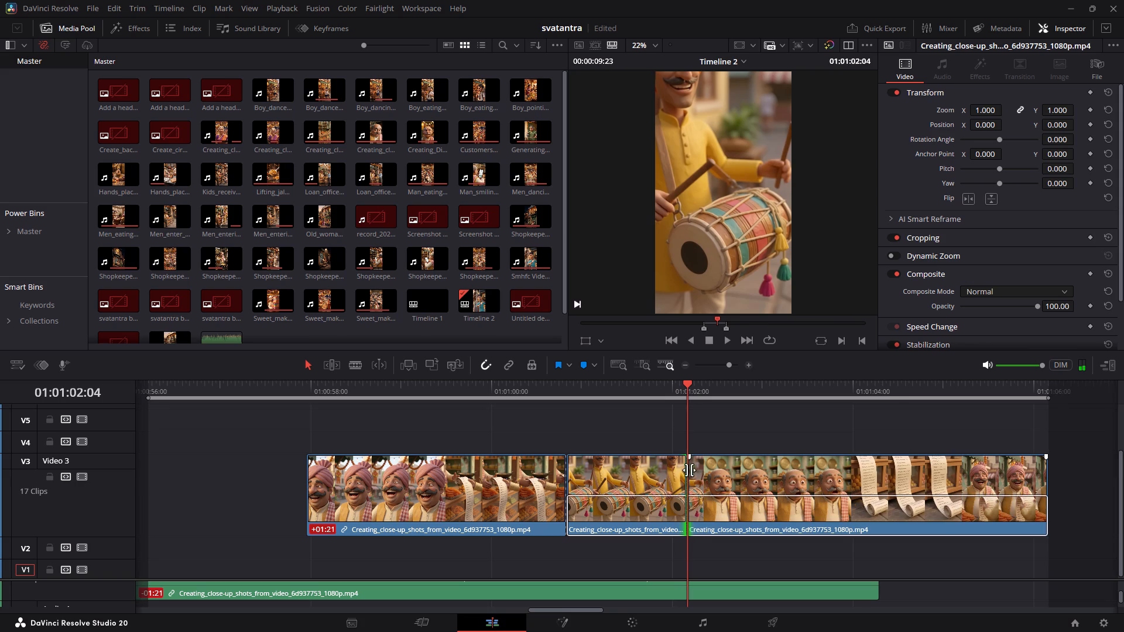
drag(689, 470, 686, 476)
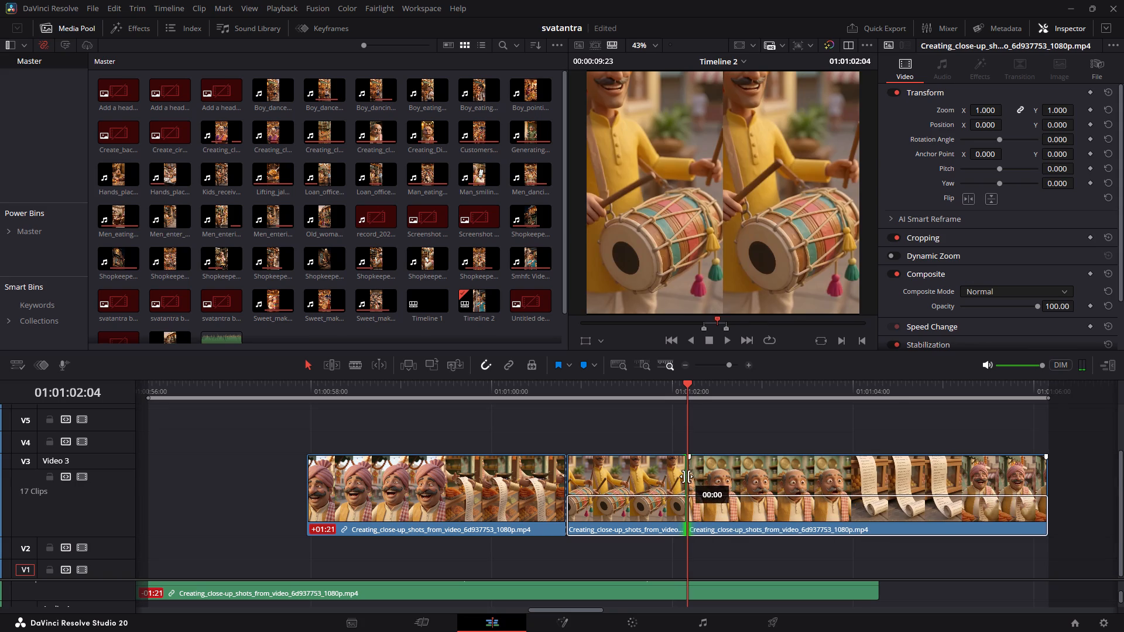
drag(686, 476, 682, 477)
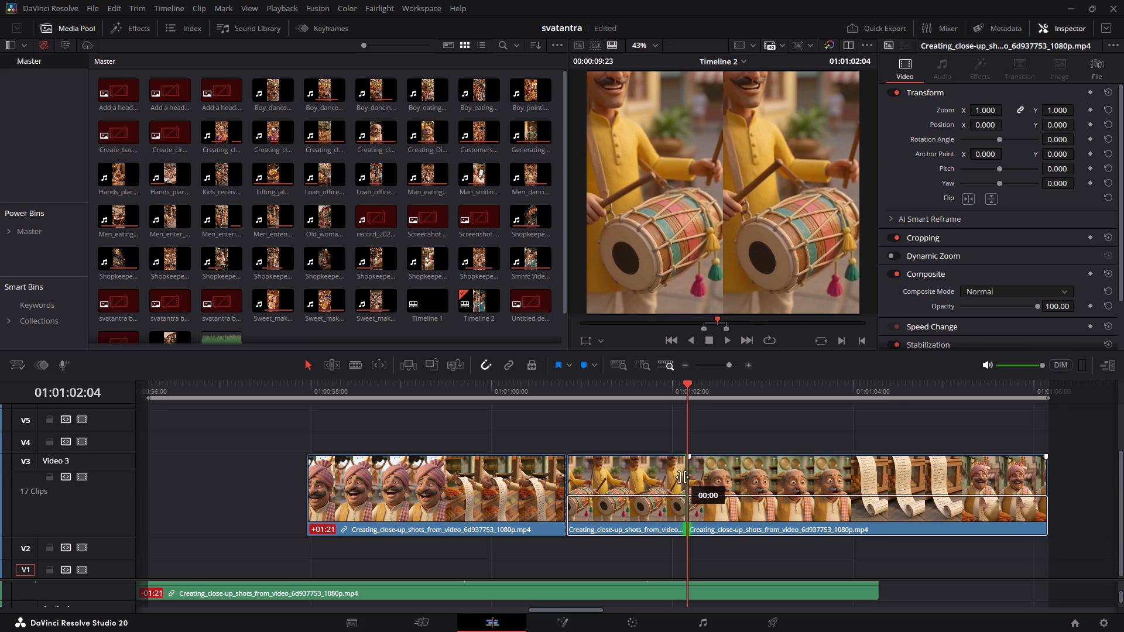
drag(682, 477, 693, 479)
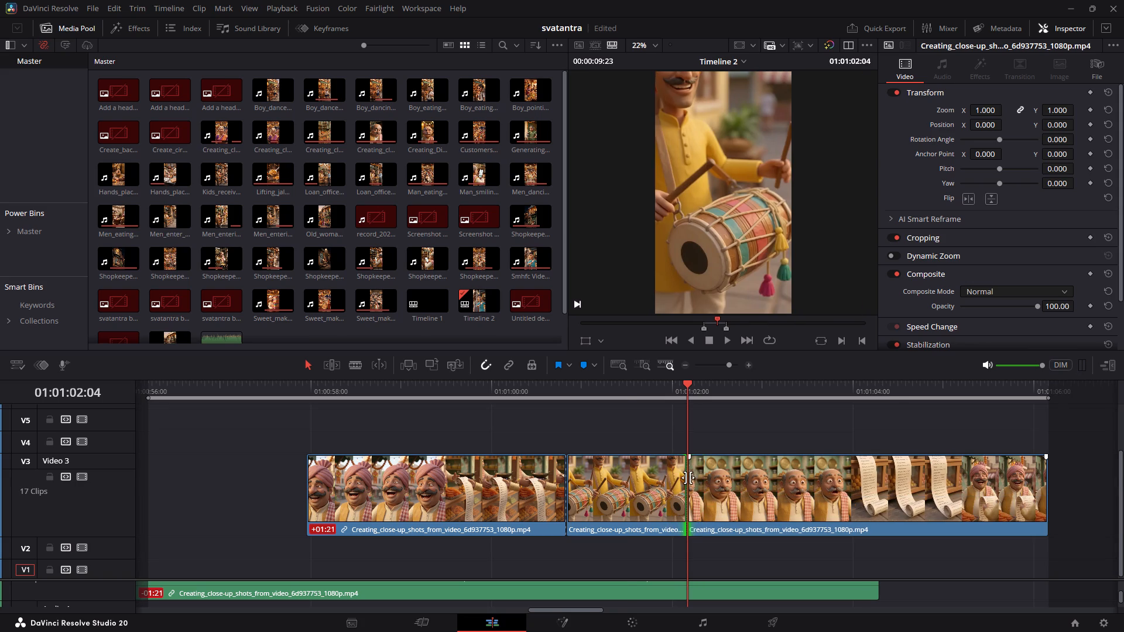
alt+scroll(688, 472, up, 15)
drag(625, 476, 638, 481)
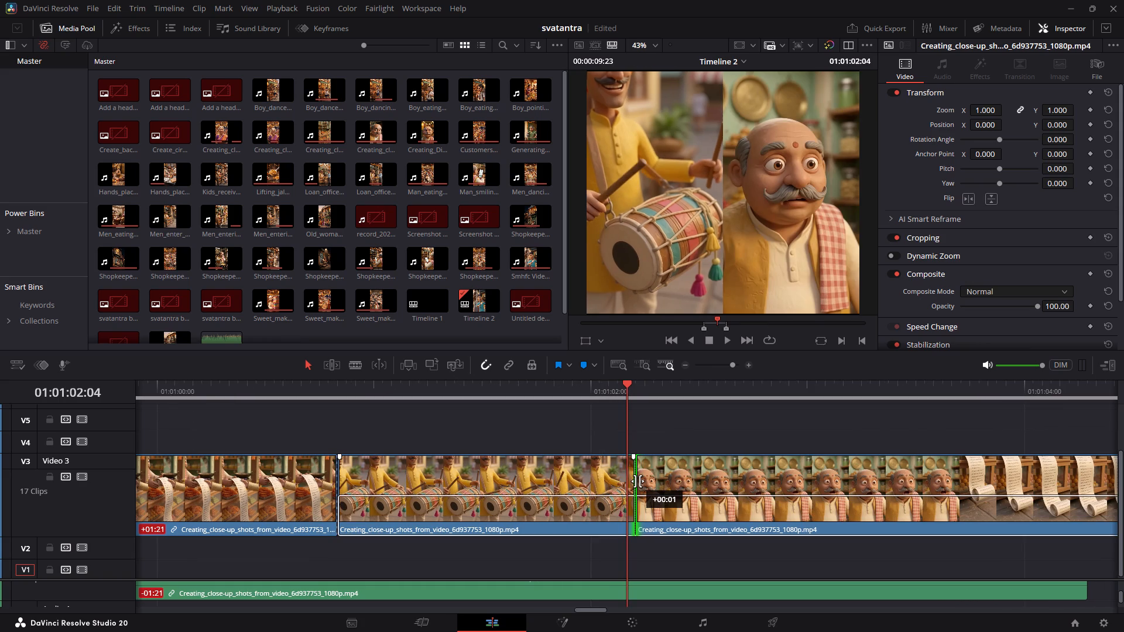
drag(638, 481, 637, 481)
Move the separated drummer shot from V3 straight up to V4.
drag(601, 452, 604, 422)
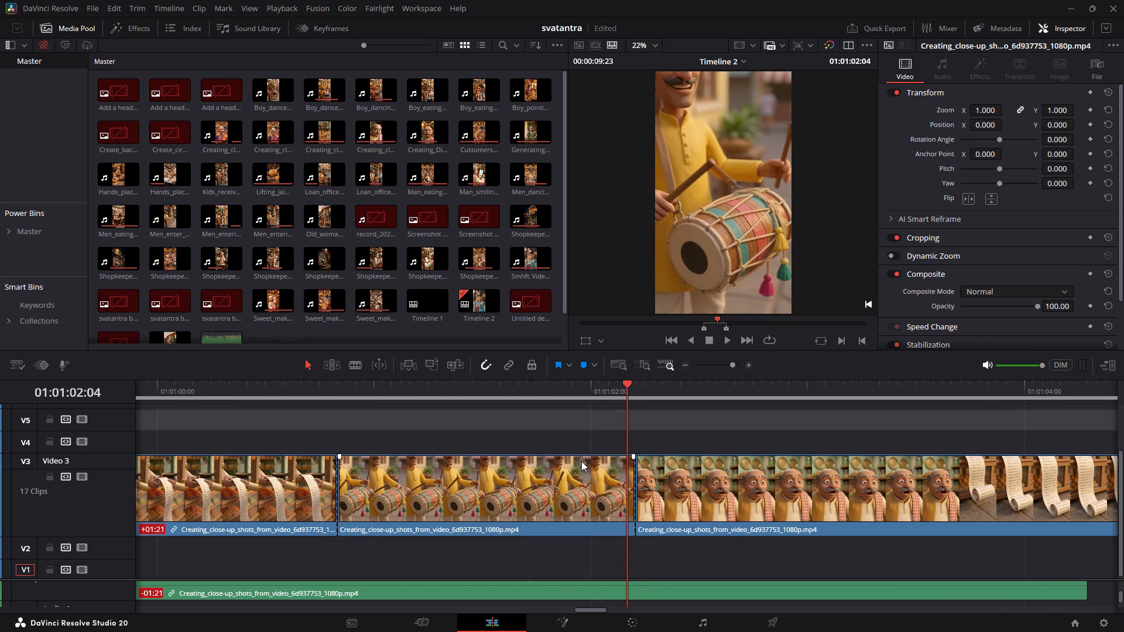
drag(581, 461, 590, 438)
Split the Creating_close-up clip on V3 at 01:01:03:15 and roll the cut one frame later, to the end of the shocked shopkeeper shot.
drag(692, 391, 903, 415)
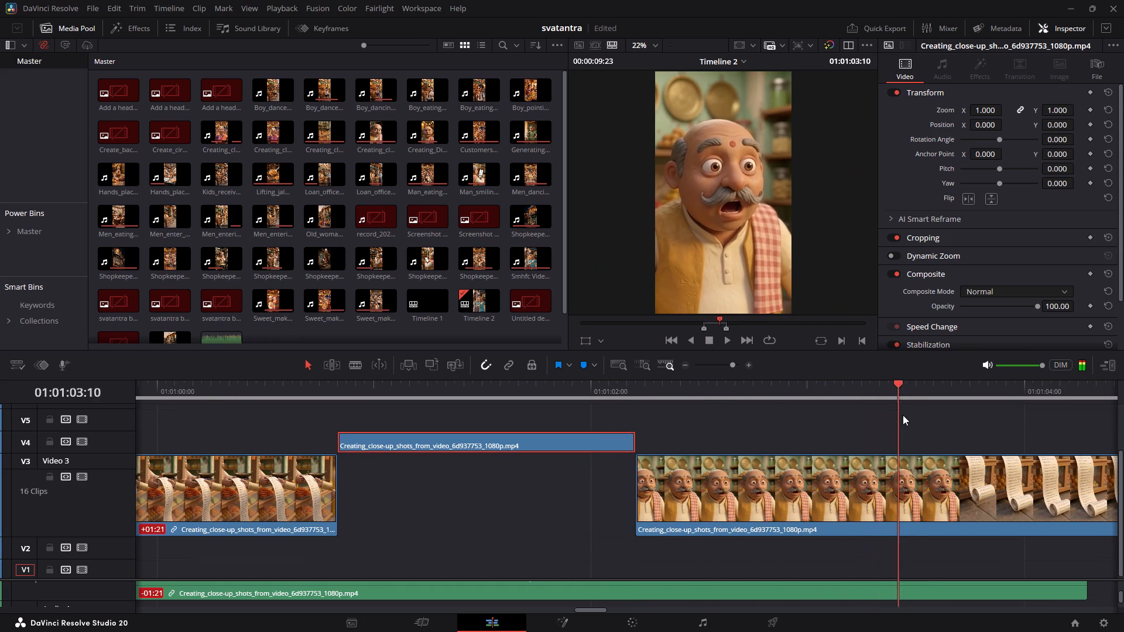
drag(903, 415, 947, 428)
click(938, 487)
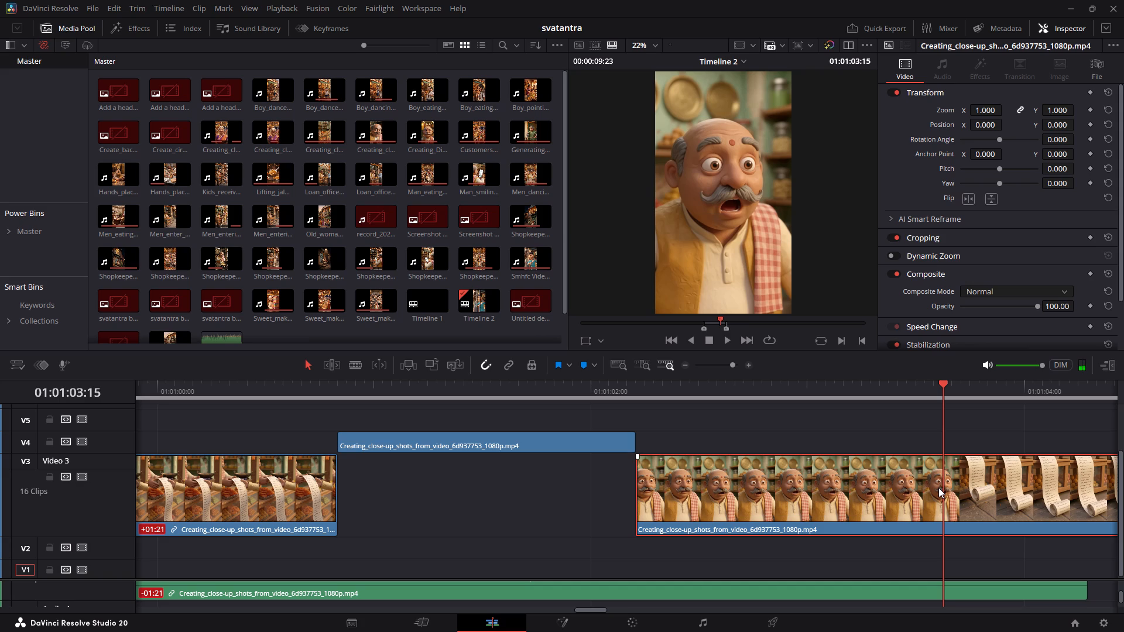
key(ctrl+b)
drag(945, 496, 948, 497)
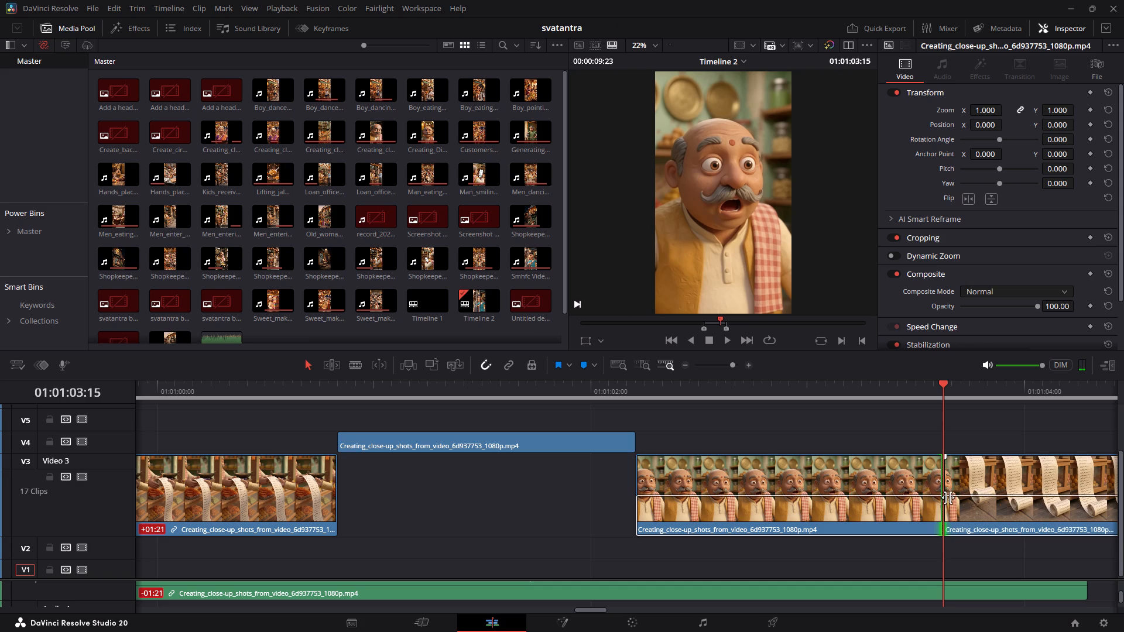
drag(948, 497, 958, 500)
drag(905, 492, 906, 467)
Split the V3 clip at 01:01:05:00 and roll the cut about one frame later, where the unrolling-scroll shot changes to the laughing man.
scroll(925, 475, up, 1)
middle_drag(925, 474, 688, 486)
alt+scroll(740, 428, down, 13)
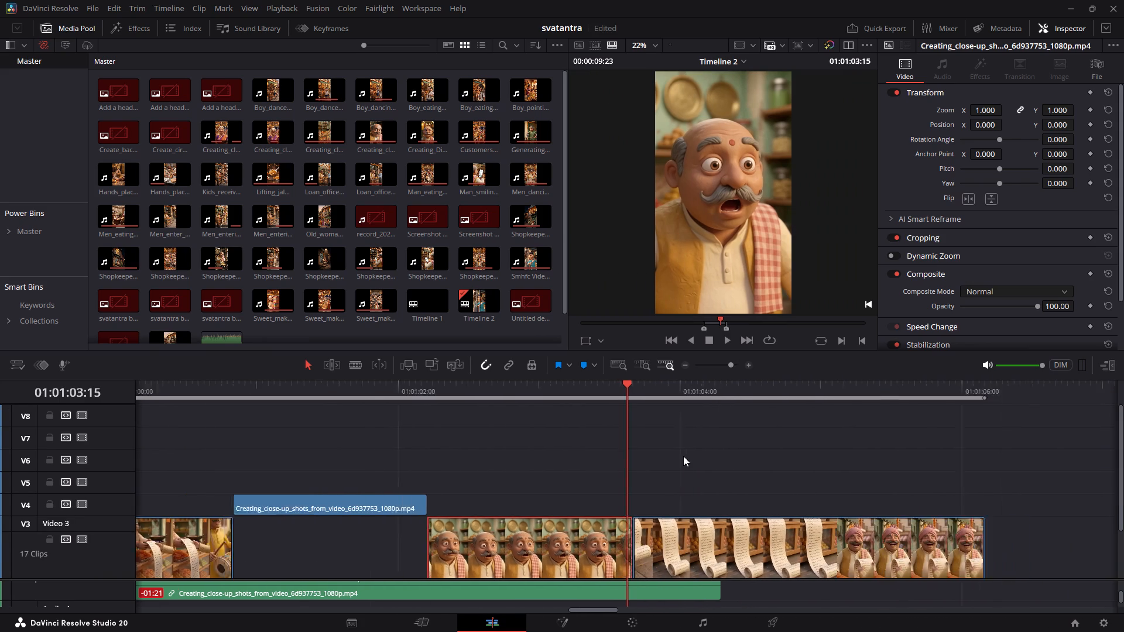
alt+scroll(683, 456, down, 2)
drag(645, 387, 763, 419)
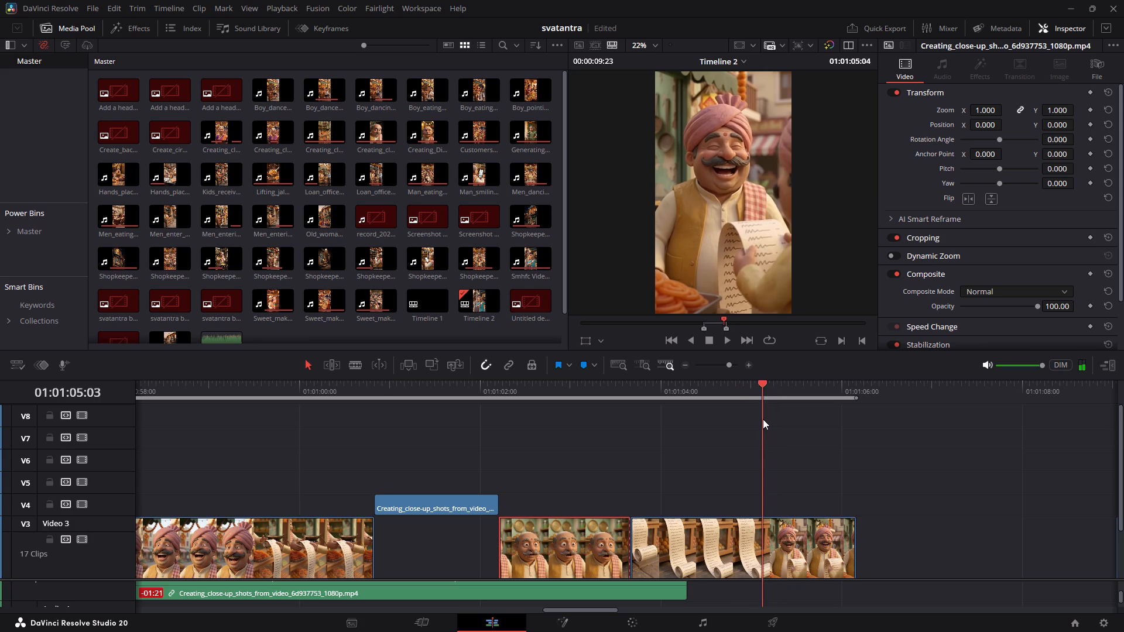
drag(763, 419, 754, 428)
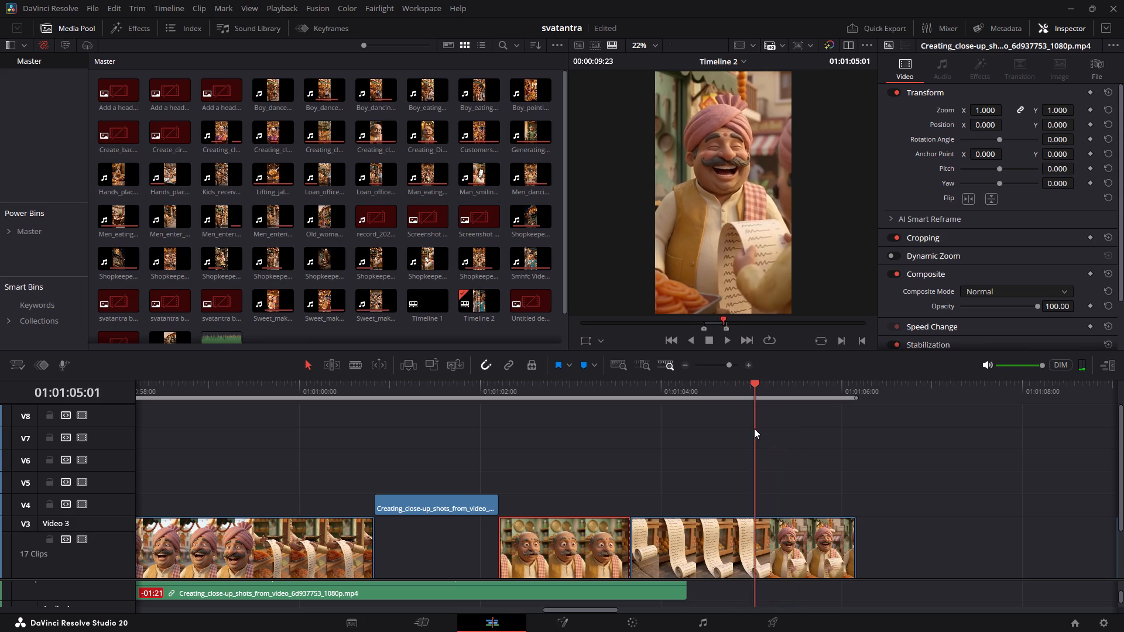
drag(754, 428, 752, 434)
click(762, 520)
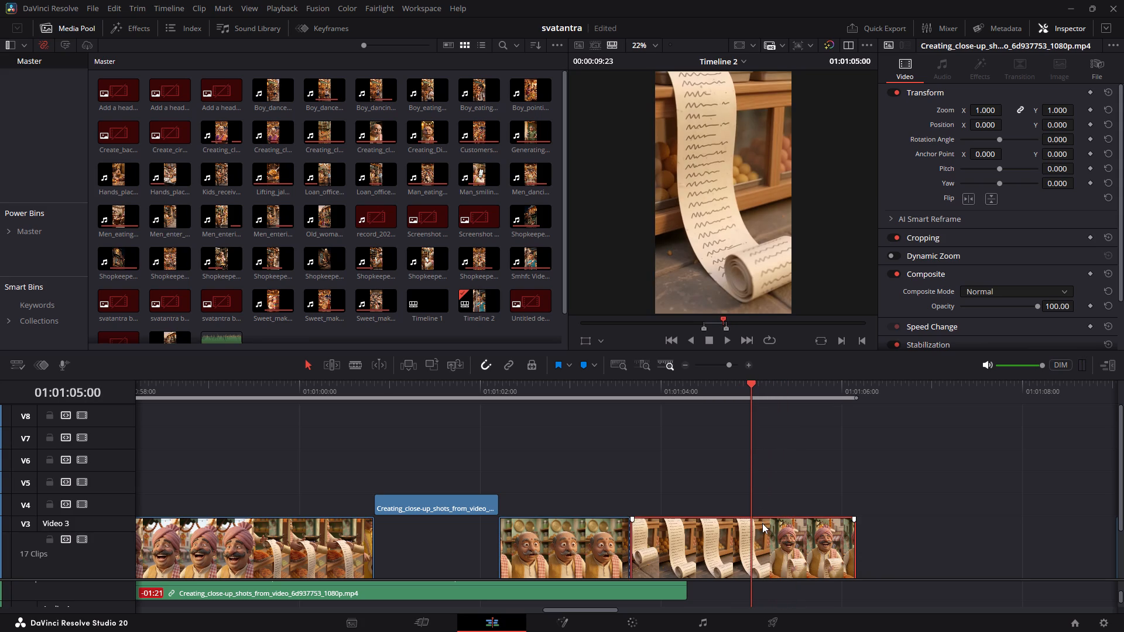
key(ctrl+b)
click(751, 530)
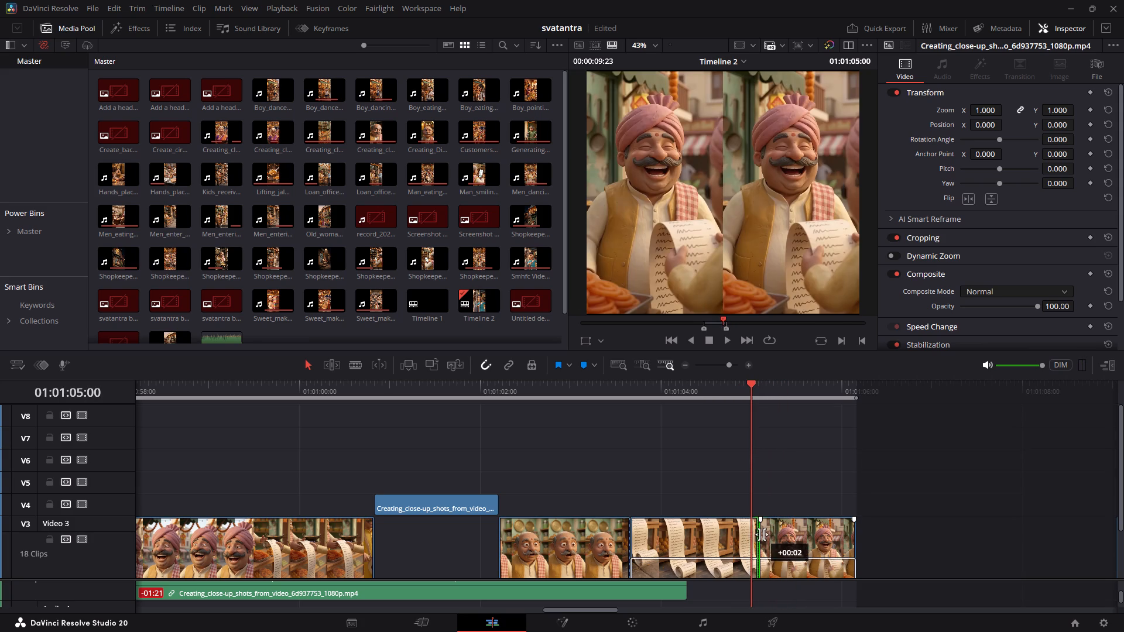
alt+scroll(749, 531, up, 16)
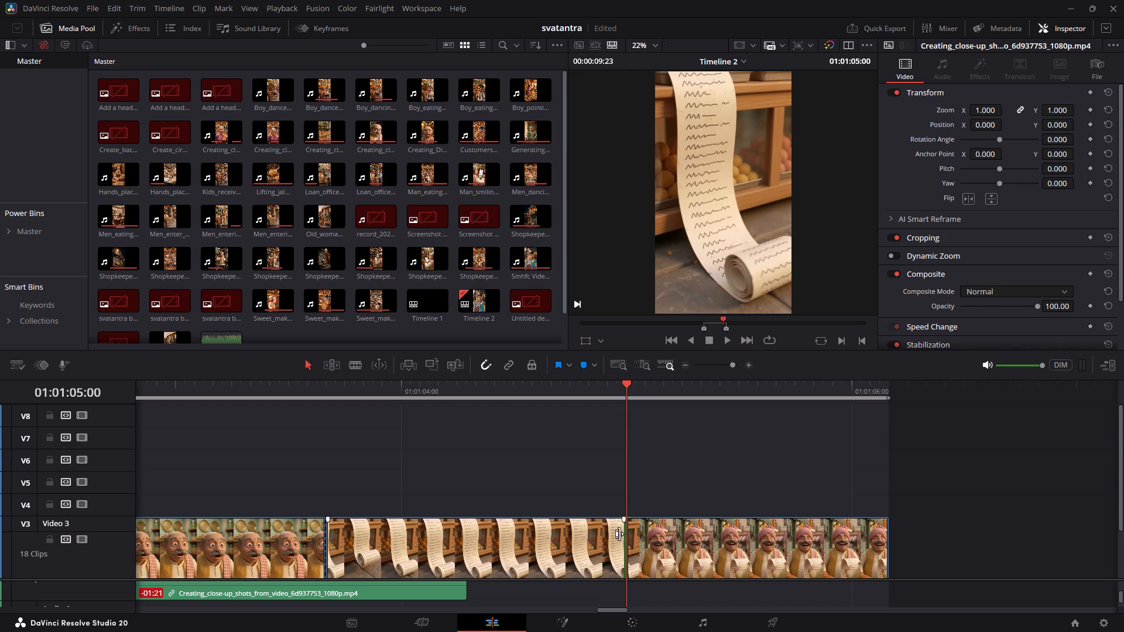
drag(625, 535, 640, 540)
alt+scroll(639, 539, up, 7)
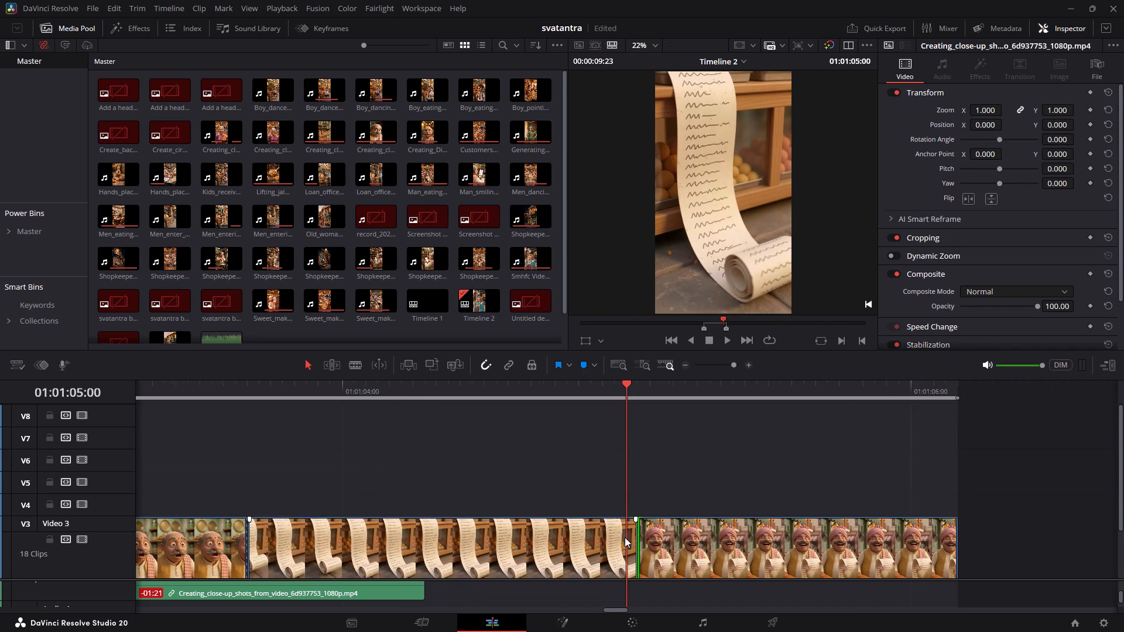
Find the start of the scroll-handing shot near 01:00:59:05 and clear the timeline's in and out points.
alt+scroll(625, 537, down, 20)
alt+scroll(625, 537, down, 14)
alt+middle_click(458, 541)
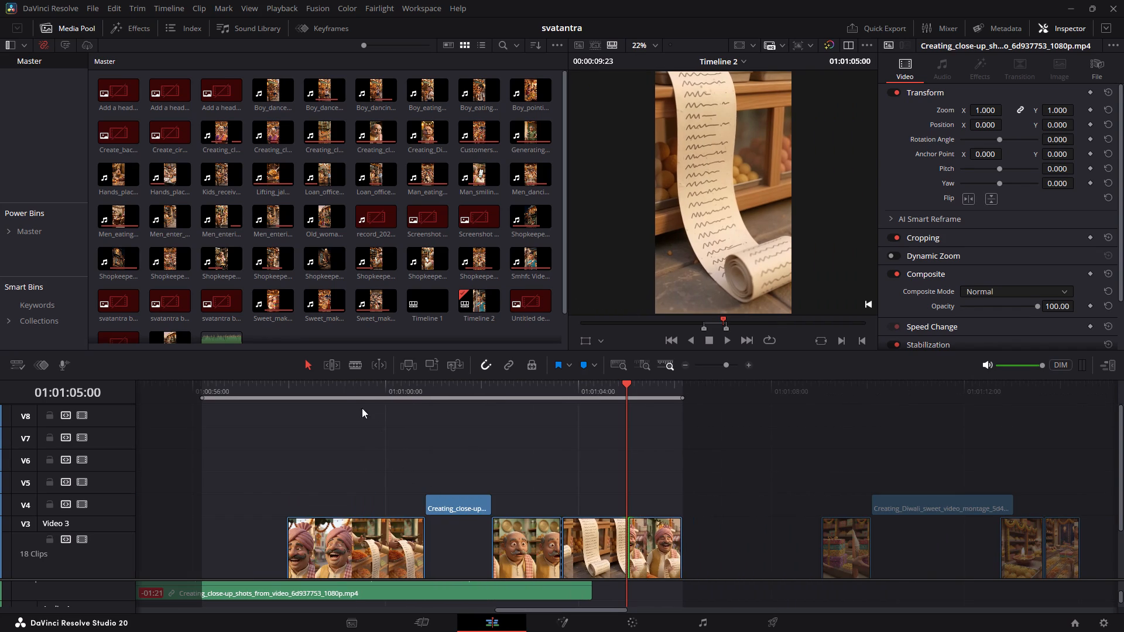
drag(335, 385, 385, 402)
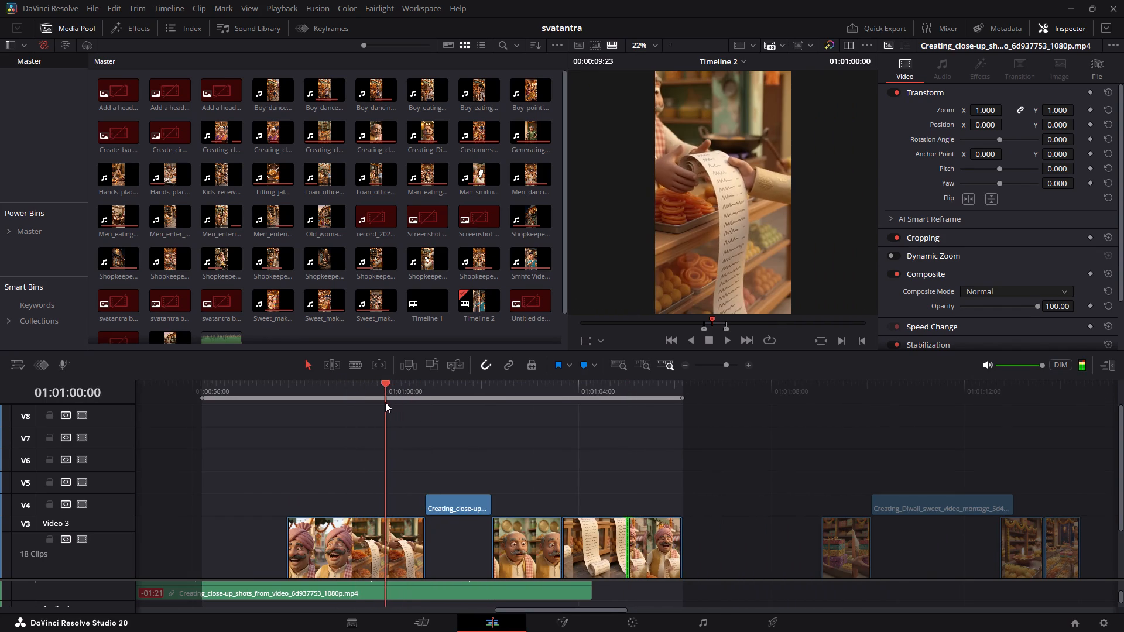
drag(385, 402, 353, 425)
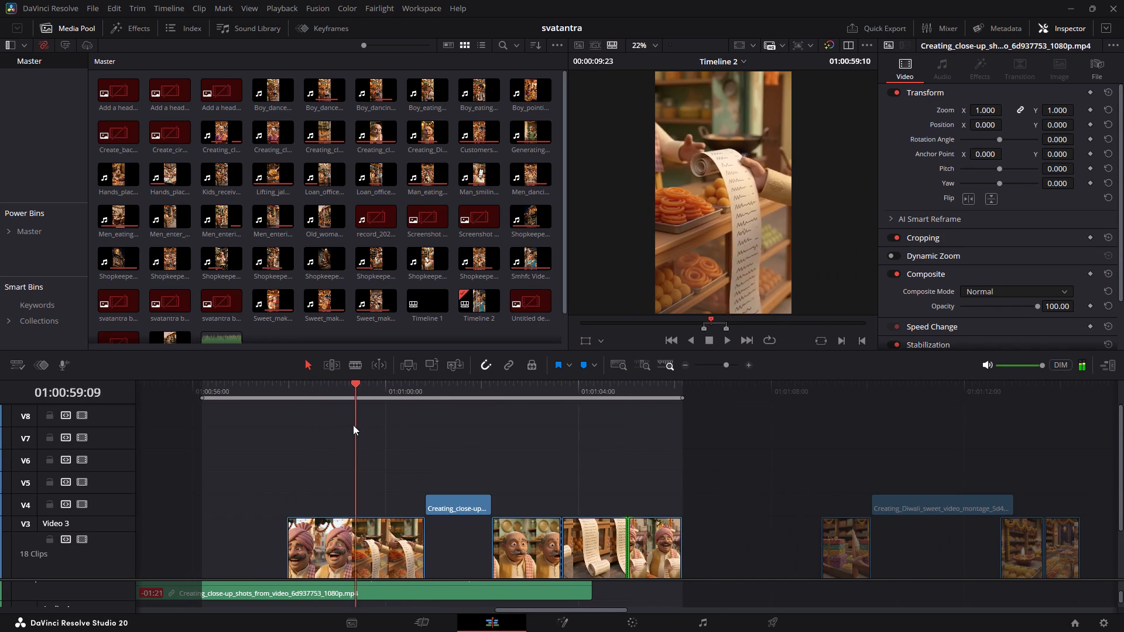
drag(353, 425, 348, 424)
alt+scroll(442, 542, up, 6)
alt+scroll(442, 541, down, 7)
key(alt+x)
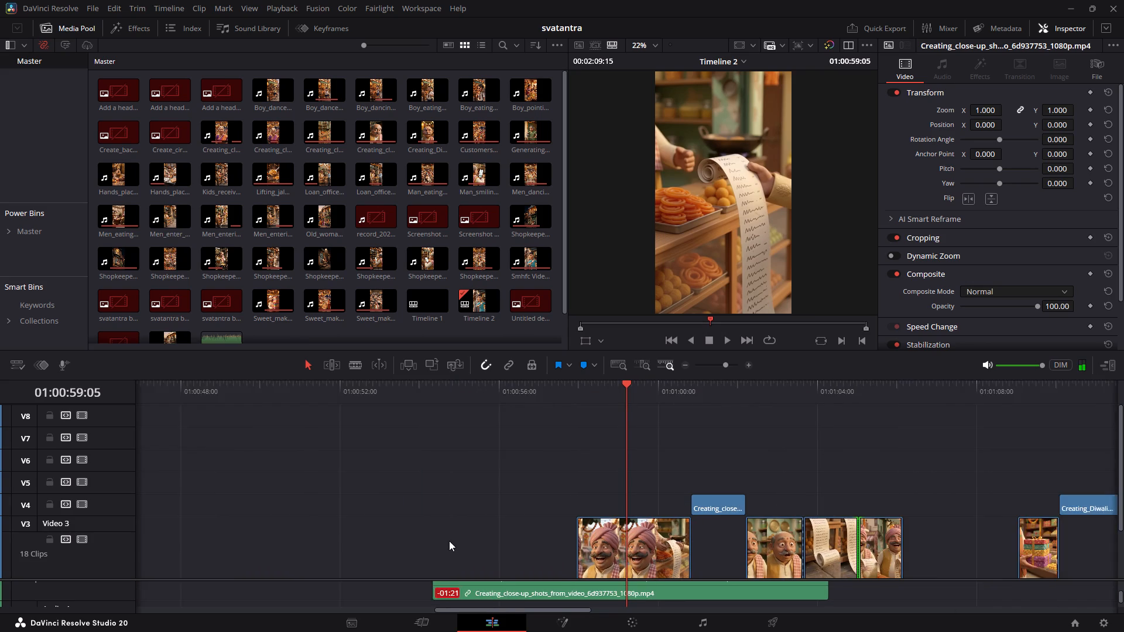
Duplicate the split close-up clips from V3 and V4 onto V6 and V7 at around 01:02:00:00.
alt+scroll(459, 535, down, 8)
alt+scroll(360, 490, down, 2)
alt+scroll(360, 490, up, 5)
drag(434, 471, 423, 500)
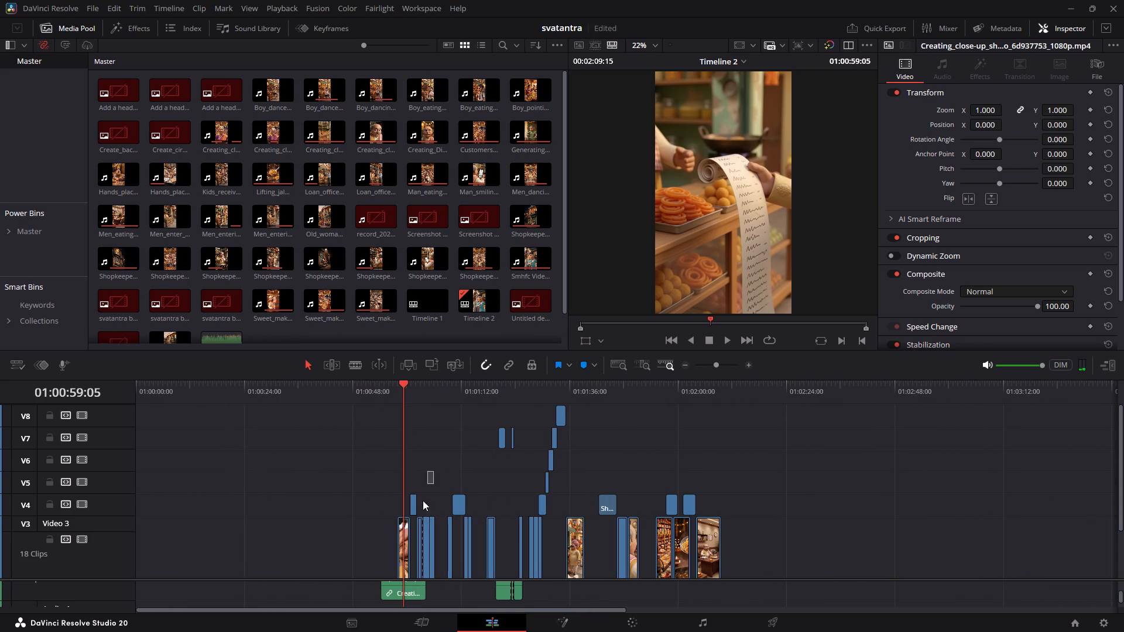
drag(423, 500, 396, 541)
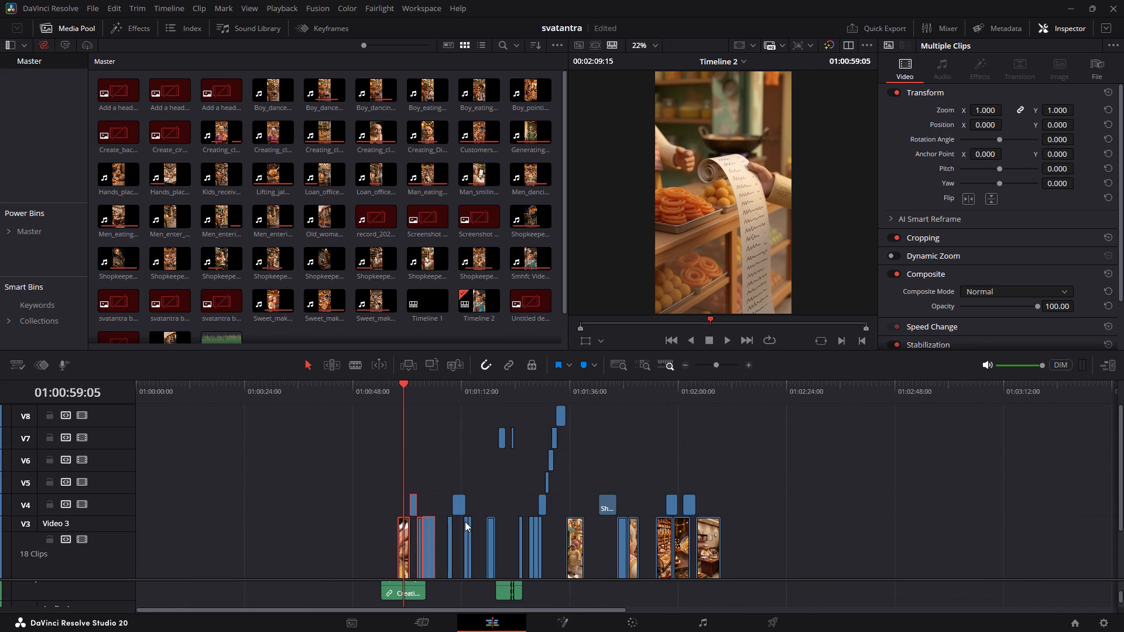
drag(421, 526, 557, 497)
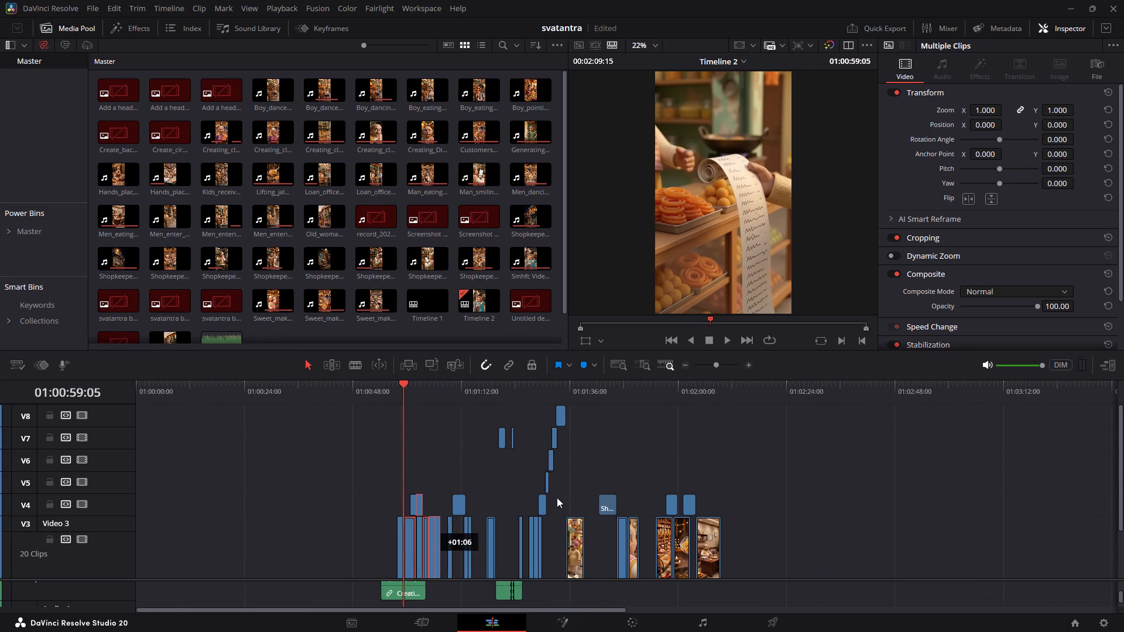
drag(557, 497, 699, 468)
Play the montage from 01:01:33:02 and move the duplicated close-up clips to V9 and V10, starting at about 01:01:38:08.
scroll(637, 573, down, 3)
scroll(634, 574, up, 3)
scroll(634, 574, down, 3)
scroll(575, 479, up, 3)
click(556, 379)
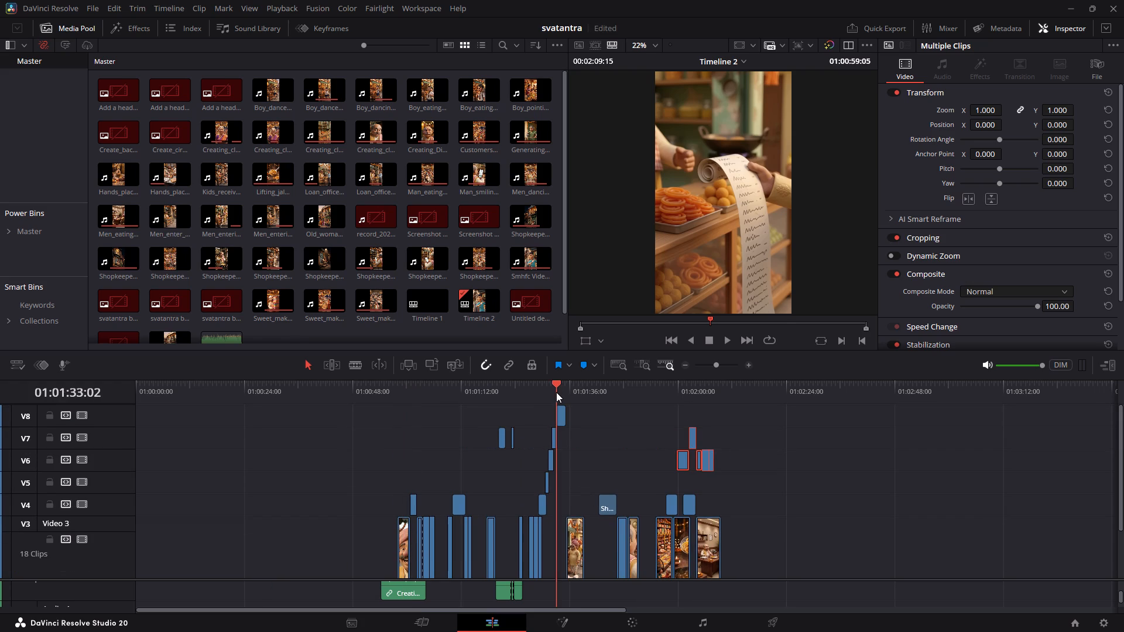
click(556, 392)
key(space)
alt+scroll(601, 418, up, 4)
key(space)
drag(861, 462, 656, 432)
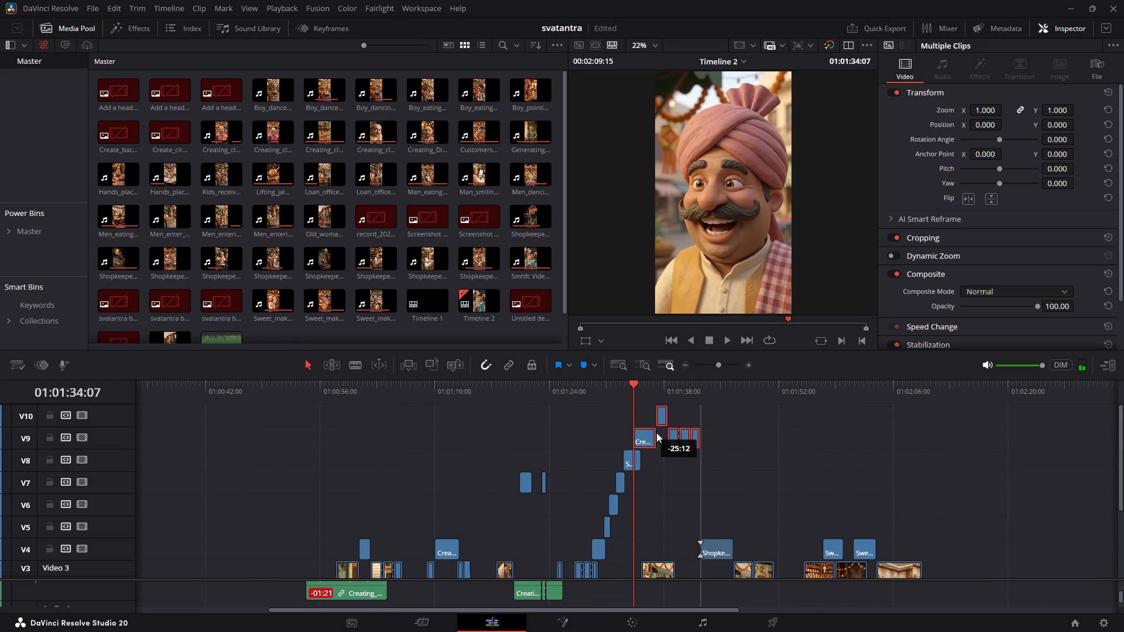
drag(656, 432, 680, 440)
Review the montage after the jalebi shot and move the duplicated drummer clip to V9 at about 01:01:35:02.
alt+scroll(678, 482, down, 3)
alt+scroll(677, 482, up, 15)
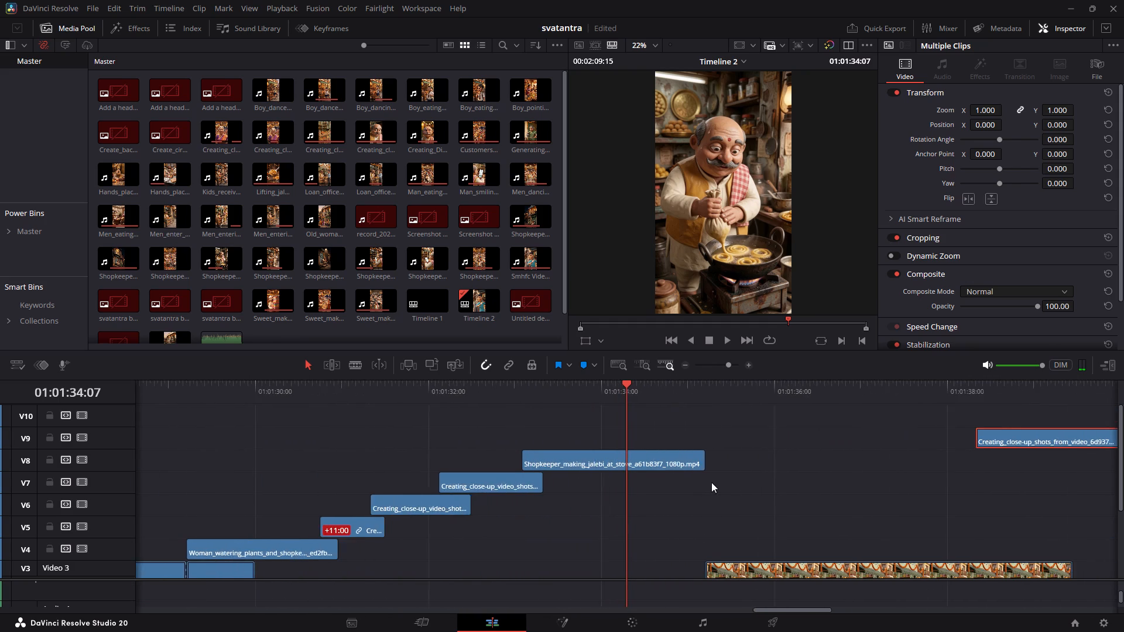
alt+scroll(735, 486, down, 6)
click(764, 489)
key(space)
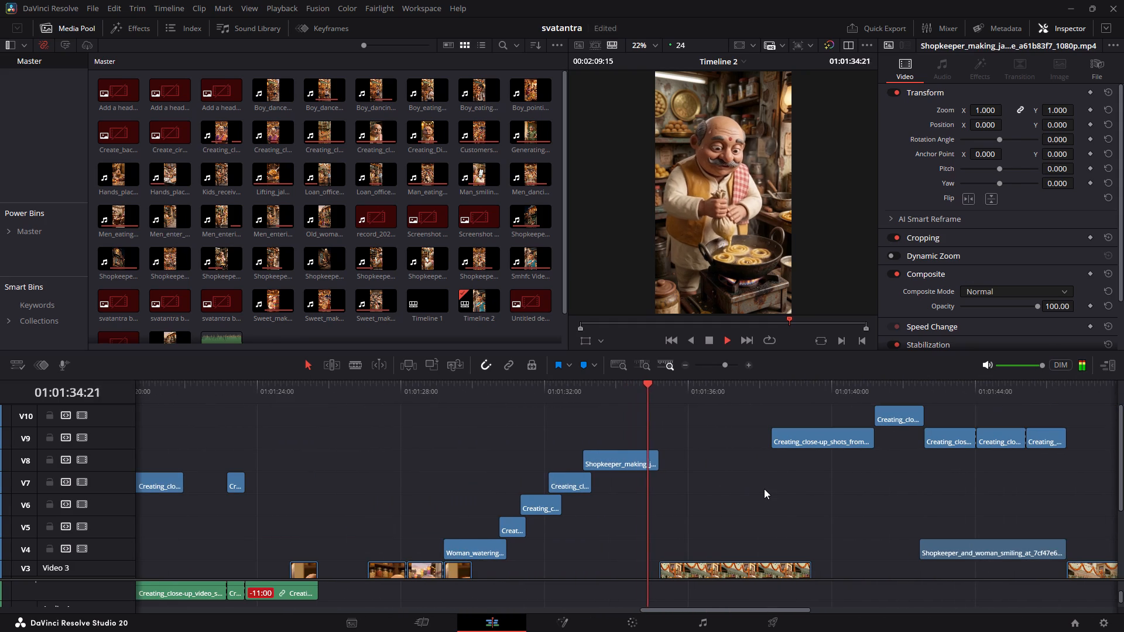
key(space)
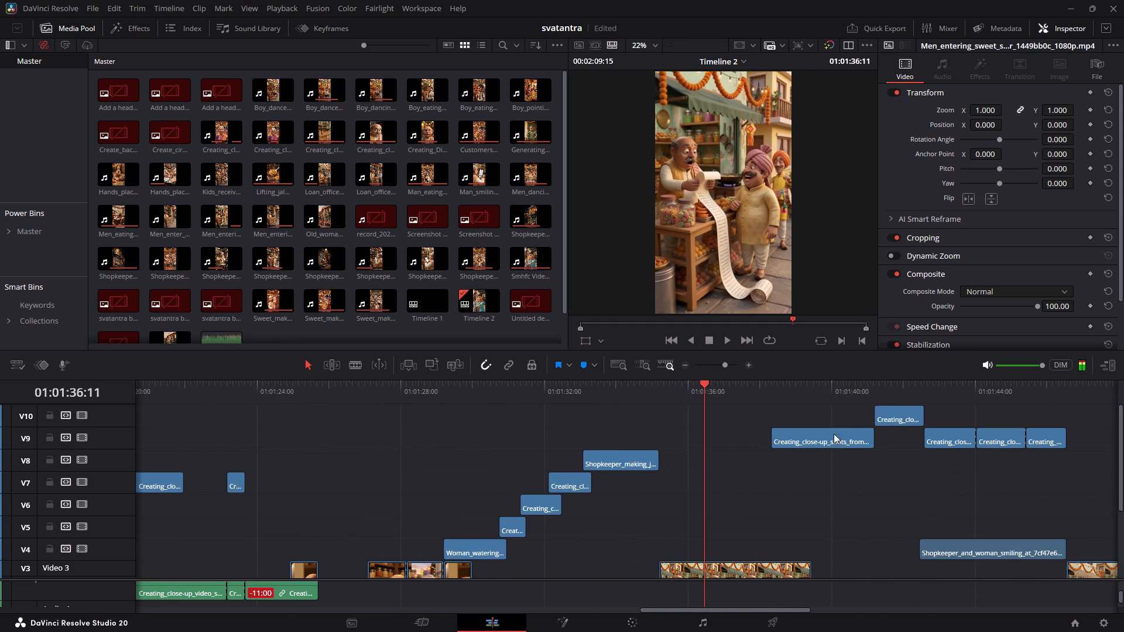
click(893, 425)
drag(900, 411, 719, 426)
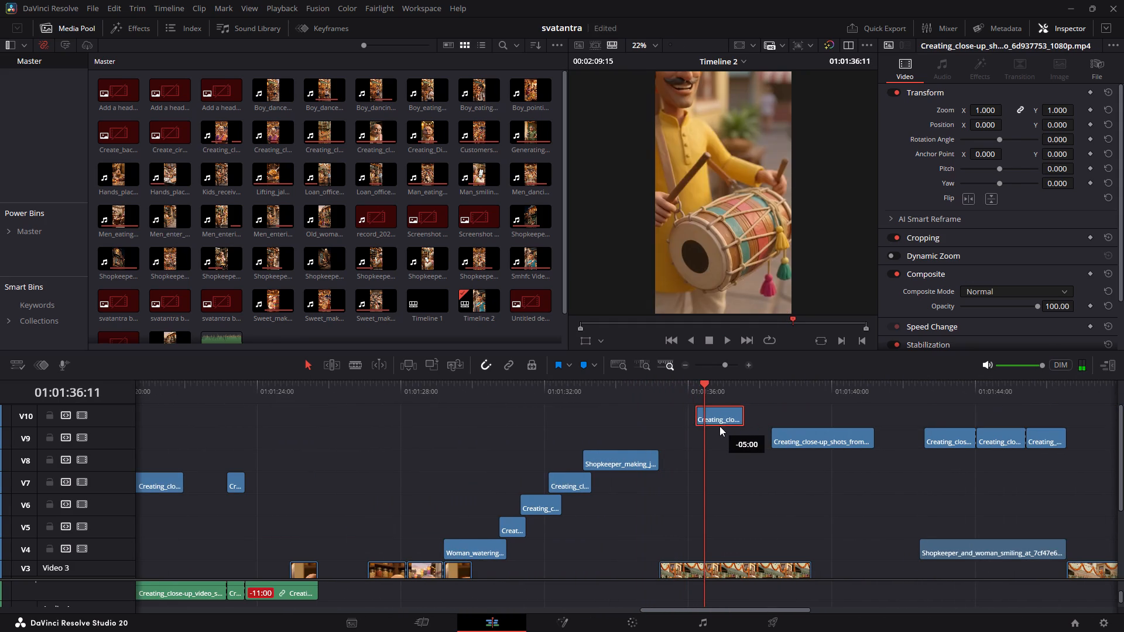
drag(719, 426, 678, 436)
Play the drummer shot to 01:01:35:21 and move the duplicated laughing-man clip to V10, starting at that frame.
click(633, 393)
key(space)
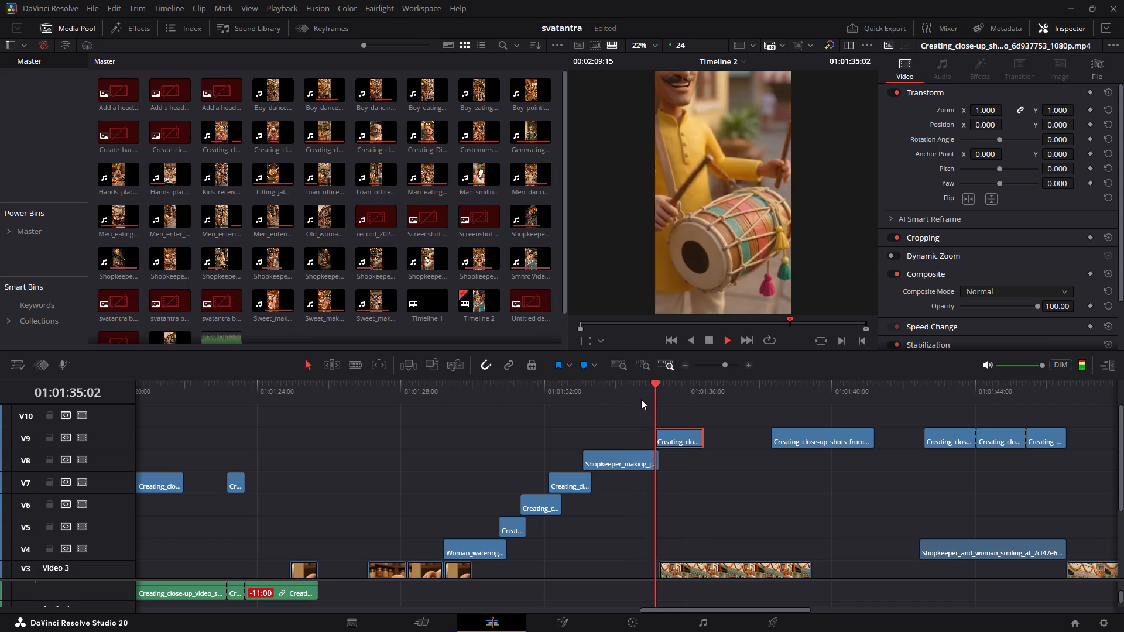
key(space)
drag(823, 438, 751, 422)
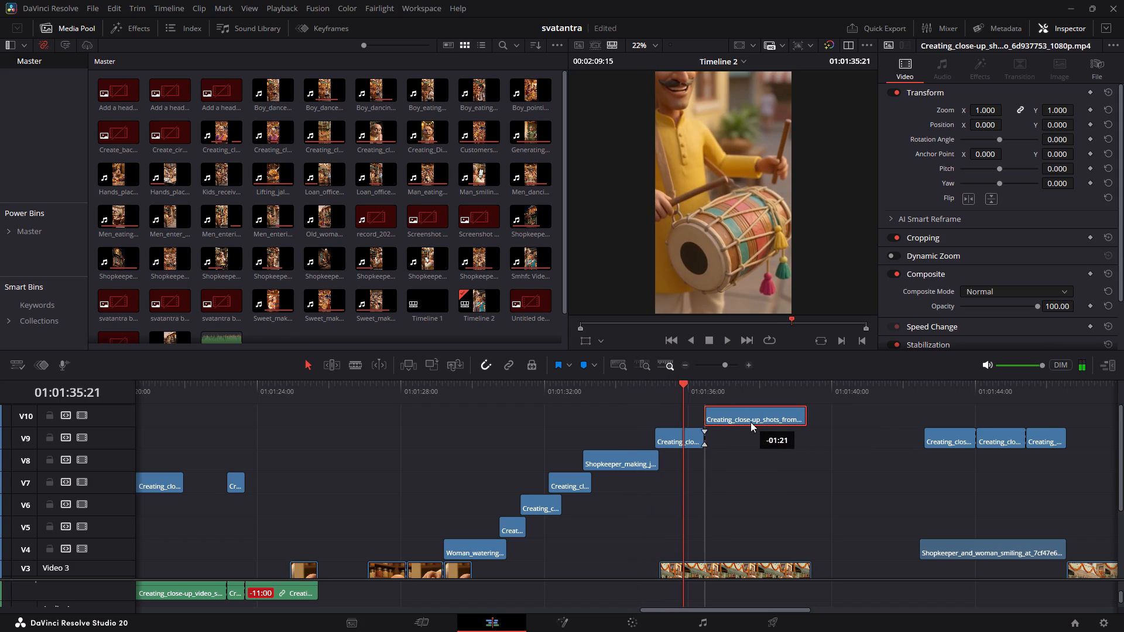
drag(751, 422, 728, 423)
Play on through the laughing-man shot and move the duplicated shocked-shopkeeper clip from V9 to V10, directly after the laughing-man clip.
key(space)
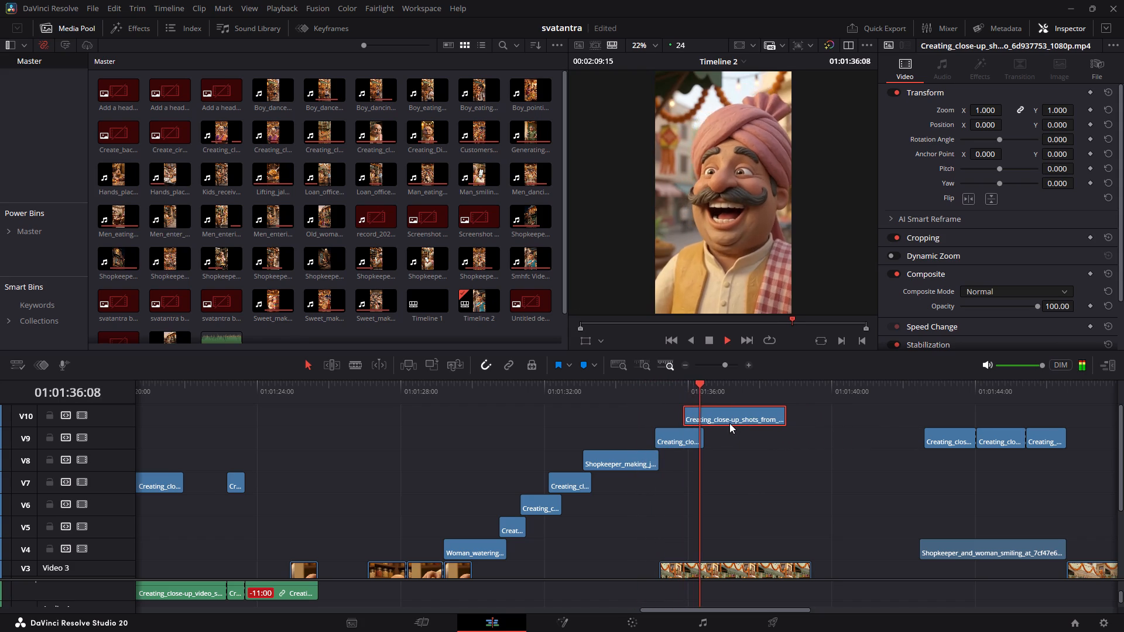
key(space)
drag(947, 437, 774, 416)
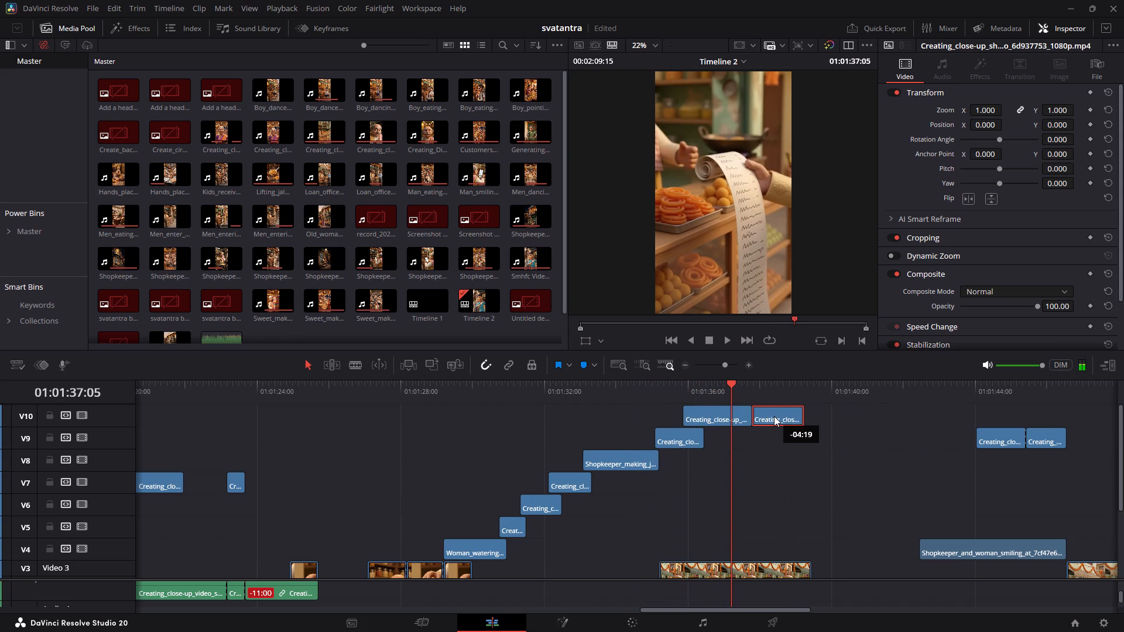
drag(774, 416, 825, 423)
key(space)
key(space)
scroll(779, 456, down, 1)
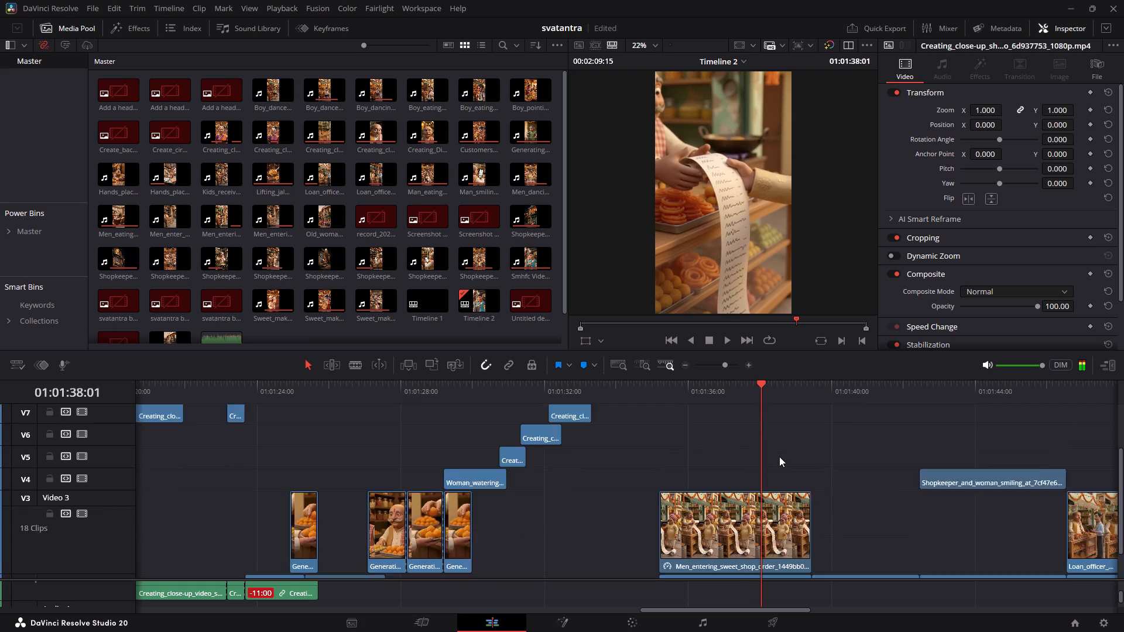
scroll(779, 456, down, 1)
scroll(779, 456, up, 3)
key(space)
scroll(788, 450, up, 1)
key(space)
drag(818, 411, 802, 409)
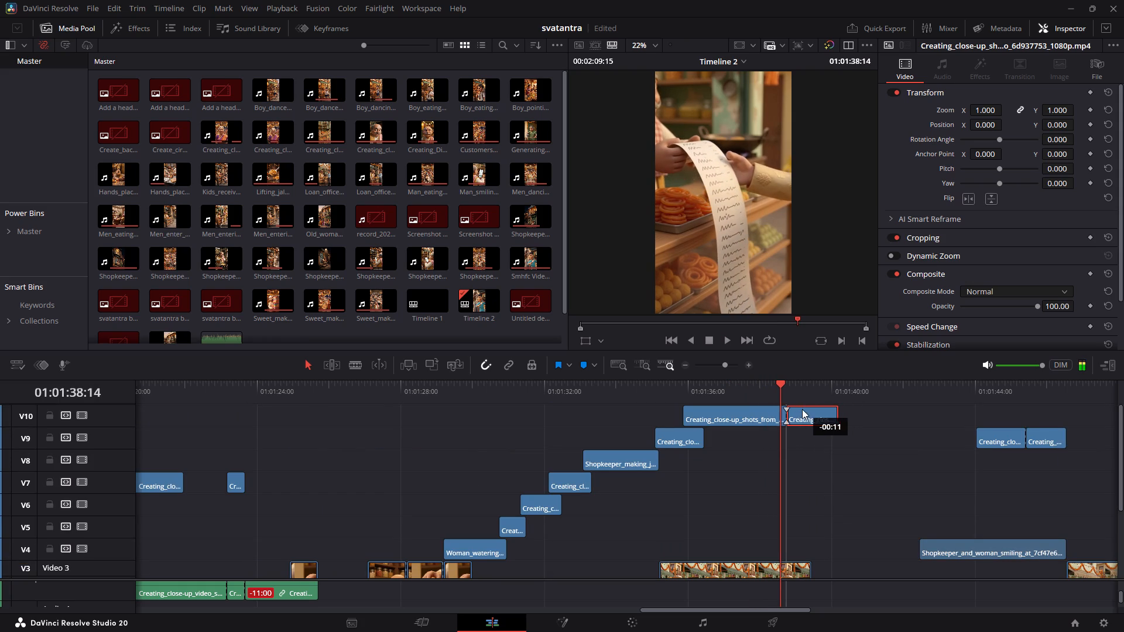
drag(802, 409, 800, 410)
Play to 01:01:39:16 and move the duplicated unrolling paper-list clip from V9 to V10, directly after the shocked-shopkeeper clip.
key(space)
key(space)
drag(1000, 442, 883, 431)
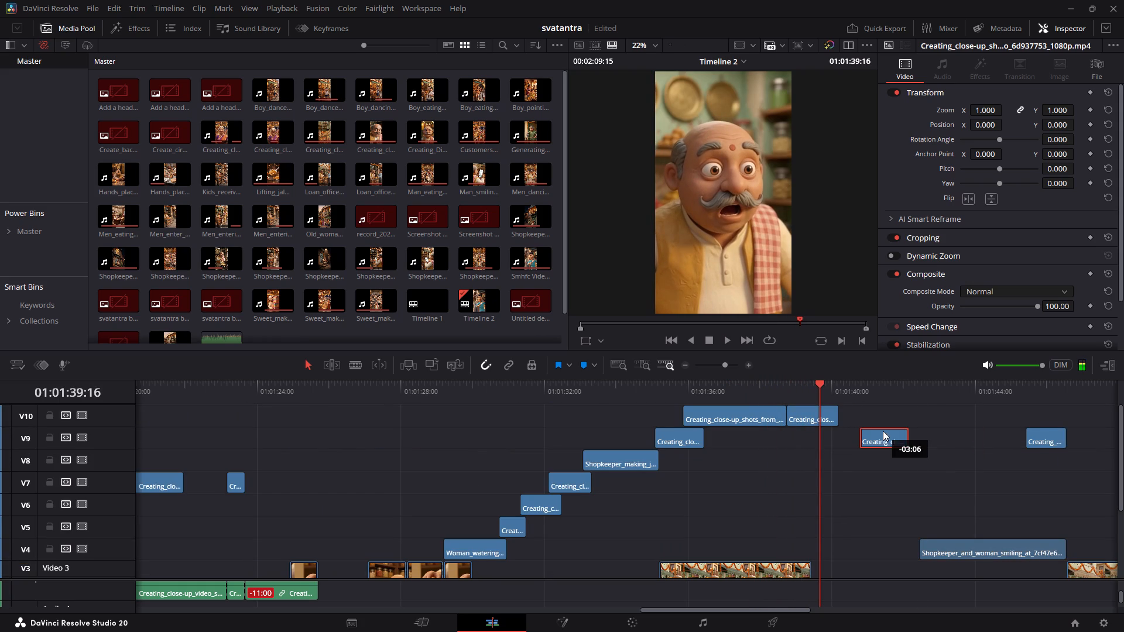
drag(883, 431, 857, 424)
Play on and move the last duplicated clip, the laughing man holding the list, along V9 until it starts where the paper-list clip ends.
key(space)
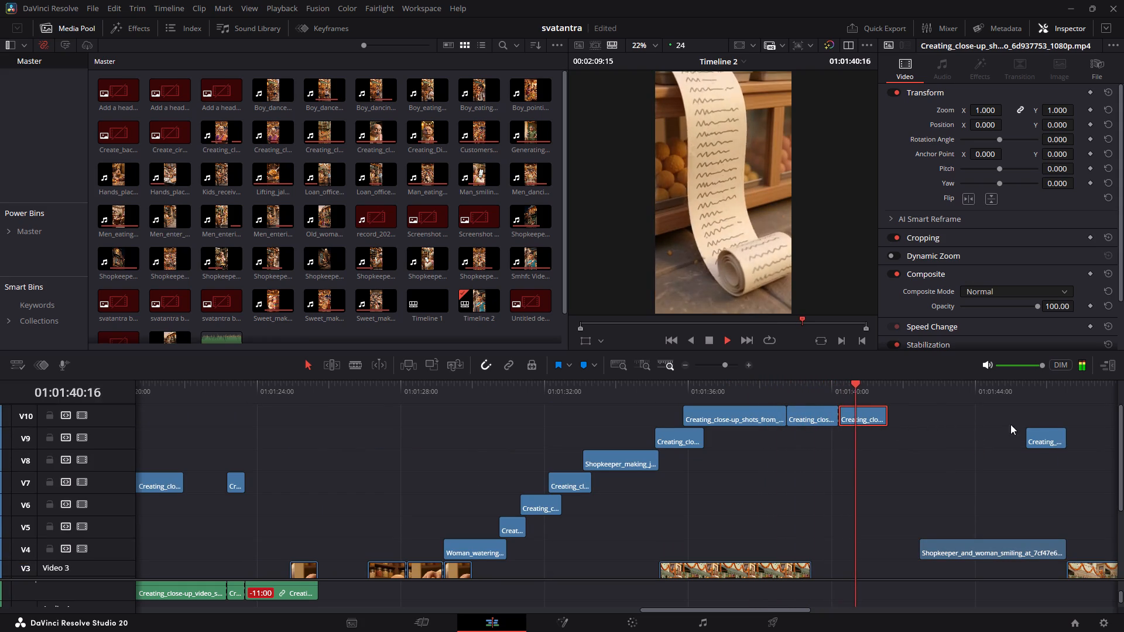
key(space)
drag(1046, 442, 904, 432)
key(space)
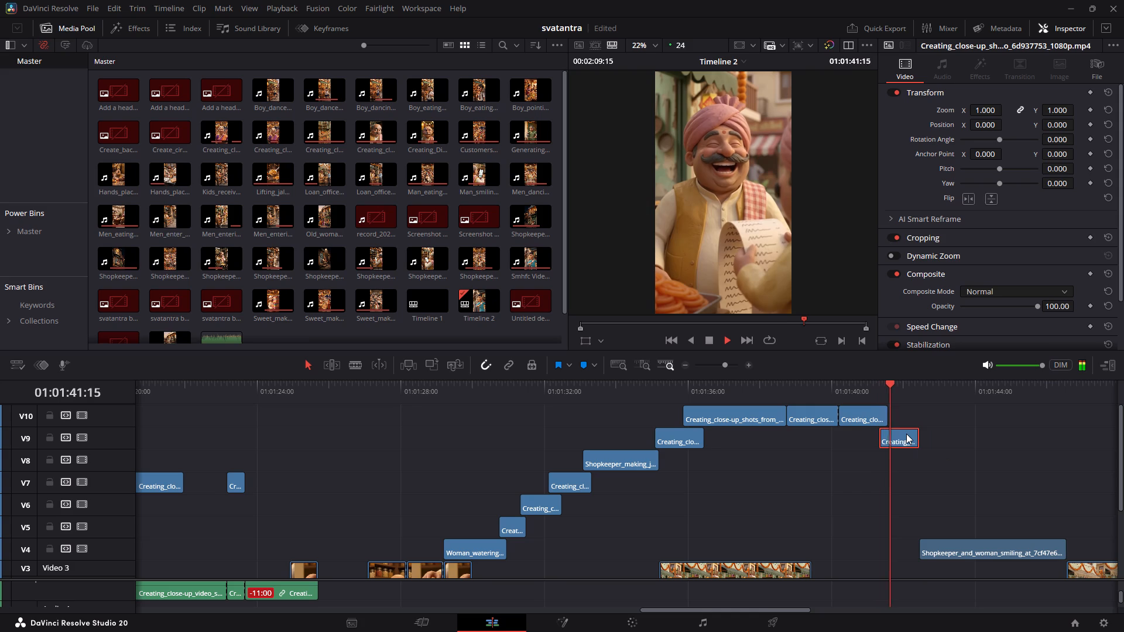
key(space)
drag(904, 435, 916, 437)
Reorder the duplicates following the long V10 clip: unrolling list on V10, laughing man with the list on V9, then shocked shopkeeper on V10.
drag(763, 398, 757, 397)
key(space)
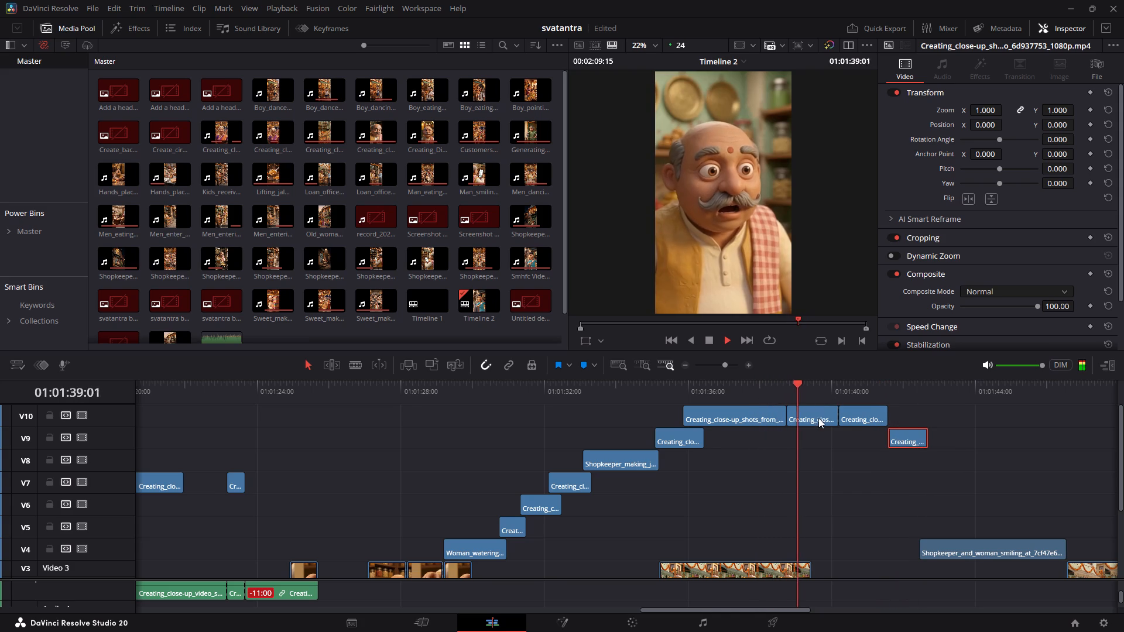
key(space)
drag(818, 421, 825, 456)
drag(860, 414, 812, 415)
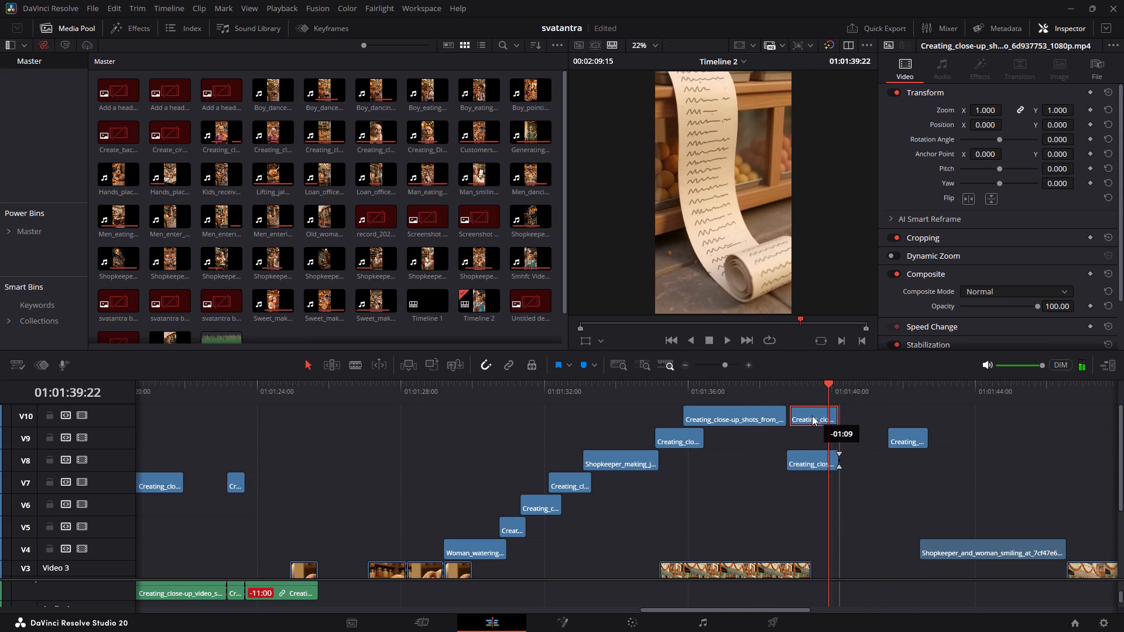
drag(812, 415, 810, 415)
click(810, 415)
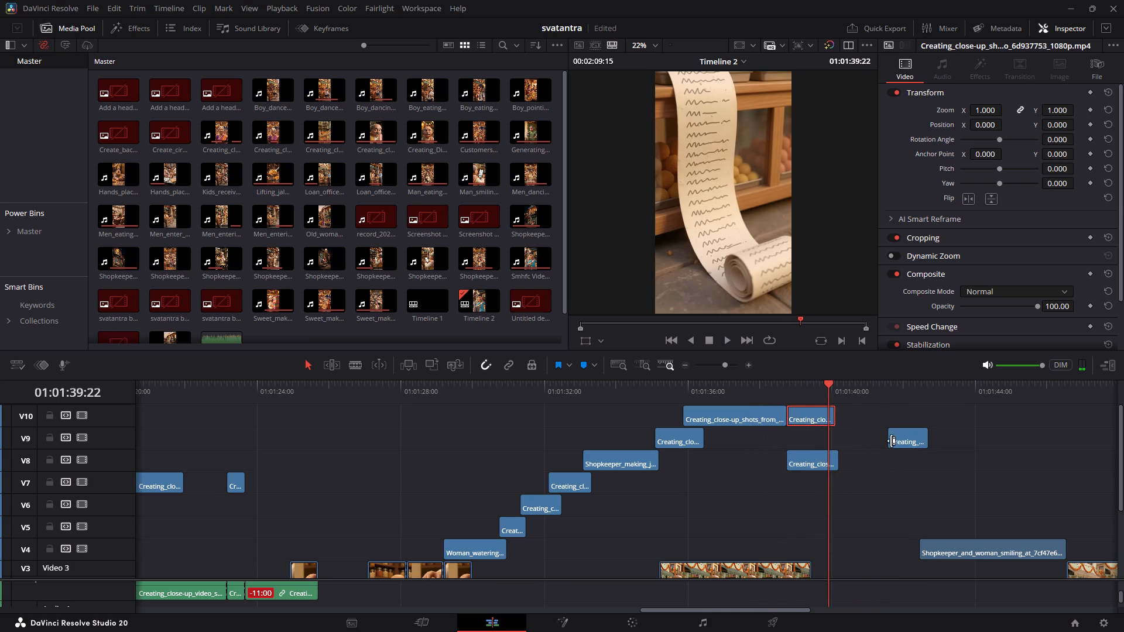
drag(901, 438, 844, 431)
drag(825, 467, 835, 462)
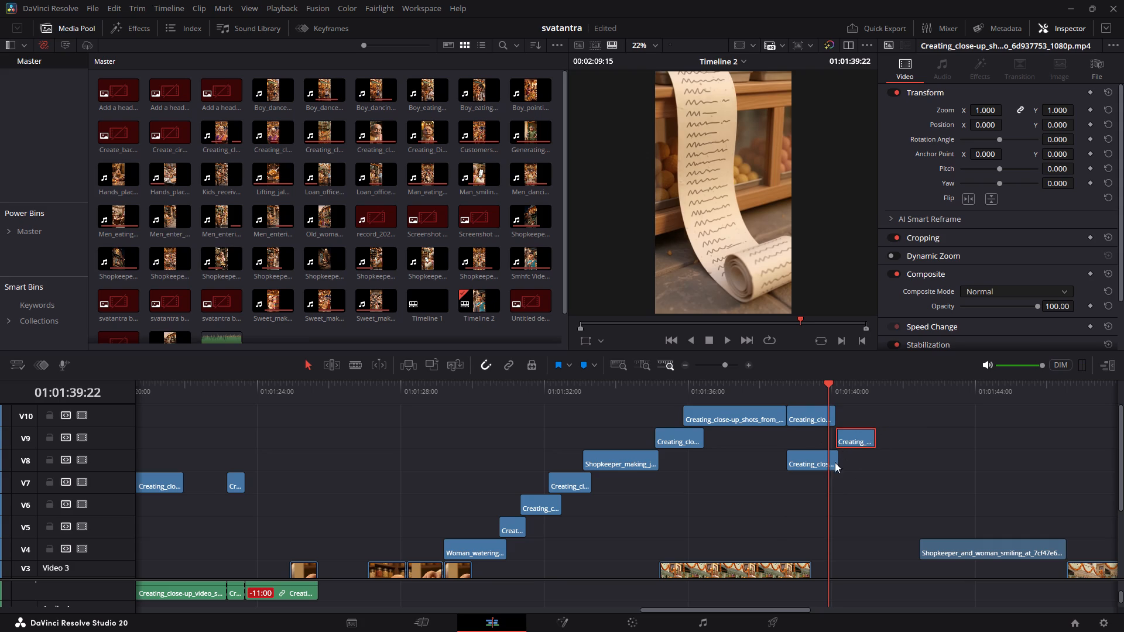
drag(835, 462, 914, 412)
Play the reordered shots, then shift the V9 laughing-man clip and last V10 shopkeeper clip slightly earlier, and check playback to 01:01:43:23.
key(space)
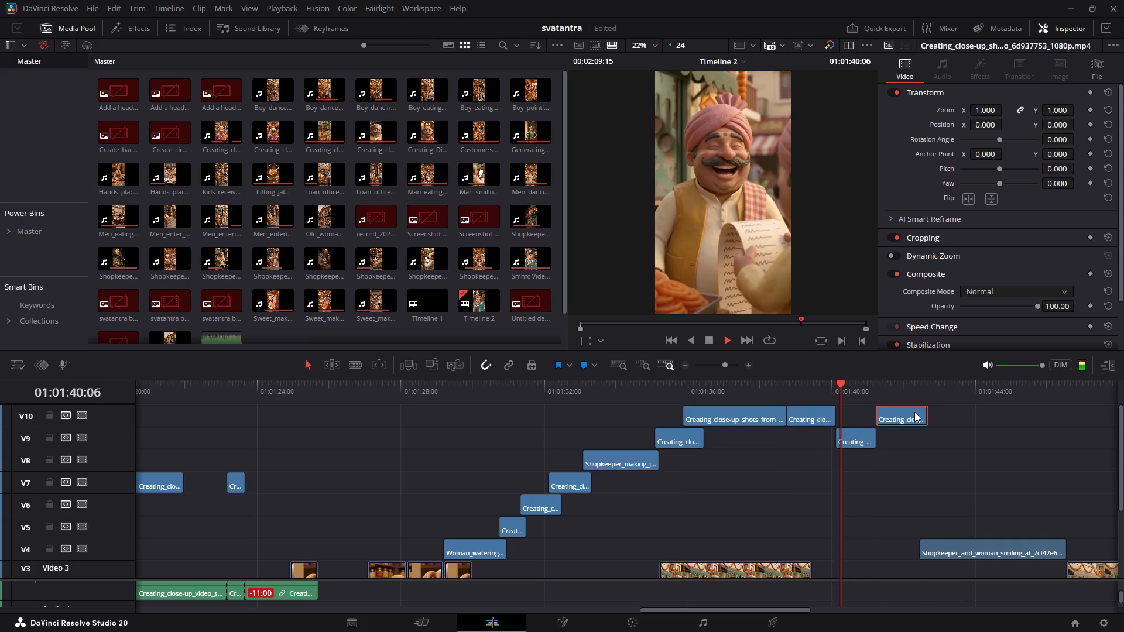
key(space)
click(814, 385)
key(space)
key(space)
drag(837, 390, 828, 391)
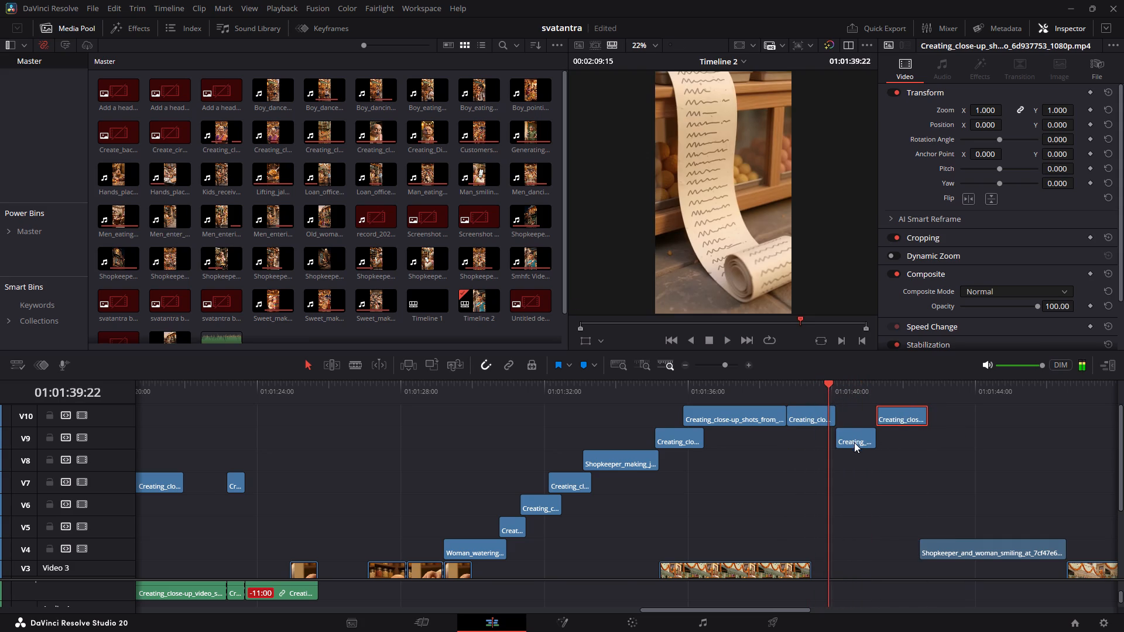
alt+scroll(841, 425, up, 20)
alt+scroll(841, 425, up, 1)
drag(756, 436, 741, 438)
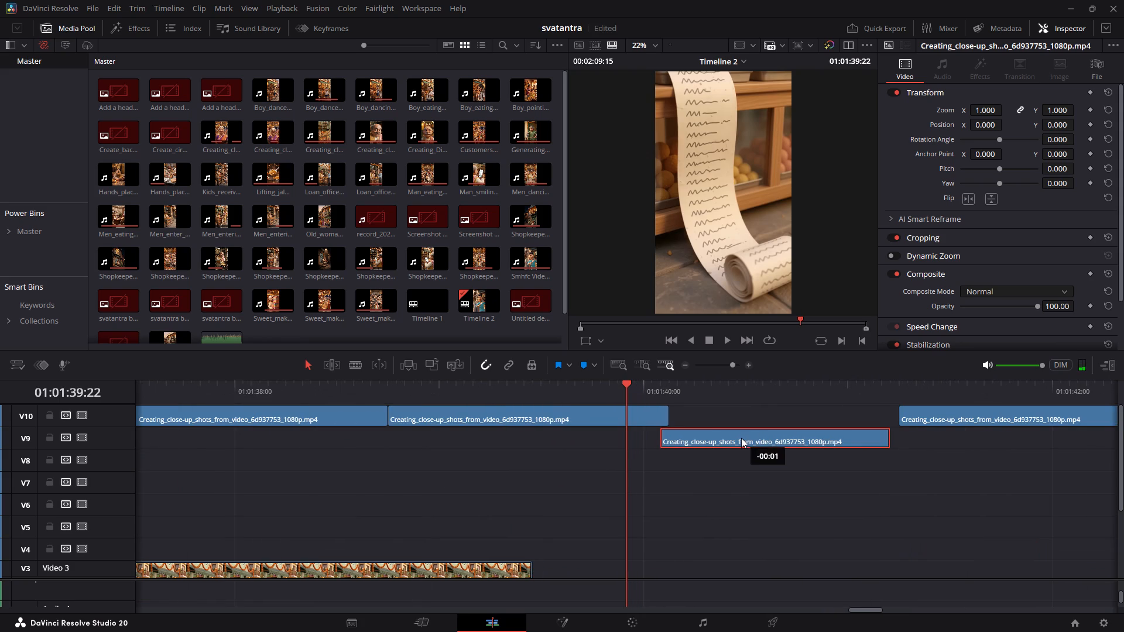
drag(741, 438, 740, 438)
drag(926, 413, 902, 417)
key(space)
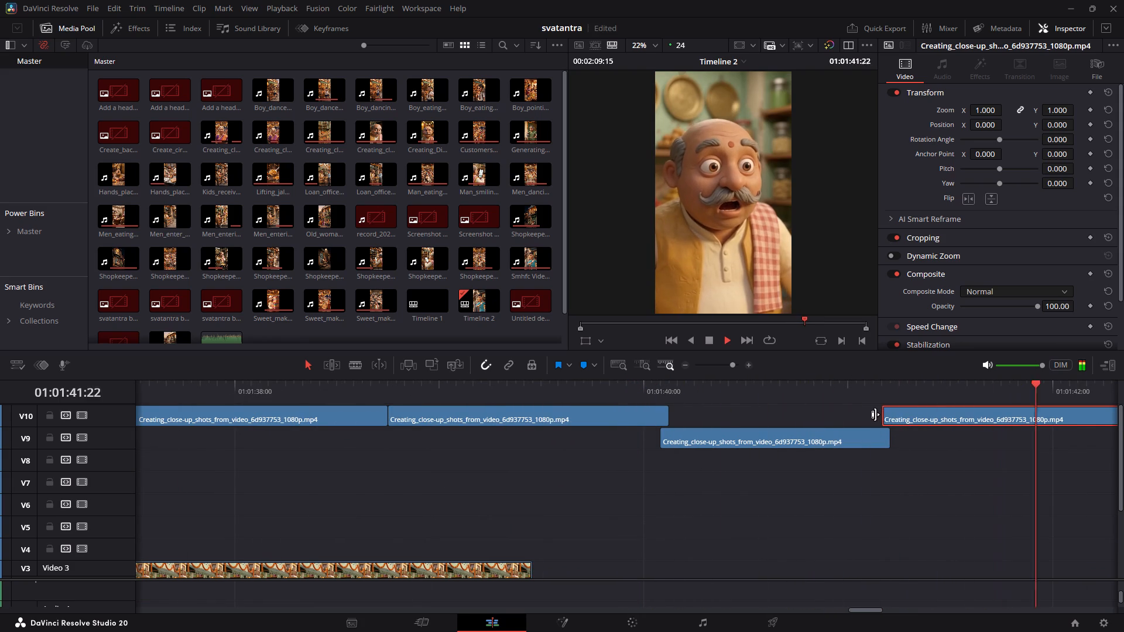
key(space)
key(space)
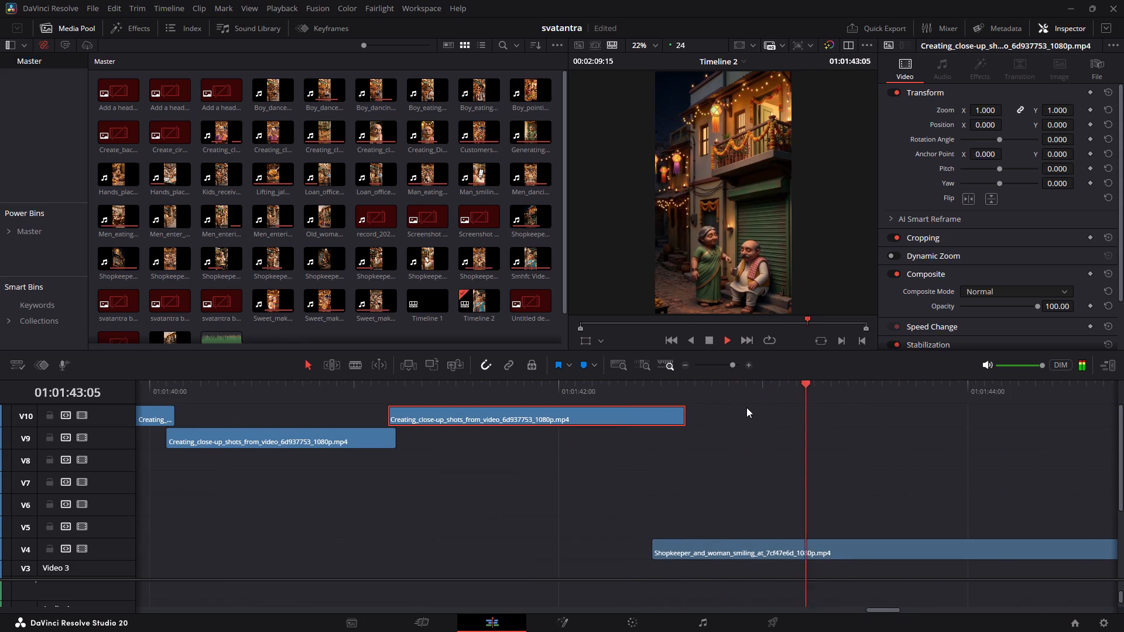
key(space)
Lower the stepped montage clips on V5 to V10 track by track, lining them up on V4 and V5 after the woman-watering clip.
alt+scroll(659, 441, down, 7)
alt+scroll(605, 459, down, 15)
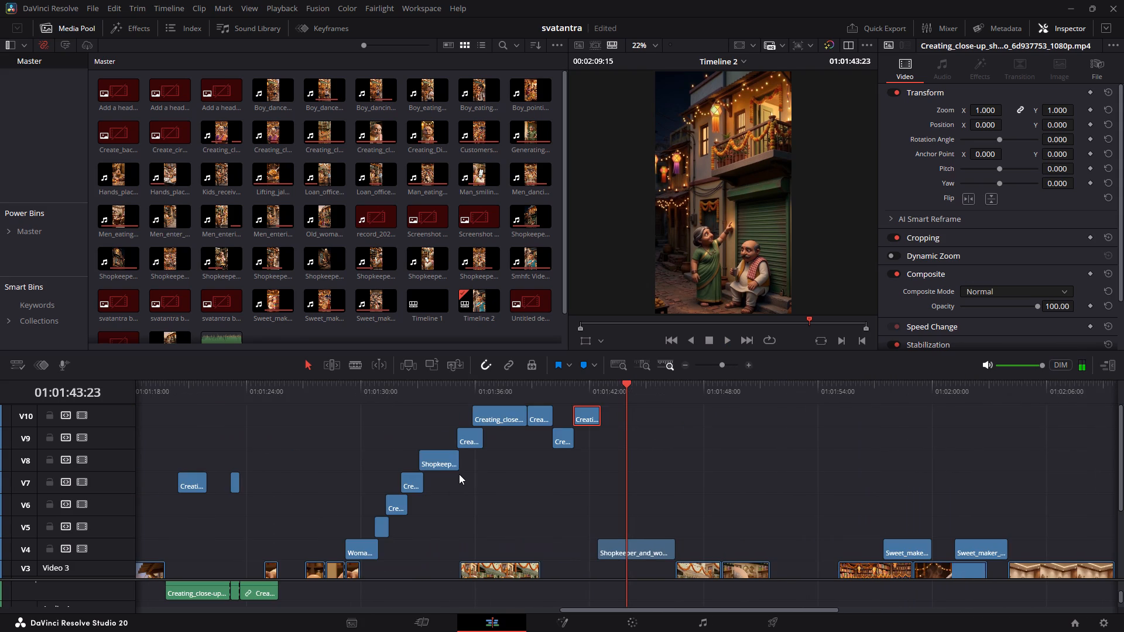
drag(659, 408, 511, 429)
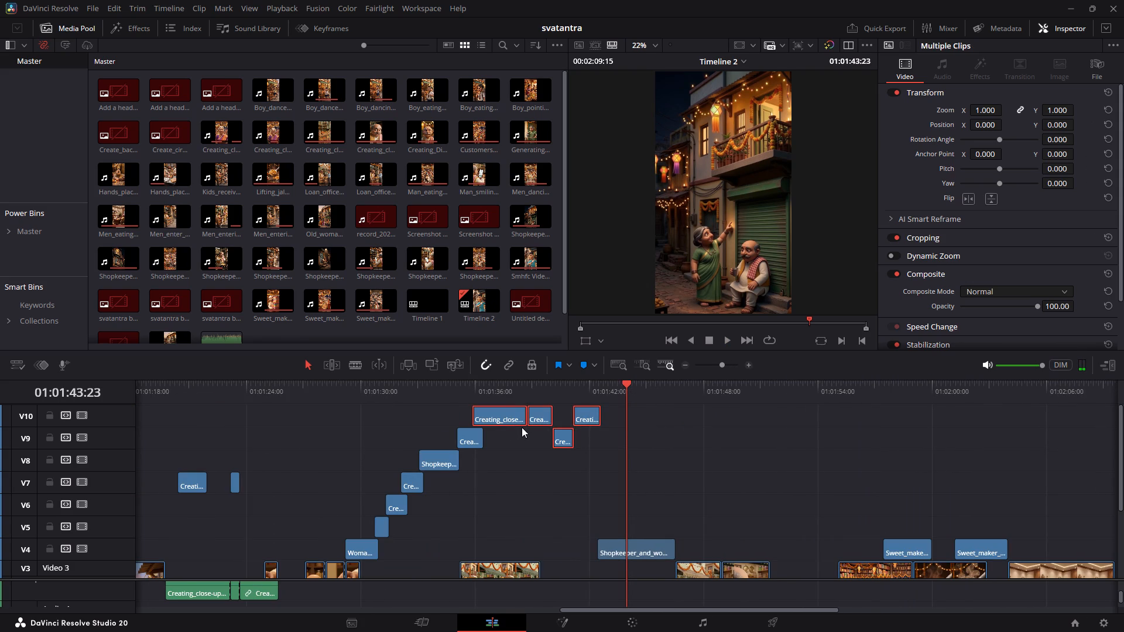
drag(664, 410, 381, 528)
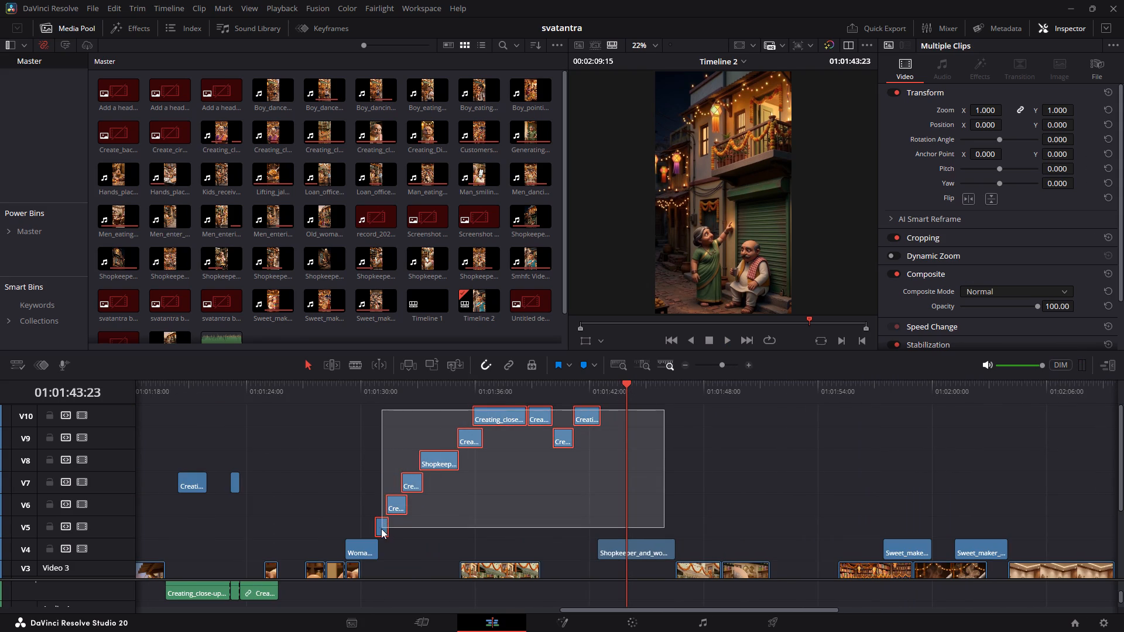
drag(381, 528, 381, 528)
key(alt+Down)
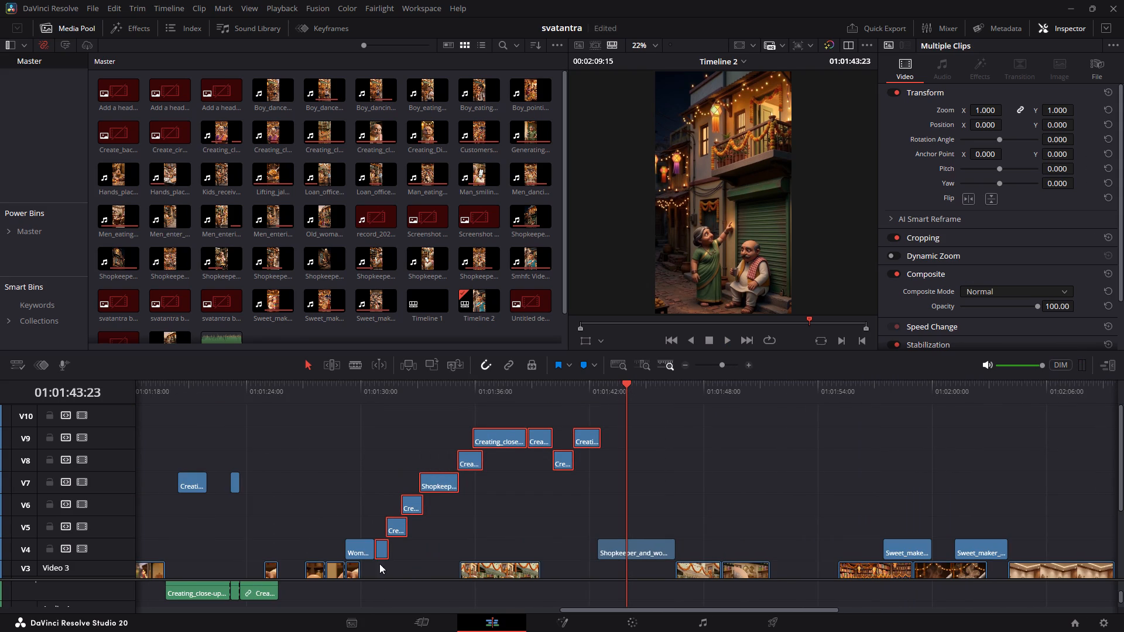
ctrl+click(381, 544)
key(alt+Down)
ctrl+click(397, 549)
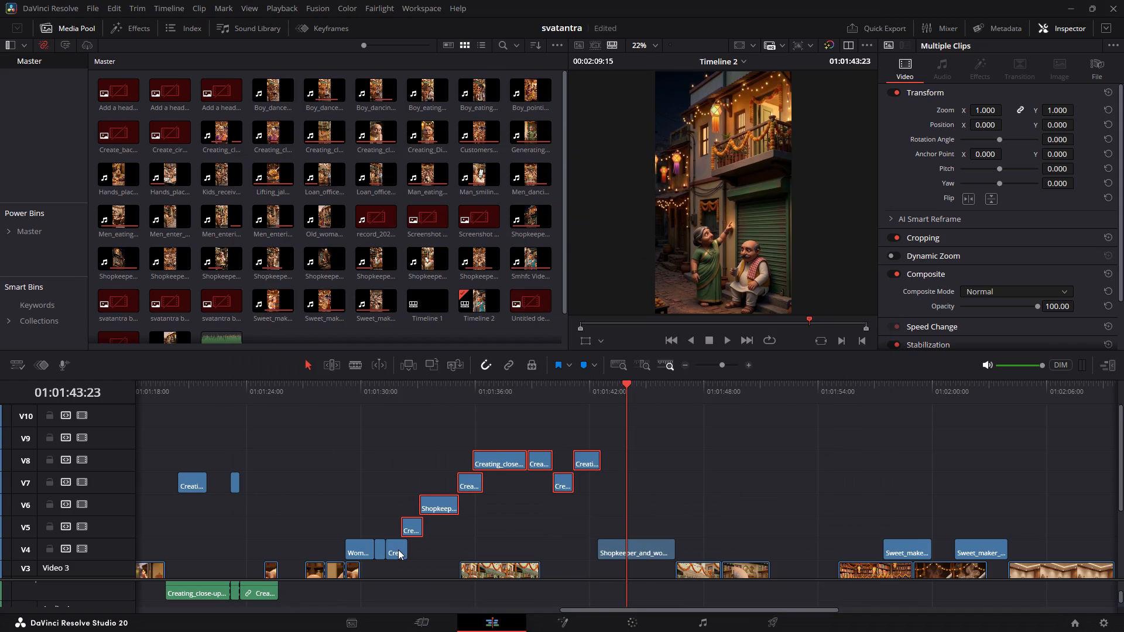
key(alt+Down)
ctrl+drag(405, 551, 412, 552)
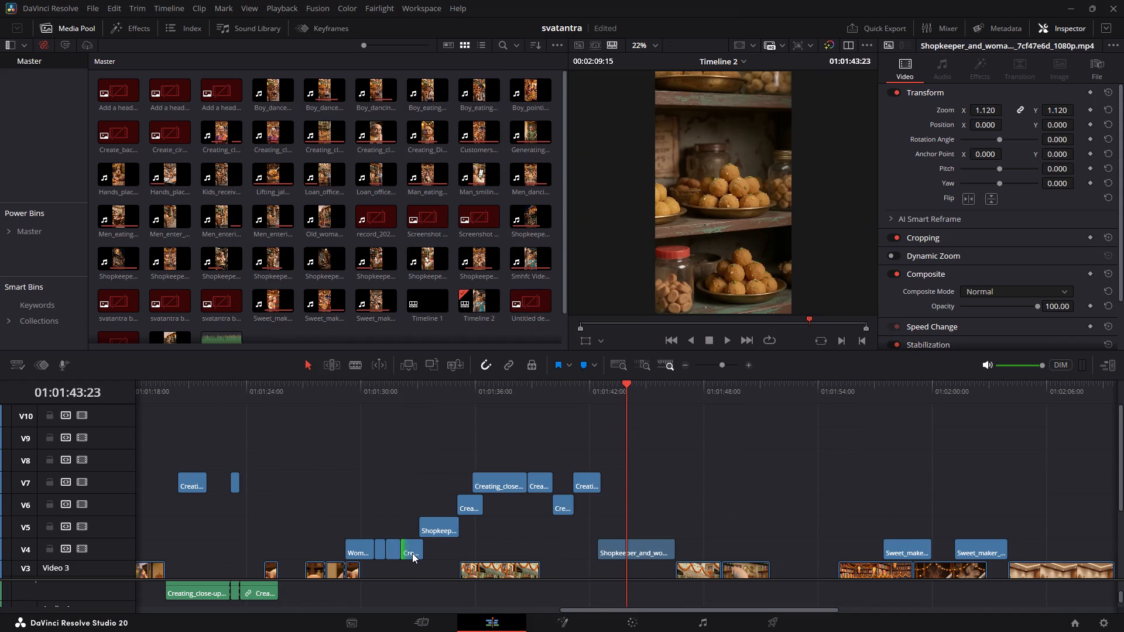
drag(612, 446, 437, 527)
key(alt+Down)
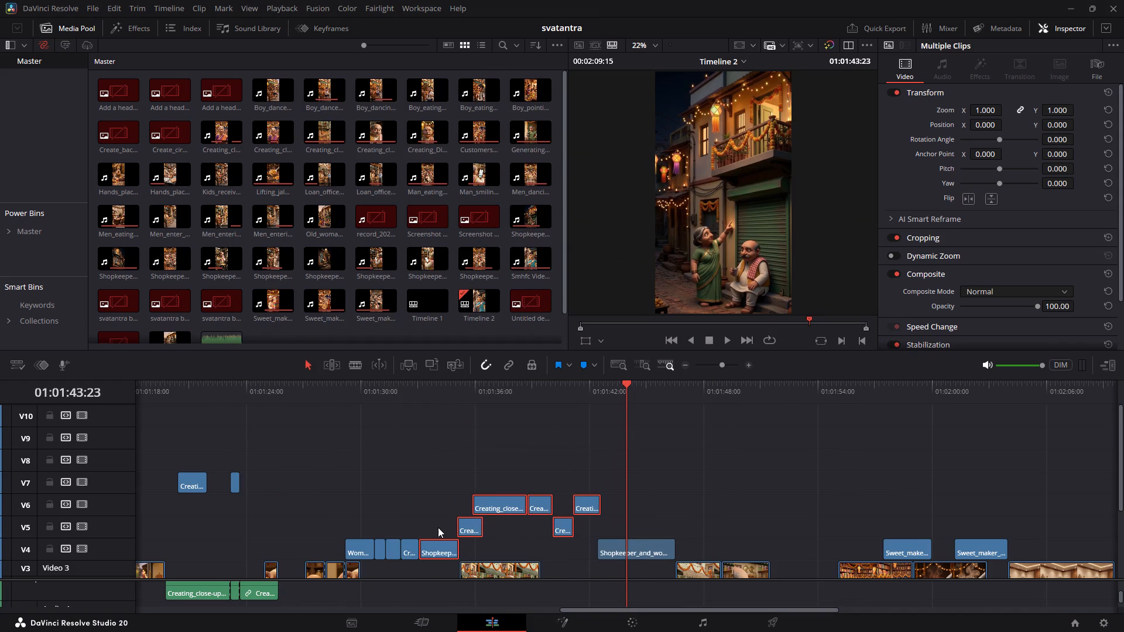
drag(595, 438, 464, 527)
key(alt+Down)
Move all V2, V3 and V4 story clips from the men-entering-sweet-shop shot onward about 14 seconds later.
scroll(516, 475, up, 2)
scroll(512, 494, down, 2)
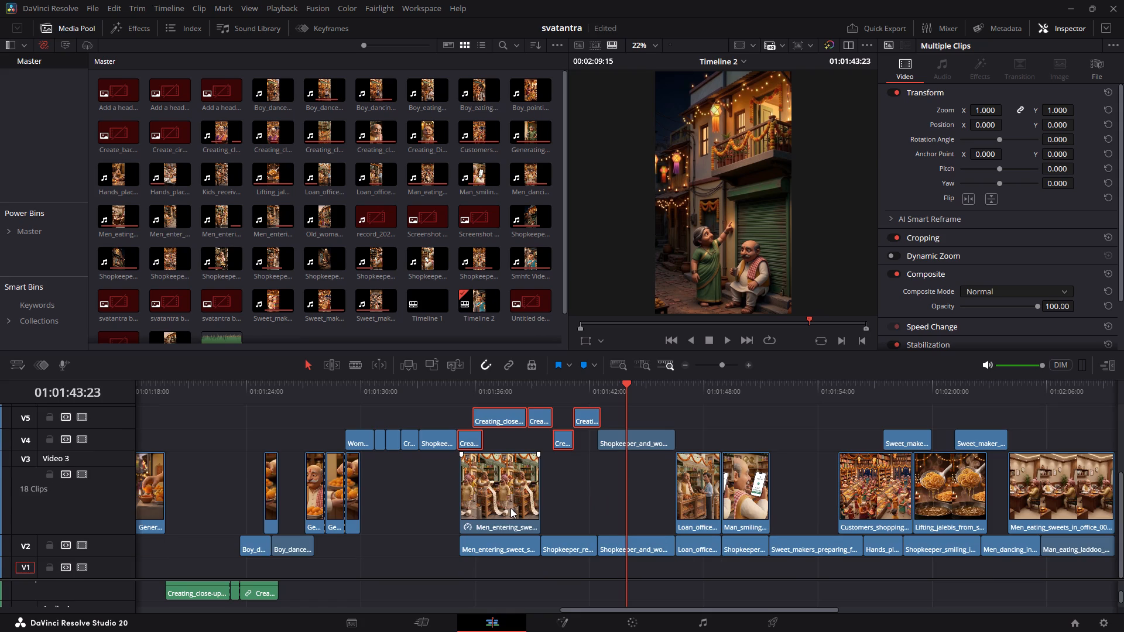
alt+scroll(454, 499, up, 5)
alt+scroll(454, 499, down, 7)
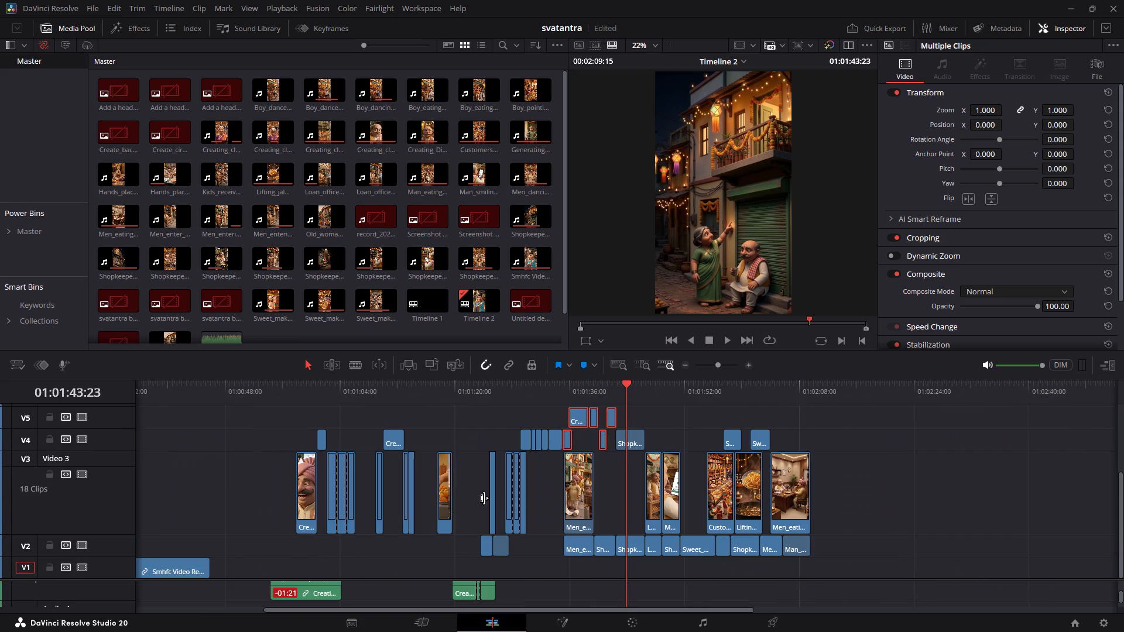
drag(835, 427, 630, 537)
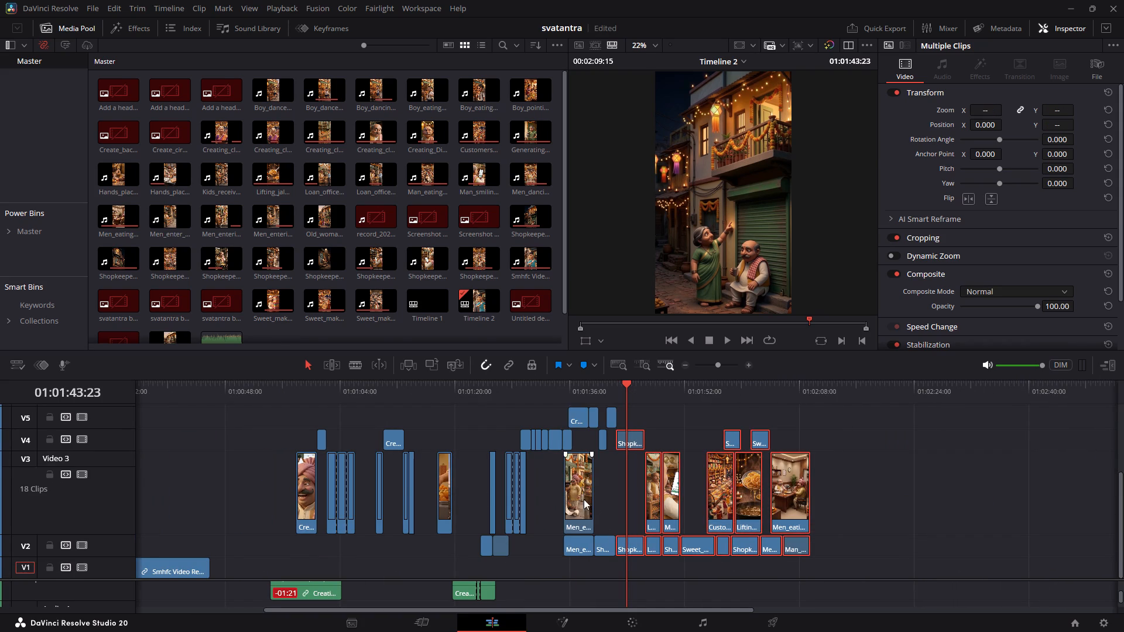
ctrl+drag(552, 476, 598, 547)
drag(603, 546, 704, 539)
Lower the montage clips from V5, V4 and V3 onto V2, forming one row with the boy-dancing clips from 01:01:23:16.
drag(650, 411, 578, 417)
key(alt+Down)
drag(642, 416, 493, 441)
key(alt+Down)
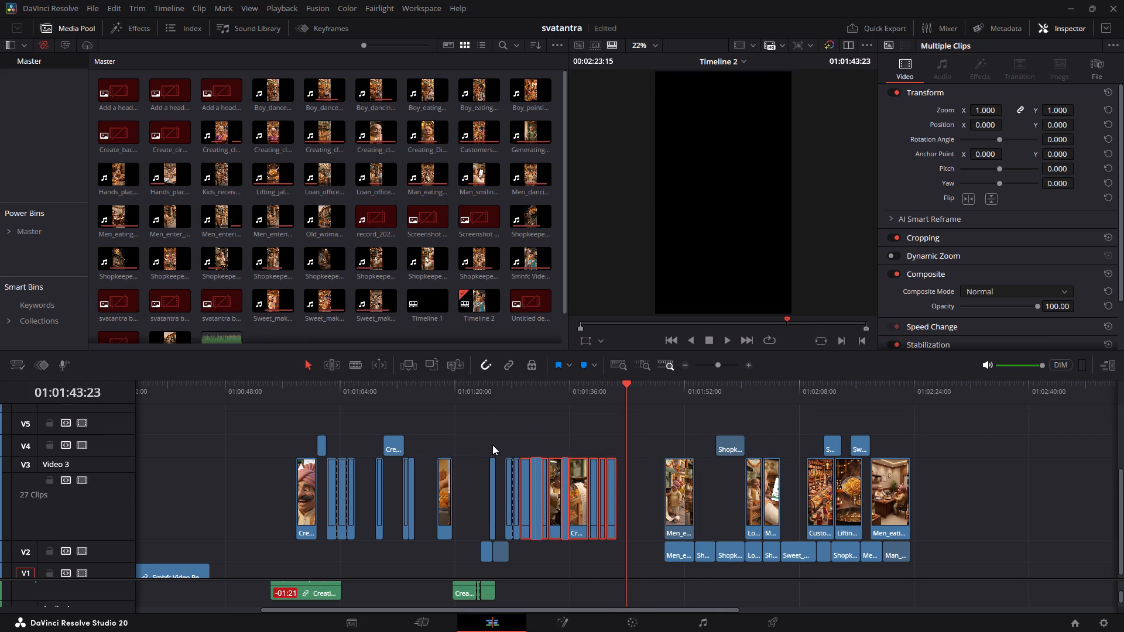
drag(507, 440, 614, 476)
key(alt+Down)
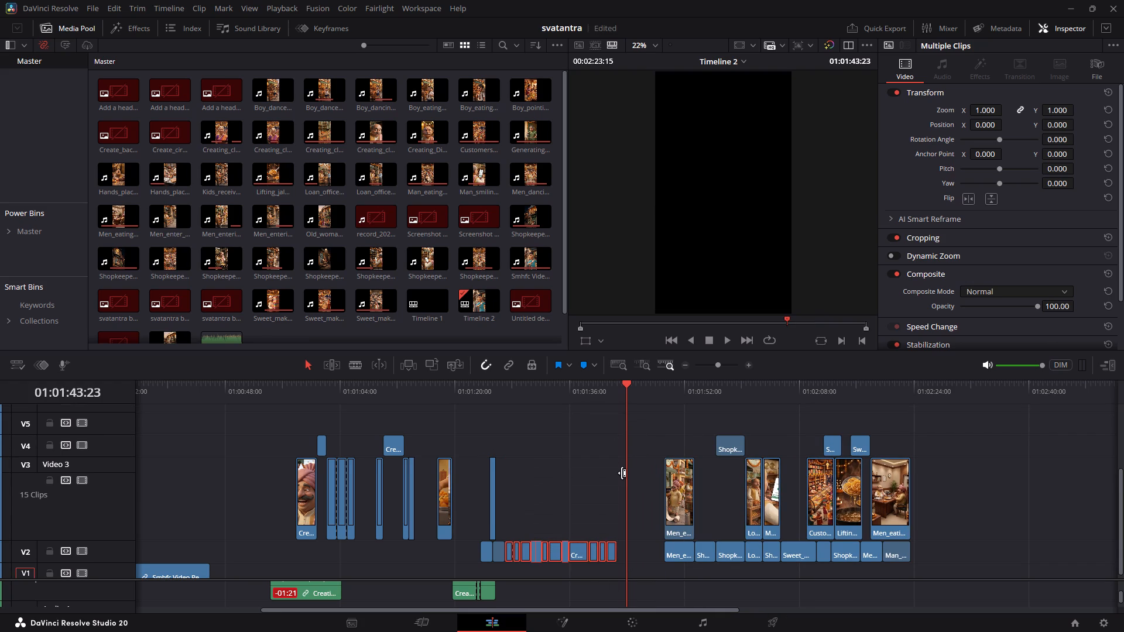
drag(571, 438, 485, 482)
key(alt+Down)
Play the V2 montage against the song from 01:01:23:16, replaying the section around the frying-jalebi close-up.
scroll(505, 486, down, 2)
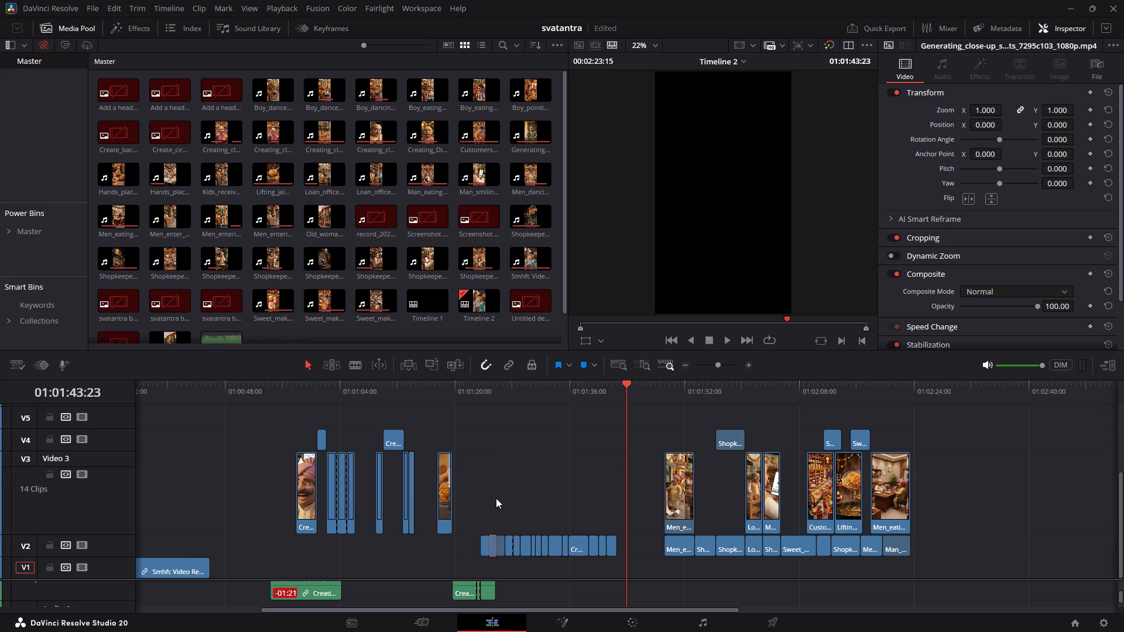
scroll(496, 498, down, 1)
scroll(492, 517, up, 3)
scroll(505, 571, down, 7)
scroll(512, 594, up, 3)
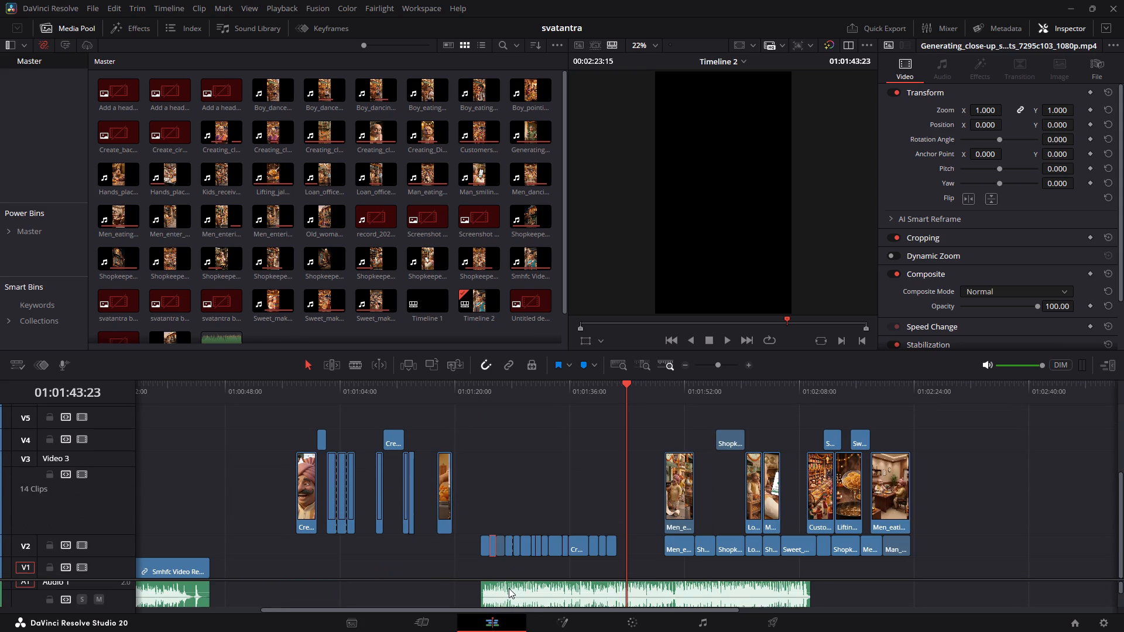
click(478, 387)
key(space)
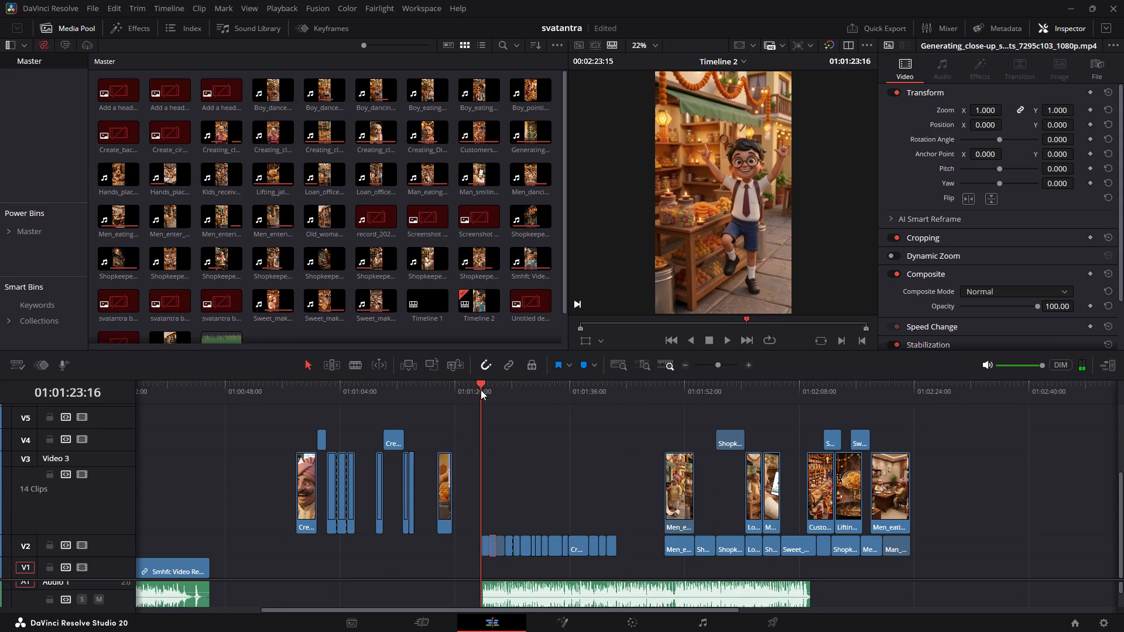
alt+scroll(536, 439, up, 9)
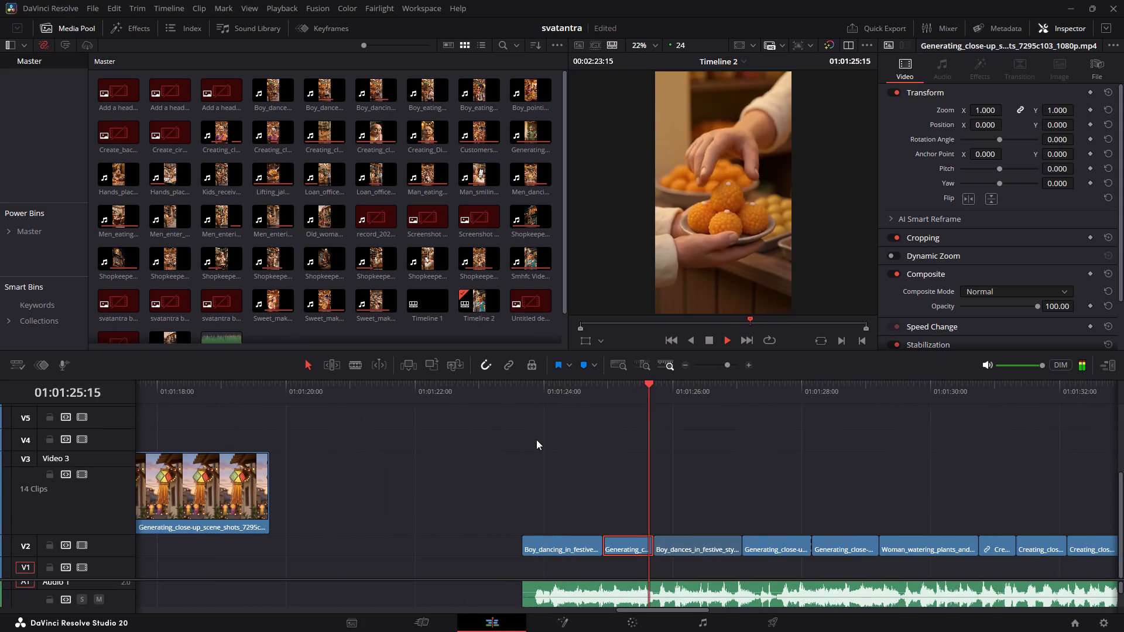
alt+scroll(627, 422, down, 5)
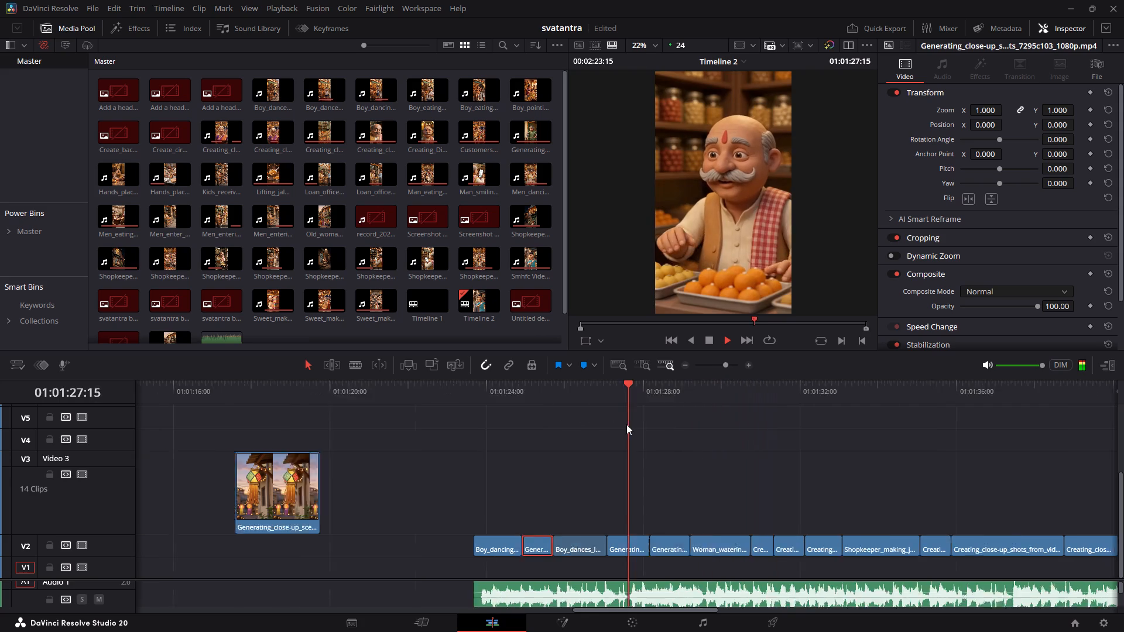
alt+scroll(626, 425, down, 2)
alt+scroll(659, 421, up, 6)
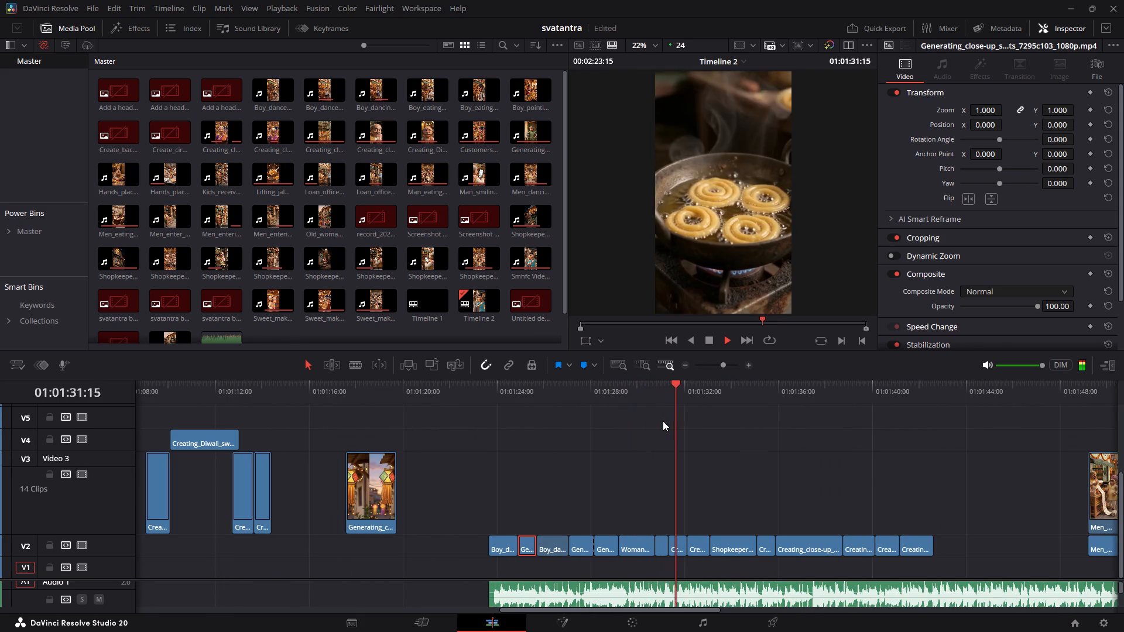
click(670, 390)
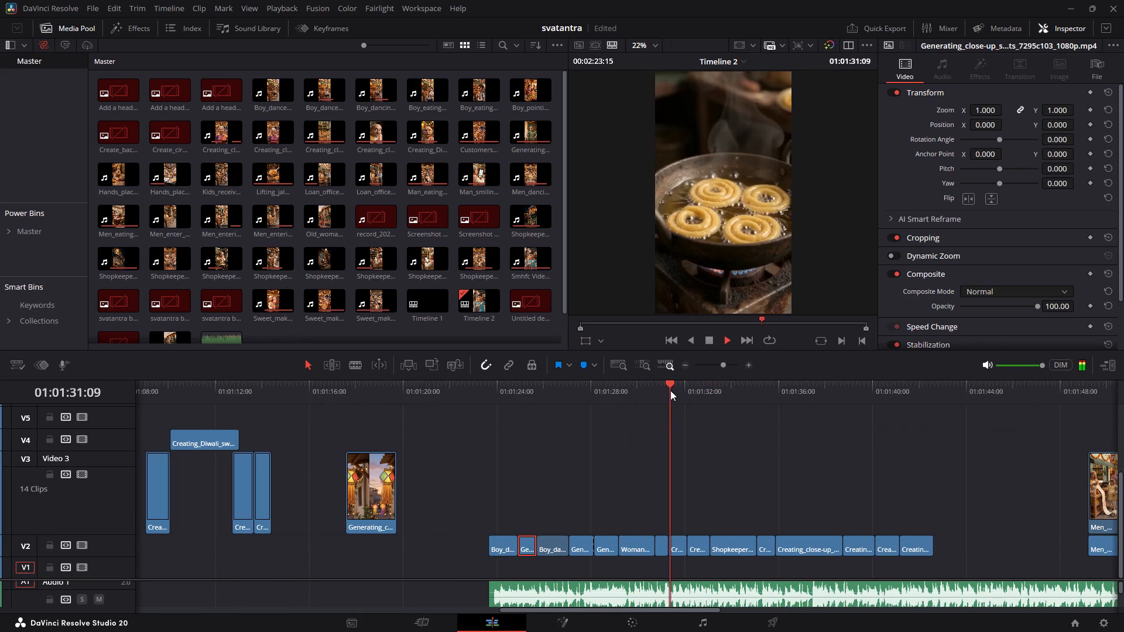
drag(665, 391, 653, 394)
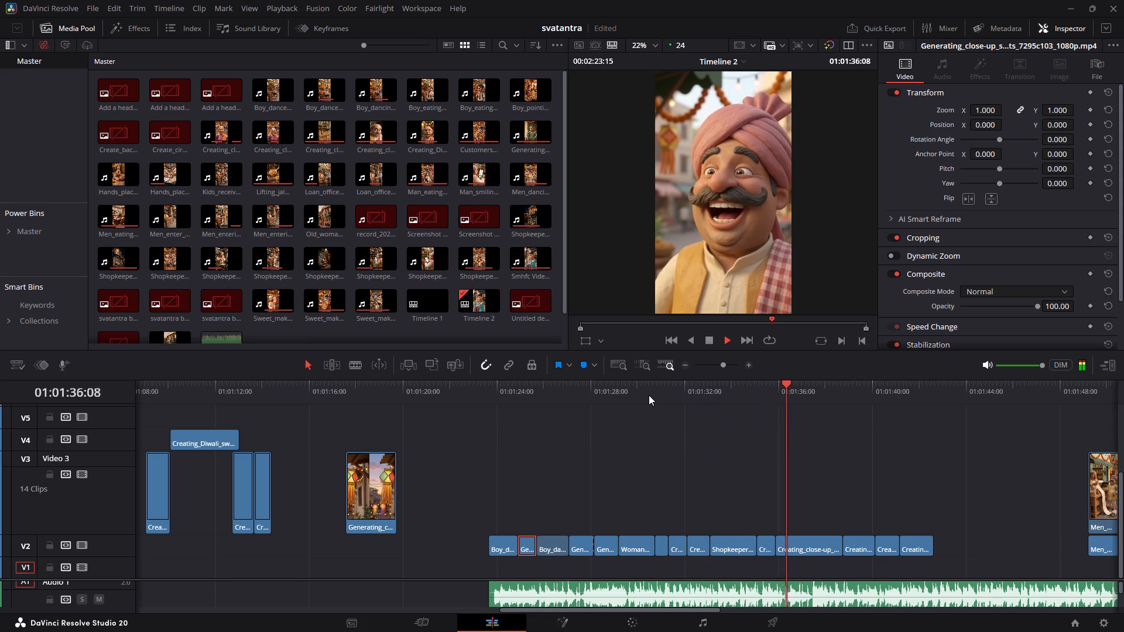
drag(663, 395, 649, 396)
key(space)
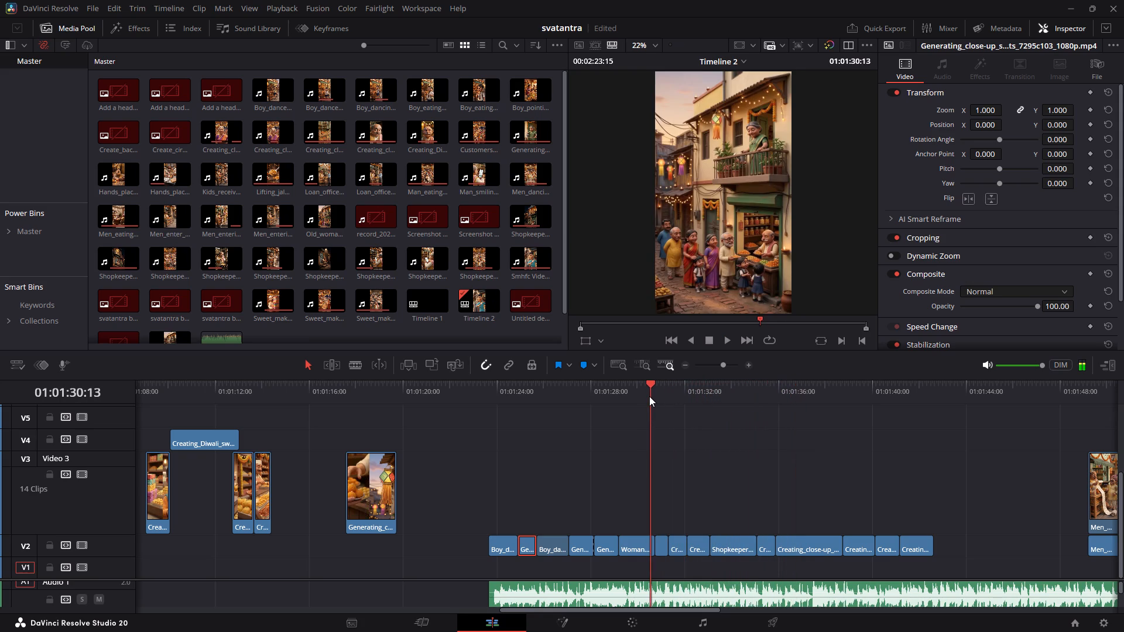
click(647, 396)
key(space)
alt+scroll(671, 437, up, 6)
key(space)
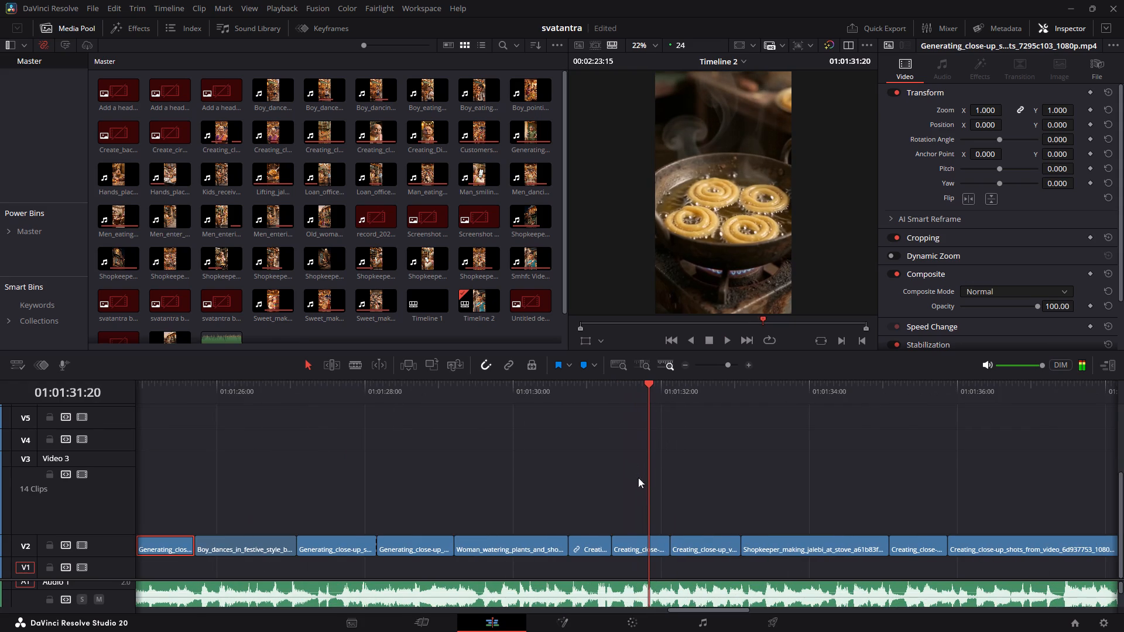
Lift the frying-jalebi close-up onto V3, fill it from the woman-watering clip's end to the next V2 clip at the gap's end, and check playback.
drag(639, 553, 625, 525)
drag(602, 503, 584, 500)
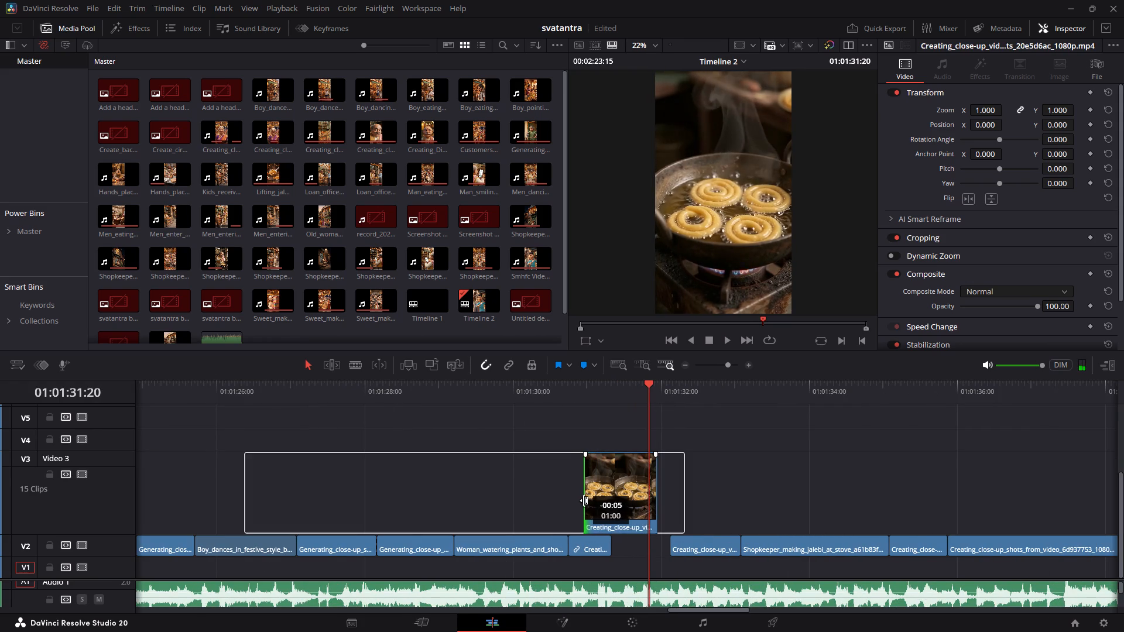
drag(584, 500, 574, 498)
drag(654, 499, 659, 500)
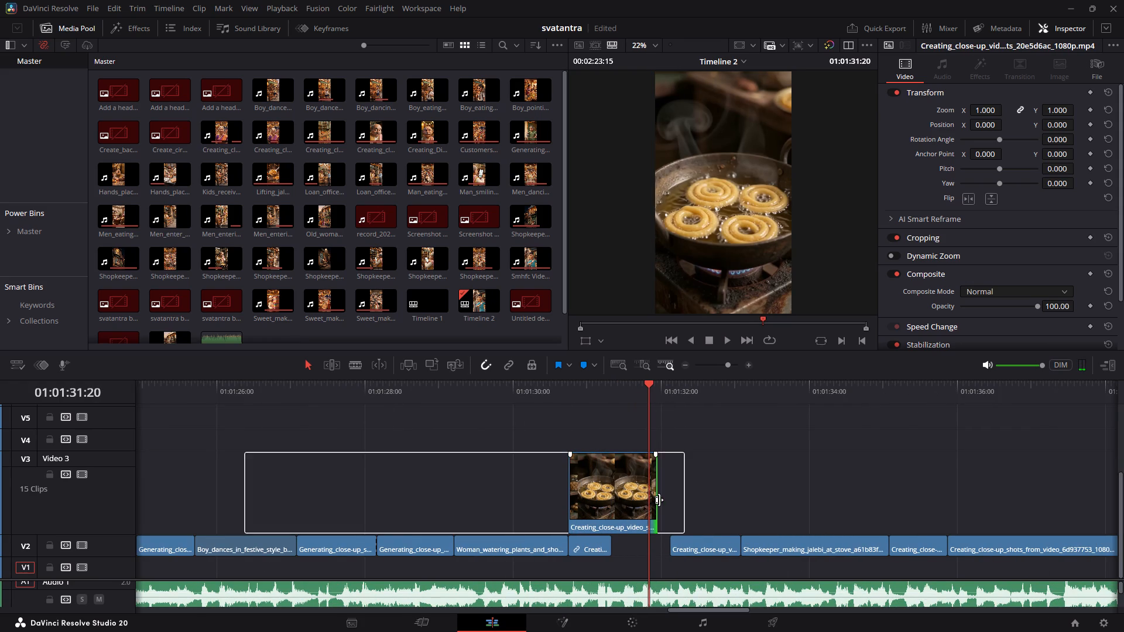
drag(659, 500, 673, 507)
click(573, 389)
key(space)
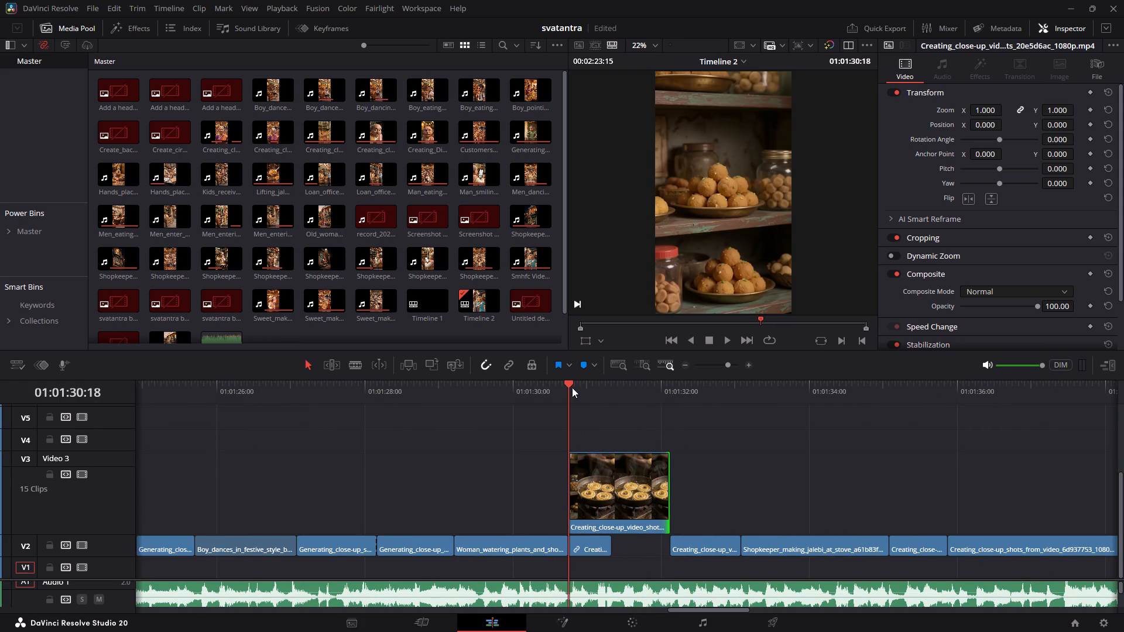
key(space)
drag(572, 476, 597, 487)
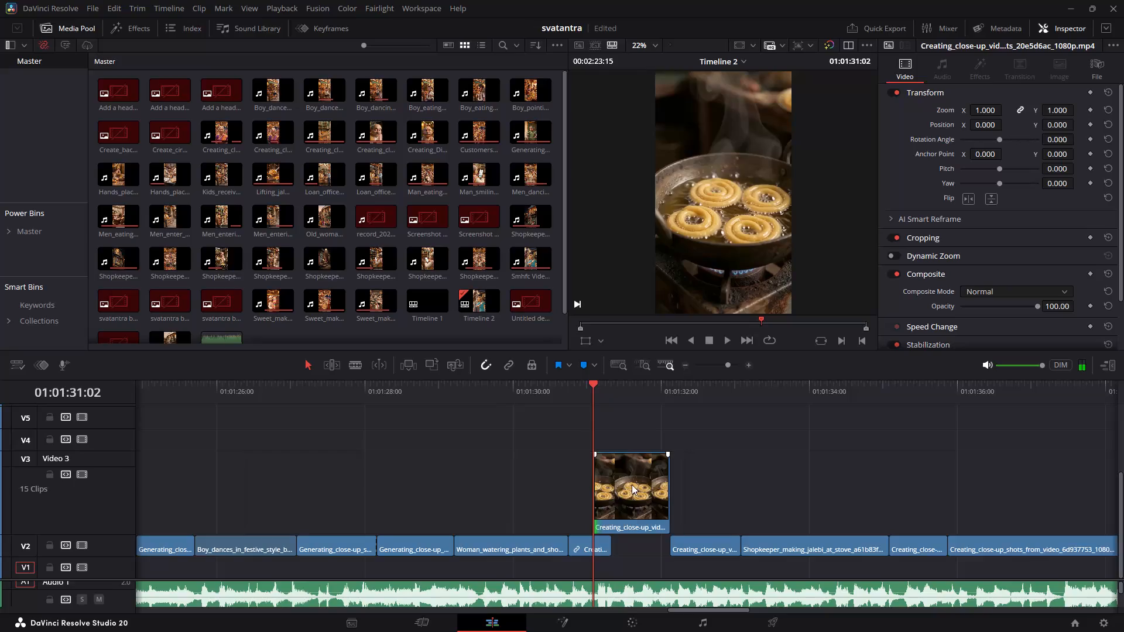
drag(666, 478, 698, 482)
drag(659, 493, 636, 493)
click(563, 382)
drag(563, 382, 544, 390)
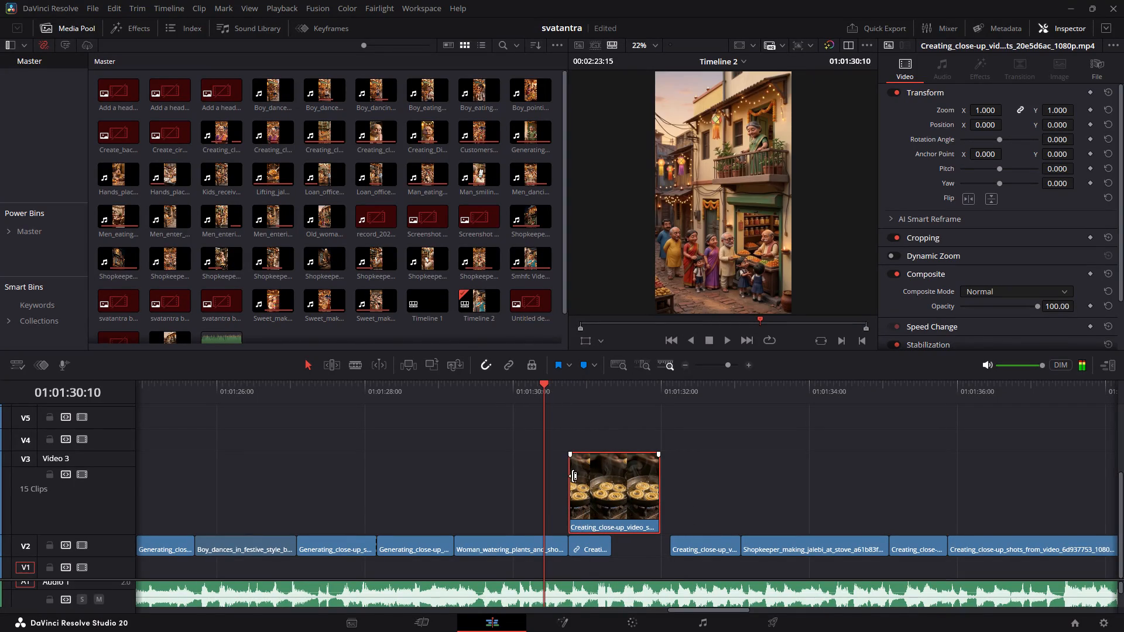
drag(573, 476, 561, 475)
drag(581, 480, 591, 485)
key(space)
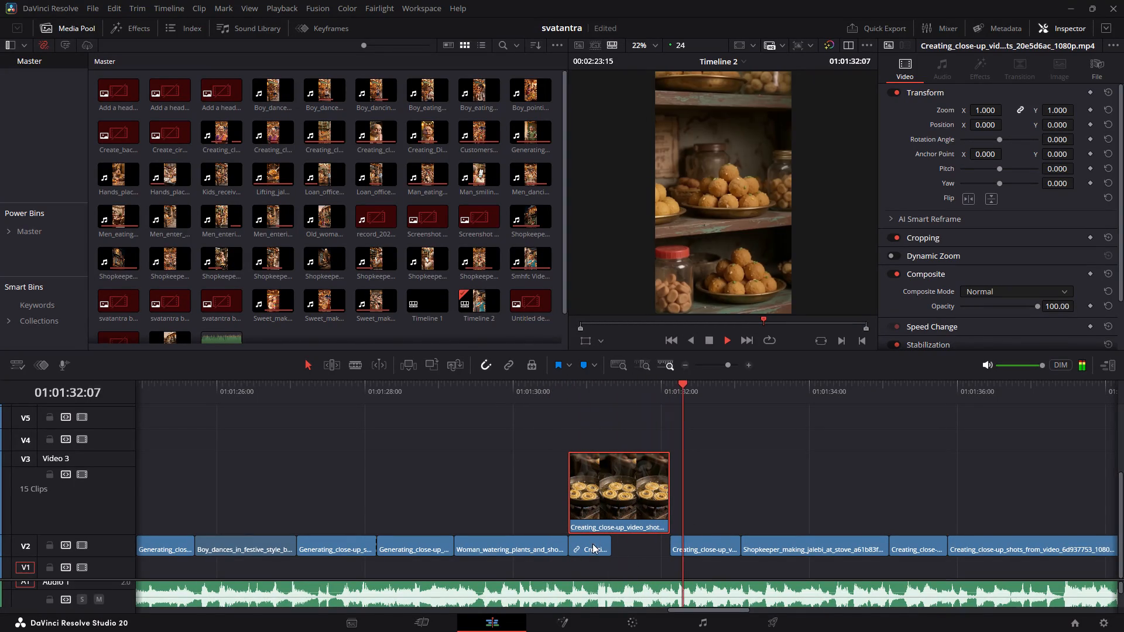
Move the linked shopkeeper-face close-up onto V3 over the start of the shopkeeper-making-jalebi clip and extend it to about 01:01:34:00.
key(space)
drag(595, 547, 763, 508)
click(712, 386)
key(space)
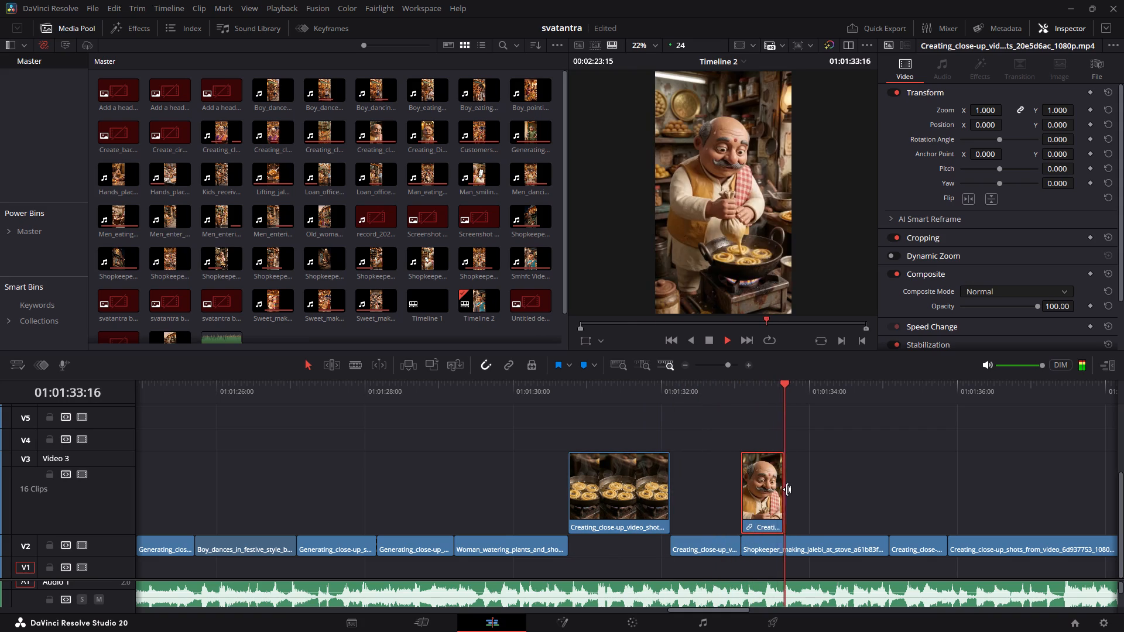
key(space)
drag(781, 487, 813, 492)
key(space)
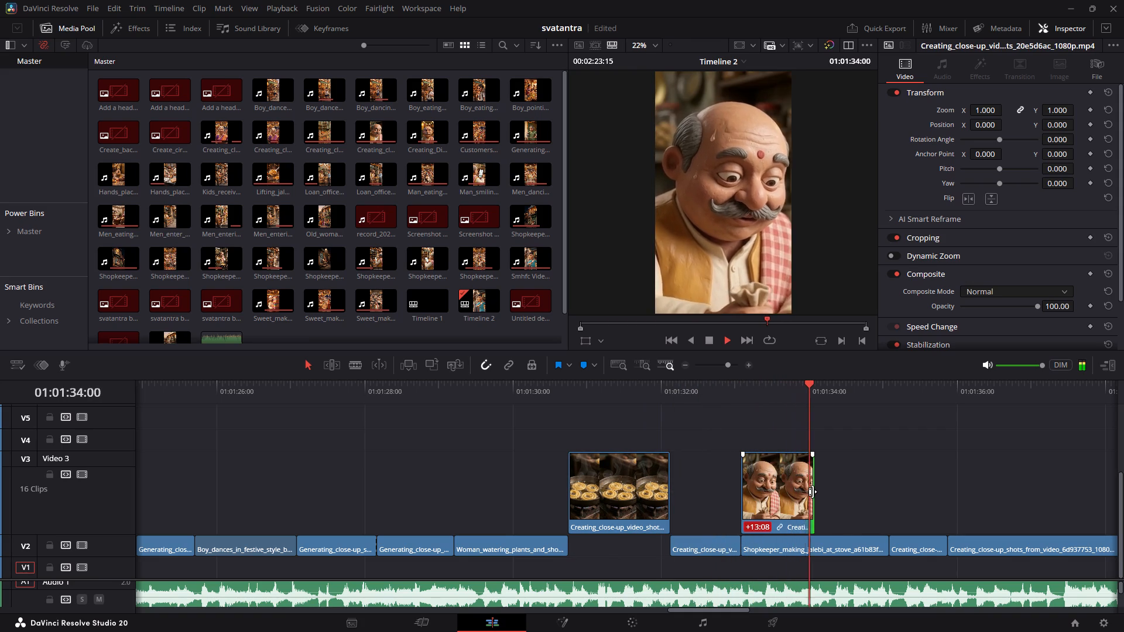
Lower the frying-jalebi and shopkeeper-face clips from V3 onto V2, into the montage row.
alt+scroll(772, 483, down, 5)
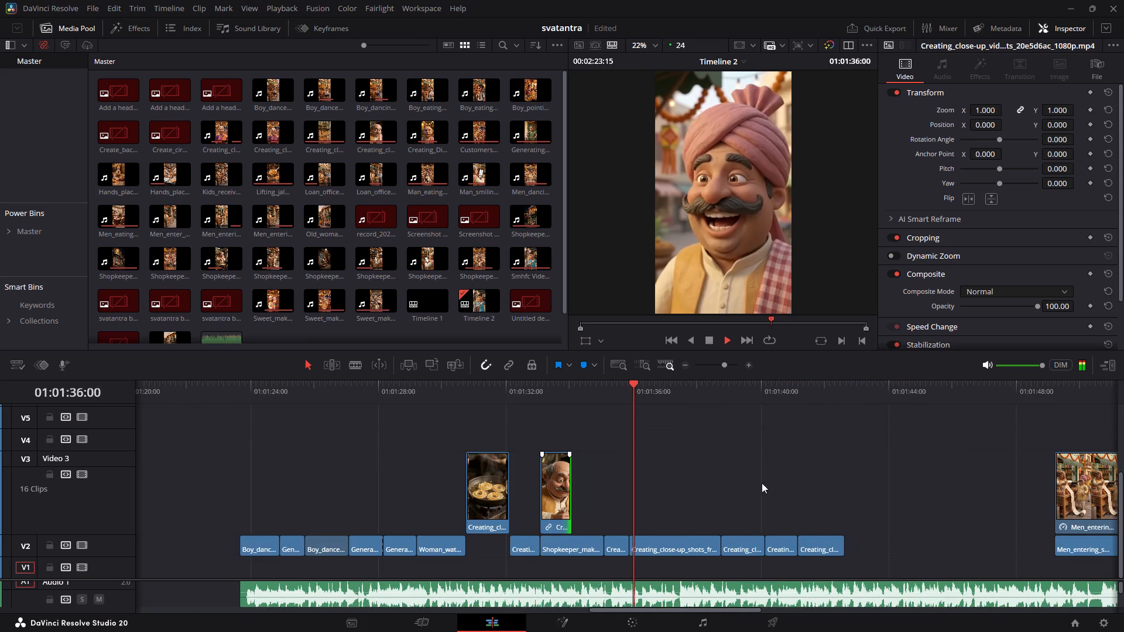
alt+scroll(748, 482, down, 4)
key(space)
drag(656, 453, 597, 469)
key(alt+Down)
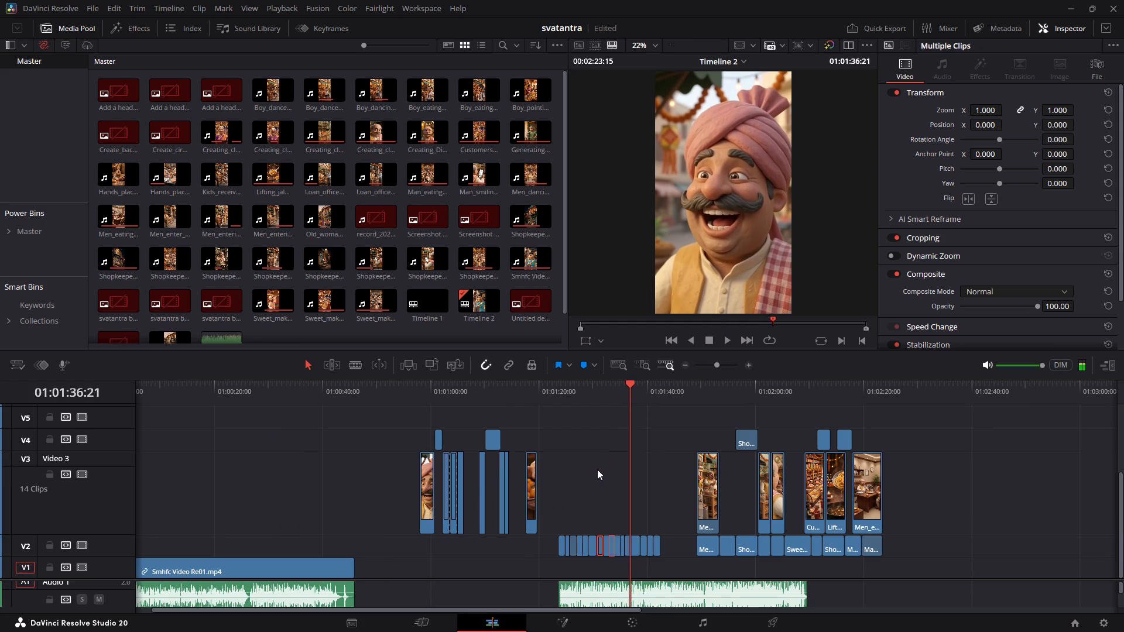
Play the rest of the montage from 01:01:36:21 to its end at 01:01:42:12.
key(space)
alt+scroll(671, 472, up, 13)
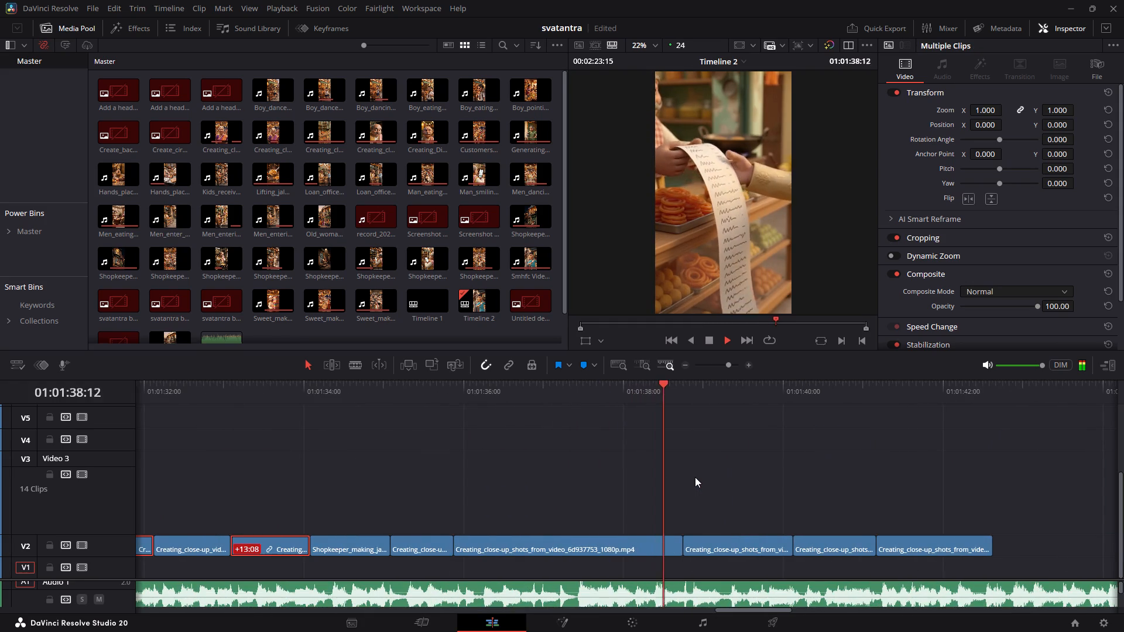
alt+scroll(695, 477, down, 7)
alt+scroll(695, 477, up, 3)
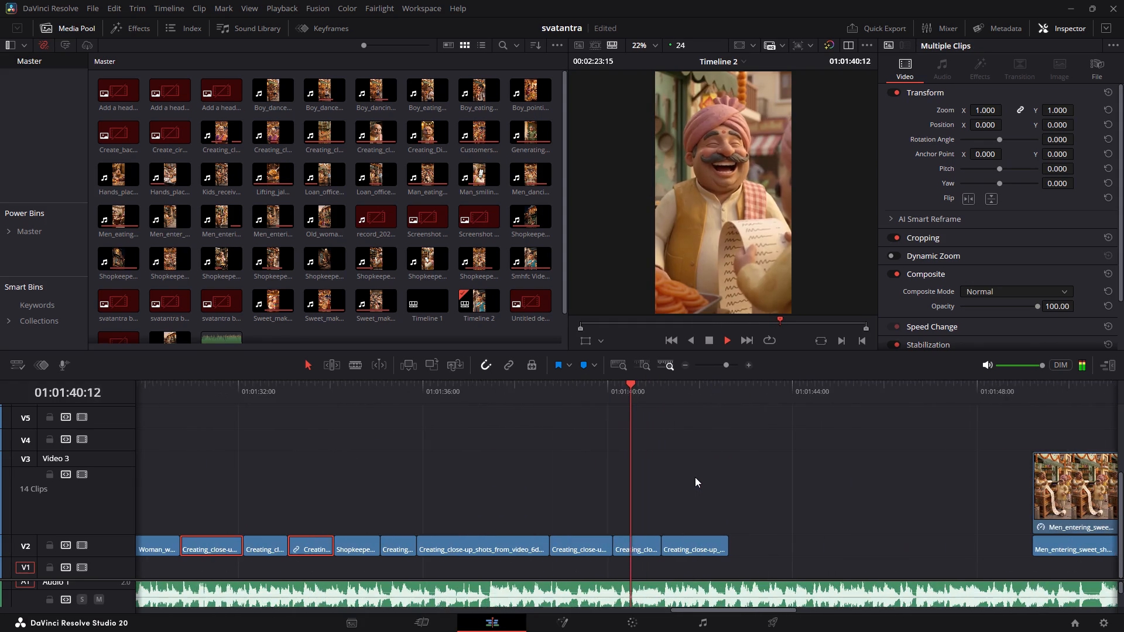
alt+scroll(695, 477, up, 3)
key(space)
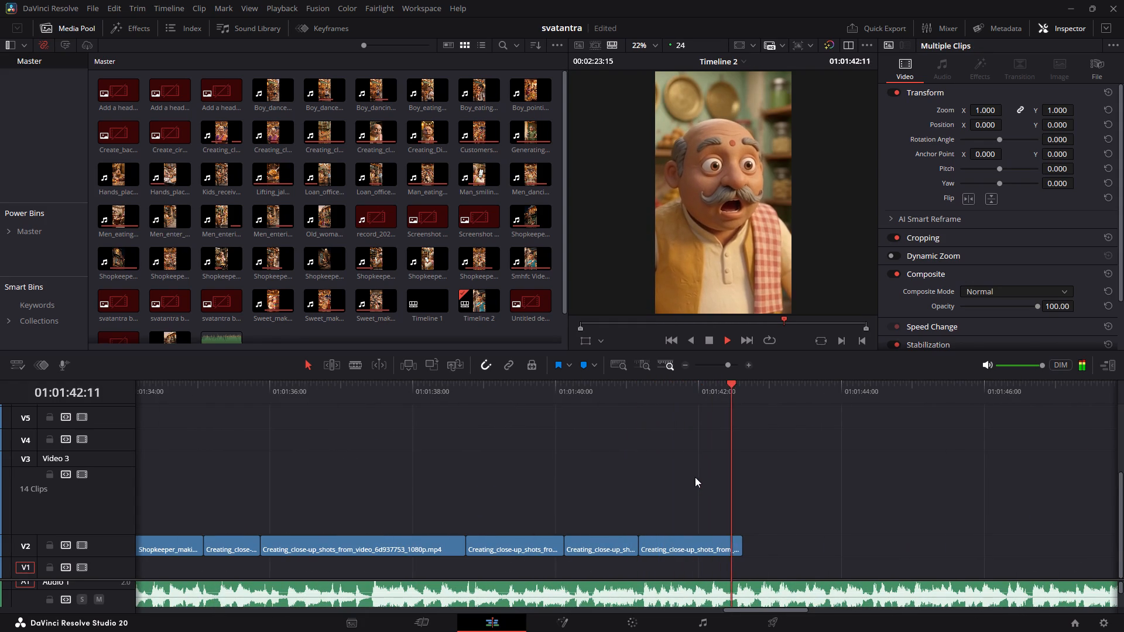
alt+scroll(729, 499, up, 5)
alt+scroll(729, 499, down, 13)
alt+scroll(702, 444, up, 3)
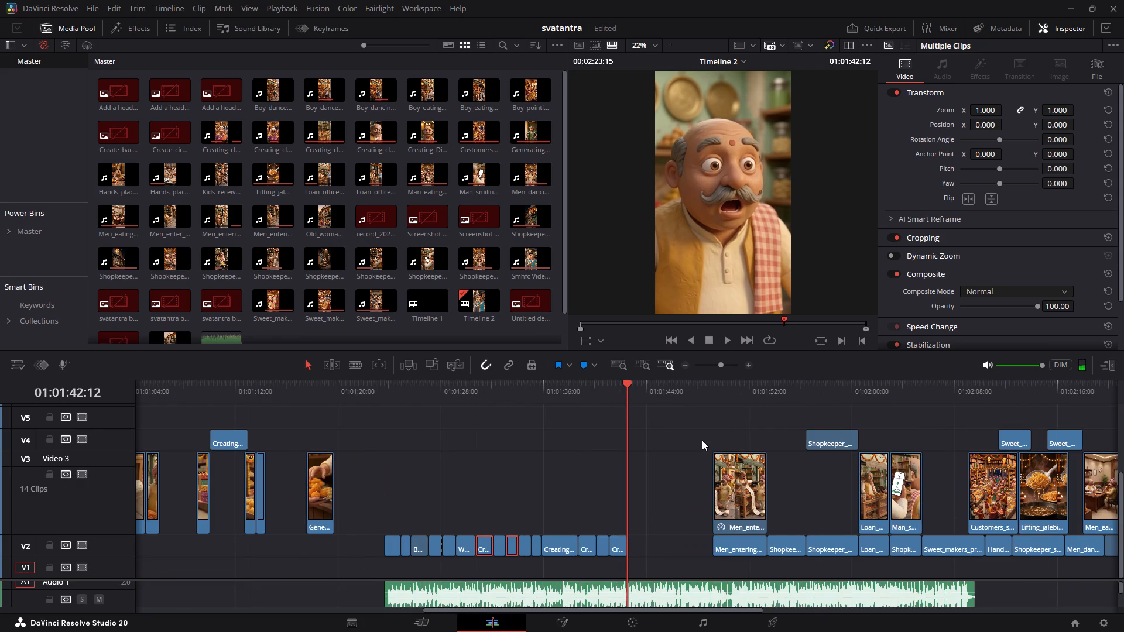
Review the leftover clips before the montage and delete the first V3 and V4 group, between about 01:00:58 and 01:01:06.
drag(309, 387, 253, 399)
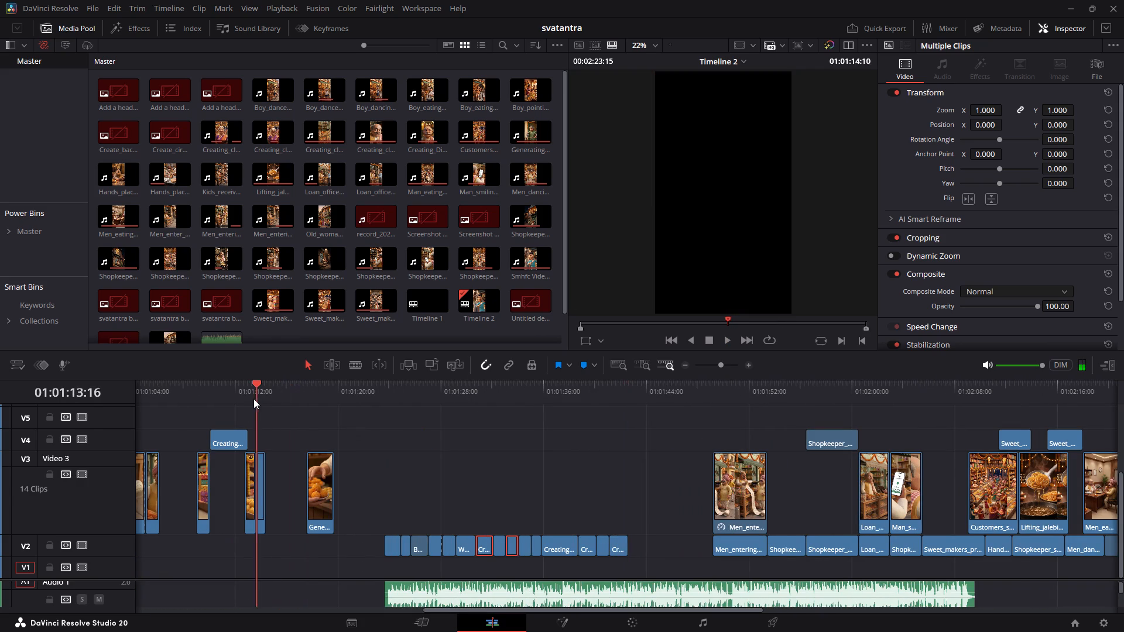
drag(253, 399, 219, 406)
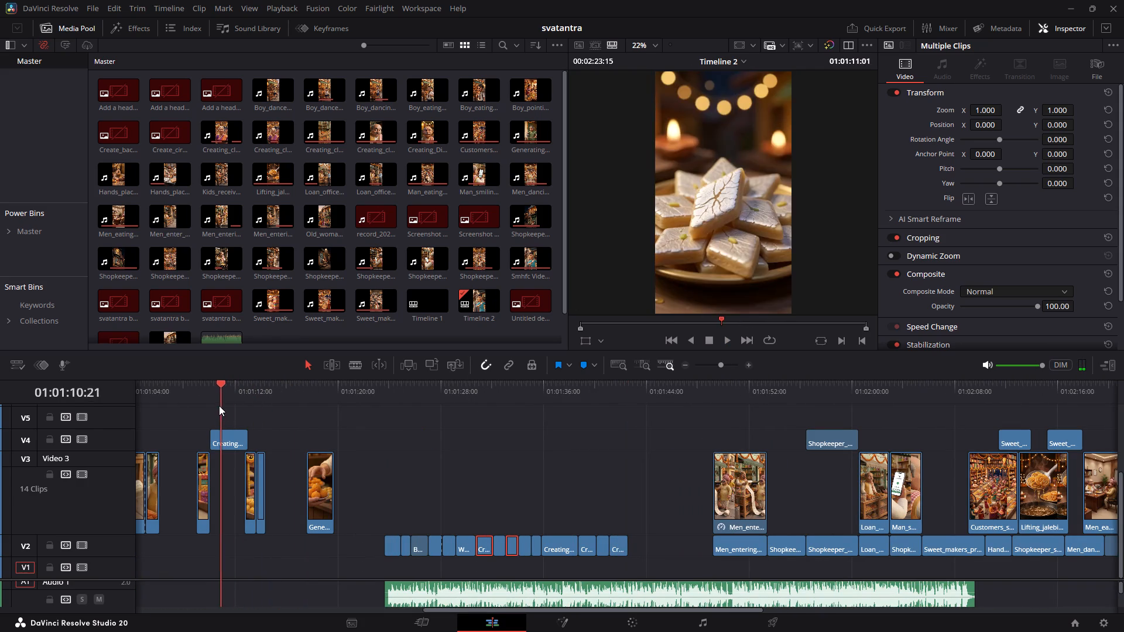
drag(219, 406, 199, 421)
scroll(215, 439, up, 1)
middle_drag(217, 439, 362, 386)
scroll(340, 417, up, 1)
drag(264, 389, 263, 389)
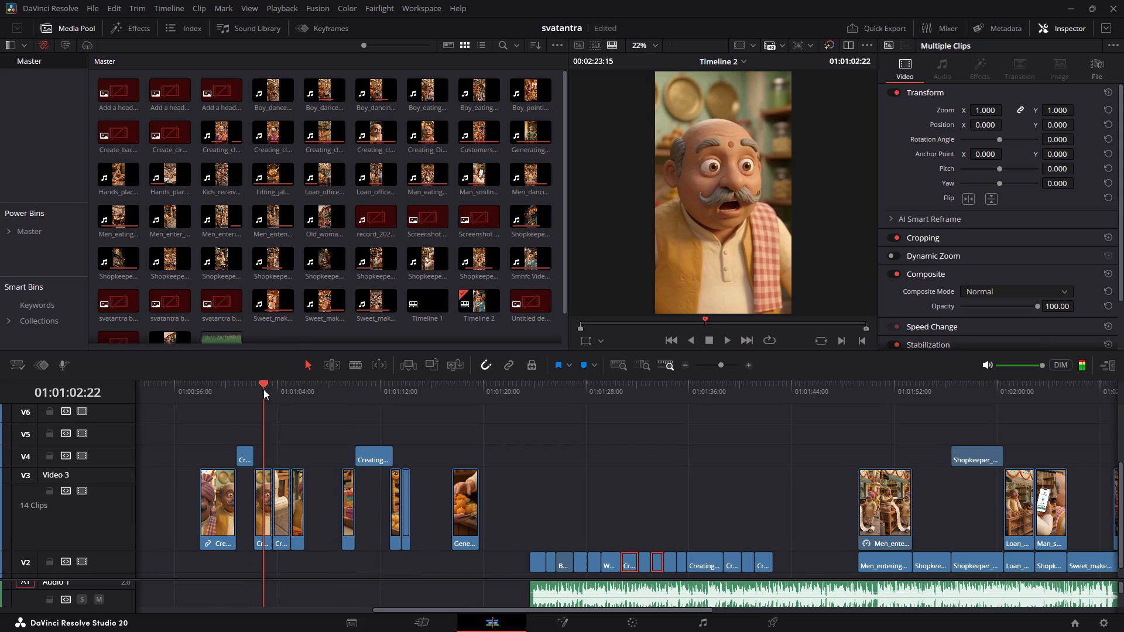
drag(263, 389, 225, 413)
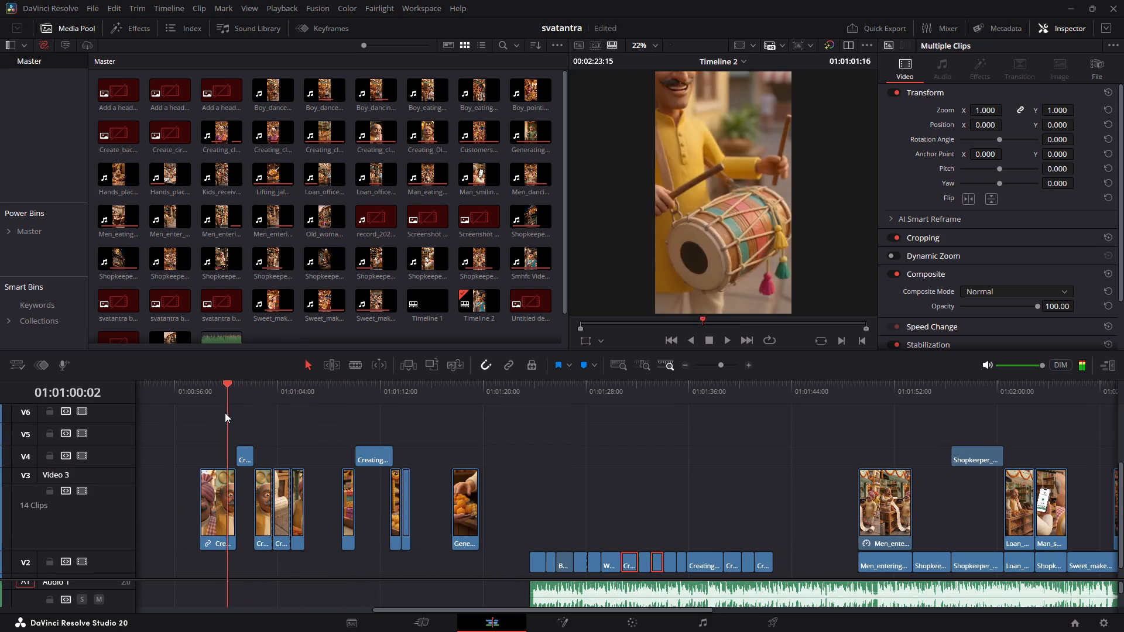
drag(225, 413, 218, 415)
drag(211, 434, 294, 502)
key(BackSpace)
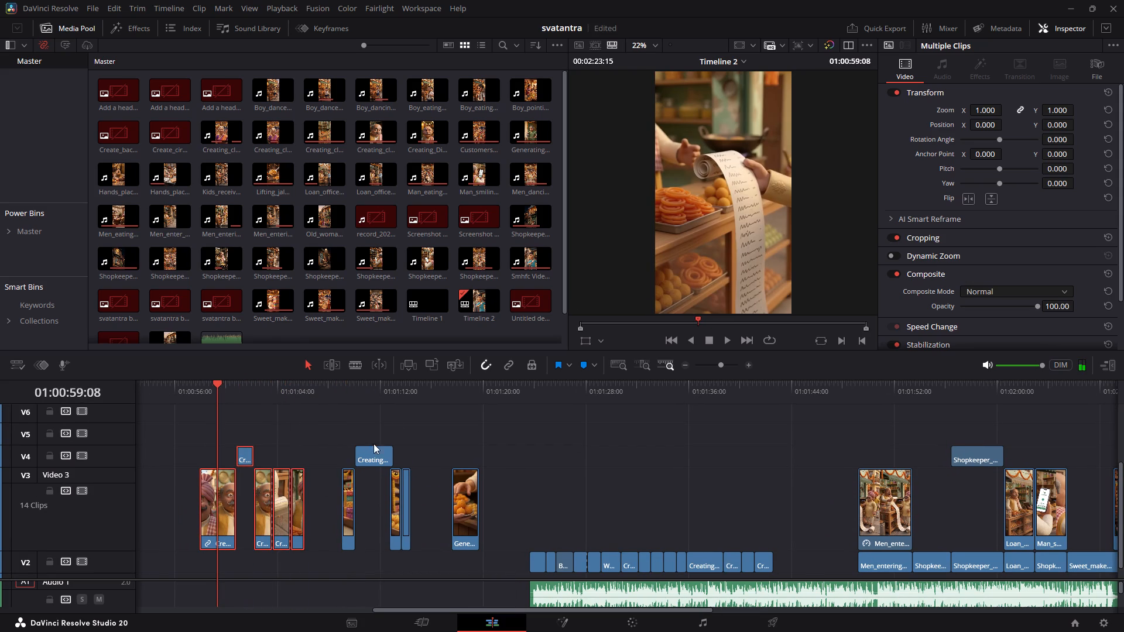
Move the remaining leftover V3 and V4 clips before the montage down to V1 and V2, about 15 seconds earlier.
drag(352, 392, 475, 399)
drag(507, 430, 371, 476)
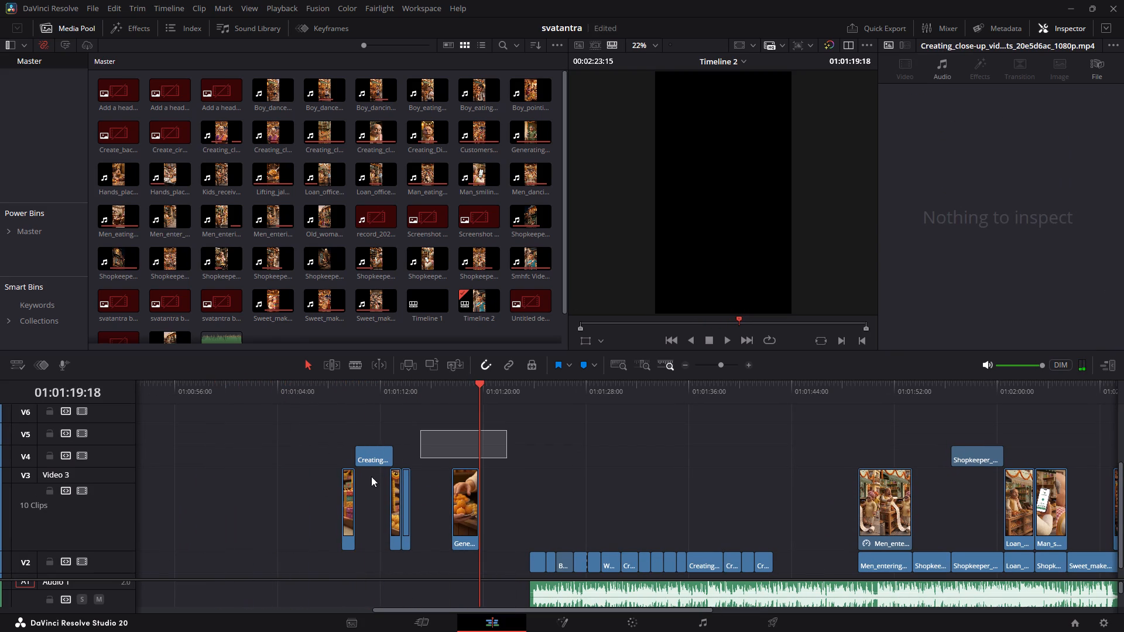
drag(371, 476, 344, 511)
alt+scroll(357, 512, up, 6)
alt+scroll(349, 508, down, 11)
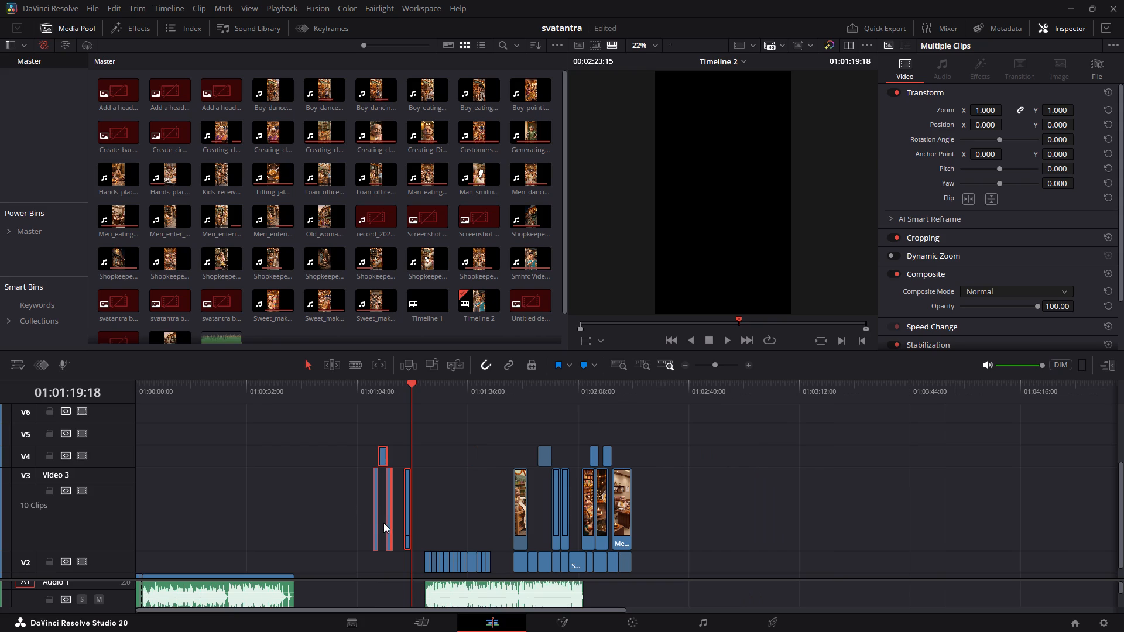
drag(389, 519, 330, 583)
scroll(269, 520, up, 4)
scroll(268, 518, down, 5)
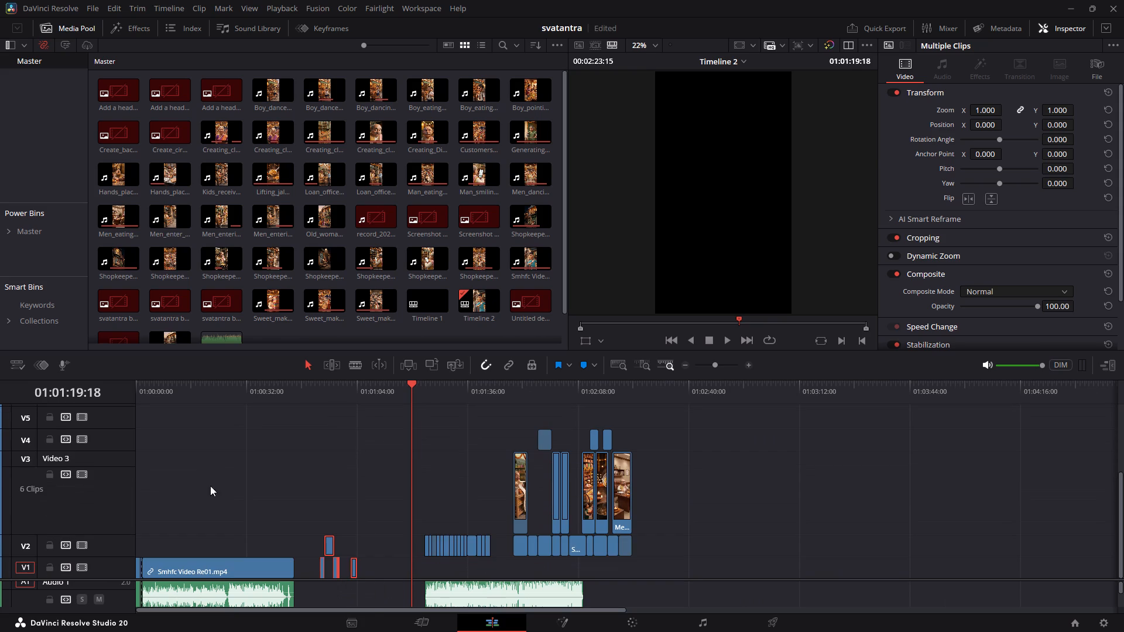
Scrub through the Smhfc Video Re01.mp4 footage at the timeline's start, delete it with its audio, and review the audio tracks.
drag(197, 378, 200, 384)
drag(215, 404, 277, 418)
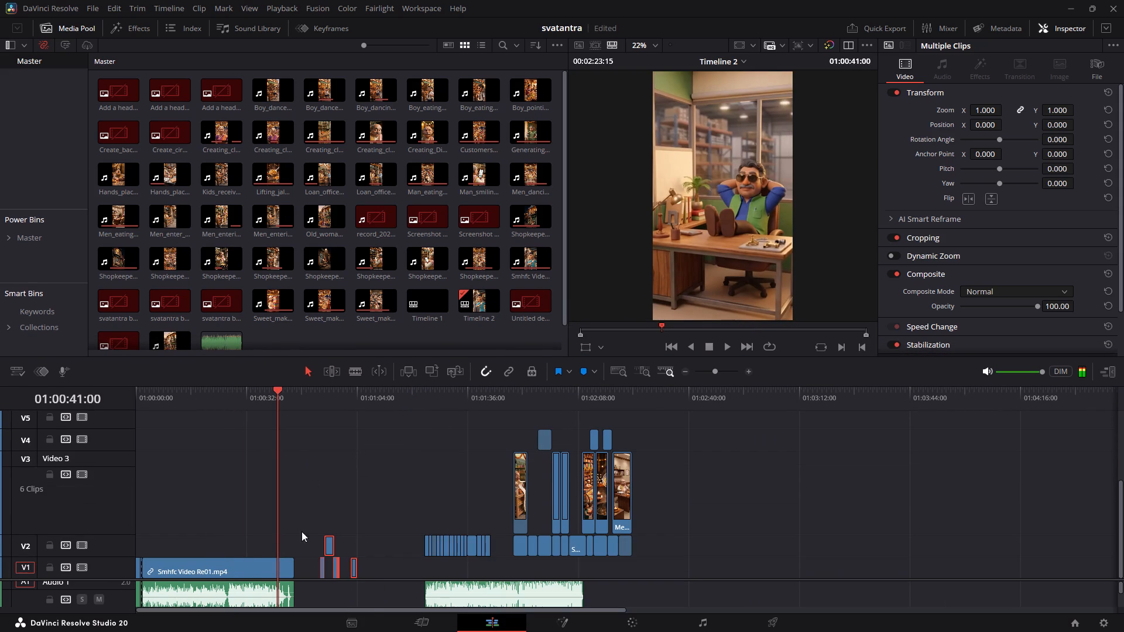
drag(301, 531, 129, 596)
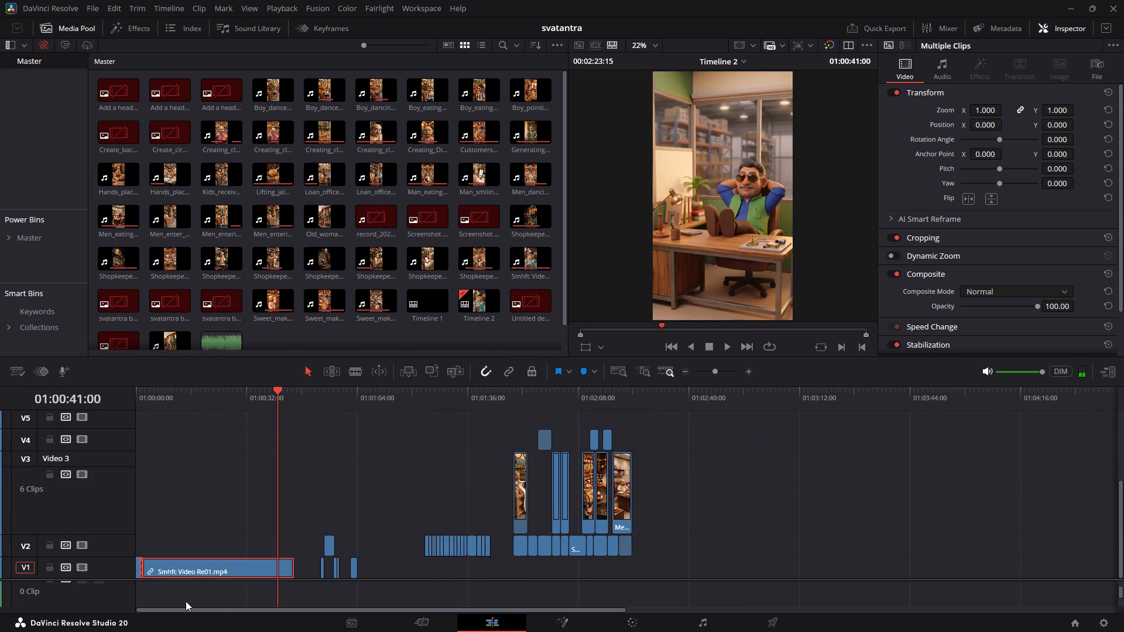
key(BackSpace)
scroll(218, 603, down, 5)
scroll(266, 588, up, 4)
scroll(297, 612, down, 2)
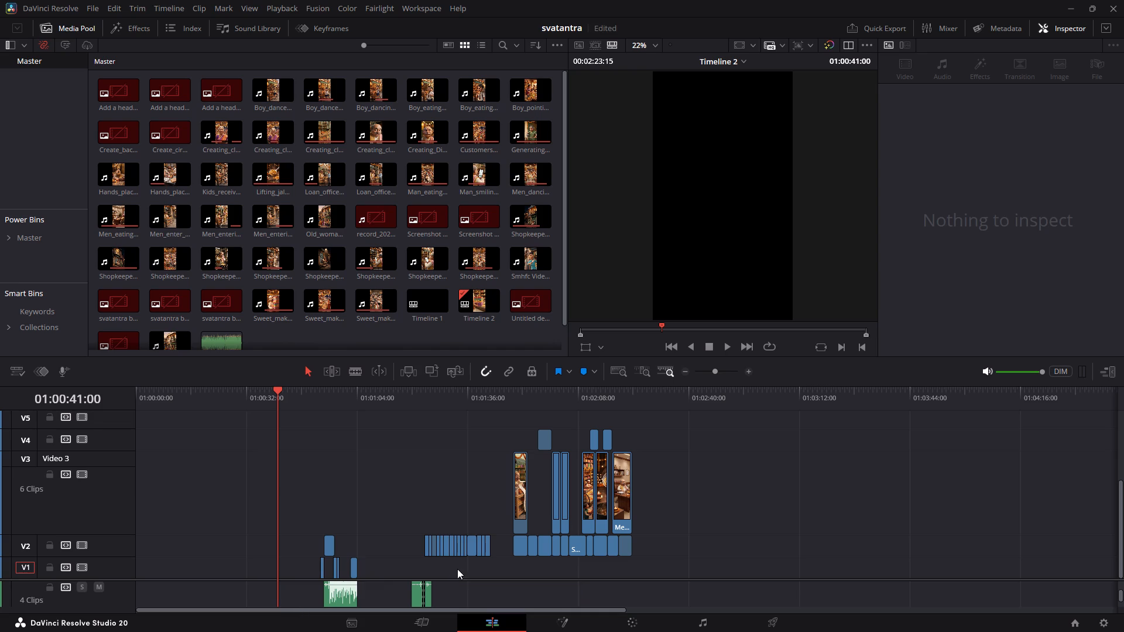
Copy the song together with the montage and all clips after it, and paste them into a new timeline.
drag(479, 579, 475, 470)
scroll(458, 517, up, 2)
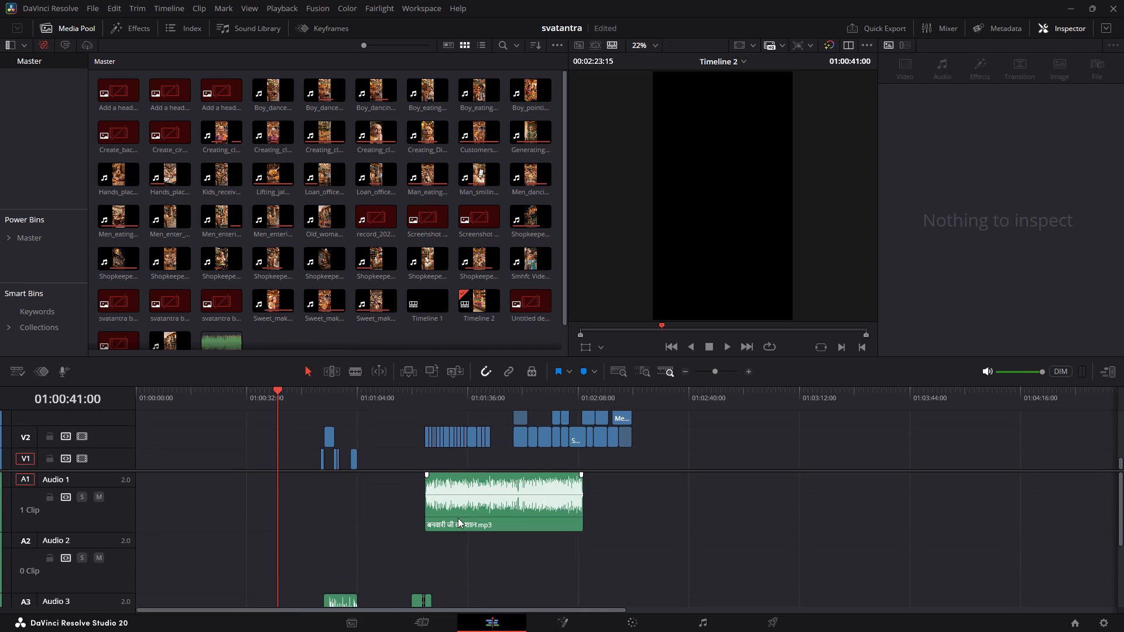
scroll(458, 518, up, 2)
drag(422, 552, 550, 509)
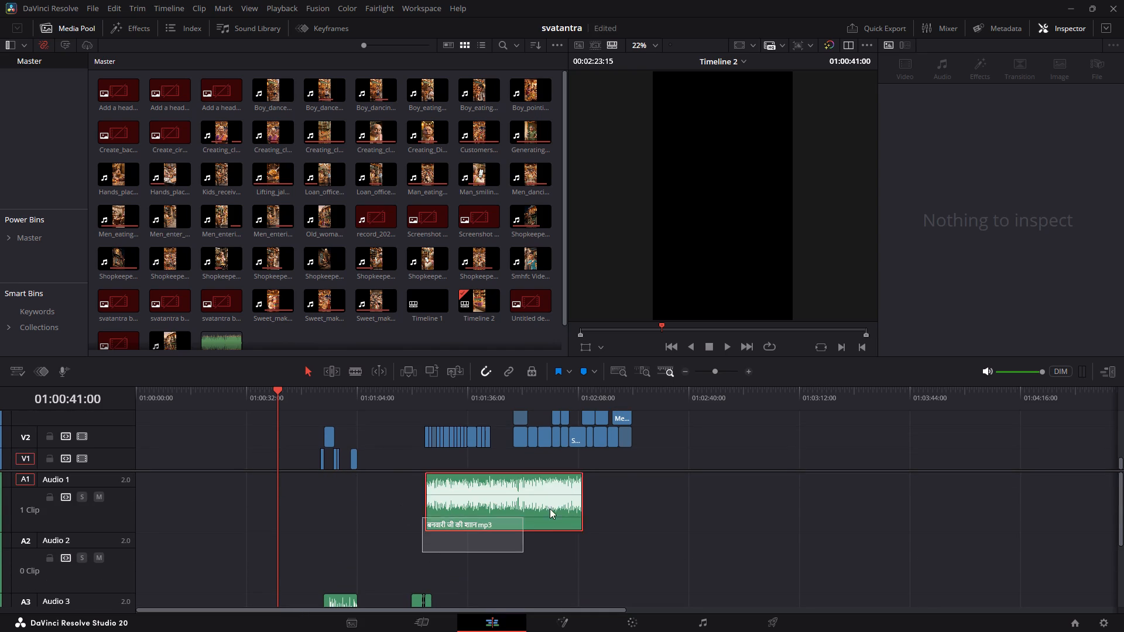
drag(550, 509, 621, 401)
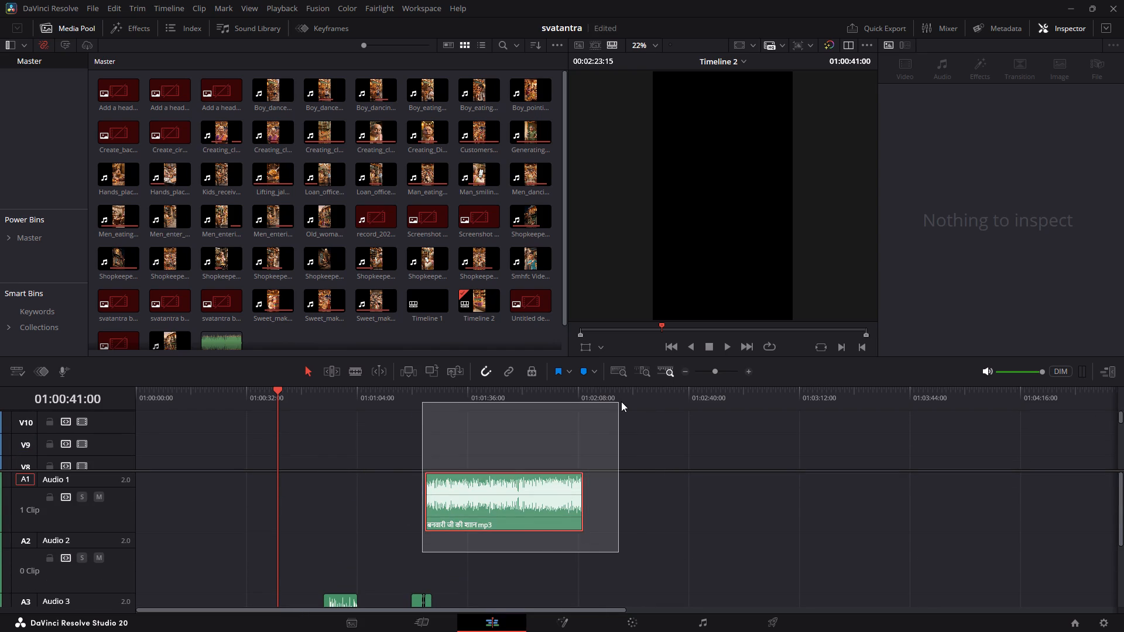
drag(621, 401, 635, 398)
key(ctrl+c)
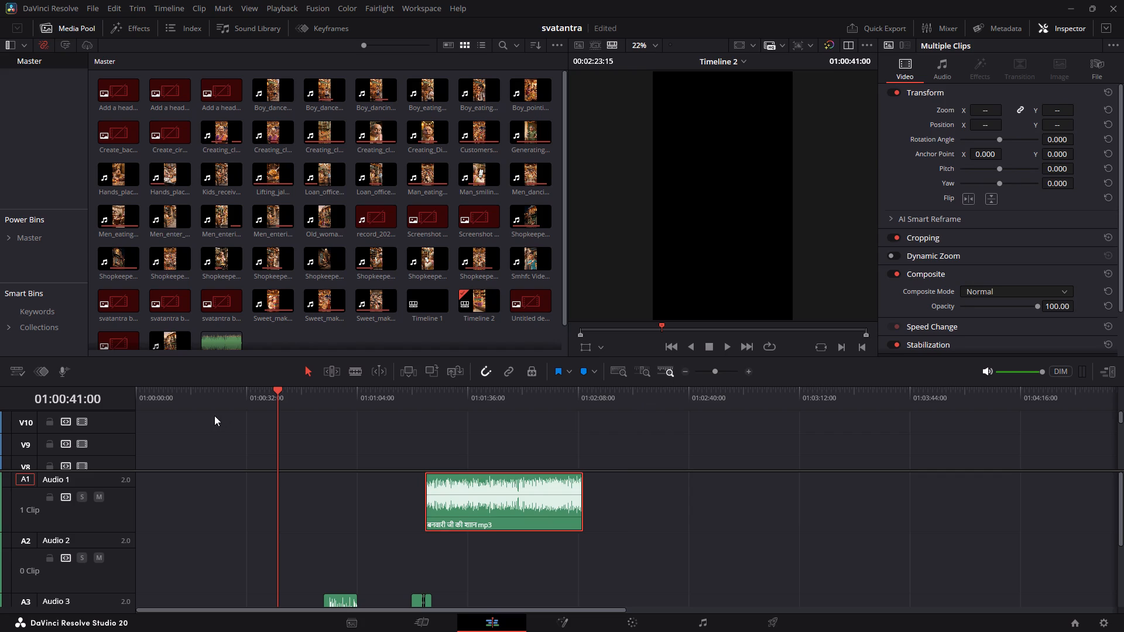
drag(207, 404, 105, 403)
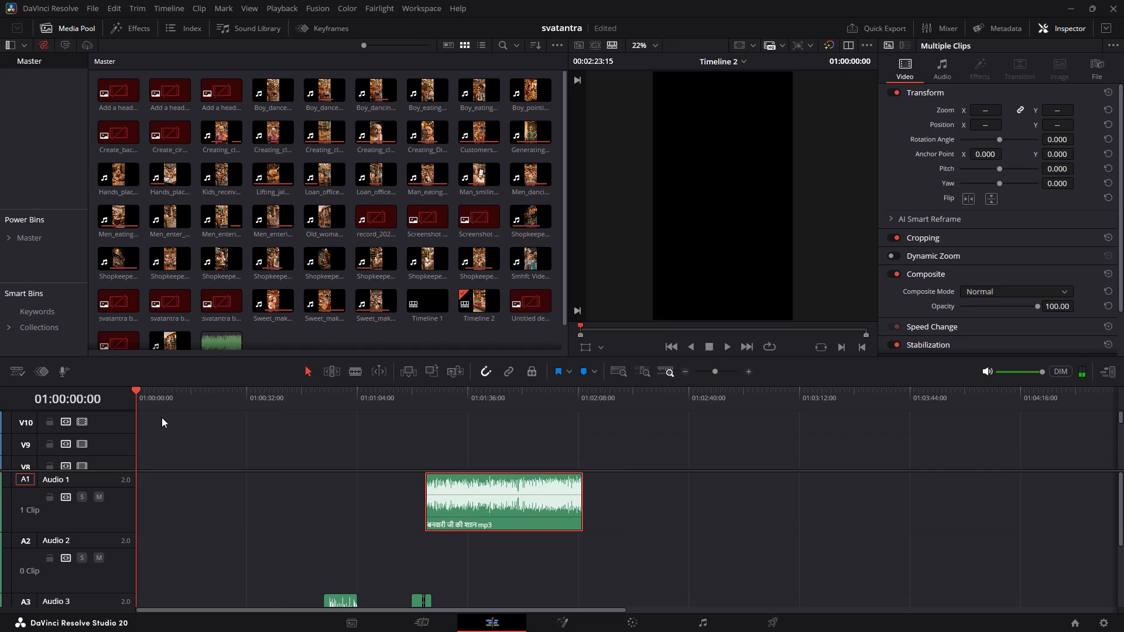
key(ctrl+n)
key(Return)
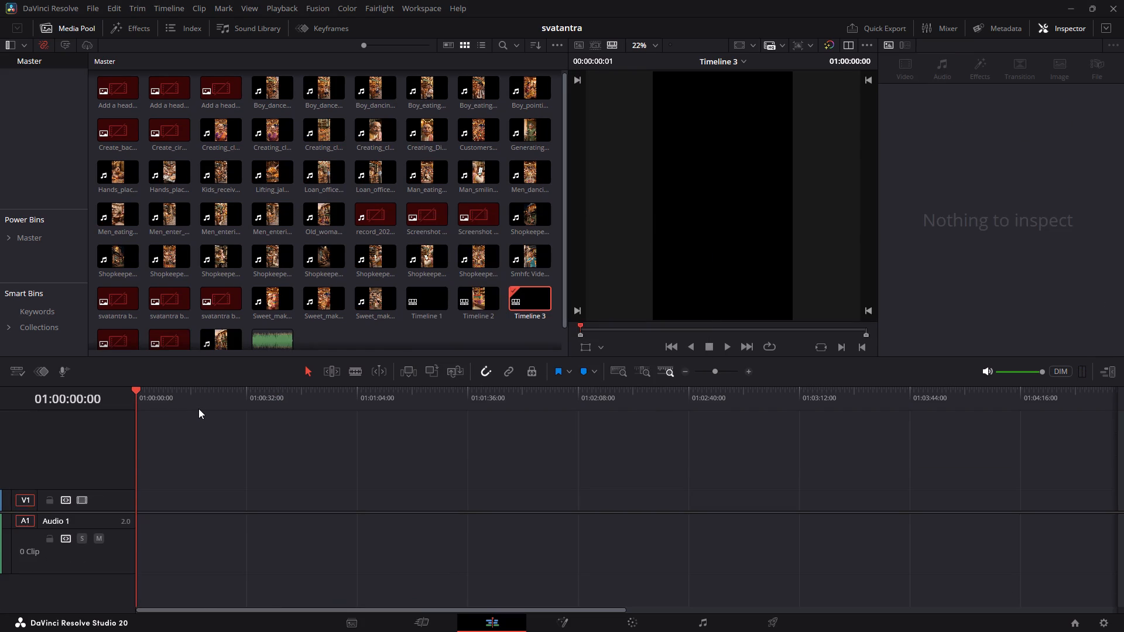
key(ctrl+v)
Play the start of the new timeline and delete the stray jalebi-frying close-up on V7 at its beginning.
drag(167, 392, 133, 394)
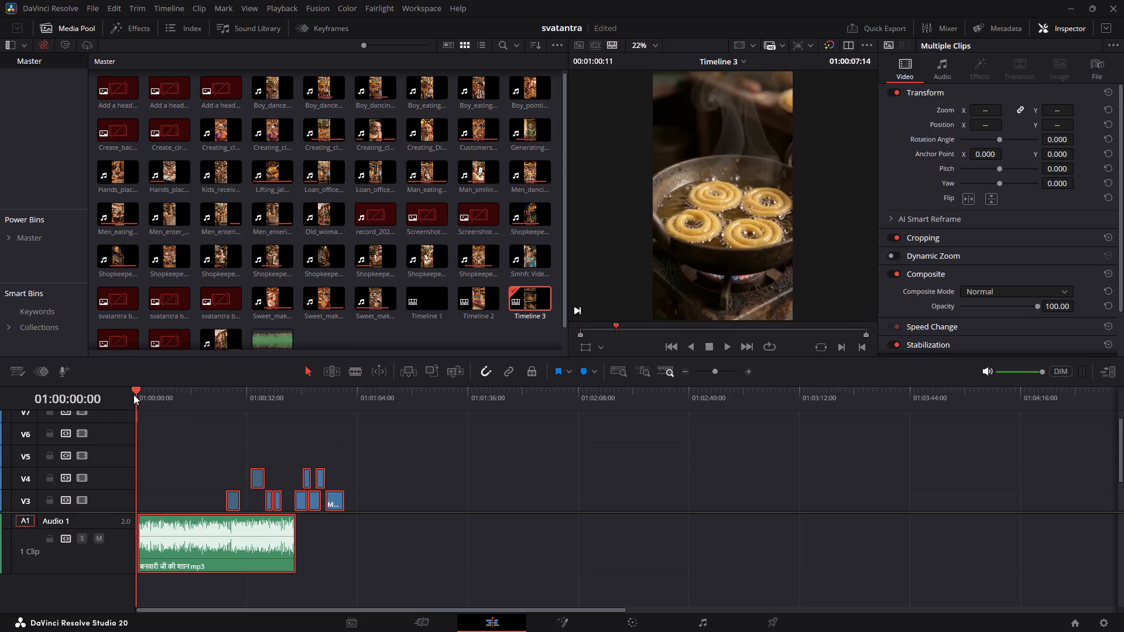
drag(133, 394, 118, 398)
scroll(166, 463, up, 2)
key(space)
click(166, 463)
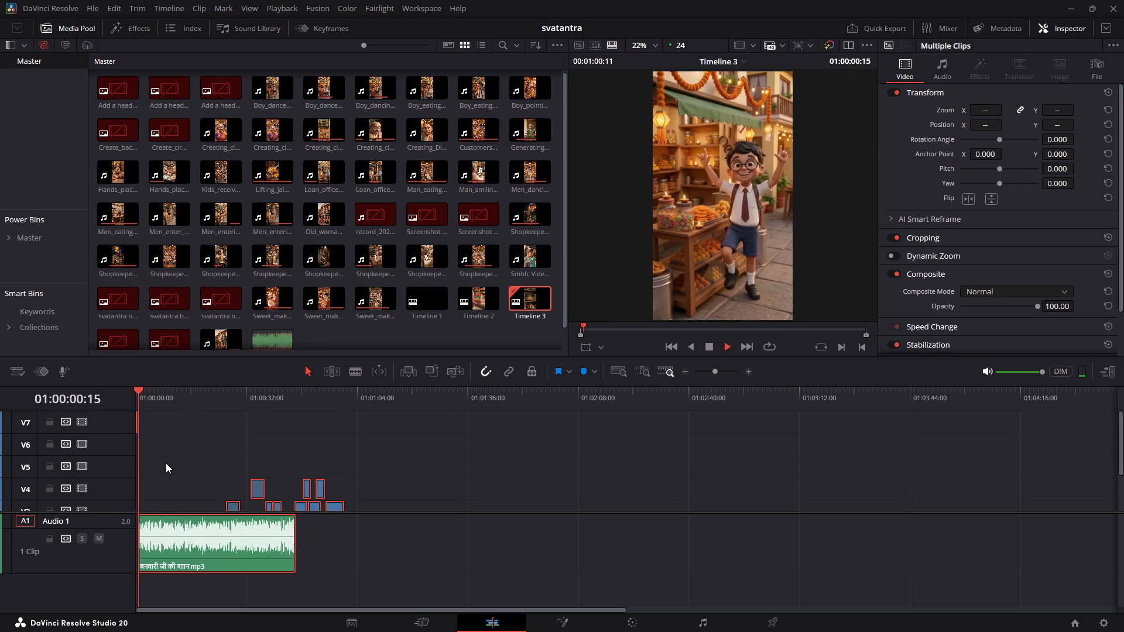
key(space)
scroll(166, 463, down, 4)
alt+scroll(177, 462, up, 8)
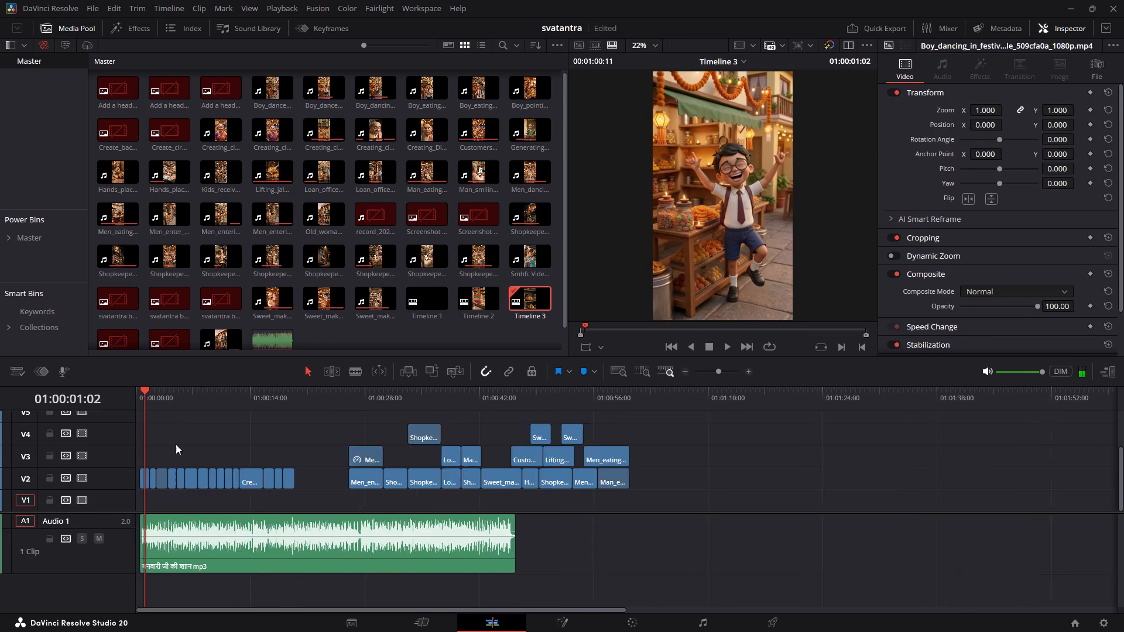
alt+scroll(176, 444, up, 2)
scroll(171, 435, down, 3)
drag(150, 375, 144, 377)
drag(158, 406, 129, 404)
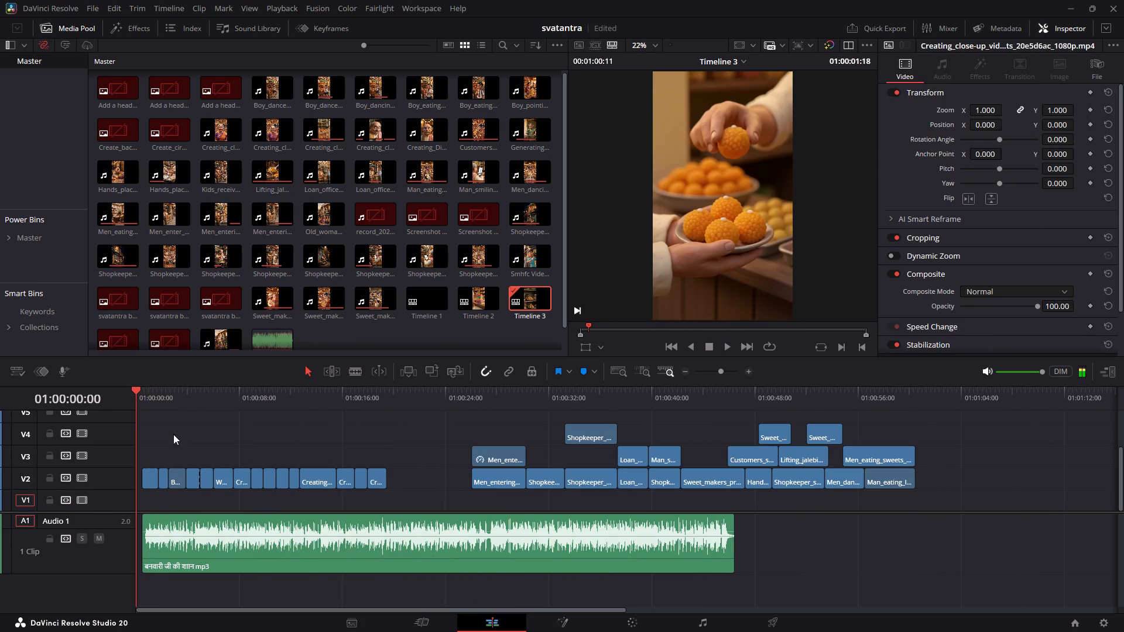
scroll(180, 438, up, 2)
key(space)
key(space)
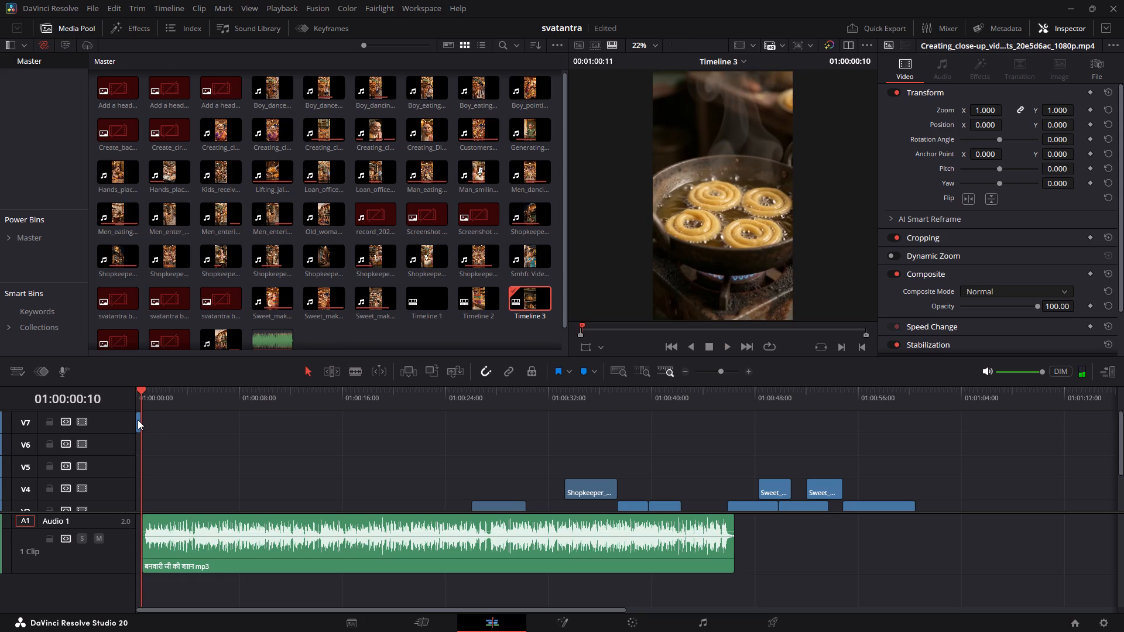
click(138, 420)
key(BackSpace)
Shift the song and all video clips together so they begin at 01:00:00:00.
scroll(182, 445, up, 3)
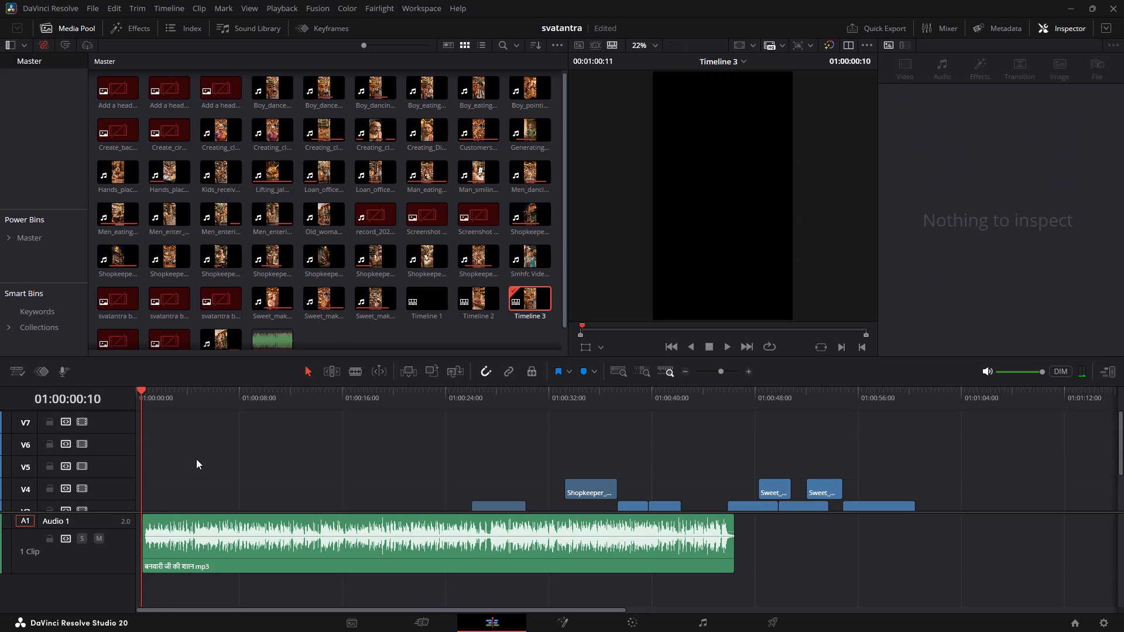
alt+scroll(196, 459, up, 5)
alt+scroll(190, 467, down, 1)
click(155, 393)
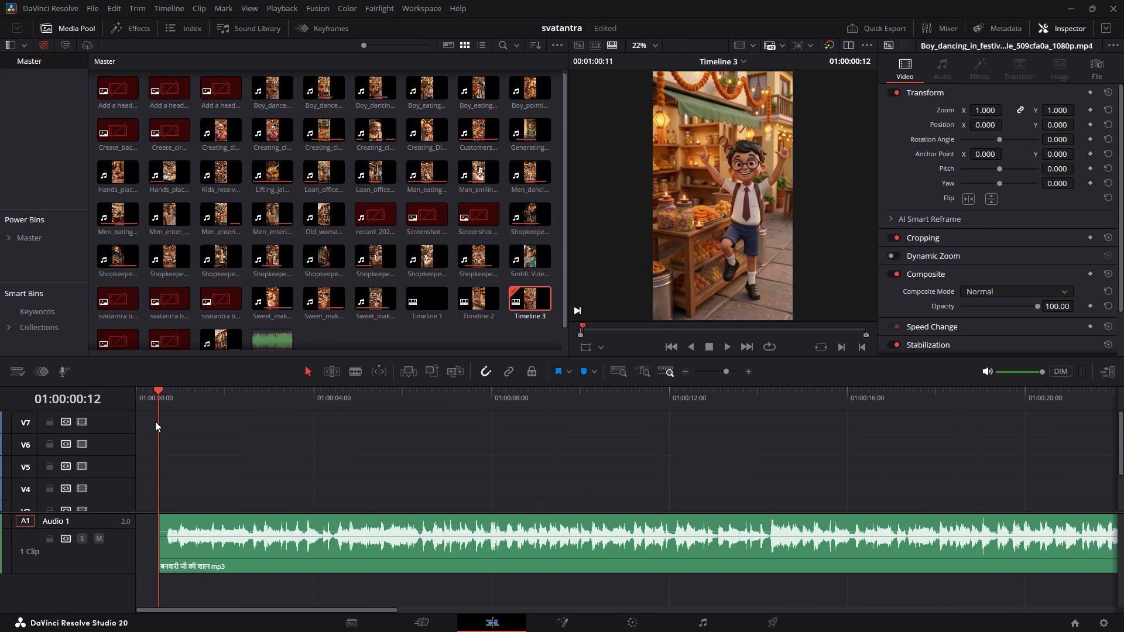
scroll(152, 458, up, 4)
scroll(151, 460, down, 3)
alt+scroll(164, 478, up, 13)
alt+scroll(220, 454, down, 7)
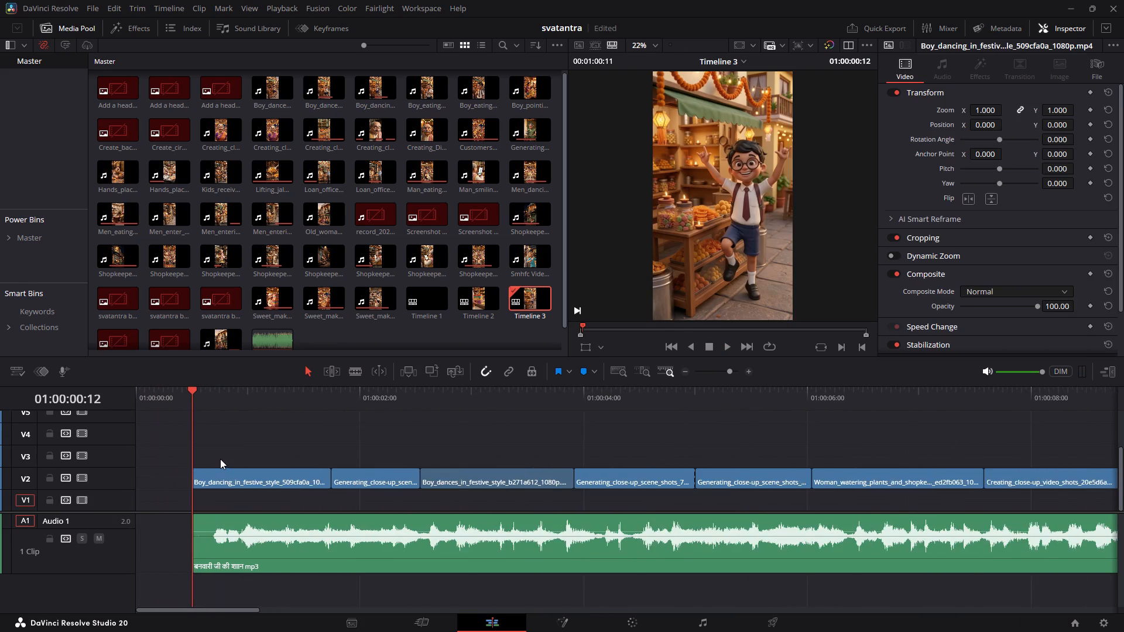
alt+scroll(220, 459, down, 16)
drag(371, 410, 262, 431)
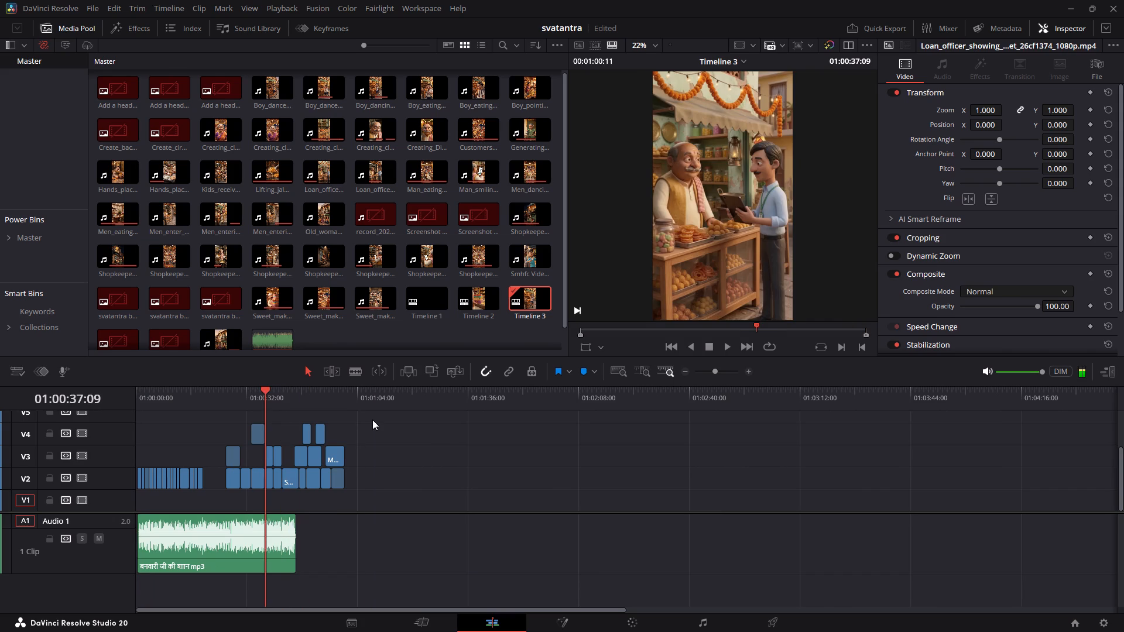
drag(372, 420, 124, 583)
drag(197, 568, 163, 563)
Move all the montage clips at the beginning of V2 down to V1.
drag(148, 390, 126, 393)
click(187, 437)
drag(206, 449, 150, 475)
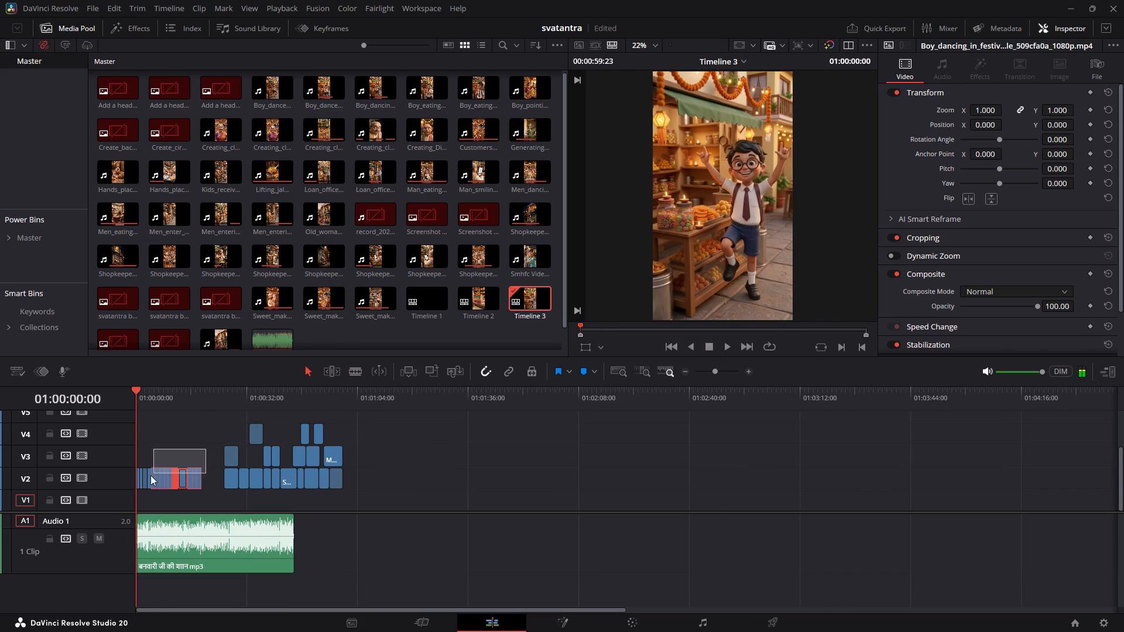
drag(150, 475, 127, 484)
key(alt+Down)
Play the montage to its end and place the sped-up Men_entering clip from V3 on V2 at 01:00:18:03.
key(space)
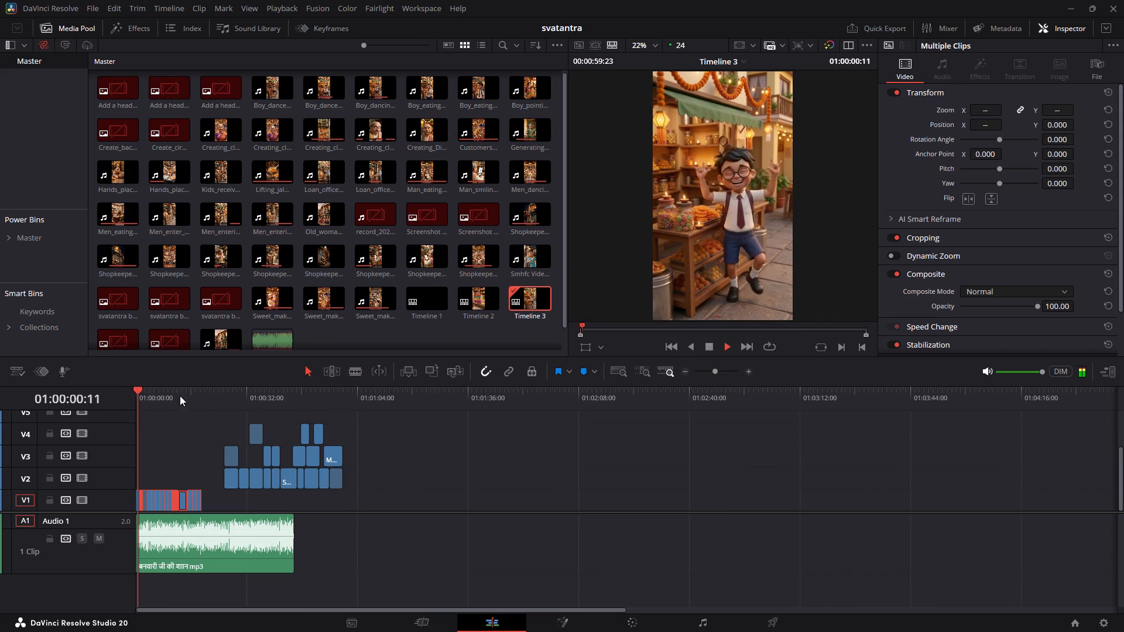
click(180, 396)
click(205, 392)
alt+scroll(229, 414, up, 4)
alt+click(298, 404)
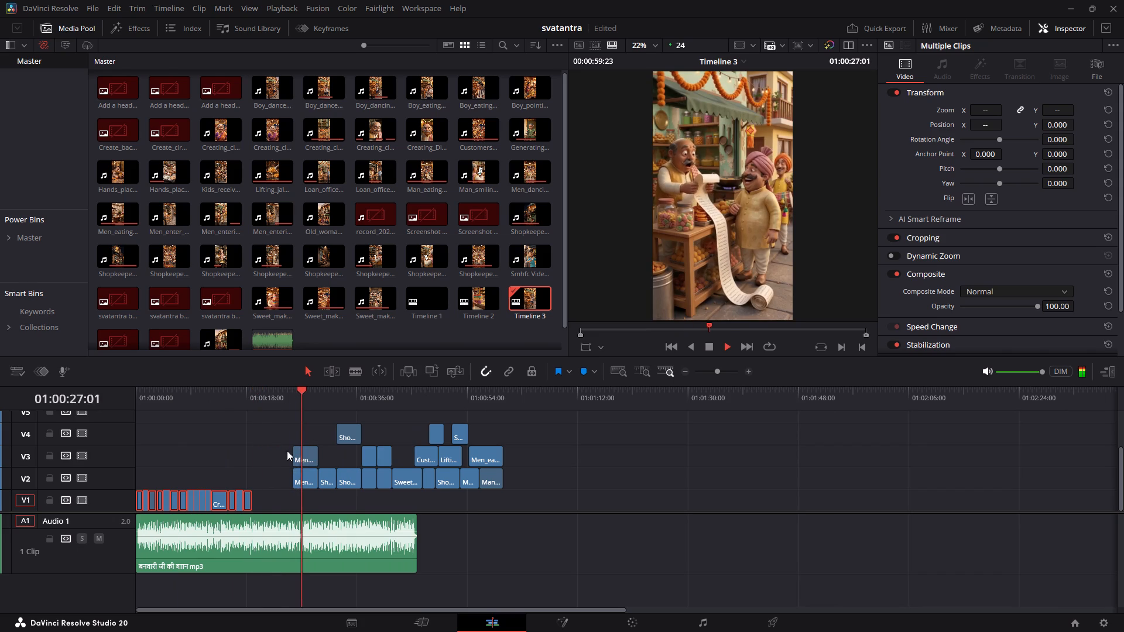
drag(234, 400, 227, 400)
alt+scroll(283, 427, up, 4)
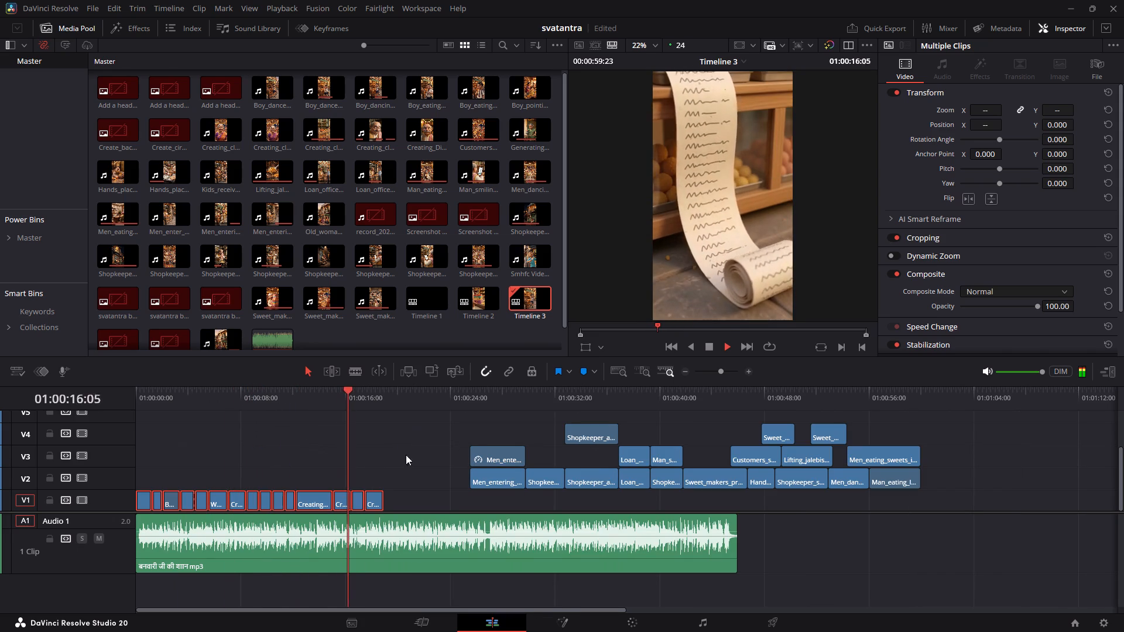
alt+click(456, 424)
key(space)
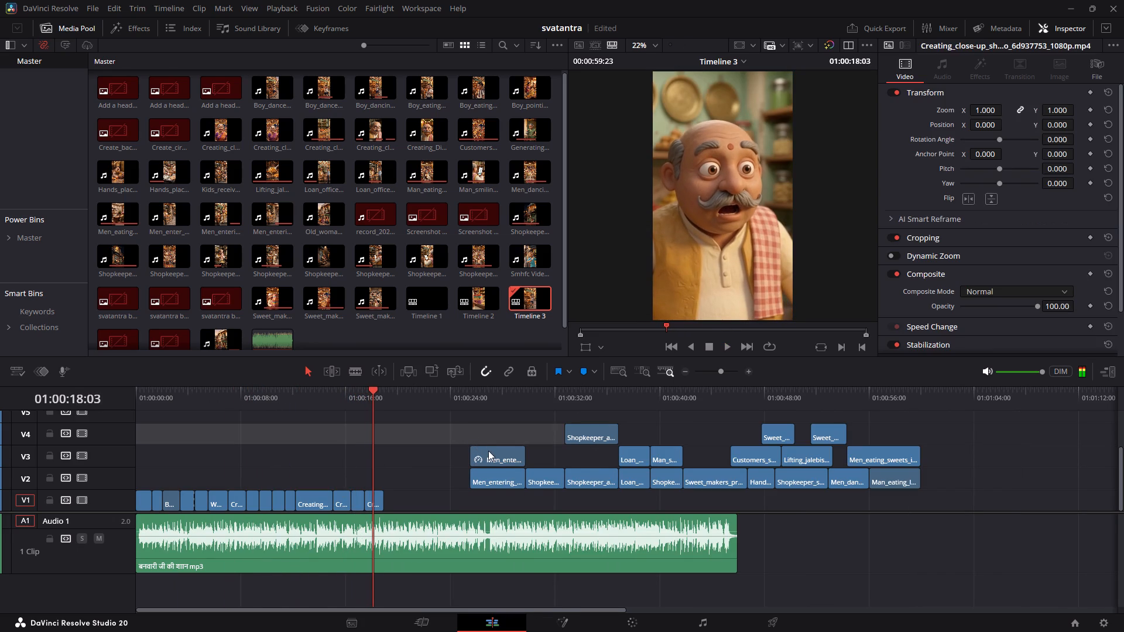
drag(489, 453, 393, 486)
Raise the last V1 close-up to V3, split the Men_entering clip at 01:00:19:09 and delete its second part.
key(space)
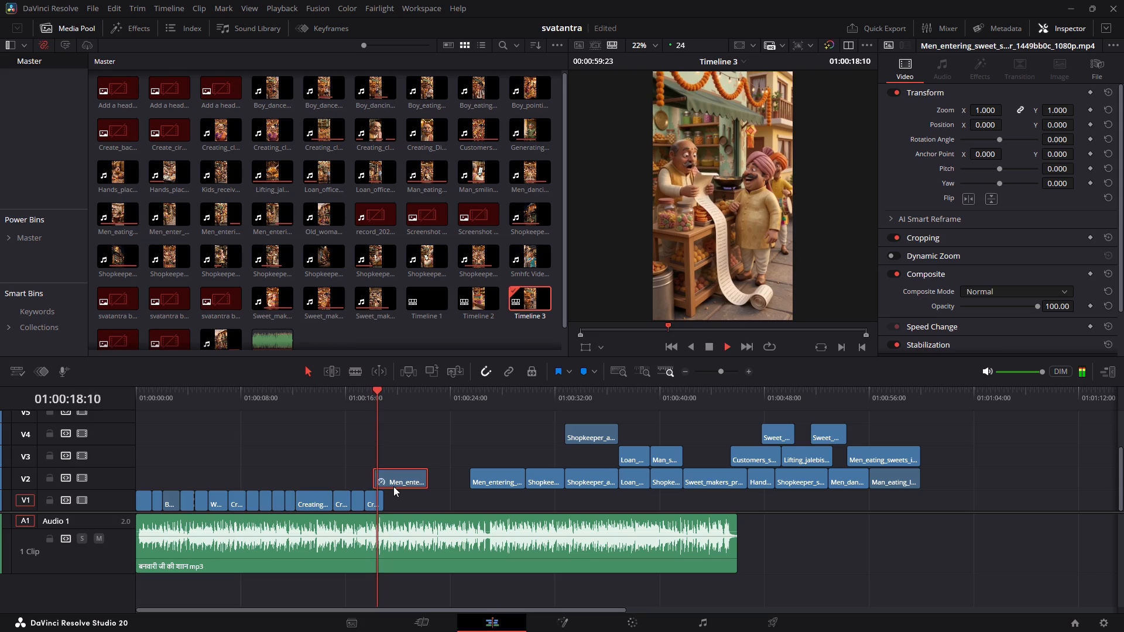
key(space)
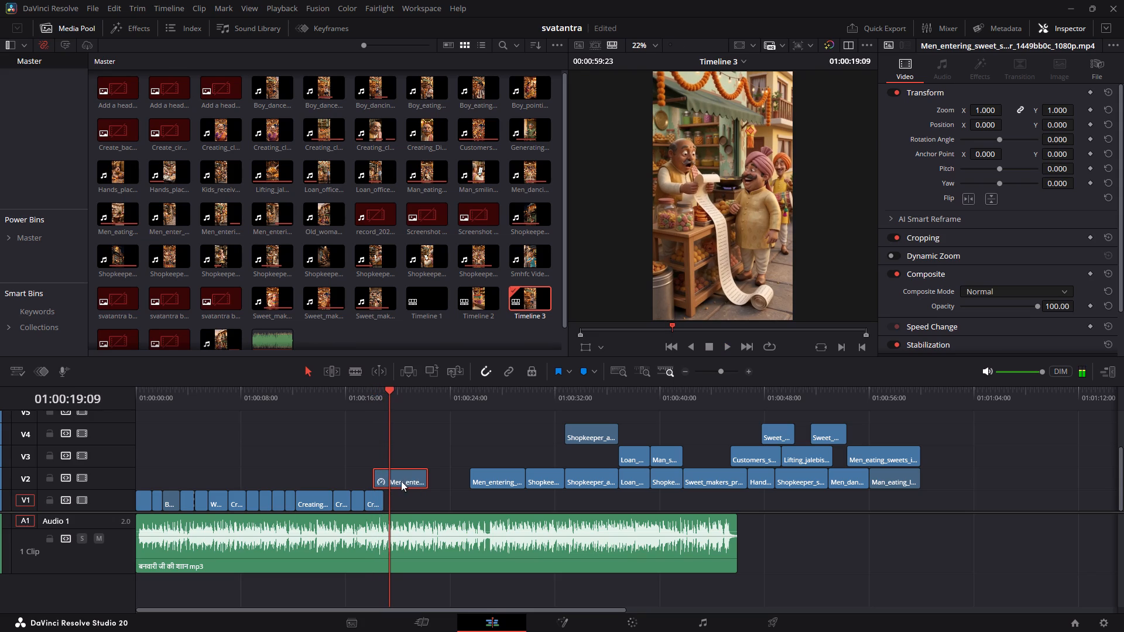
click(339, 386)
drag(376, 504, 376, 463)
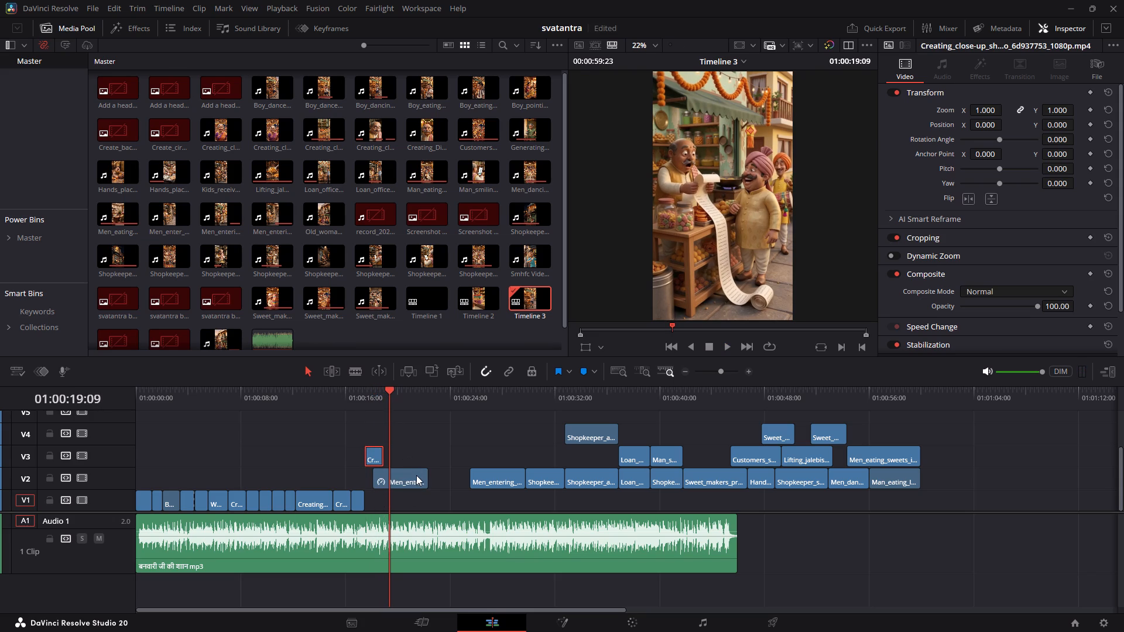
click(416, 475)
key(ctrl+b)
click(416, 475)
key(BackSpace)
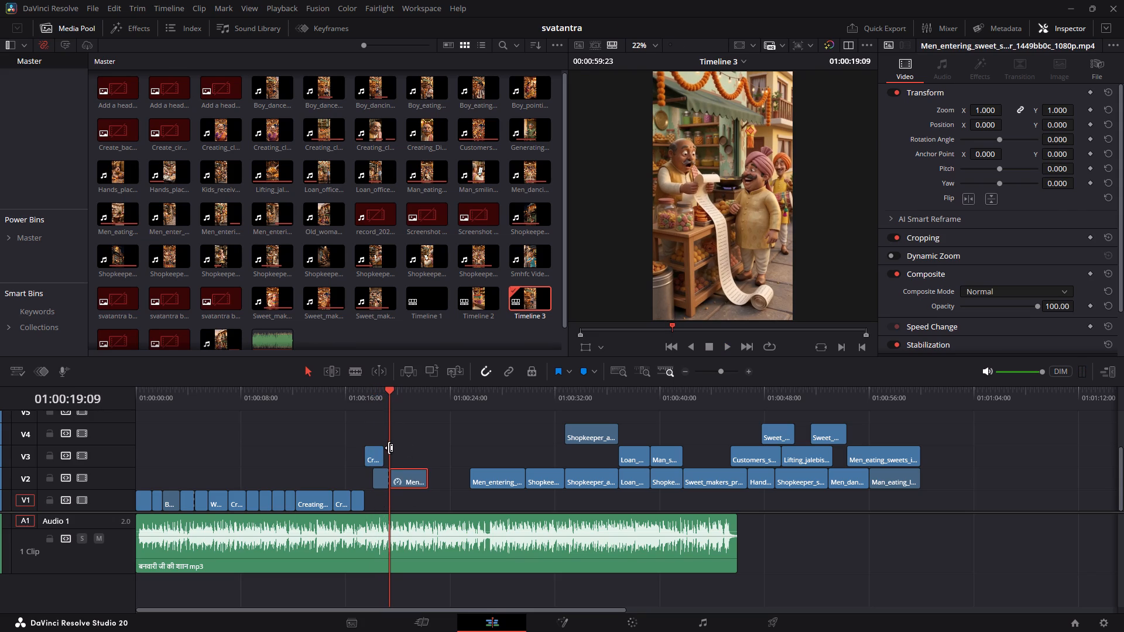
Bring the raised close-up and the shortened Men_entering clip down to V1 at the end of the montage.
drag(405, 434, 375, 461)
key(alt+Down)
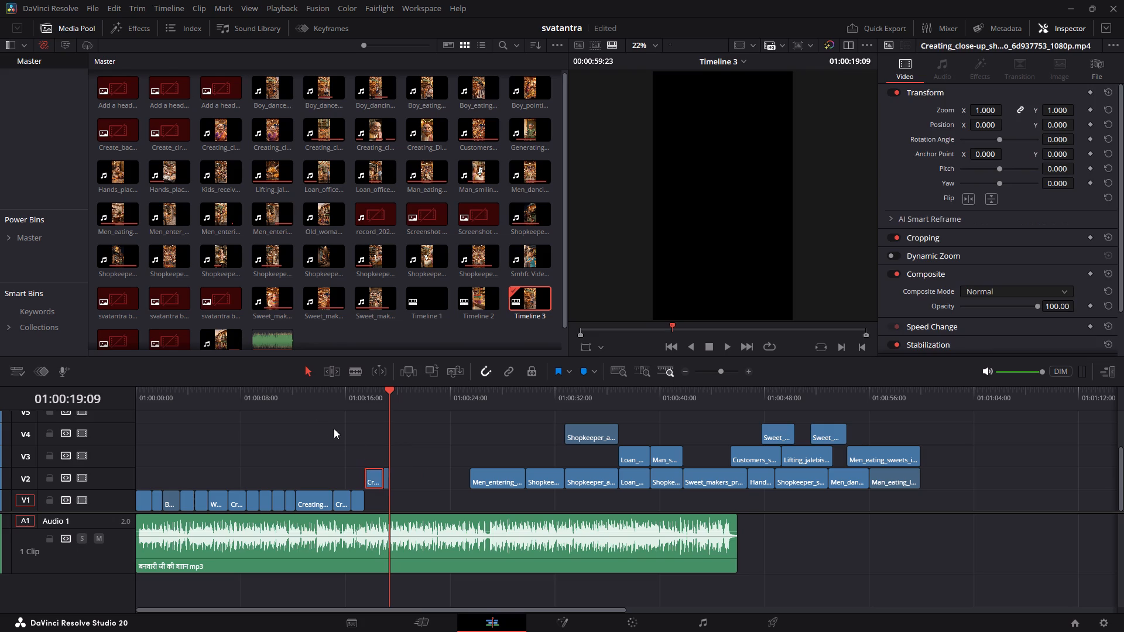
drag(348, 437, 386, 478)
key(alt+Down)
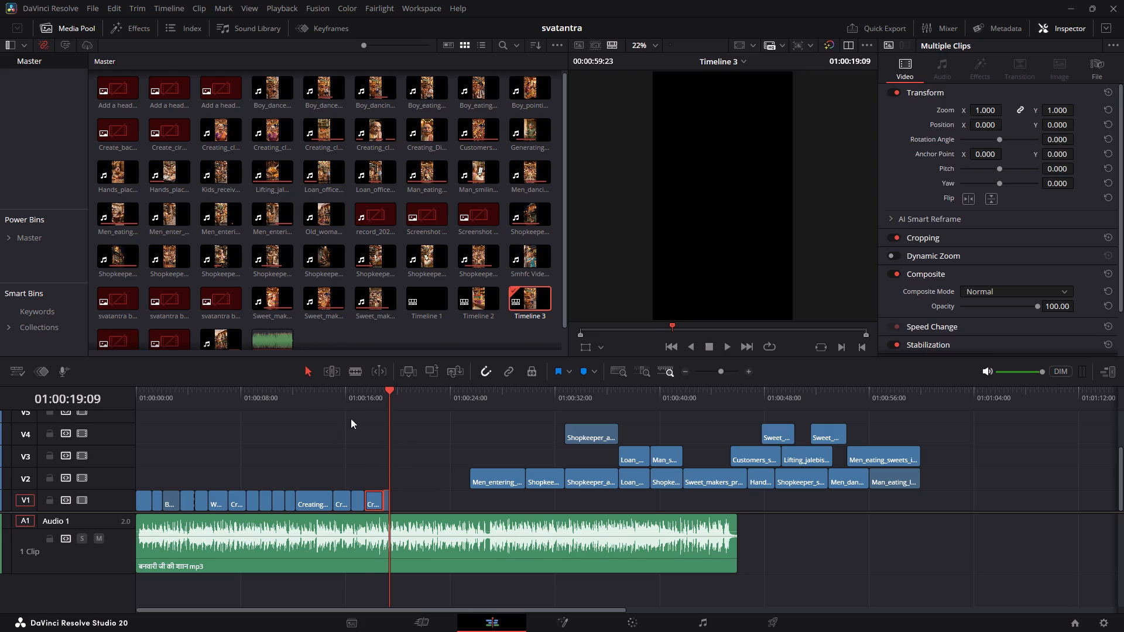
Roll the cut before the Men_entering clip back to about 01:00:18:03 and trim the clip's end to about 01:00:18:22.
click(369, 398)
key(space)
alt+scroll(398, 455, up, 10)
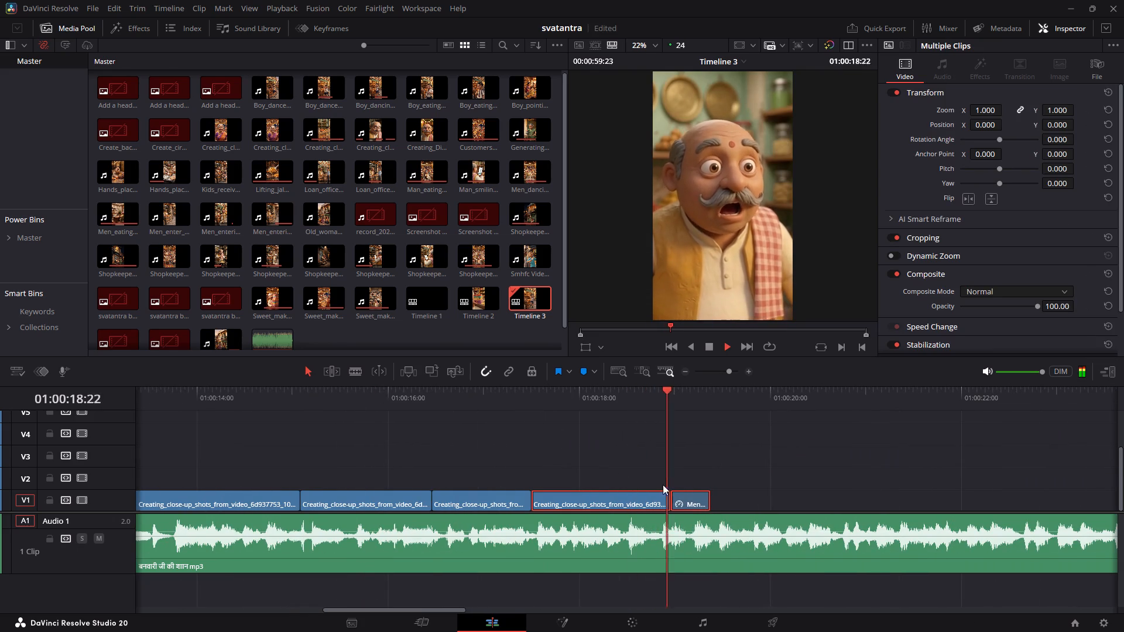
key(space)
drag(671, 503, 619, 504)
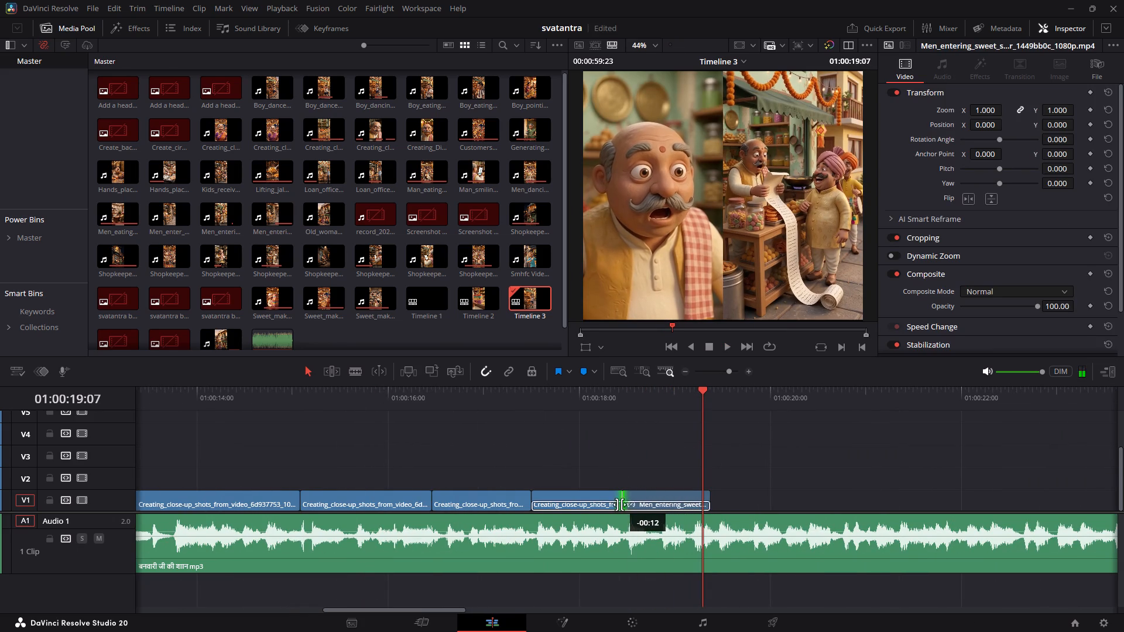
drag(619, 504, 613, 505)
drag(702, 495, 662, 497)
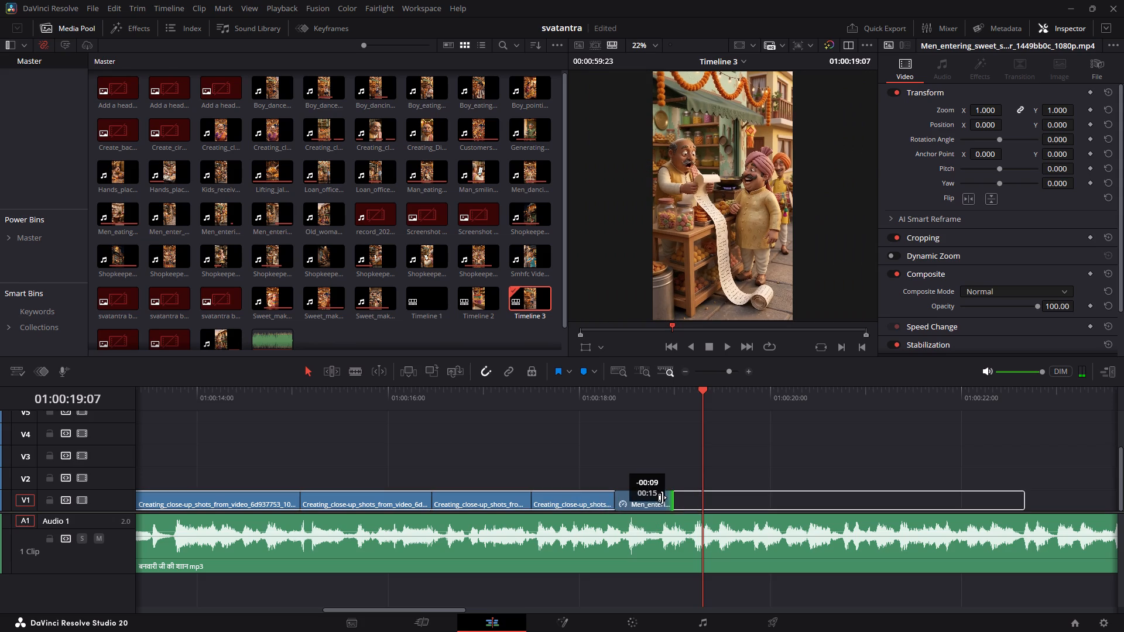
drag(662, 497, 657, 497)
drag(617, 499, 591, 503)
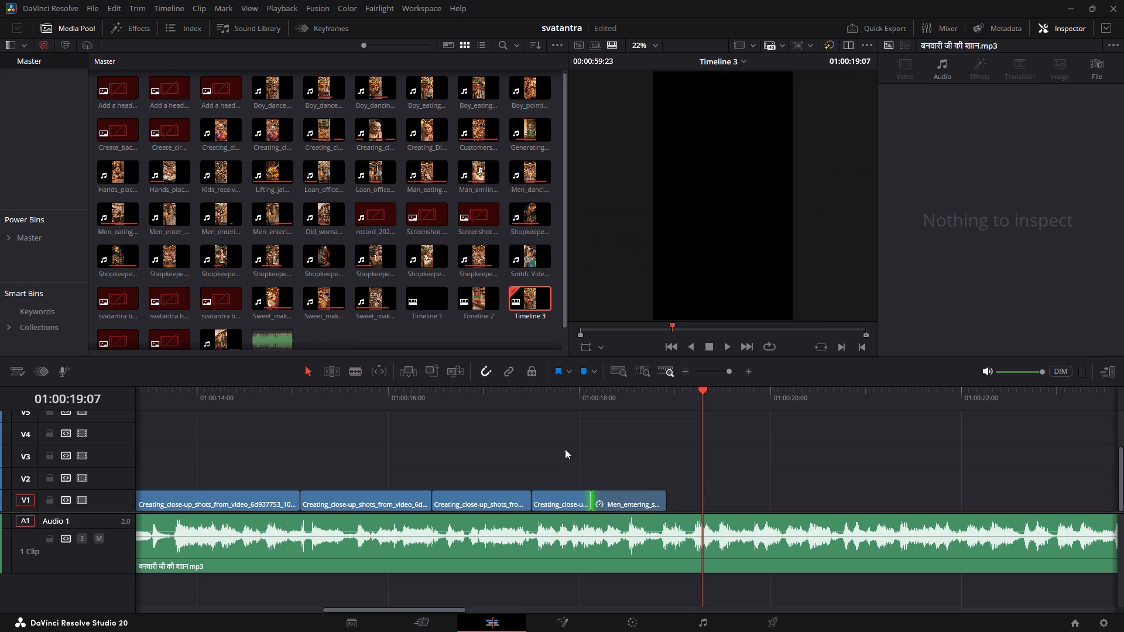
Replay the last cuts against the song and extend the Men_entering clip's end to about 01:00:19:03.
drag(516, 392, 510, 390)
drag(499, 390, 482, 389)
key(space)
key(space)
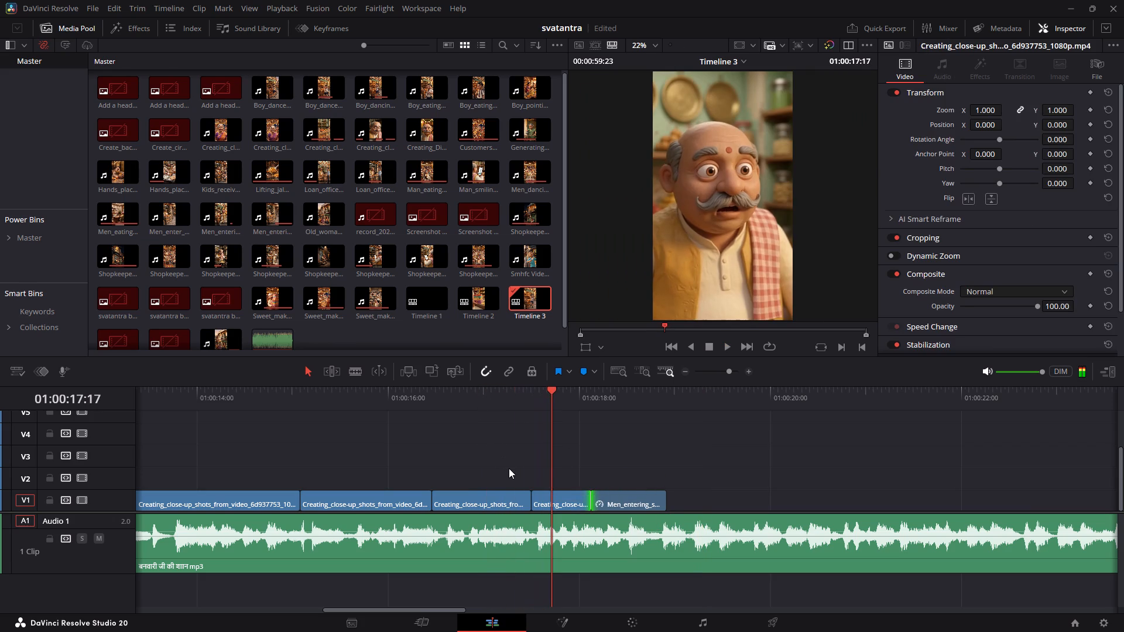
key(space)
key(space)
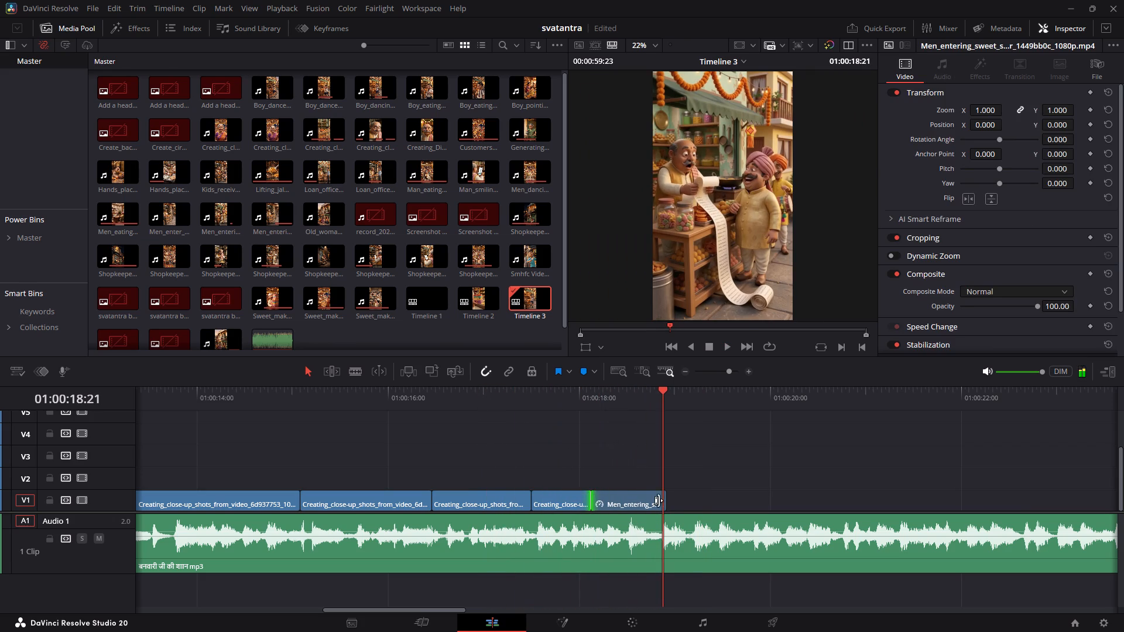
drag(659, 500, 683, 507)
key(space)
key(space)
Split the Shopkeeper_reacts_in_shock clip on V2 at 01:00:31:19.
alt+scroll(677, 506, up, 6)
alt+scroll(645, 502, down, 3)
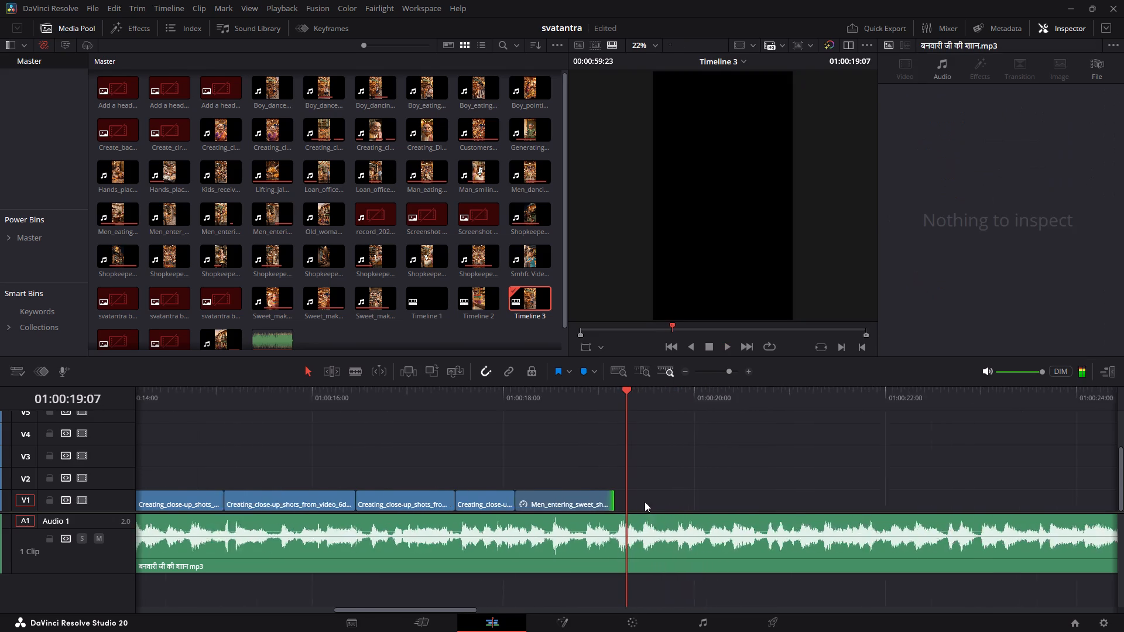
alt+scroll(645, 502, down, 10)
drag(856, 387, 906, 399)
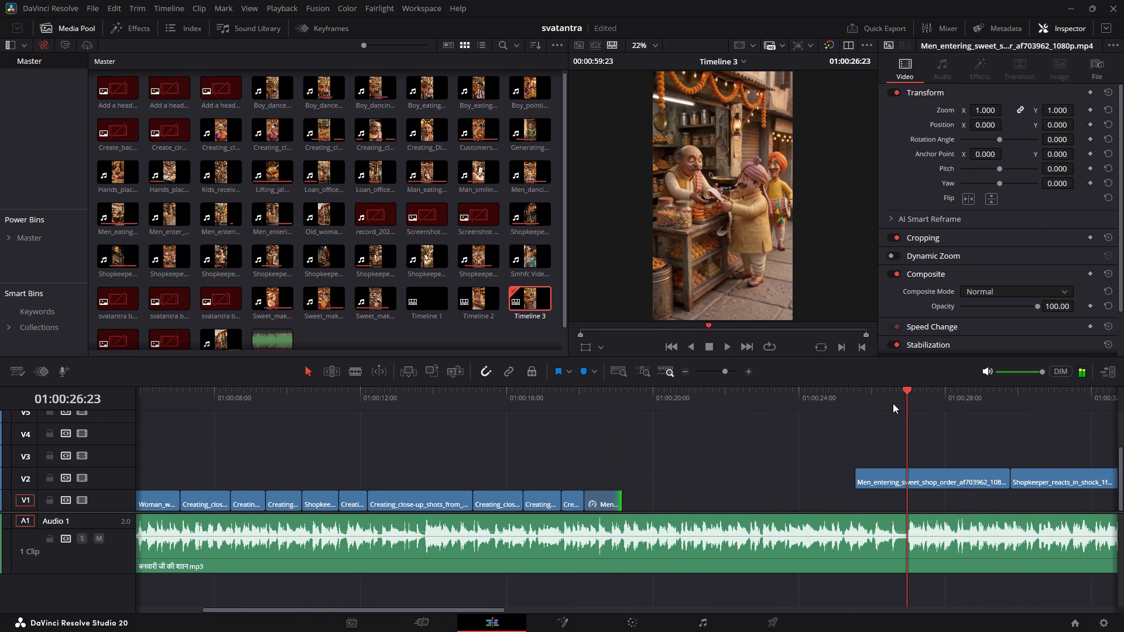
alt+scroll(876, 414, up, 4)
drag(758, 396, 933, 392)
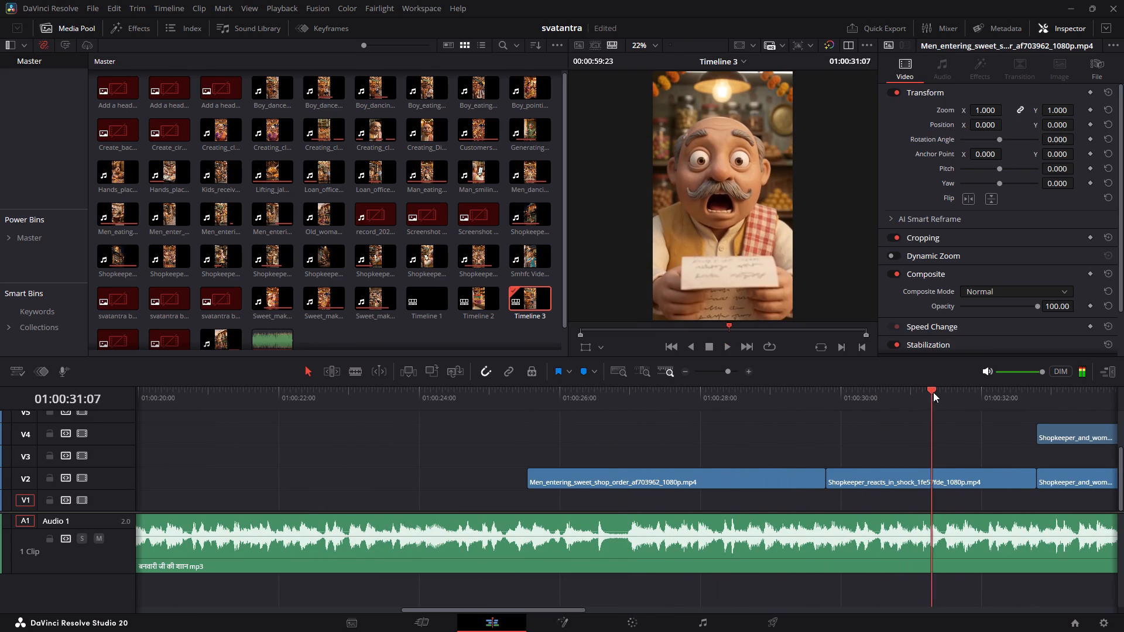
drag(933, 392, 964, 392)
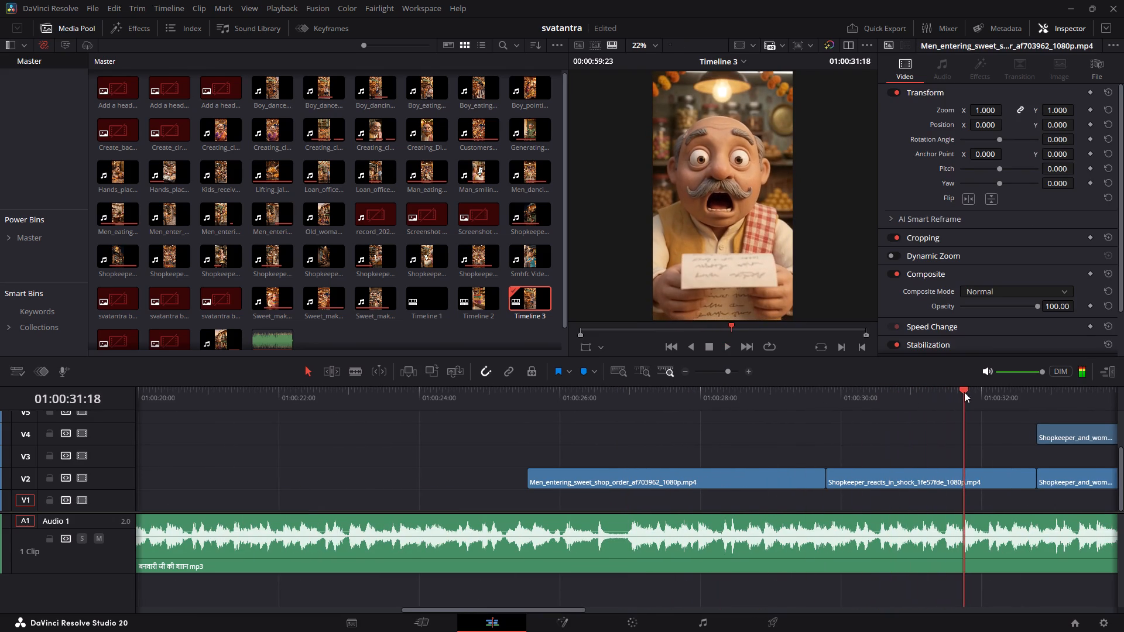
drag(964, 392, 966, 392)
click(952, 472)
key(ctrl+b)
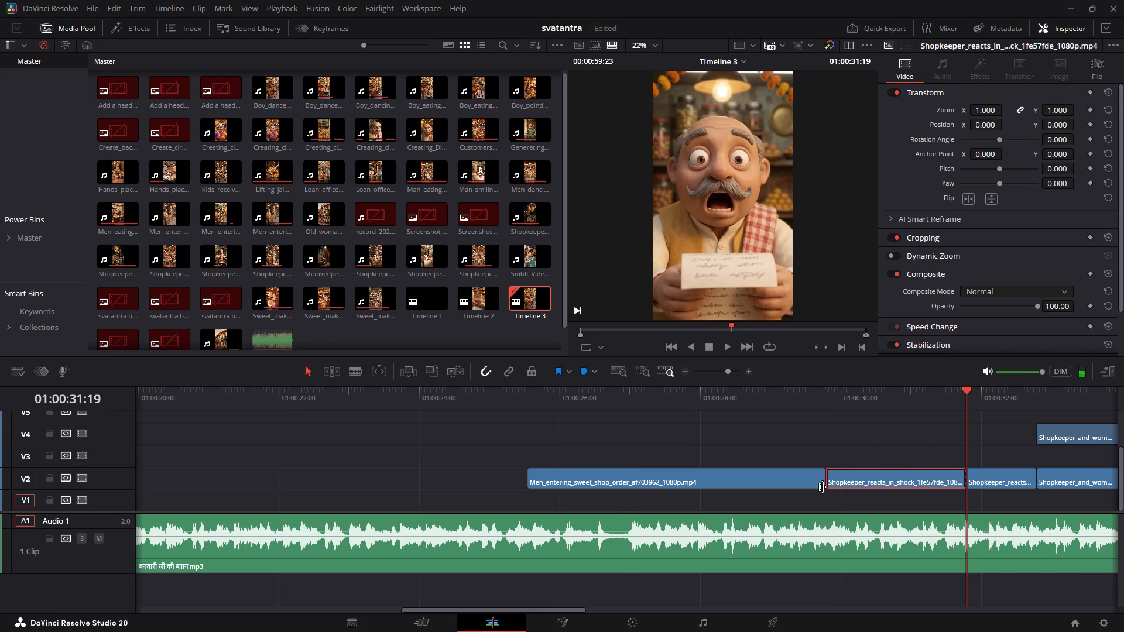
Move the first part of the Shopkeeper_reacts clip to 01:00:17:12 on V2, over the last V1 close-up, and replay it with the song.
alt+scroll(813, 489, up, 6)
alt+scroll(756, 478, down, 12)
click(347, 399)
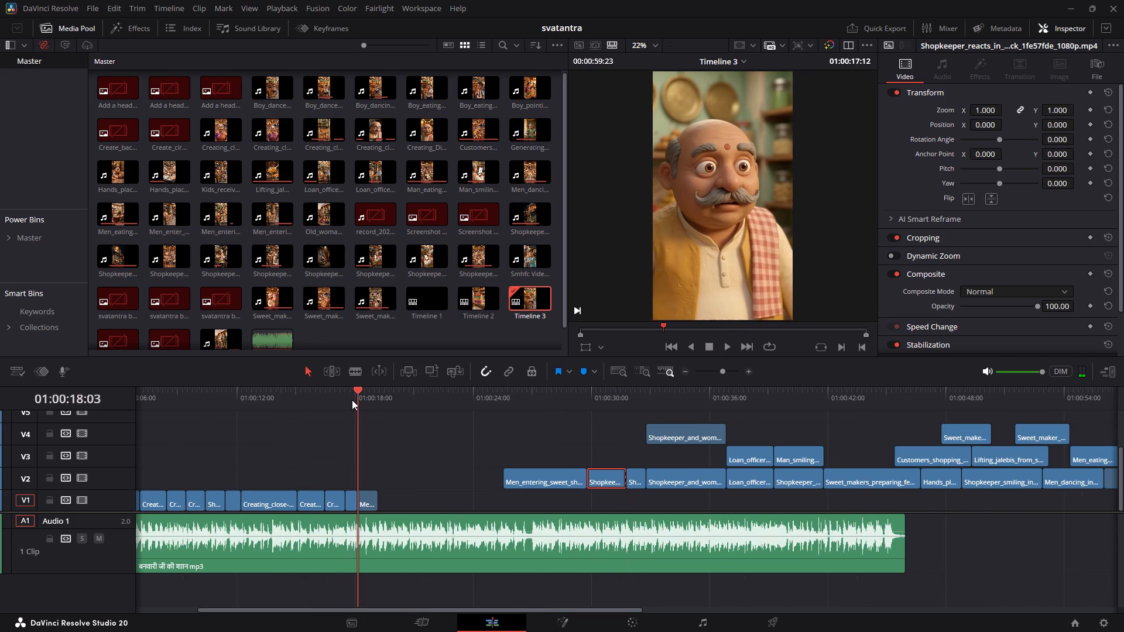
drag(614, 479, 393, 480)
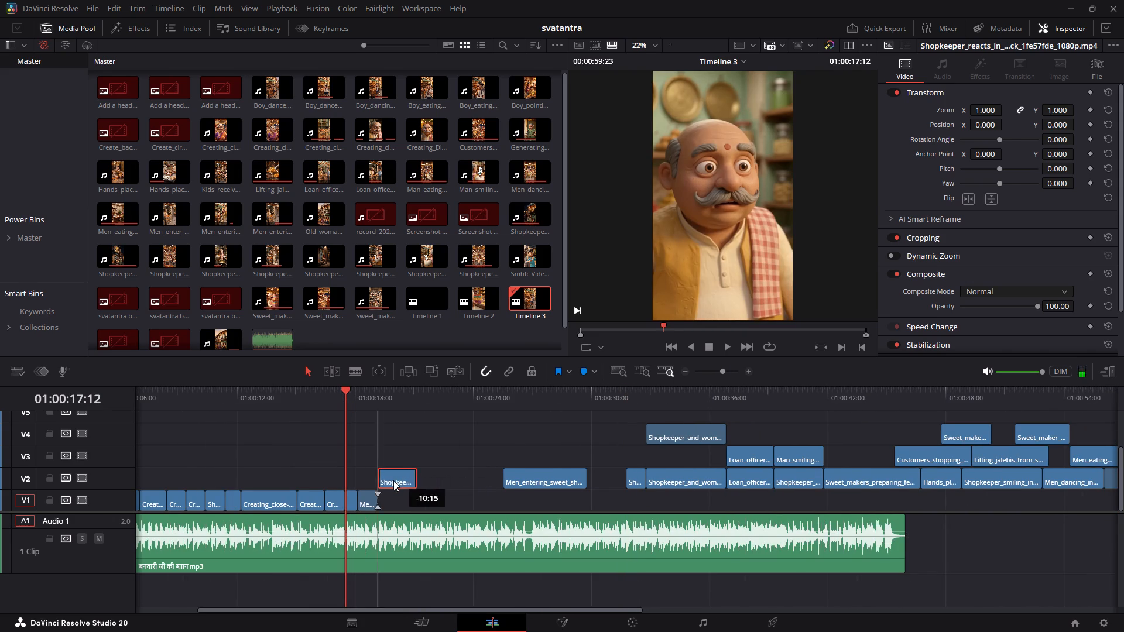
drag(393, 480, 374, 483)
key(space)
key(space)
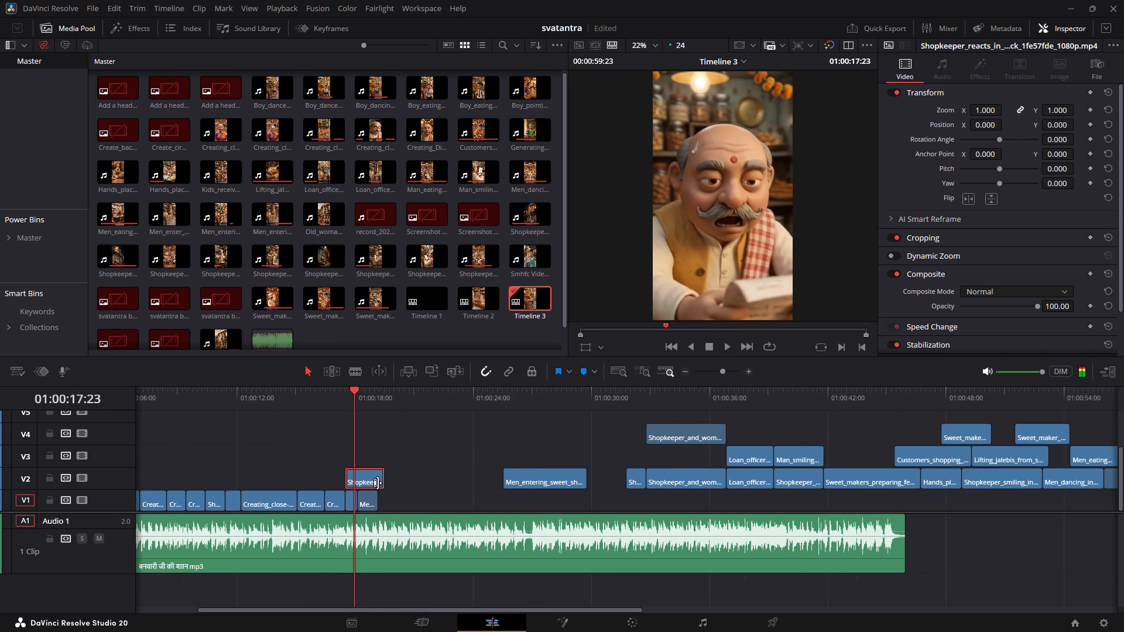
key(space)
key(space)
click(323, 383)
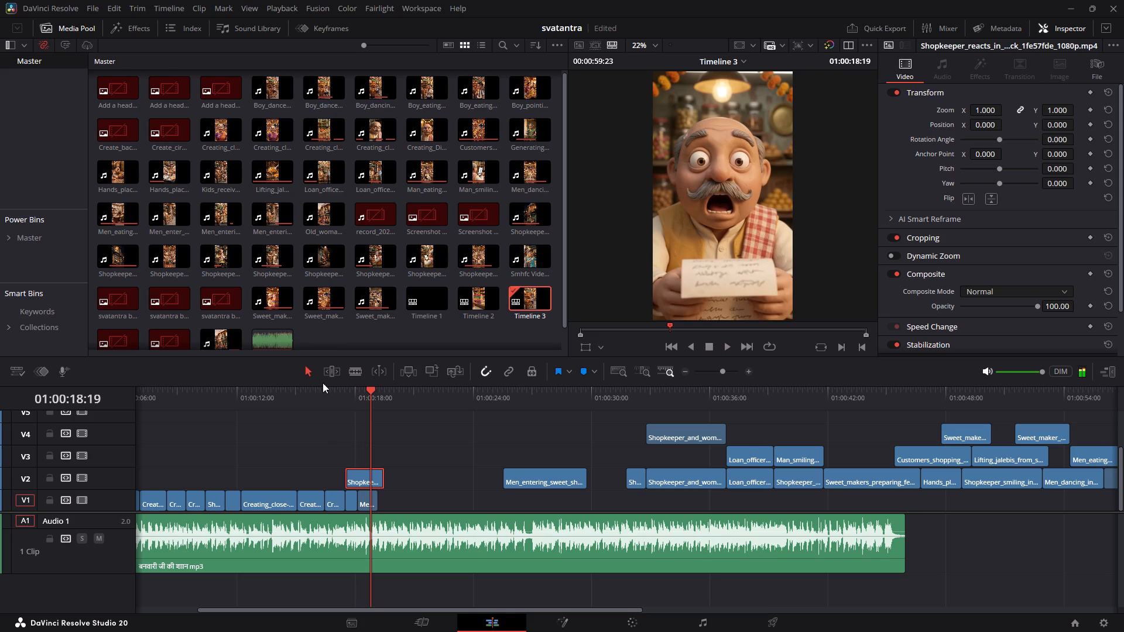
click(320, 396)
key(space)
alt+scroll(400, 441, up, 4)
key(space)
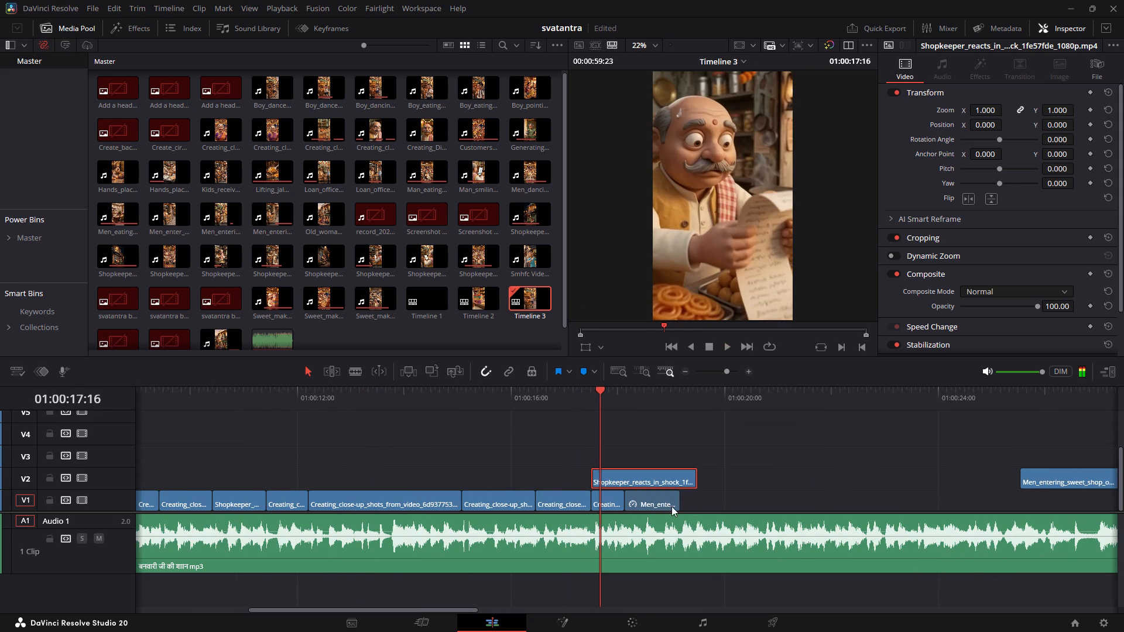
Raise the Men_entering clip from V1 to V2 directly before the Shopkeeper_reacts clip and replay the pair with the song.
drag(641, 497, 548, 480)
click(491, 386)
key(space)
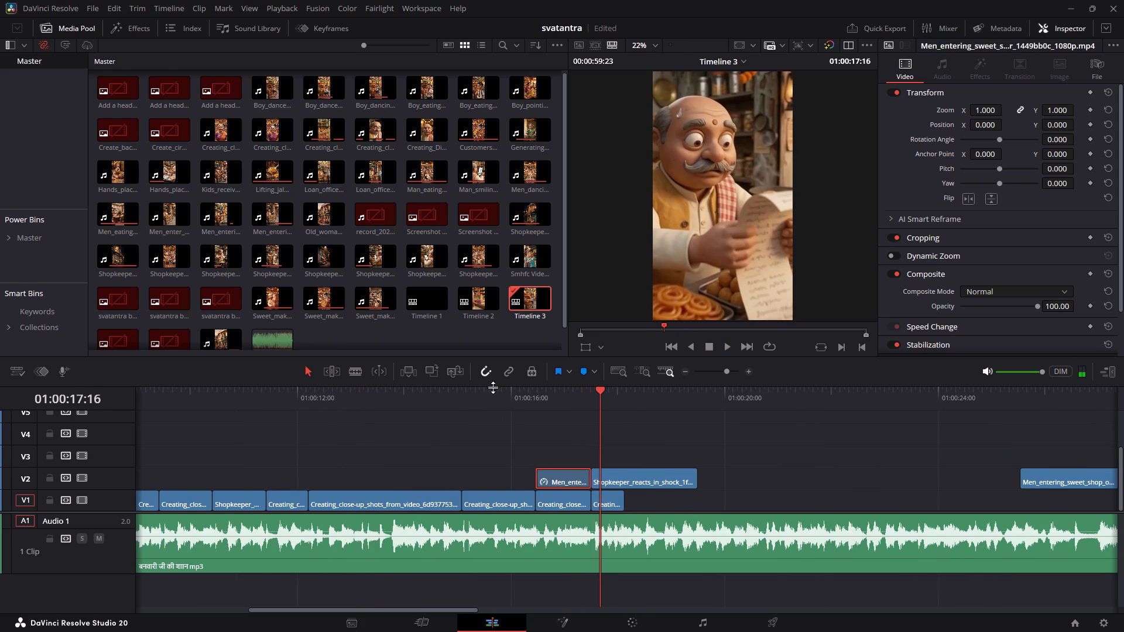
click(490, 393)
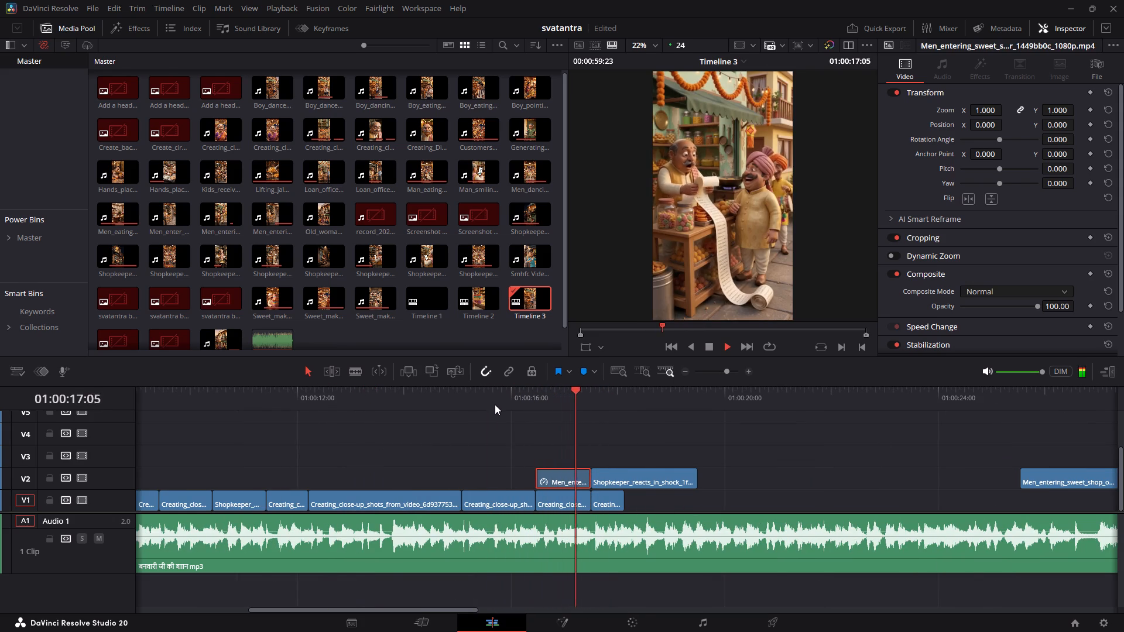
key(space)
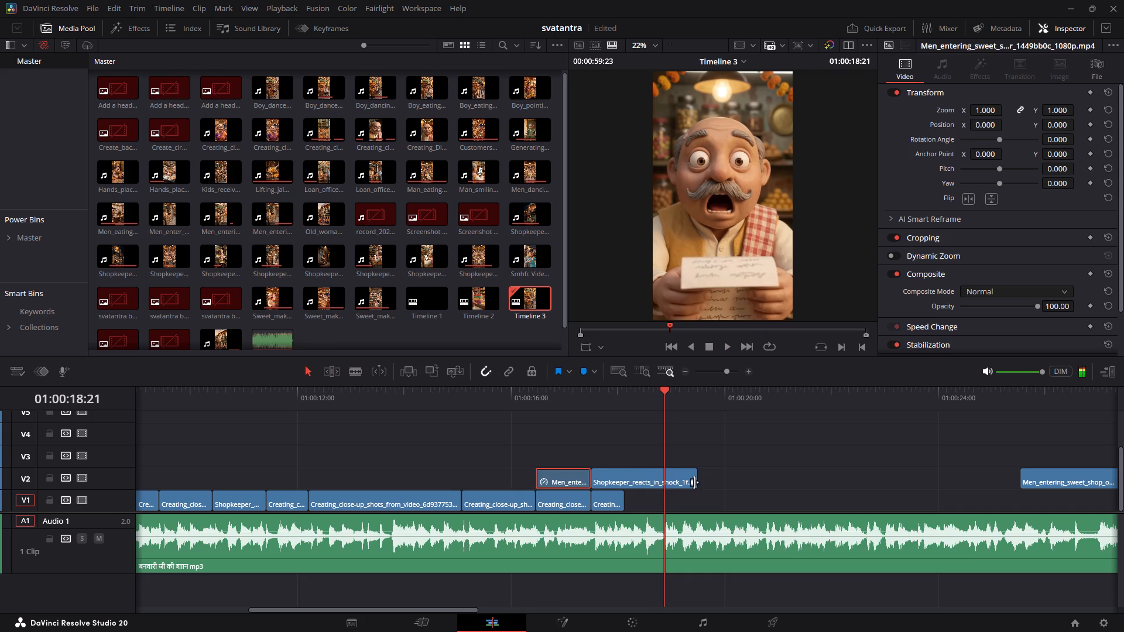
Trim the Shopkeeper_reacts clip's end to 01:00:18:21, bring it and the Men_entering clip down to V1 over the close-ups, and replay.
drag(694, 482, 664, 480)
drag(712, 461, 585, 479)
key(alt+Down)
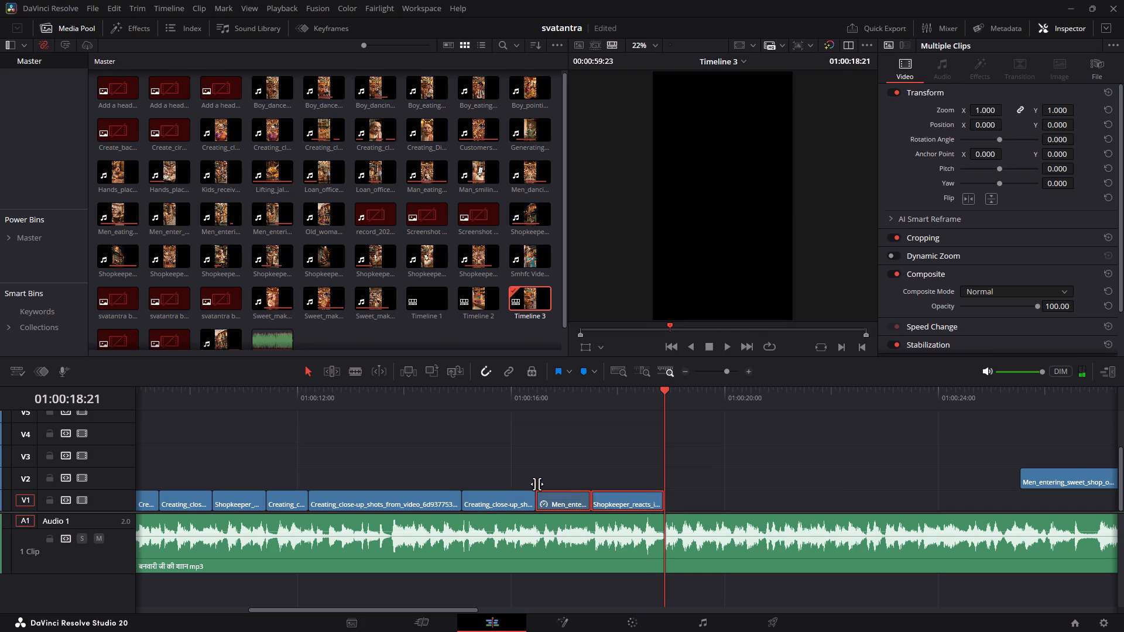
key(space)
key(space)
click(642, 395)
key(space)
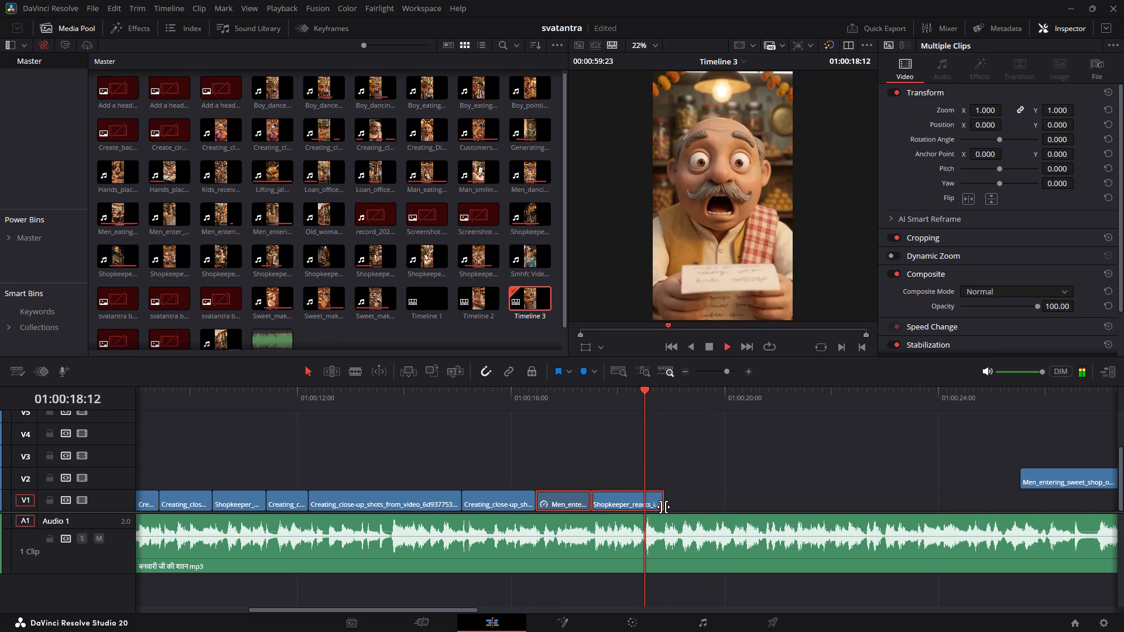
key(space)
click(660, 503)
click(701, 477)
Delete the unused Men_entering clip and the leftover part of the Shopkeeper_reacts clip from V2.
alt+scroll(659, 480, up, 5)
alt+scroll(614, 480, down, 4)
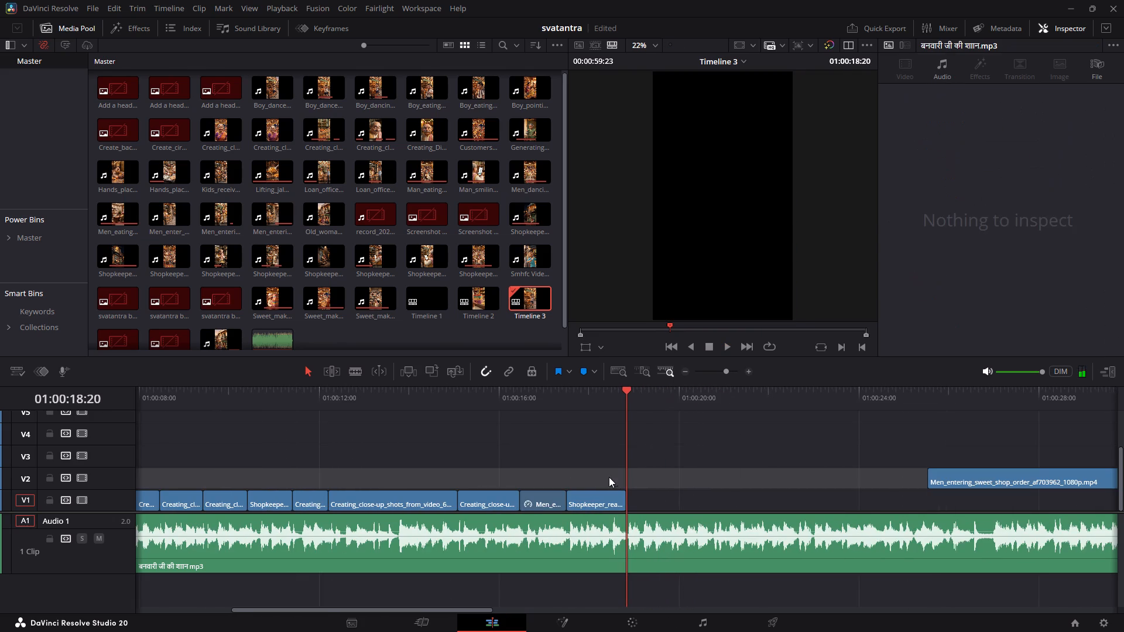
alt+scroll(609, 477, down, 10)
alt+drag(653, 394, 741, 409)
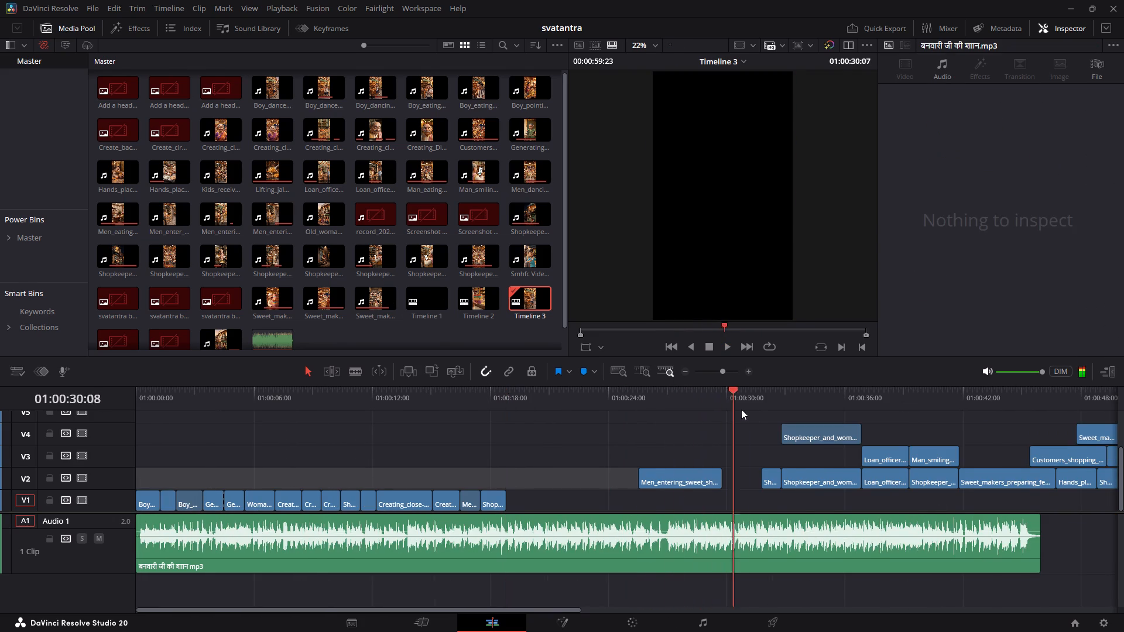
alt+drag(741, 409, 789, 413)
drag(762, 434, 689, 487)
key(BackSpace)
Move the two stacked Shopkeeper_and_woman clips to V1 and V3 around 01:00:25, shift the V3 clip later and compare both.
drag(753, 430, 807, 475)
drag(811, 478, 656, 510)
drag(636, 394, 702, 407)
drag(735, 420, 729, 421)
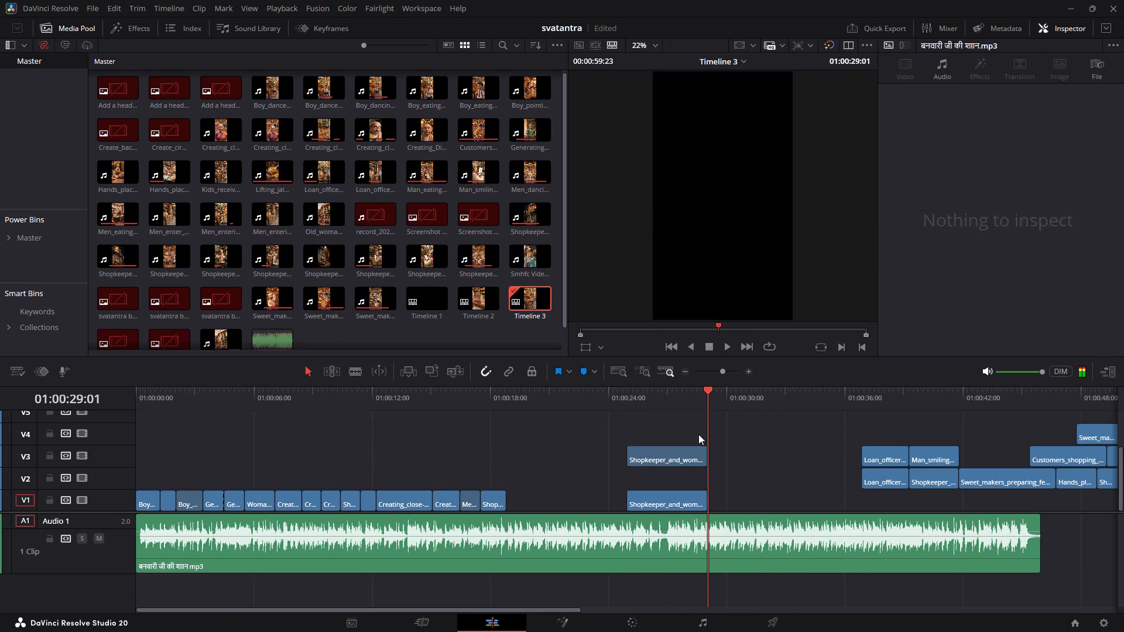
drag(666, 460, 734, 461)
drag(645, 397, 728, 403)
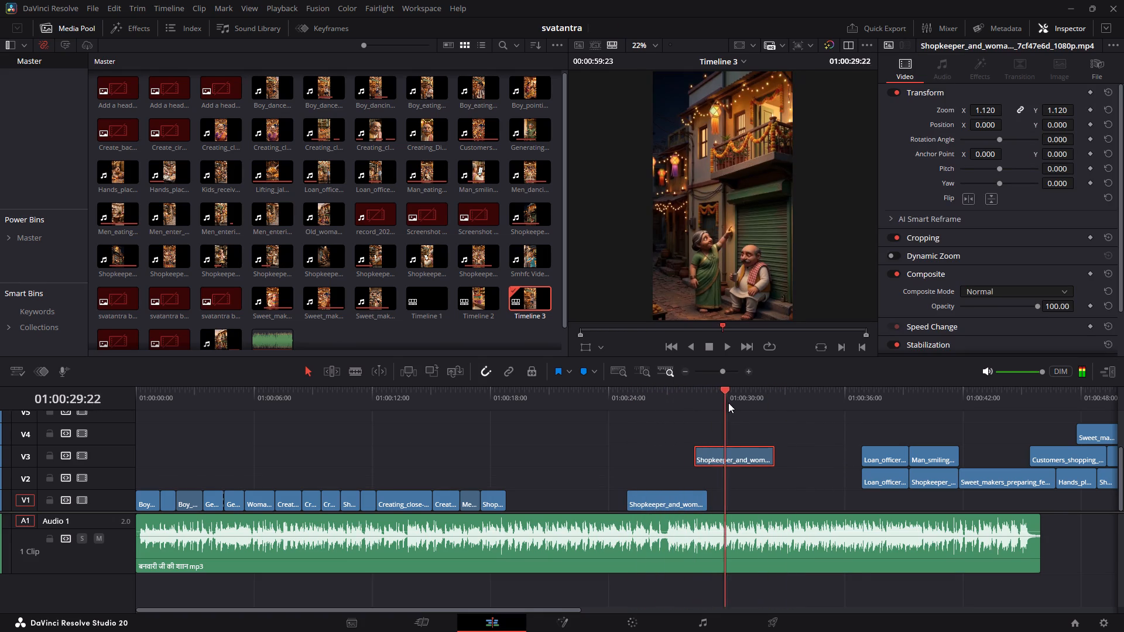
drag(728, 403, 726, 415)
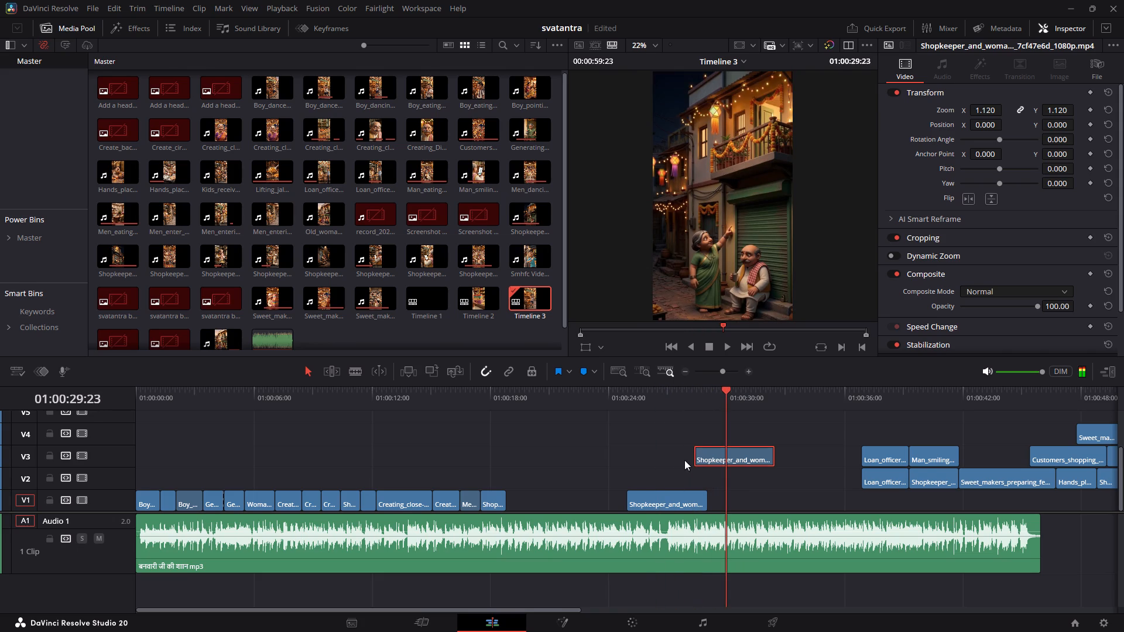
Delete the Shopkeeper_and_woman clip on V1 and bring the one on V3 down to V1, starting at about 01:00:22:00.
drag(680, 465, 666, 497)
key(BackSpace)
drag(727, 453, 603, 510)
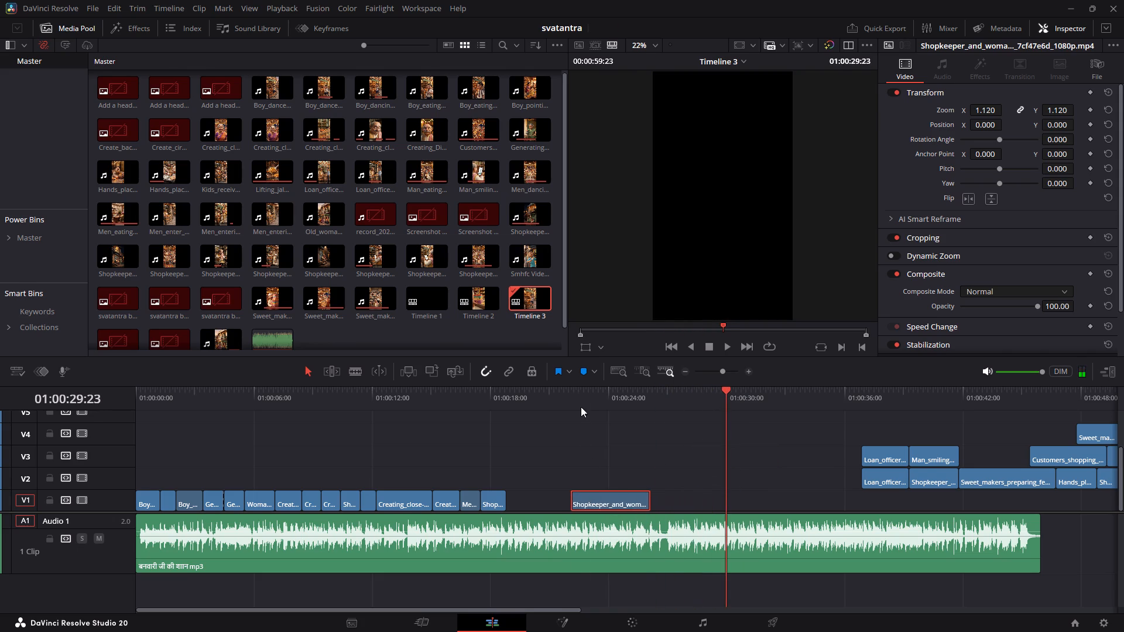
Place the Shopkeeper_and_woman clip on V1 directly after the Shopkeeper_reacts clip and play the section against the song.
drag(581, 396, 652, 428)
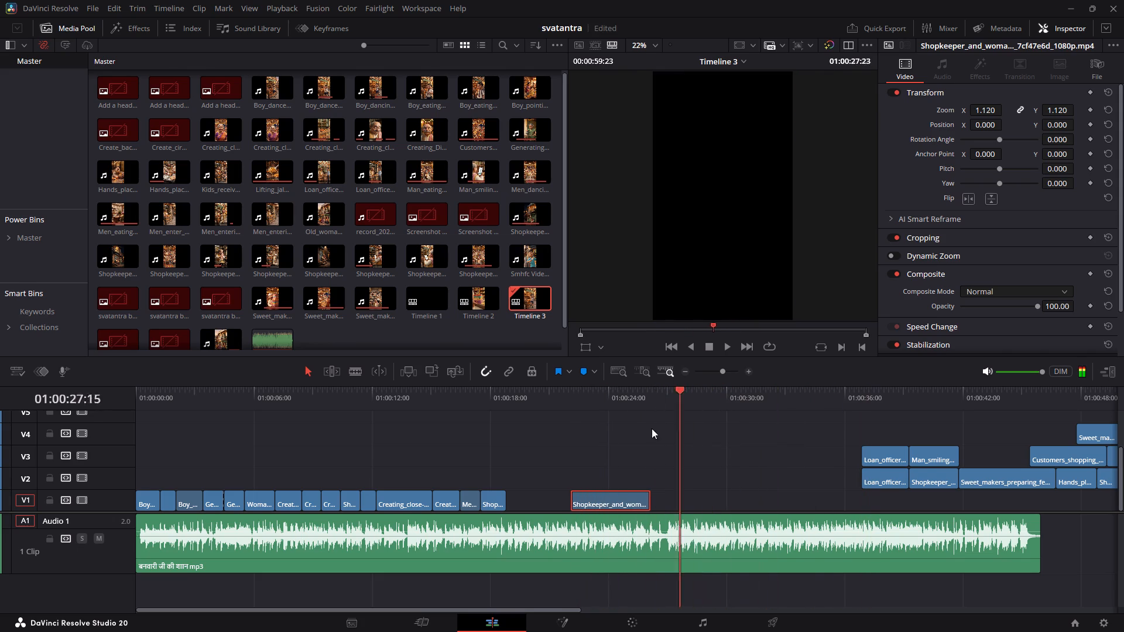
drag(652, 428, 618, 432)
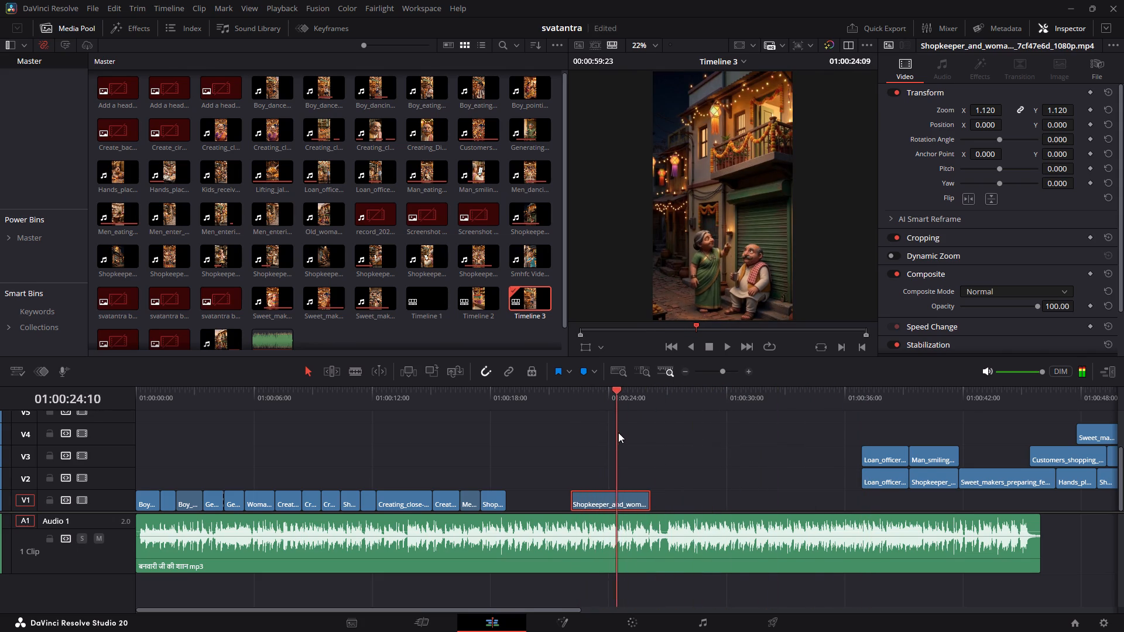
drag(618, 432, 620, 434)
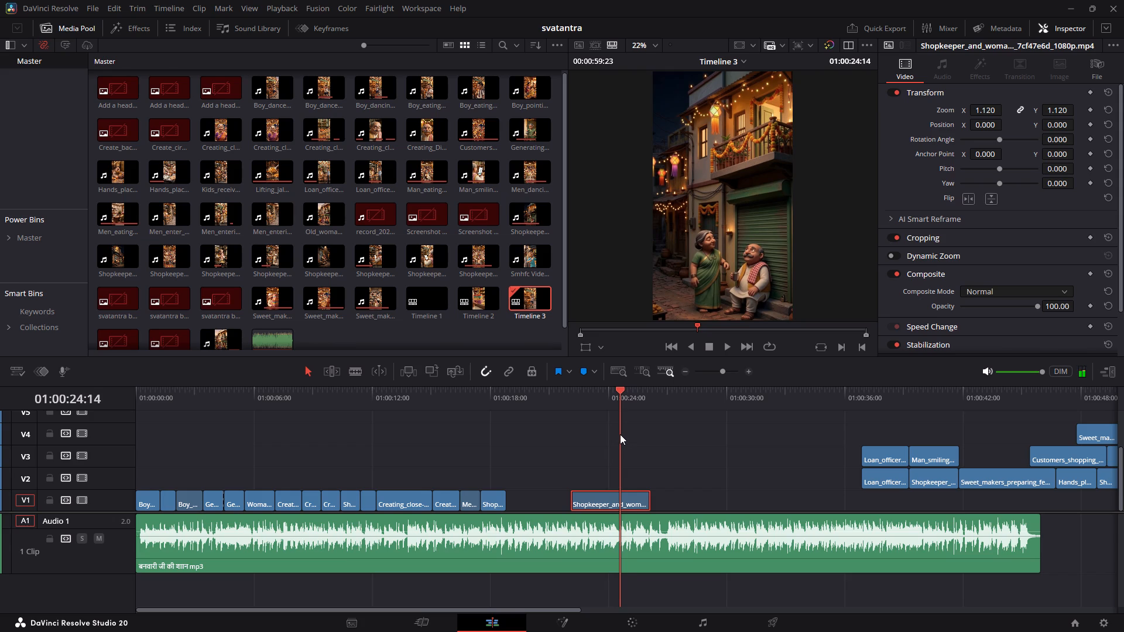
drag(620, 434, 509, 451)
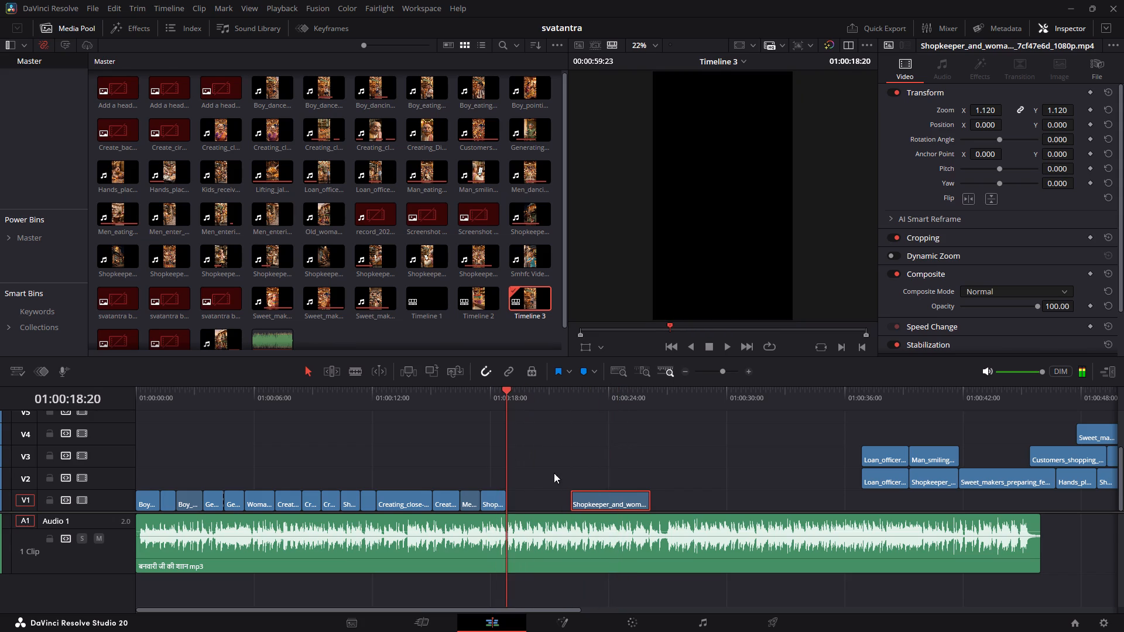
drag(588, 505, 522, 498)
click(493, 407)
key(space)
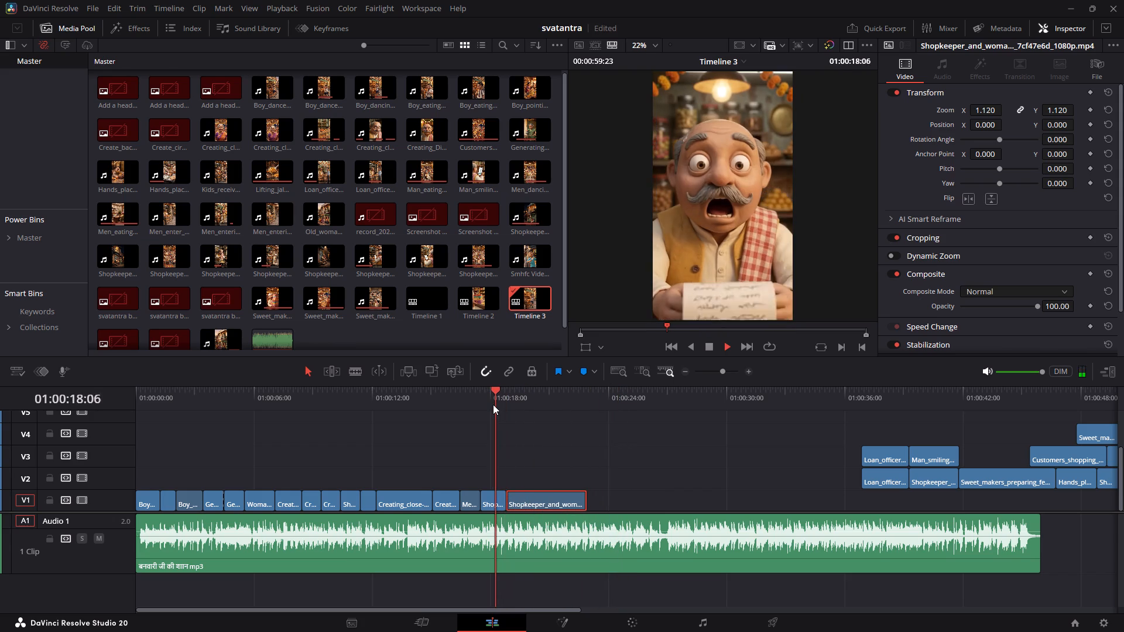
alt+scroll(497, 407, down, 3)
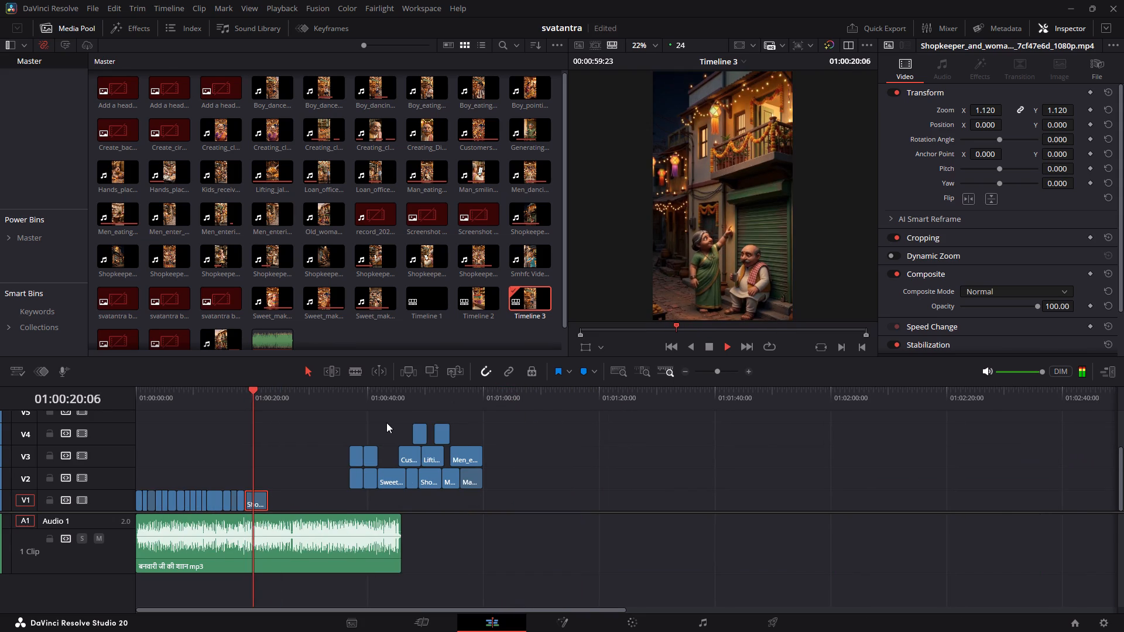
alt+scroll(386, 424, up, 6)
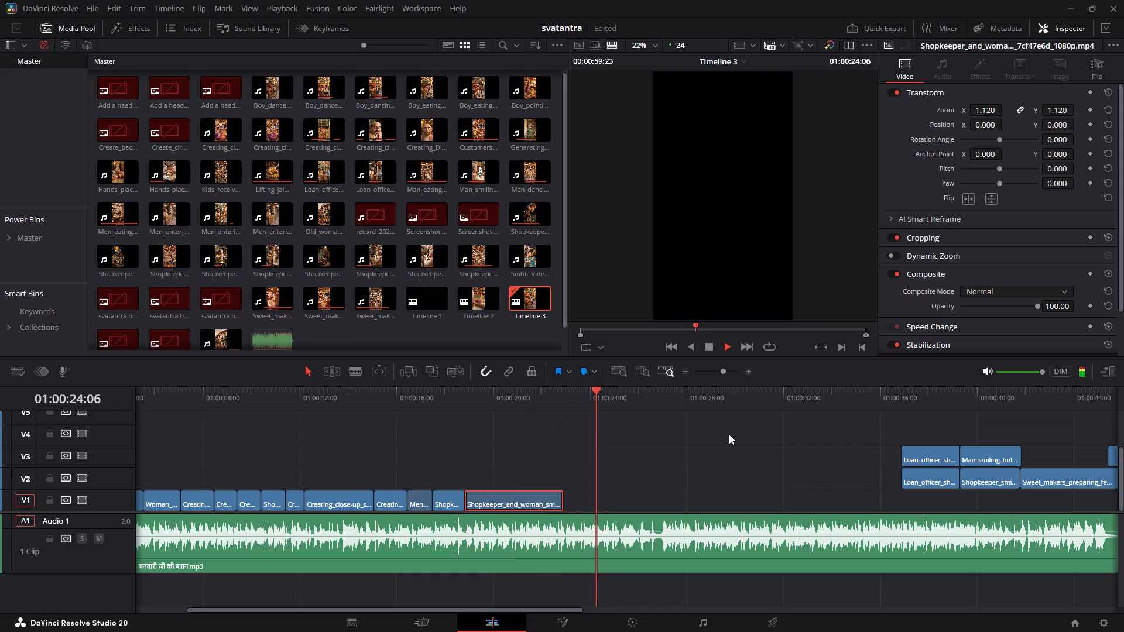
key(space)
Move the V3 Loan_officer clip to V1, check it against the song and set its start at about 01:00:24:18.
drag(930, 452, 678, 472)
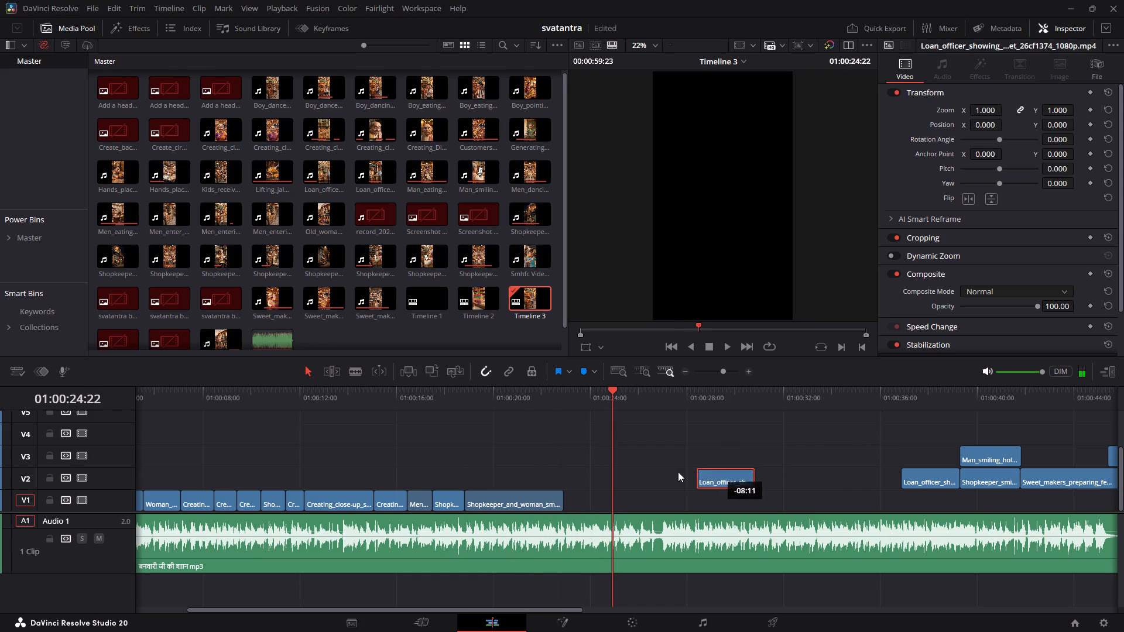
drag(678, 472, 637, 473)
key(space)
key(space)
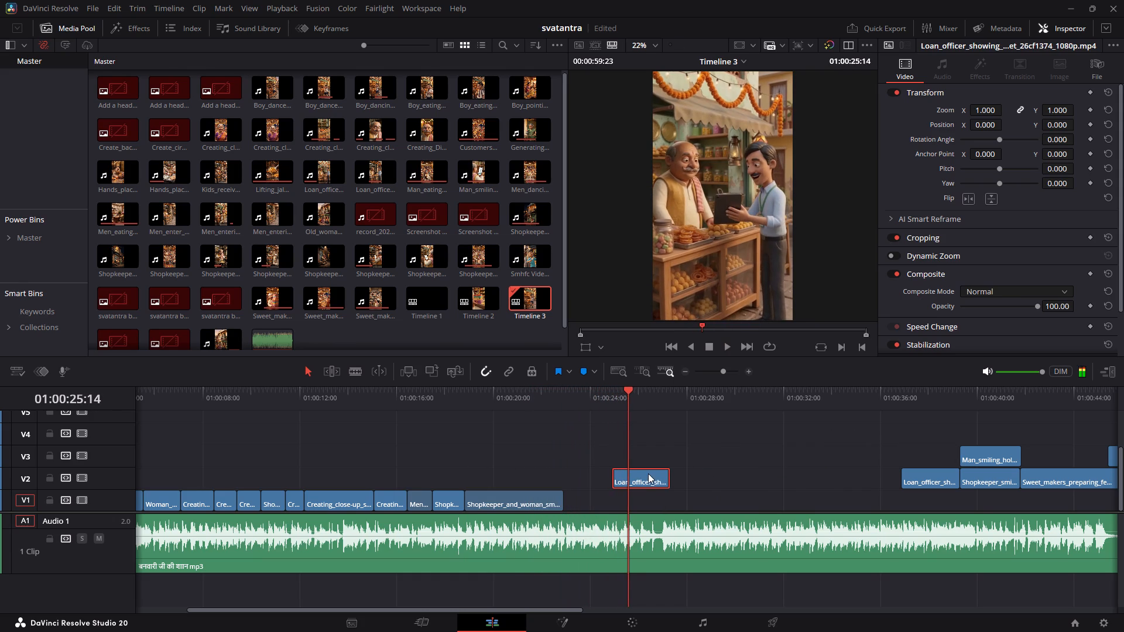
drag(644, 486, 647, 498)
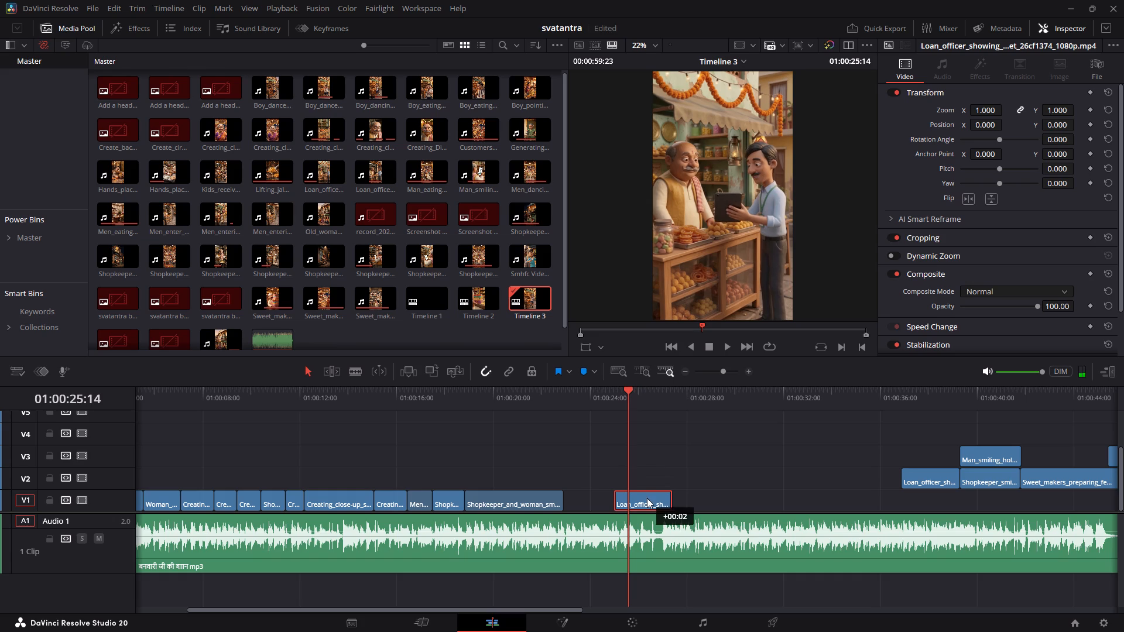
drag(647, 498, 645, 499)
key(space)
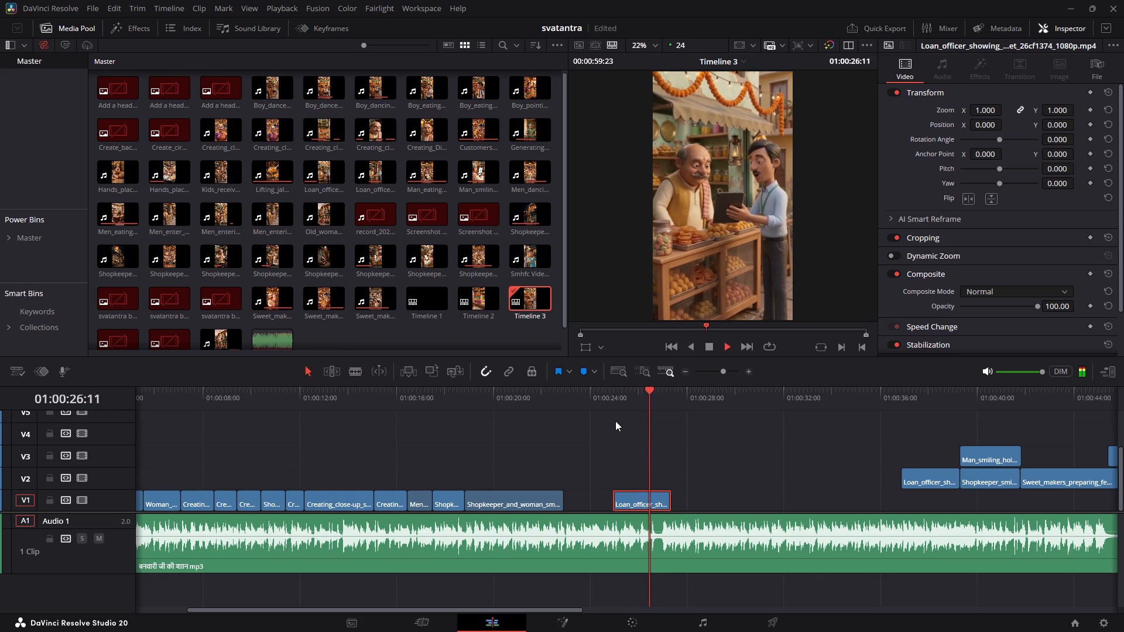
key(space)
drag(661, 507, 655, 508)
key(space)
key(space)
Preview the Man_smiling_holding clip on V3 and move it to V1 right after the Loan_officer clip.
drag(974, 393, 977, 392)
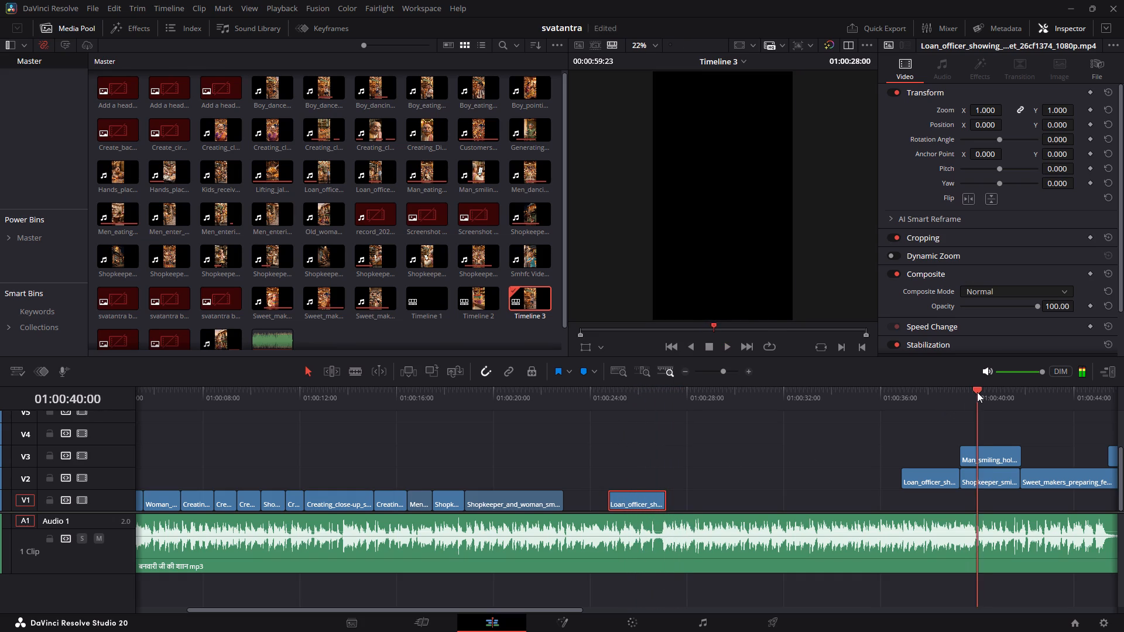
drag(977, 392, 988, 394)
key(space)
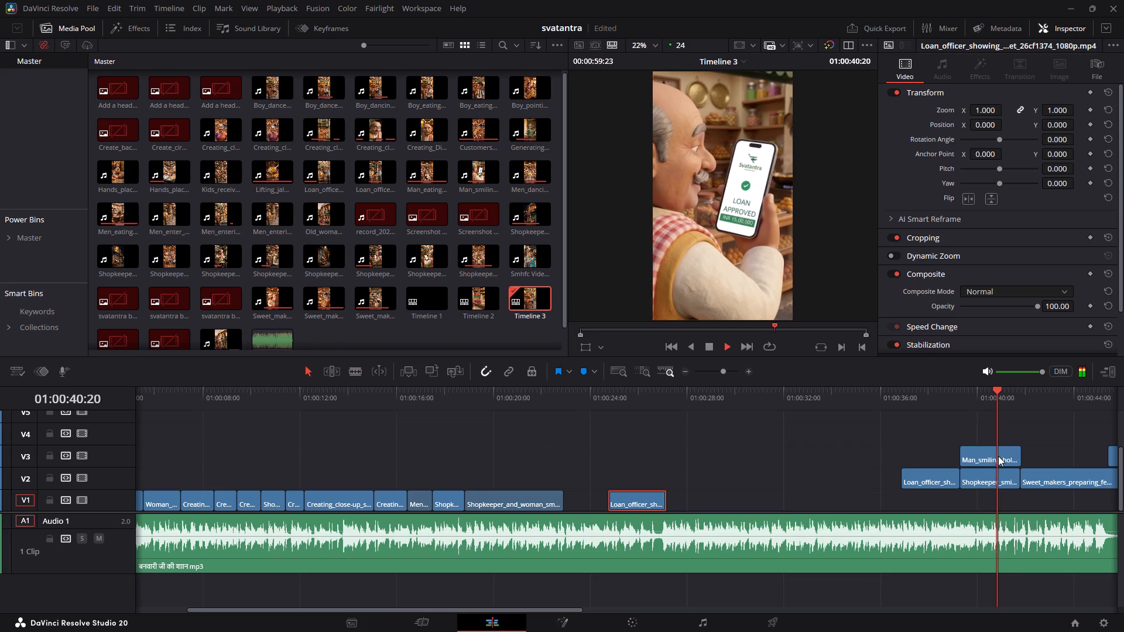
key(space)
drag(998, 456, 702, 510)
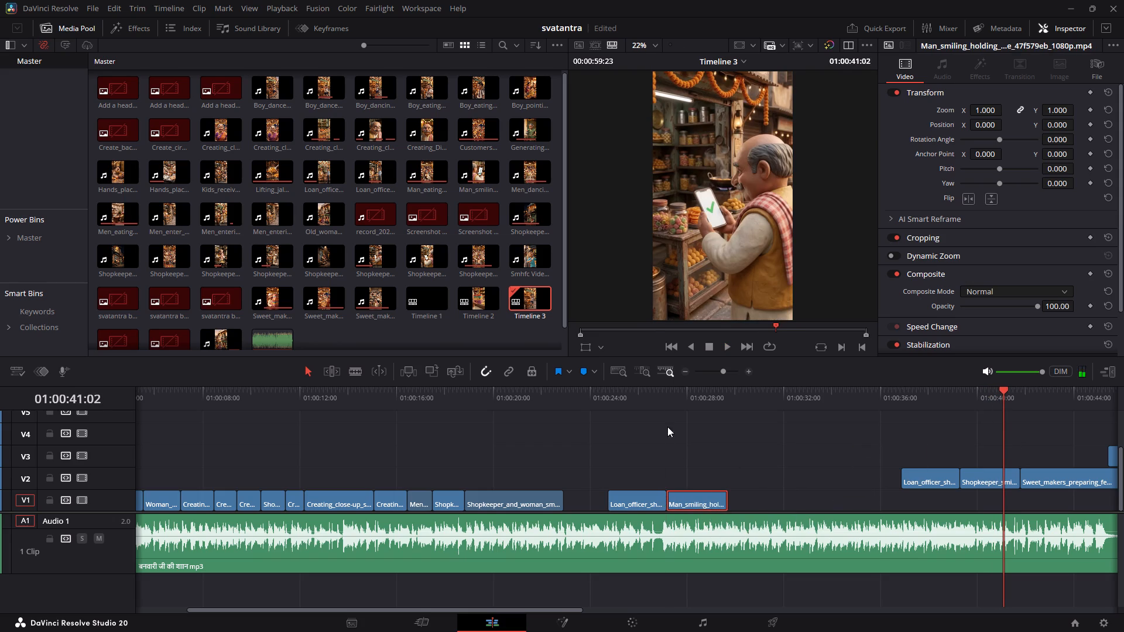
Check the Man_smiling_holding clip against the song and move the Customers_shopping clip from V3 to V2, starting at about 01:00:28:16.
click(639, 387)
key(space)
alt+scroll(697, 492, up, 1)
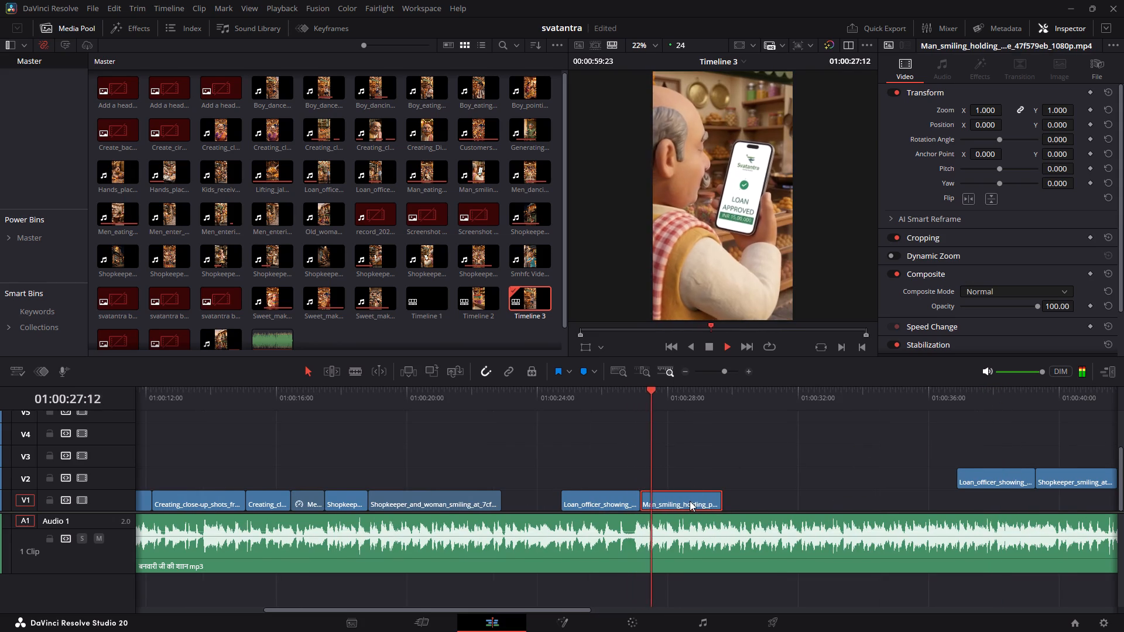
key(space)
alt+scroll(760, 494, up, 1)
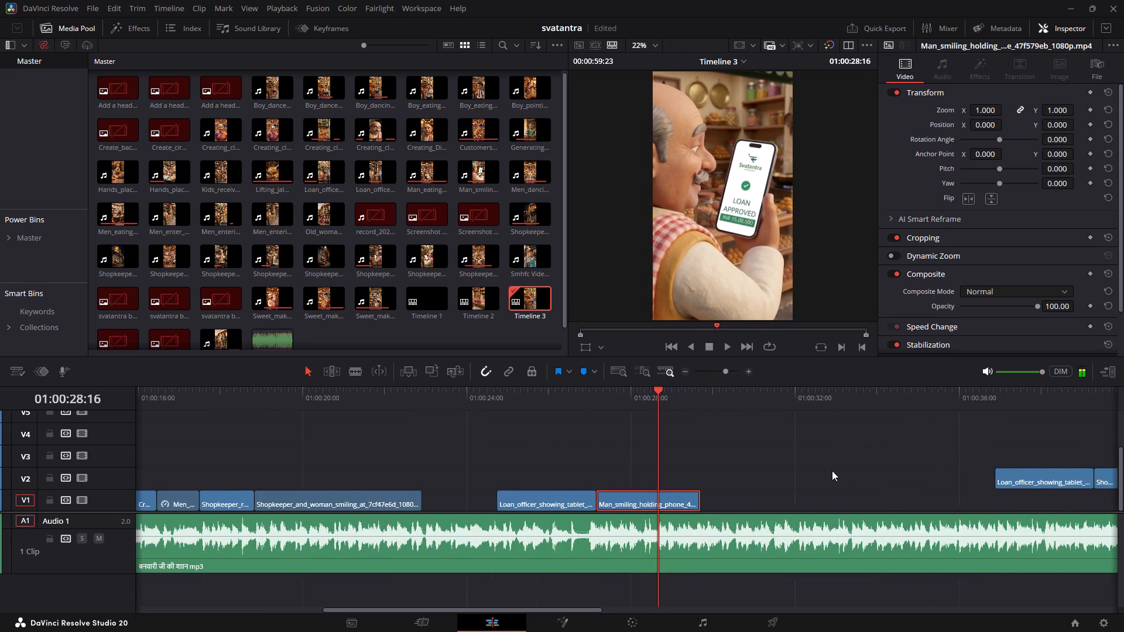
alt+scroll(836, 468, down, 3)
drag(814, 397, 828, 401)
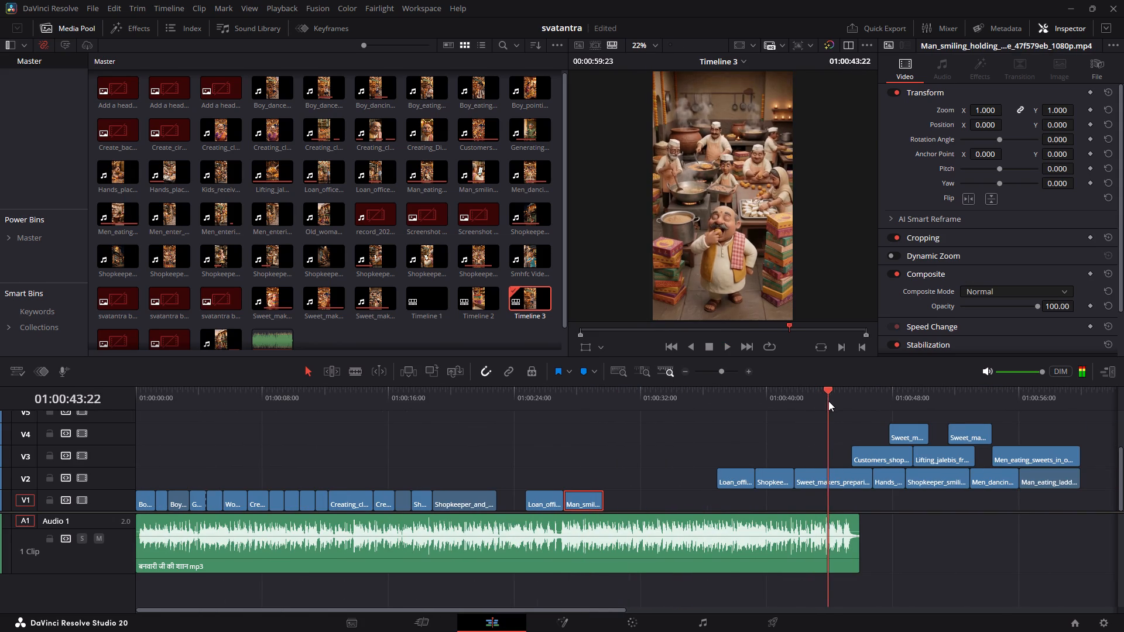
drag(828, 401, 763, 410)
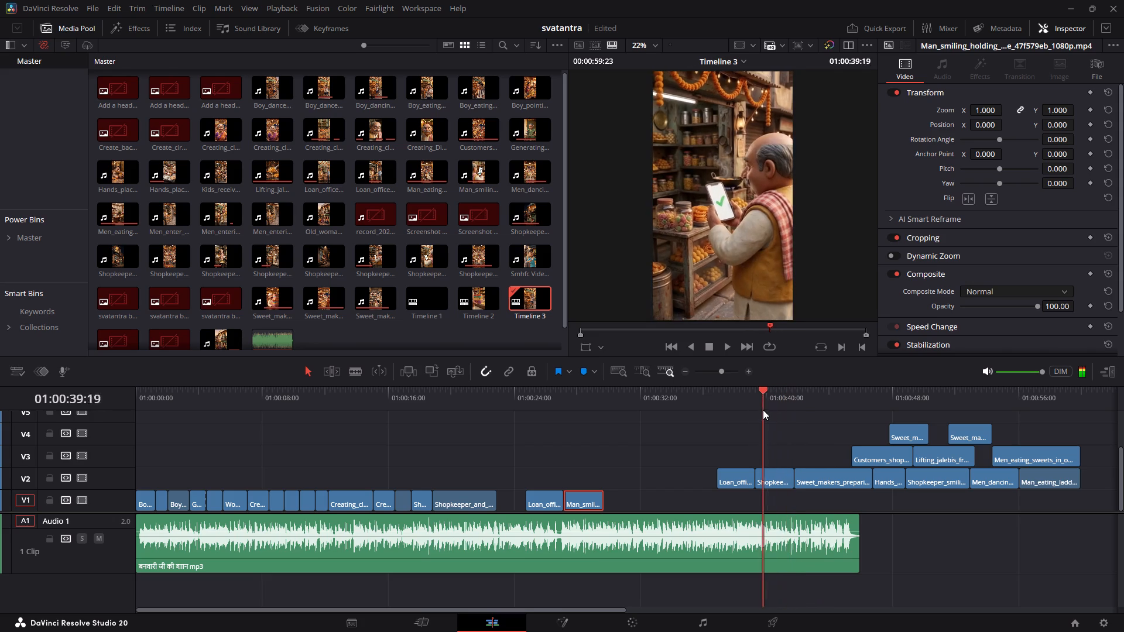
drag(763, 410, 866, 412)
drag(878, 454, 614, 488)
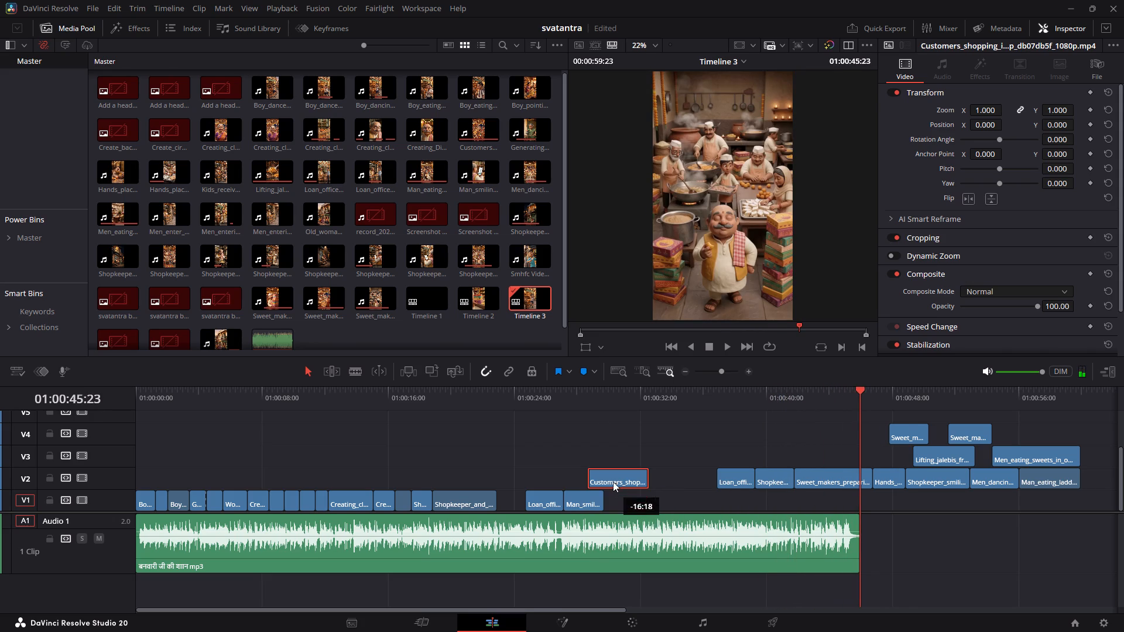
Play the Customers_shopping clip against the song and place the Hands_placing_sweets clip above it on V3 at about 01:00:29:16.
click(584, 395)
key(space)
alt+scroll(602, 442, down, 5)
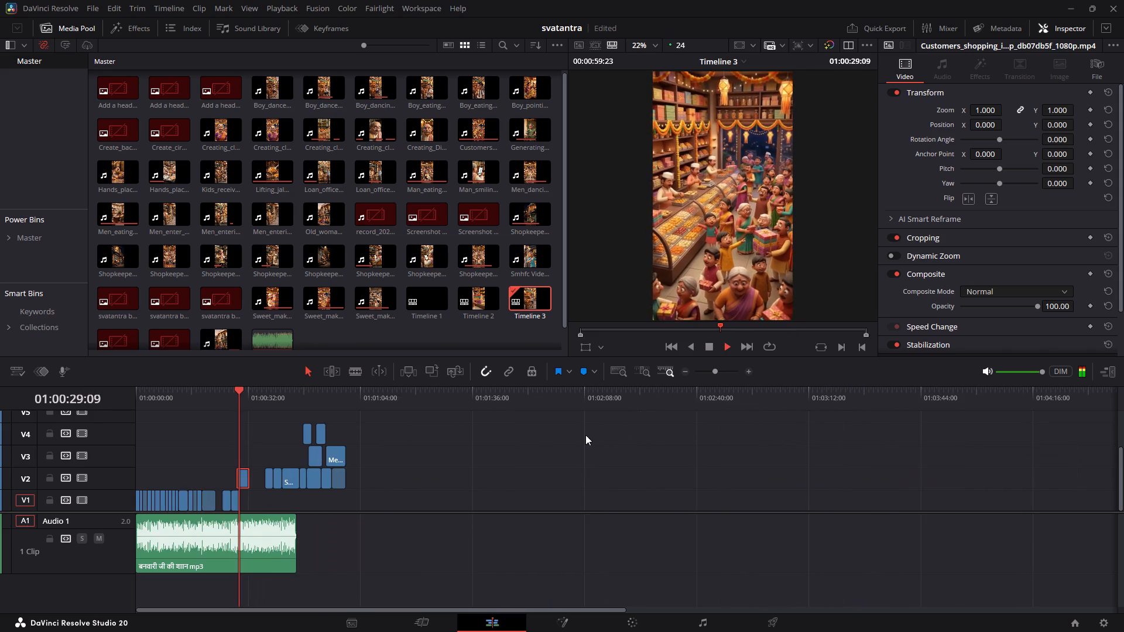
alt+scroll(389, 446, up, 11)
click(512, 395)
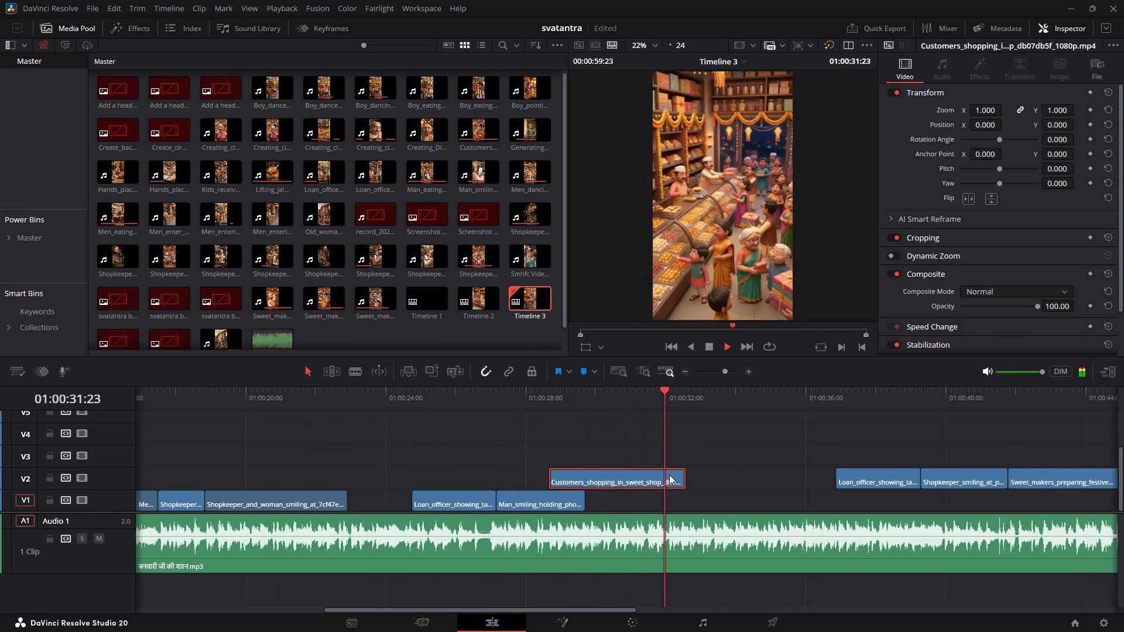
key(space)
alt+scroll(652, 478, down, 5)
alt+scroll(539, 439, up, 3)
click(584, 415)
drag(582, 398, 557, 408)
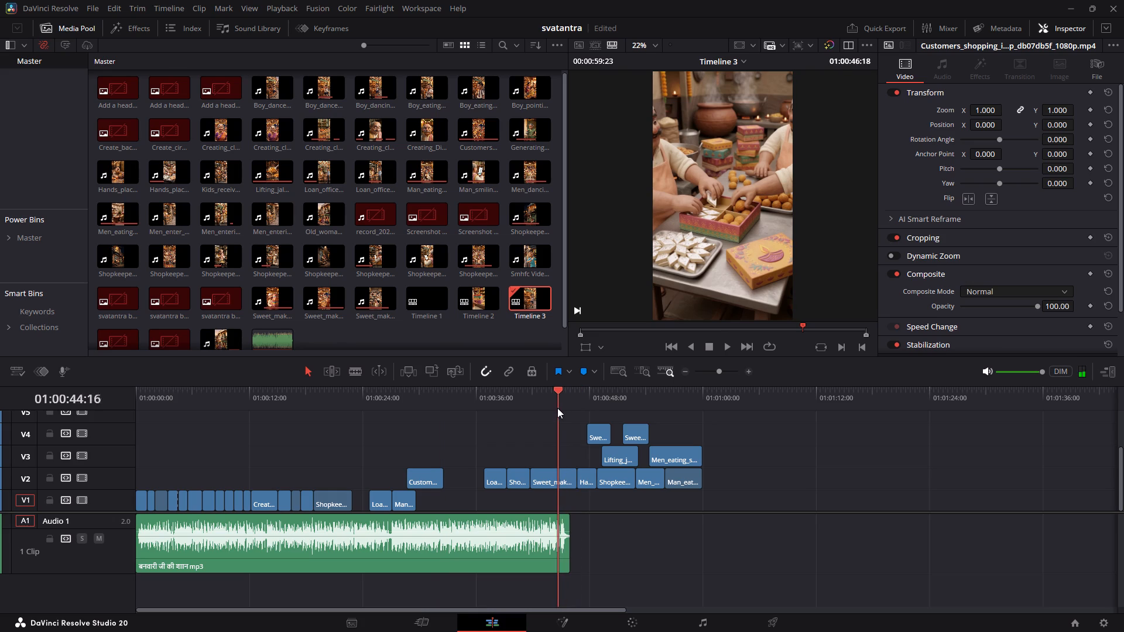
drag(557, 408, 533, 414)
key(space)
key(space)
drag(591, 478, 498, 469)
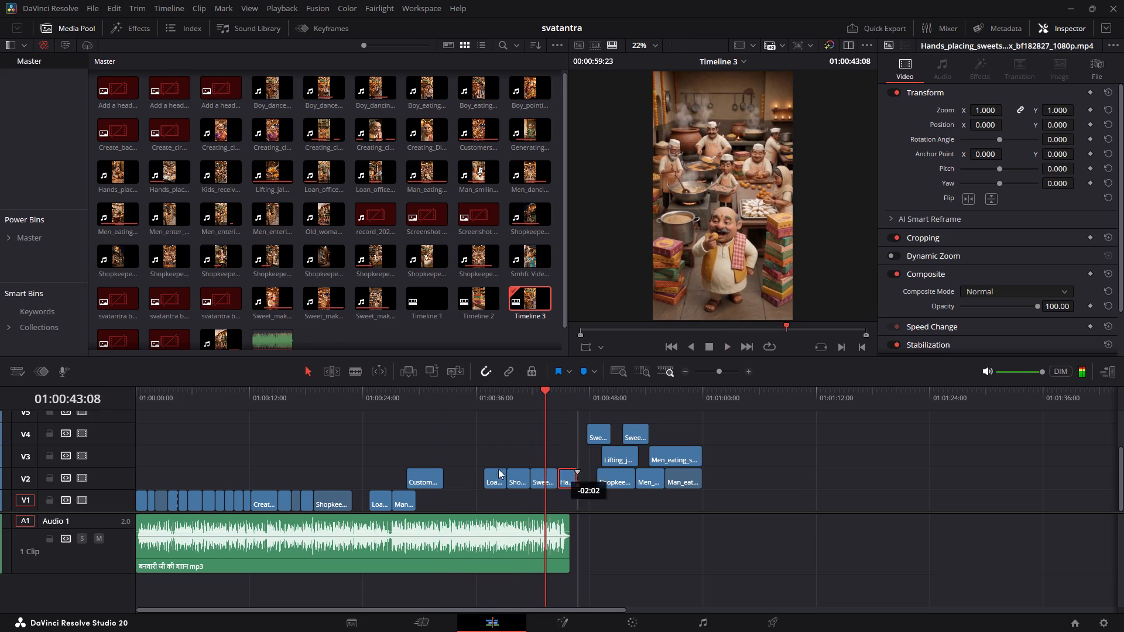
drag(498, 469, 429, 461)
Move the Loan_officer, Shopkeeper_smiling and Sweet_makers_preparing clips together from V2 to V1, past the song's end at about 01:00:56:00.
drag(560, 438, 536, 463)
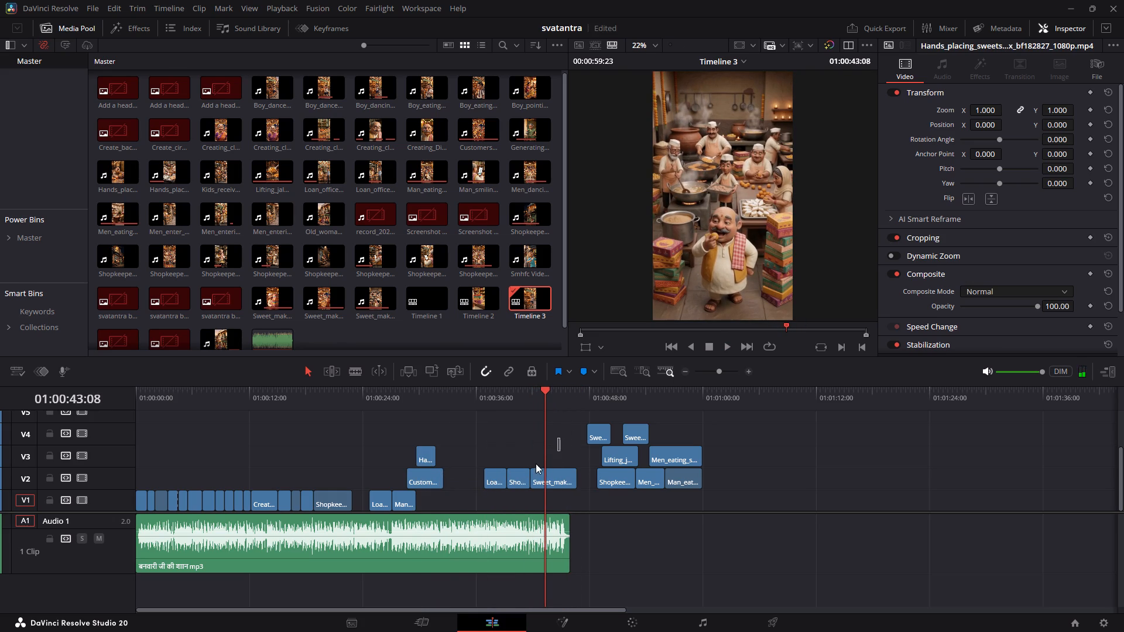
drag(536, 463, 489, 473)
drag(494, 475, 680, 494)
Preview the V4 Sweet_maker_tying clip and move it to V1 within the song, starting at about 01:00:41:00.
drag(587, 407, 599, 413)
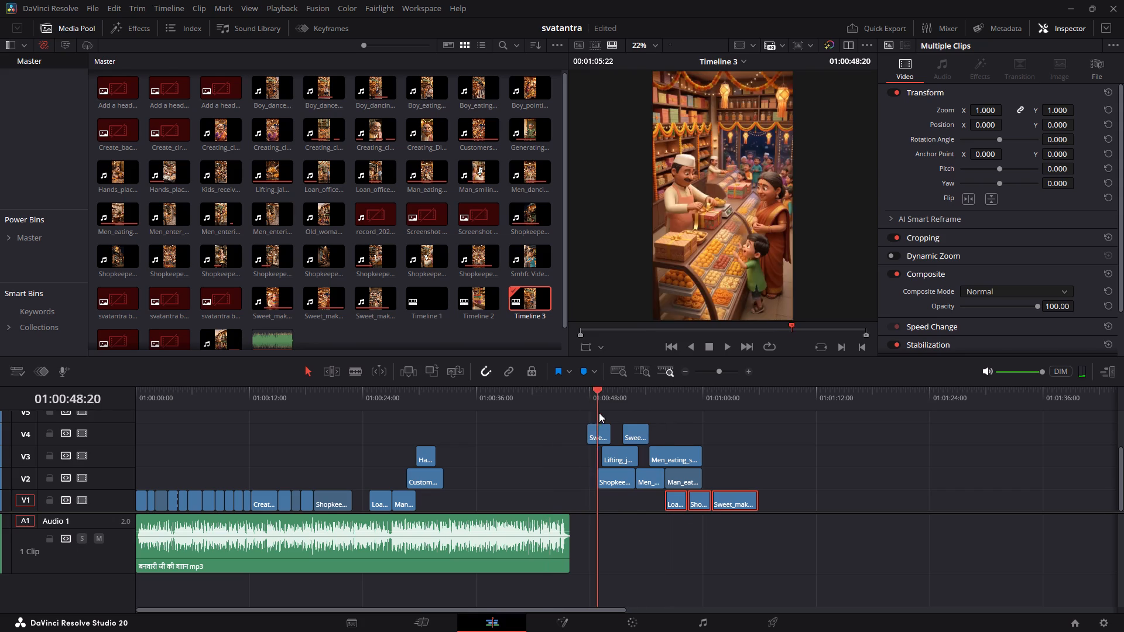
drag(599, 413, 609, 417)
drag(607, 438, 544, 491)
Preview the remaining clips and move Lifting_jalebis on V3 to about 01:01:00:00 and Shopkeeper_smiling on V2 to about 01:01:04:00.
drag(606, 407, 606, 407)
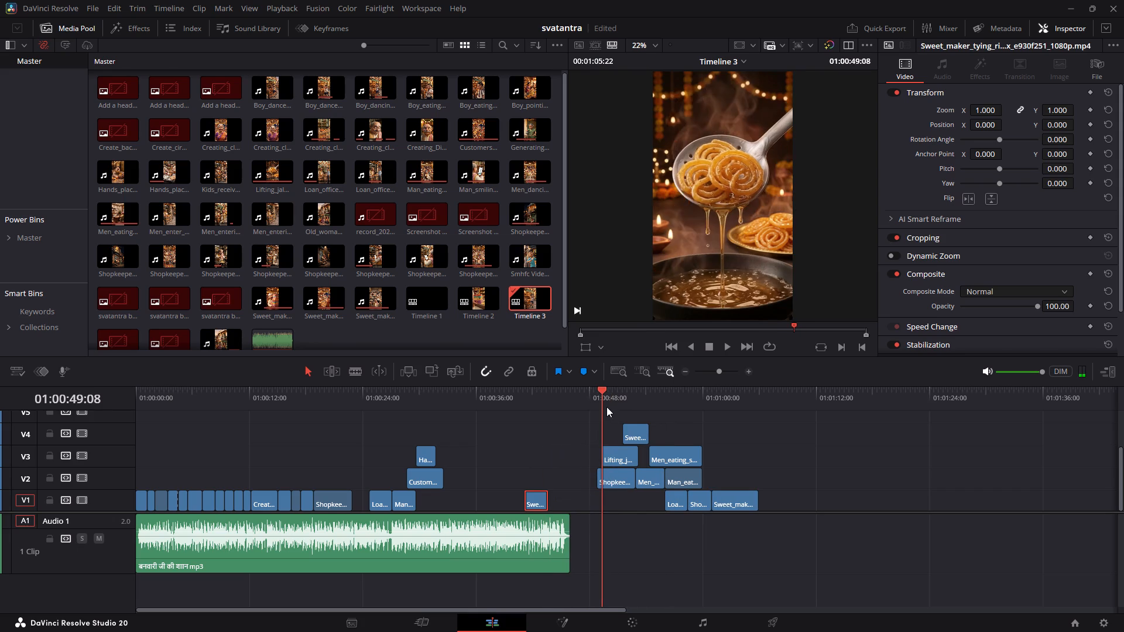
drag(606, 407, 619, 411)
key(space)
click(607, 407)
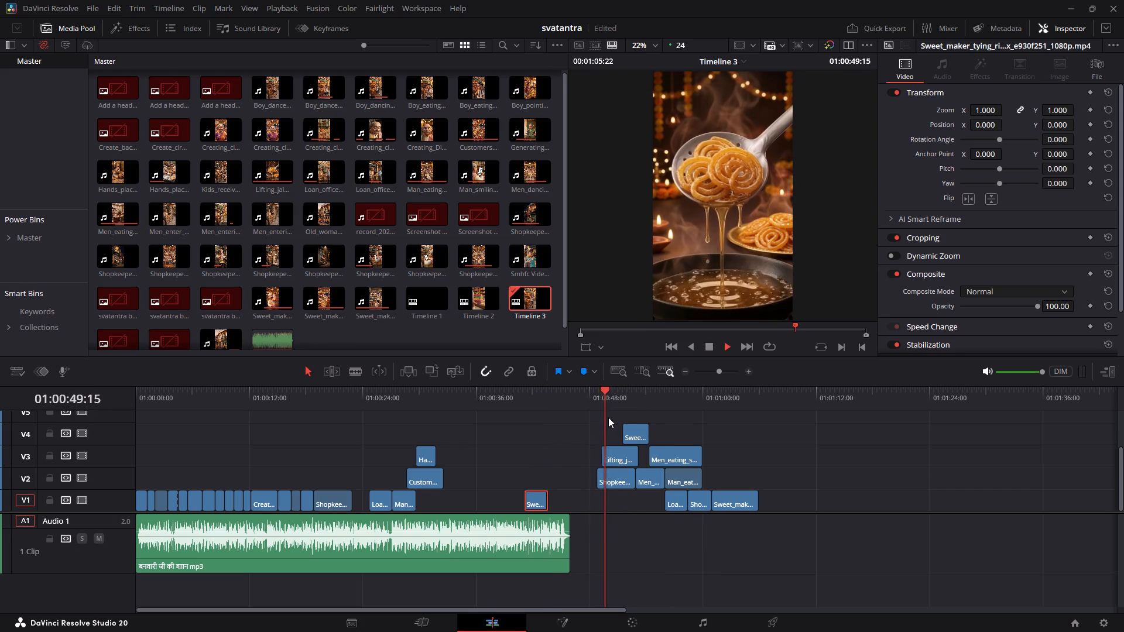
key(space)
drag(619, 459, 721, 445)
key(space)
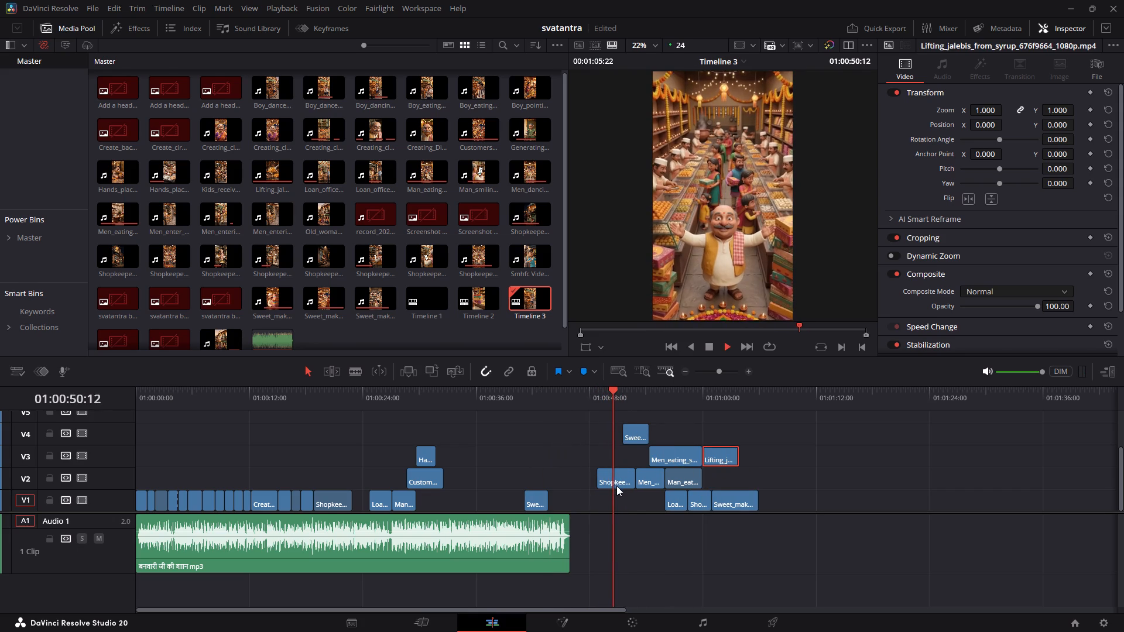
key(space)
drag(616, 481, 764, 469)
Move the remaining V4 clip of the sweet maker carrying gift boxes to V1, starting at about 01:00:44:12.
drag(629, 395, 639, 400)
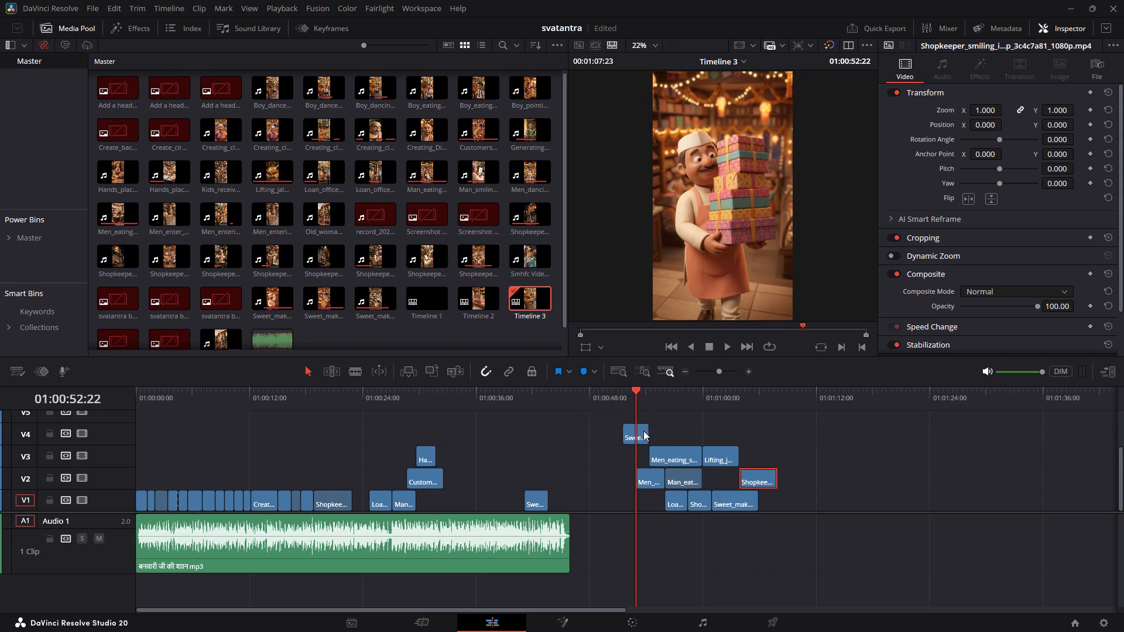
drag(639, 436, 573, 495)
Move the Men_dancing clip on V2 to about 01:01:12:00 and the Men_eating_sweets clip from V3 to V1 at about 01:01:19:12.
drag(648, 475, 622, 476)
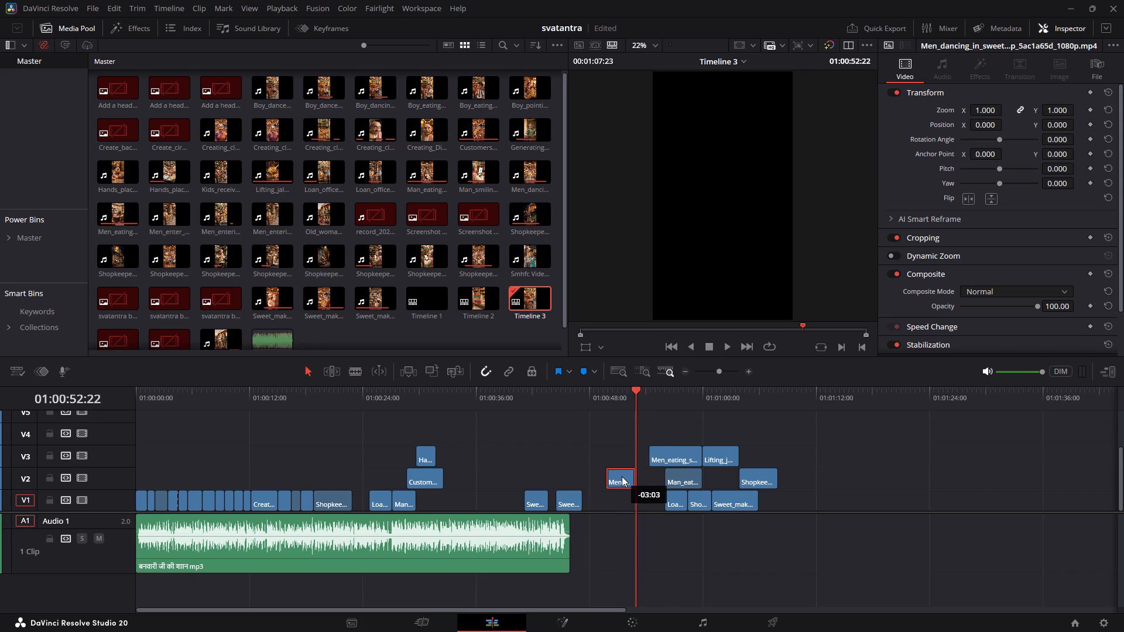
drag(622, 476, 827, 470)
drag(678, 456, 647, 456)
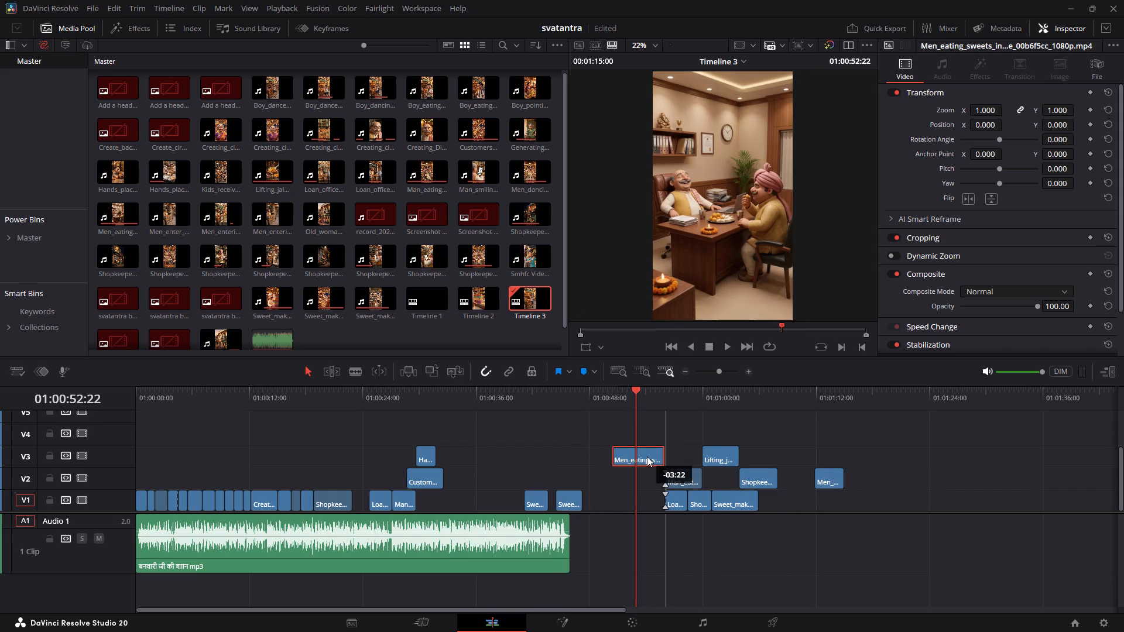
drag(647, 456, 916, 529)
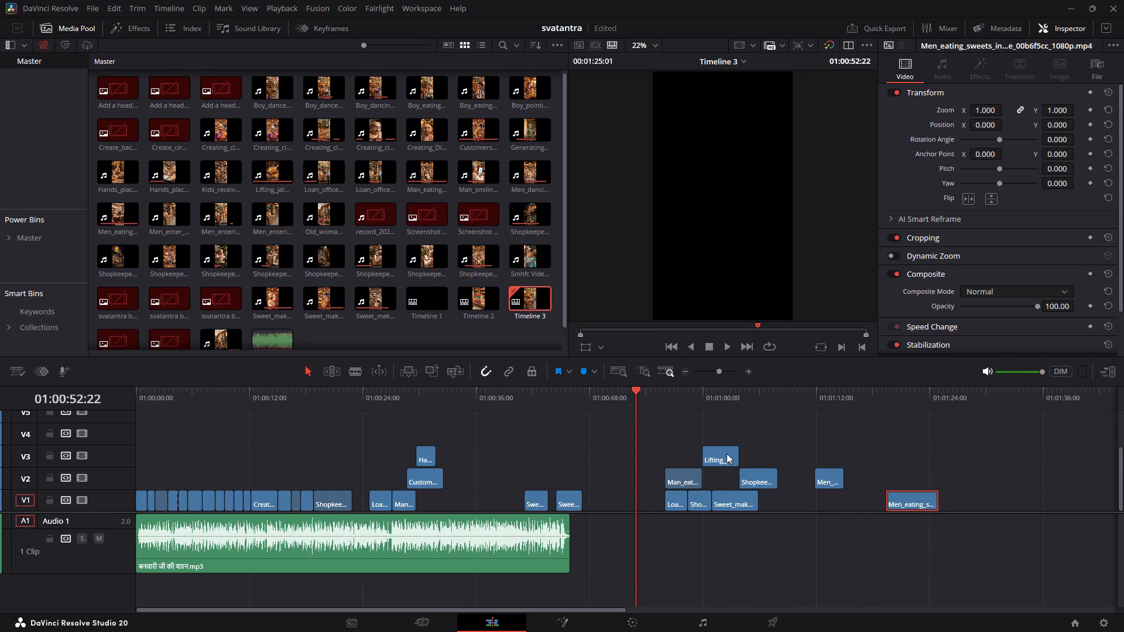
Delete the Lifting_jalebis clip on V3 and the Shopkeeper_smiling clip on V2.
drag(728, 456, 928, 444)
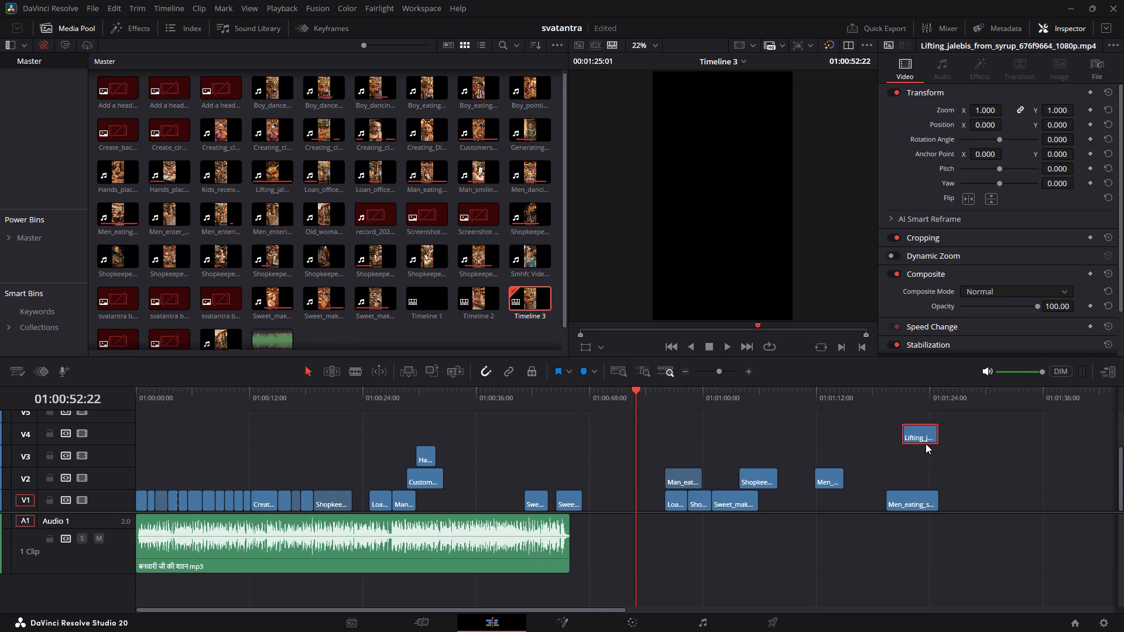
key(BackSpace)
click(758, 403)
click(769, 472)
key(BackSpace)
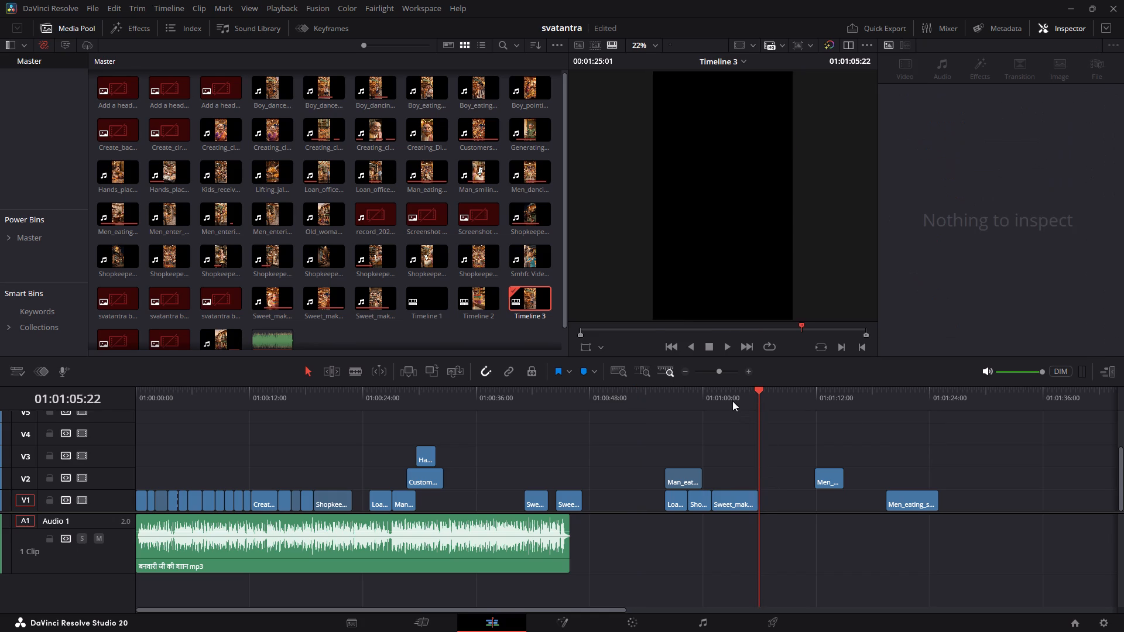
Shift the Sweet_makers_preparing clip along V1 to start at about 01:01:05:12, and delete the Man_eating clip on V2.
drag(726, 393, 737, 402)
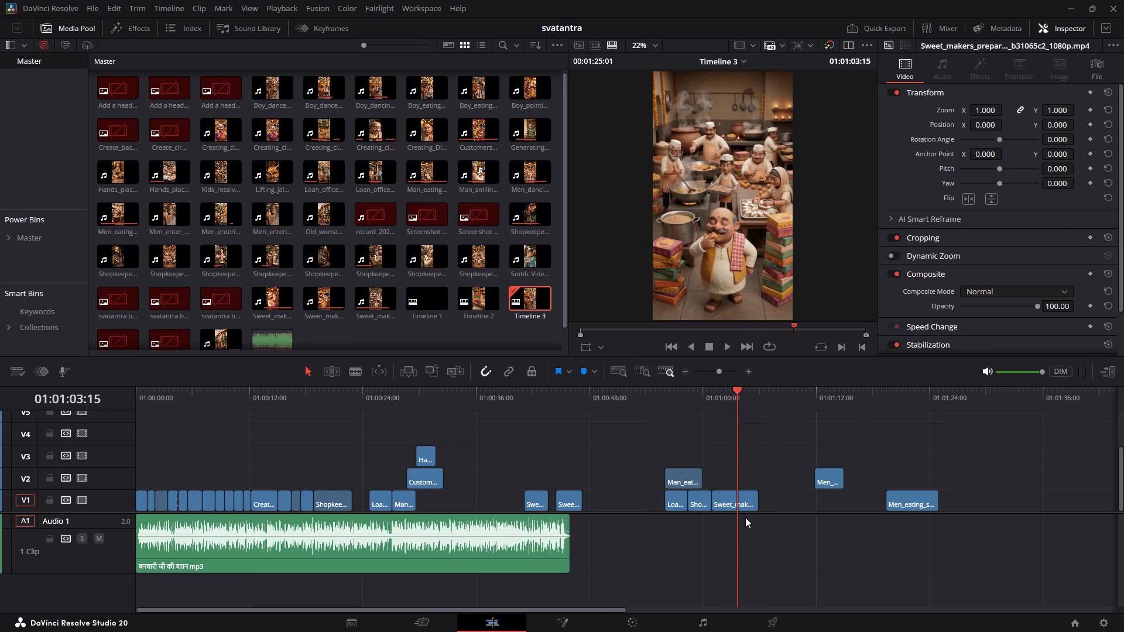
drag(729, 502, 773, 498)
drag(690, 387, 683, 390)
click(687, 472)
key(BackSpace)
Review the Loan_officer and Shopkeeper_smiling clips on V1 past the song's end and delete both.
drag(683, 404, 700, 408)
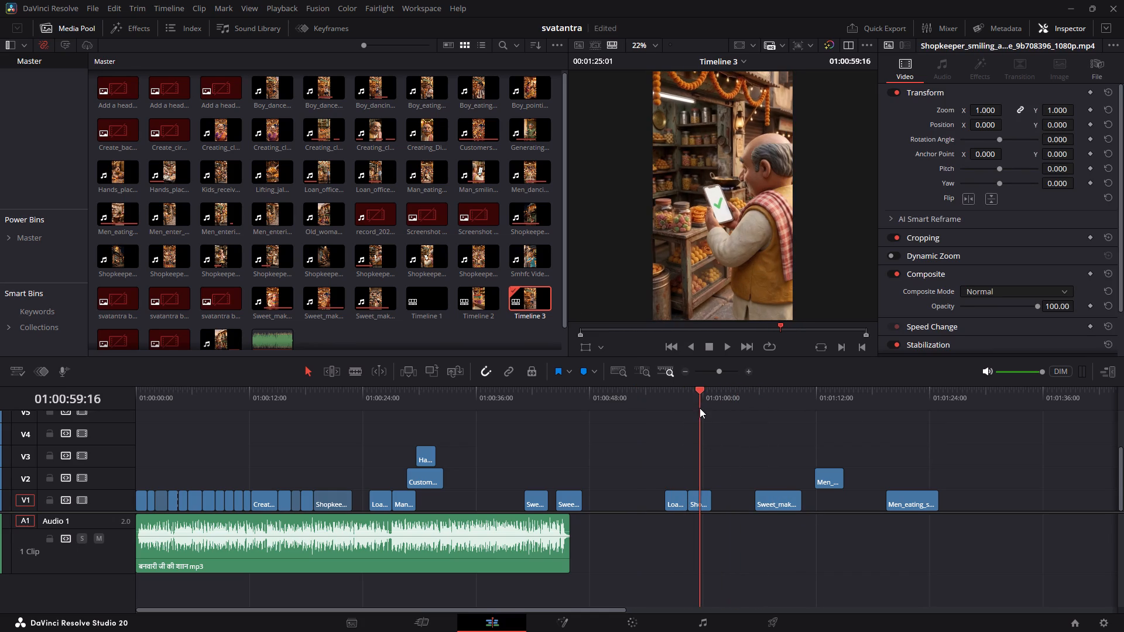
drag(700, 408, 700, 408)
drag(670, 396, 671, 401)
click(676, 406)
drag(701, 449, 702, 479)
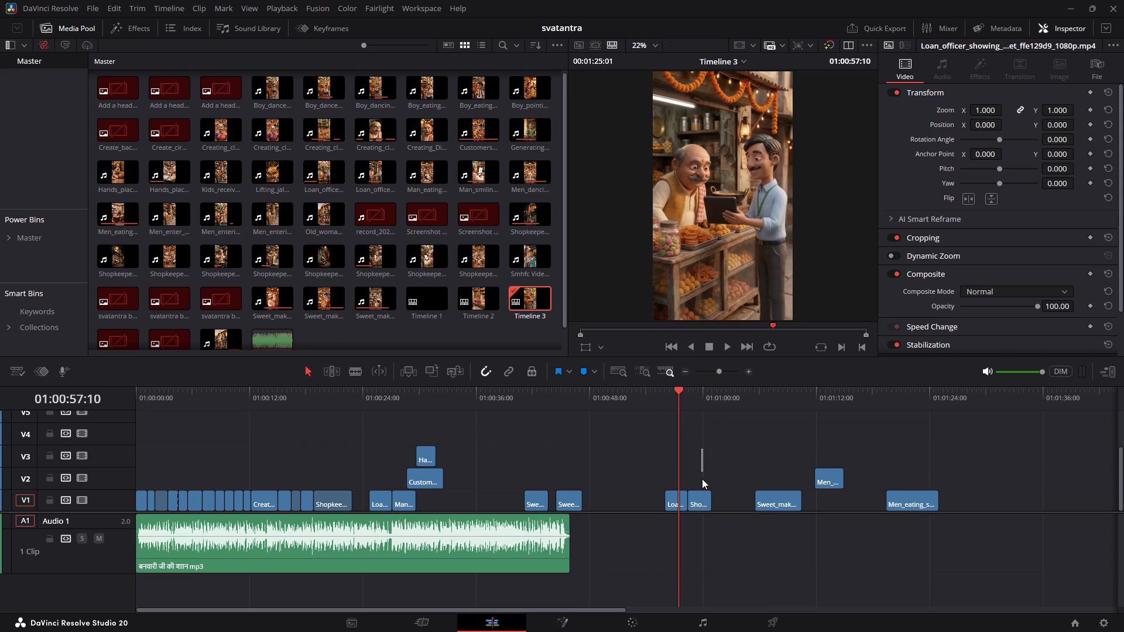
drag(702, 479, 701, 479)
drag(423, 400, 421, 402)
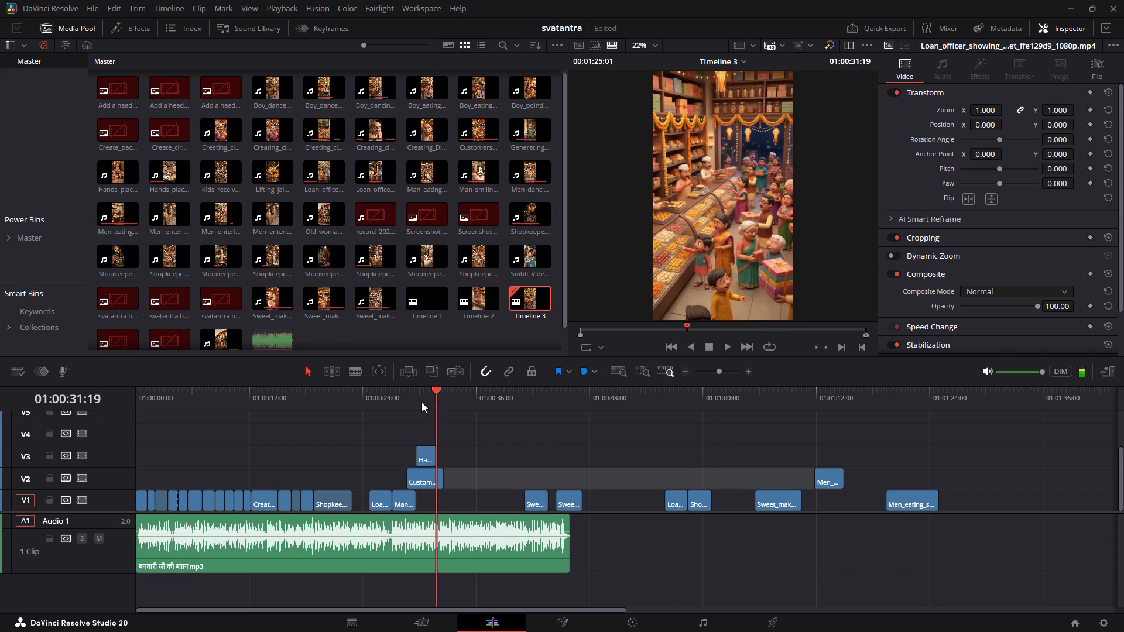
drag(421, 402, 433, 407)
drag(684, 465, 678, 497)
click(690, 498)
drag(677, 461, 712, 503)
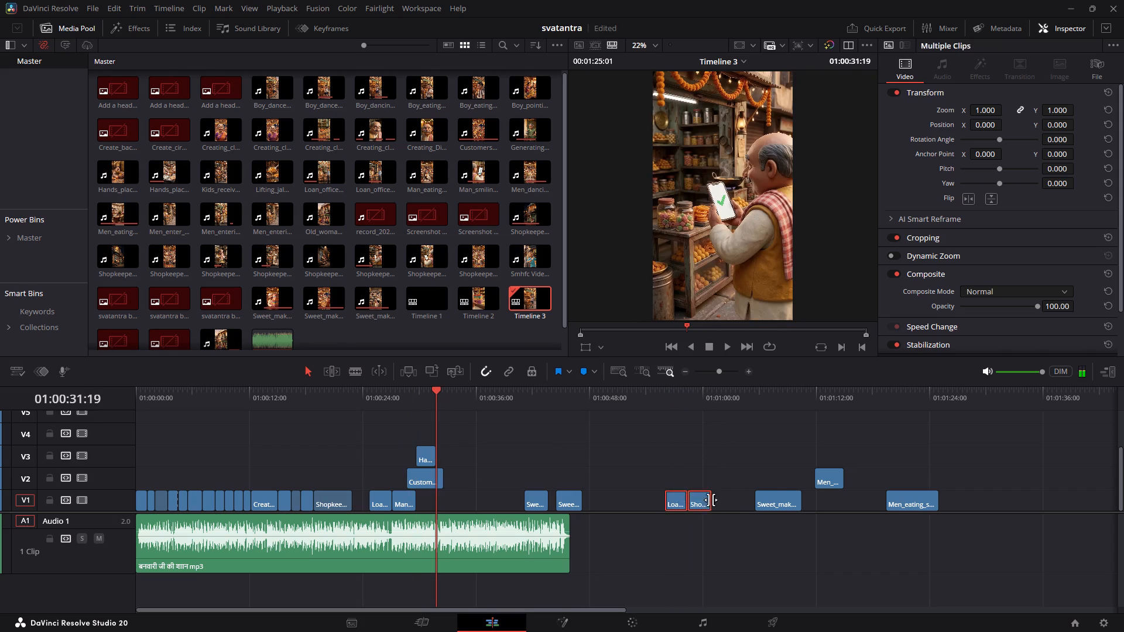
key(BackSpace)
Review the leftover clips past the song's end and delete the Men_dancing clip on V2.
drag(778, 393, 856, 408)
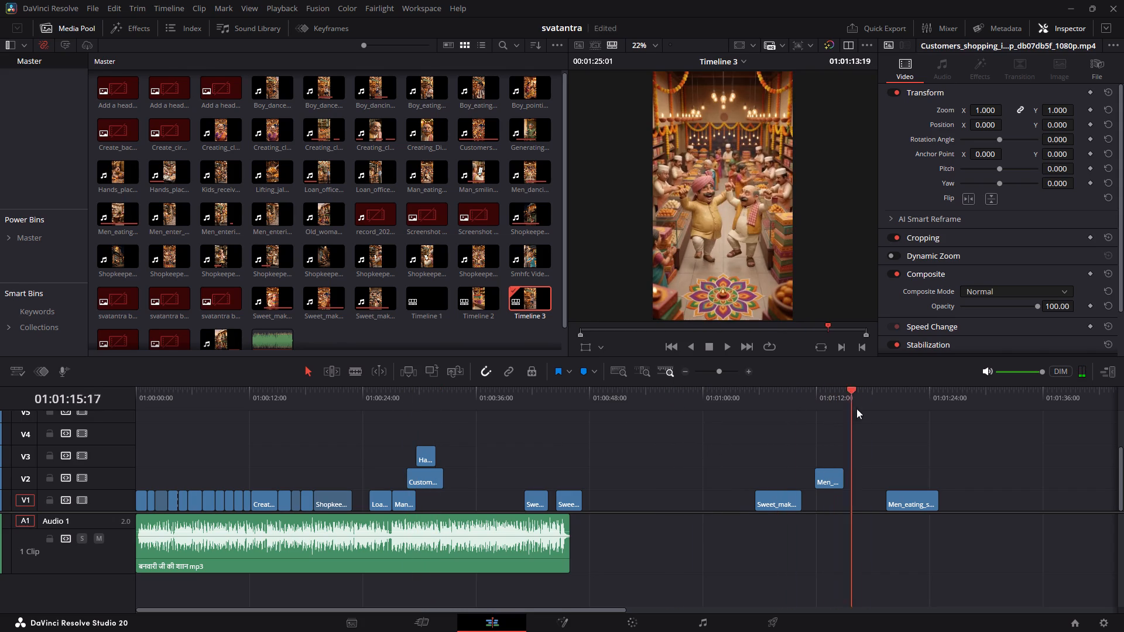
drag(856, 408, 778, 433)
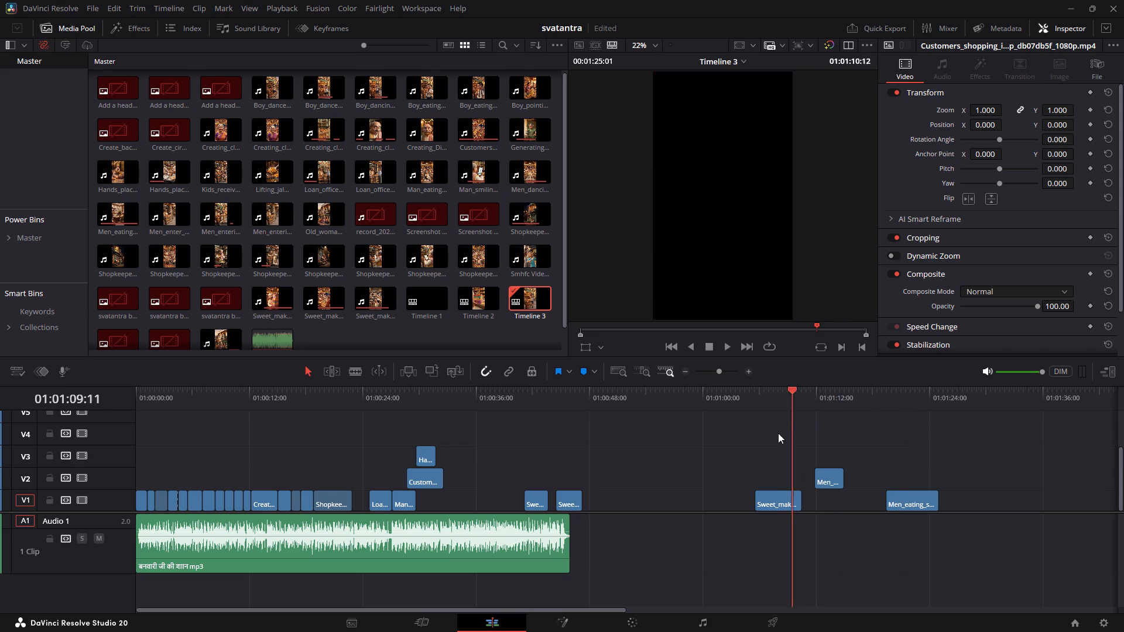
drag(778, 433, 825, 461)
click(835, 478)
key(BackSpace)
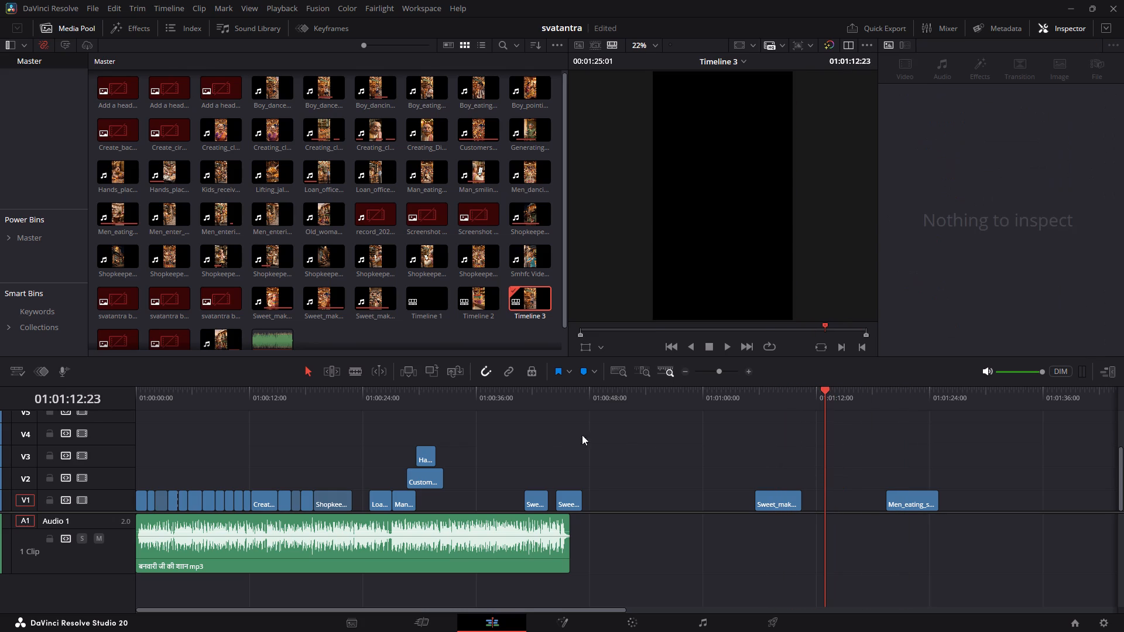
Lower the Hands_placing_sweets clip from V3 into the Customers_shopping clip on V2, and bring both down to V1.
alt+scroll(561, 449, up, 5)
alt+scroll(511, 455, down, 9)
alt+scroll(506, 459, up, 3)
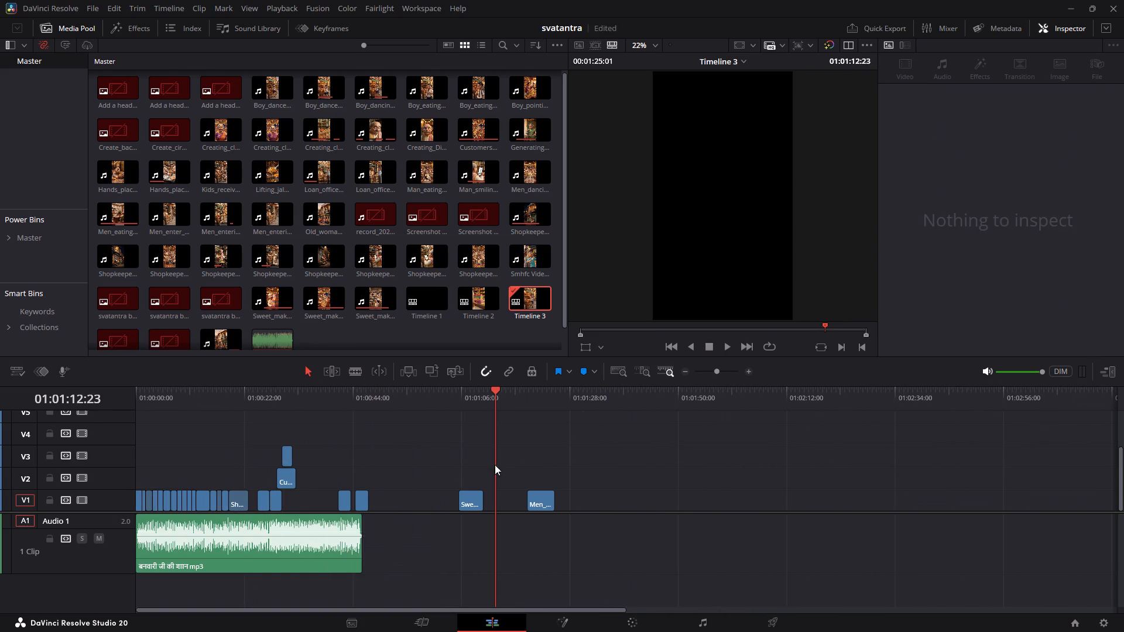
drag(288, 403, 280, 399)
drag(342, 434, 276, 455)
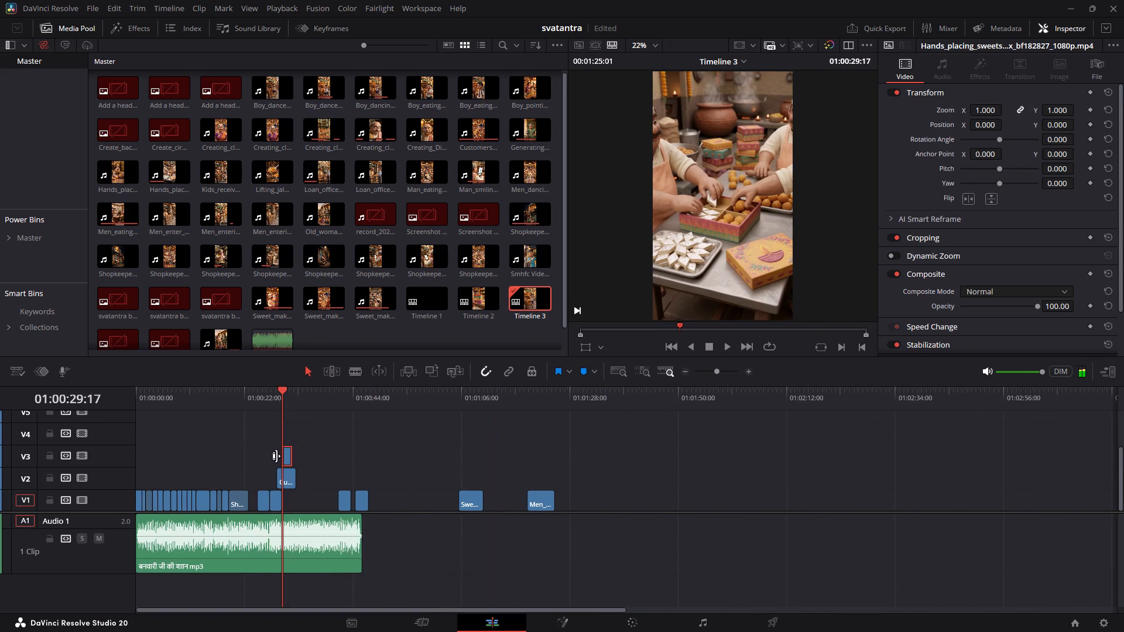
key(alt+Down)
drag(332, 465, 255, 482)
key(alt+Down)
Play the V1 section from the Loan_officer clip into the Customers_shopping clip to check its cuts against the song.
alt+scroll(364, 404, up, 3)
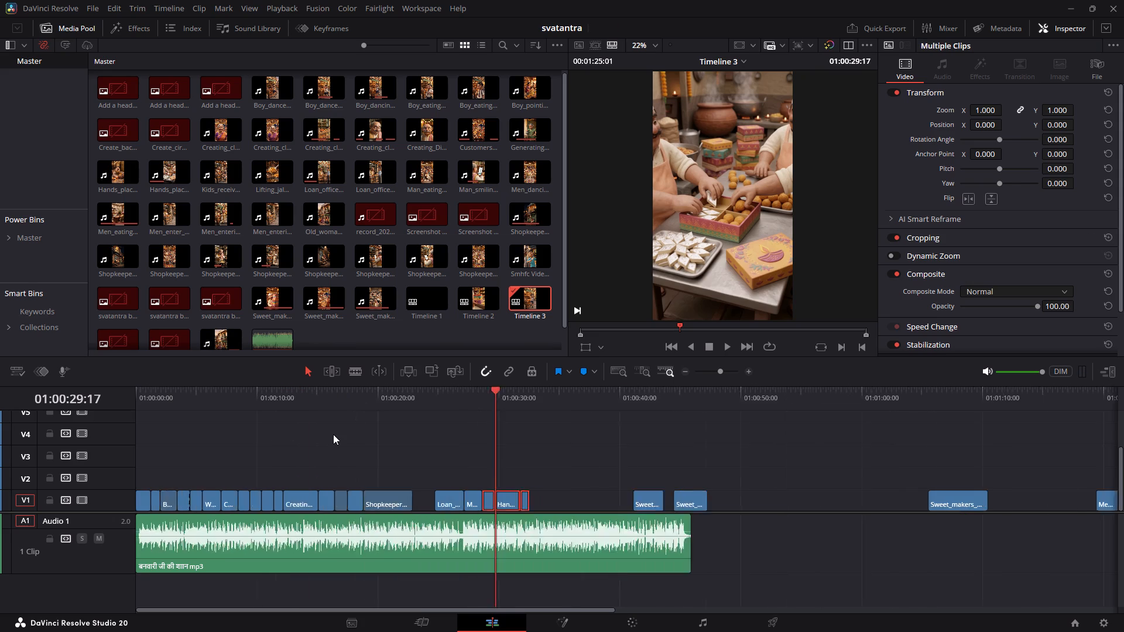
alt+scroll(333, 434, up, 9)
click(502, 422)
click(509, 404)
key(space)
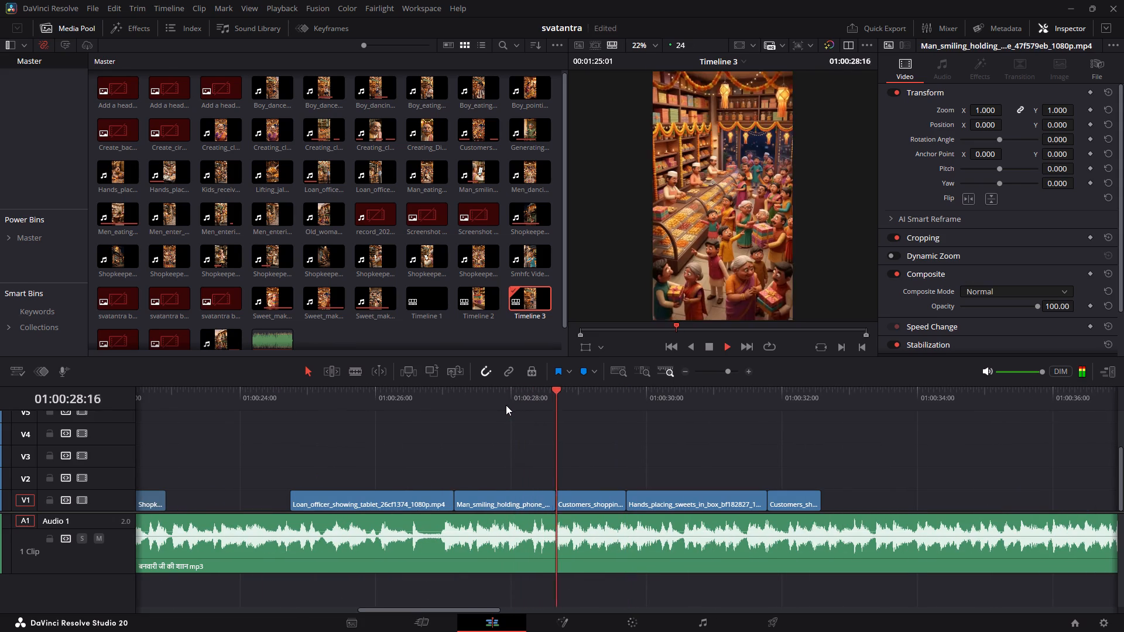
drag(455, 411, 434, 411)
key(space)
click(429, 403)
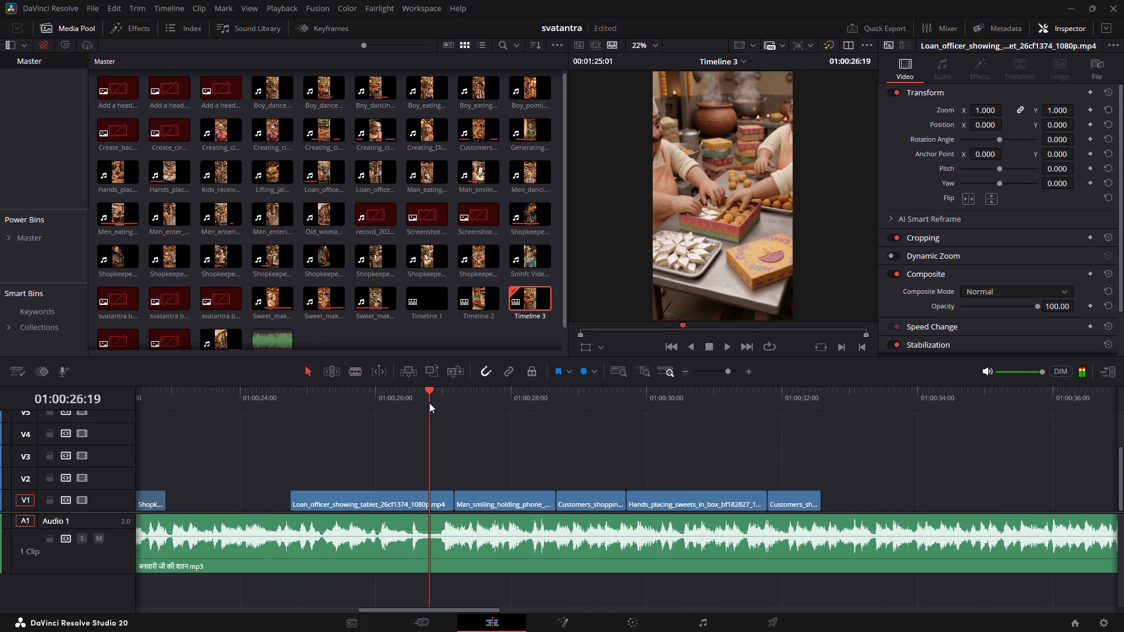
key(space)
key(space)
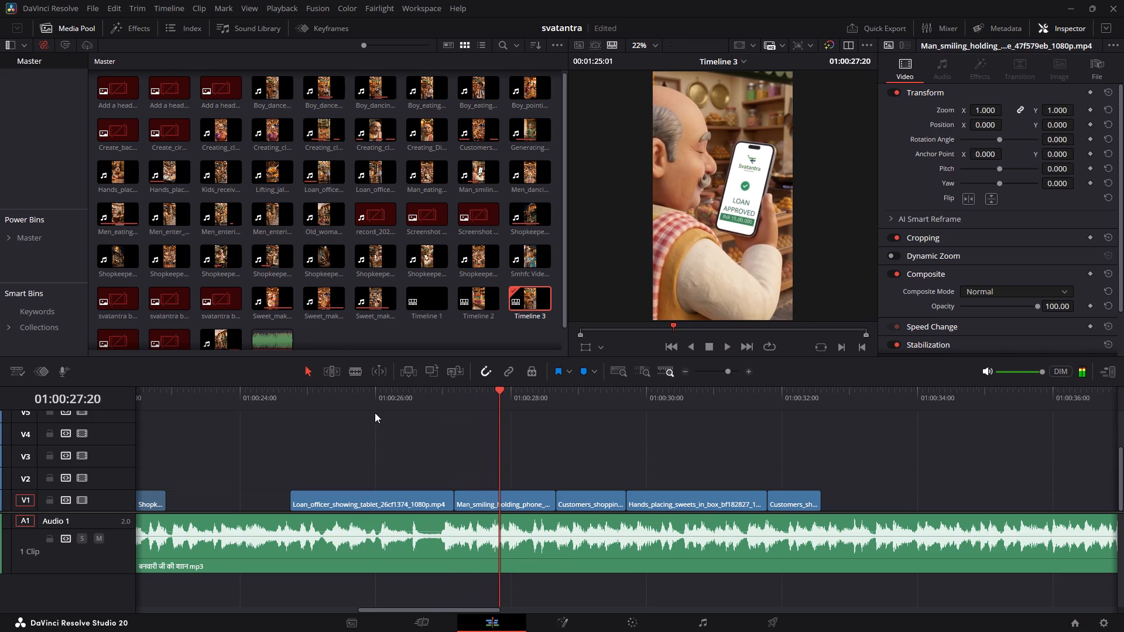
key(space)
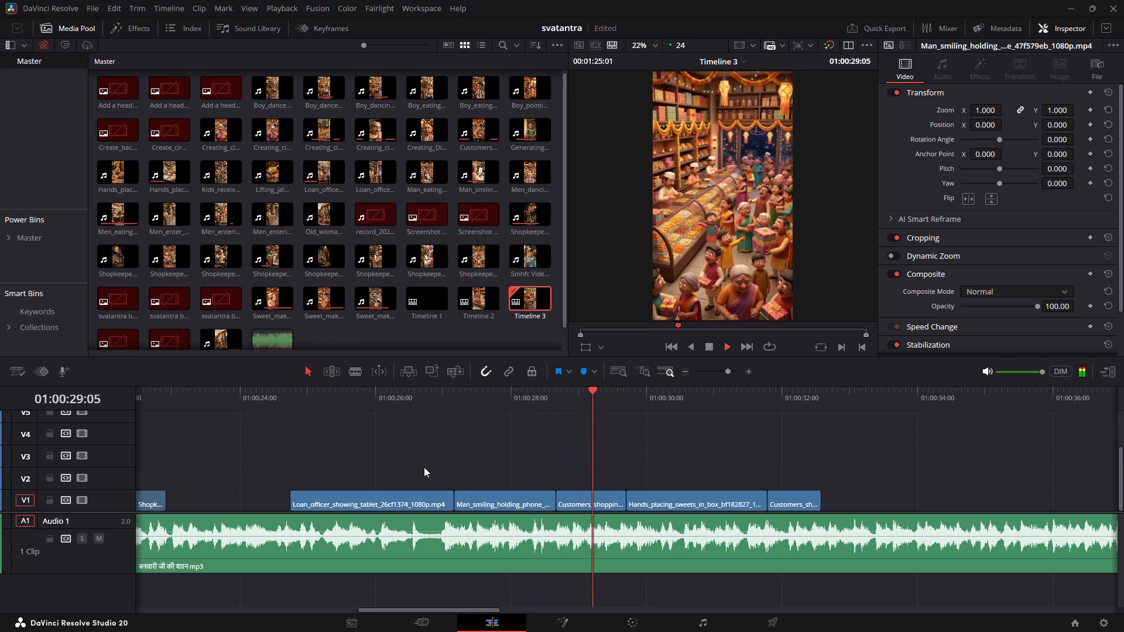
Mark the final 1:20 of the Hands_placing_sweets_in_box_bf182827 source clip and place its video on V2 near the last Customers_shopping clip.
key(space)
key(space)
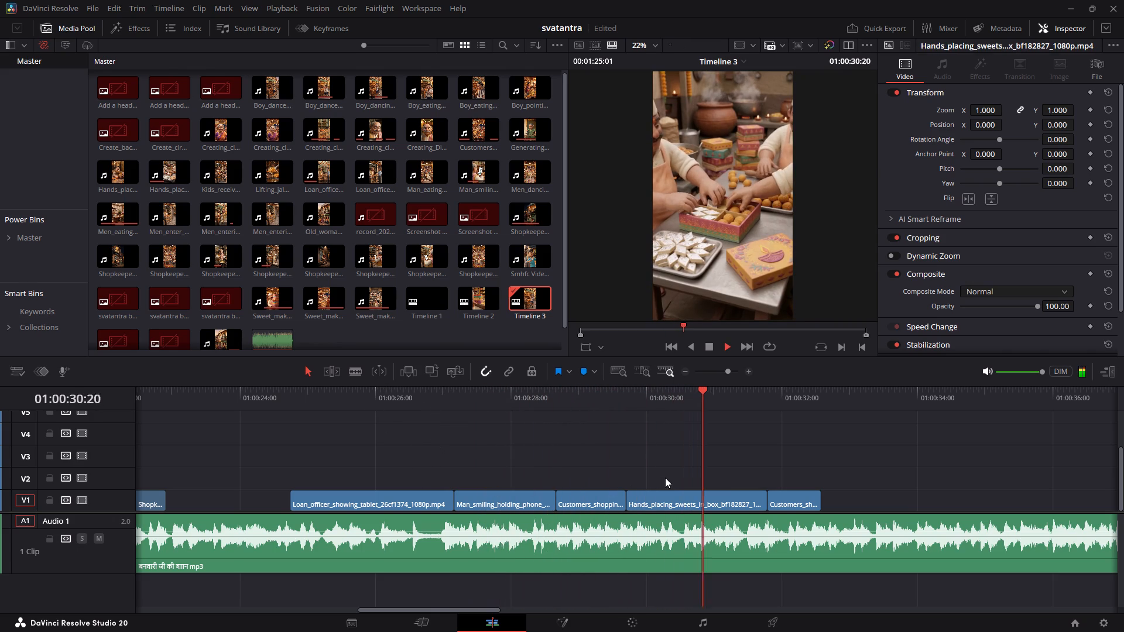
key(space)
alt+scroll(638, 475, down, 3)
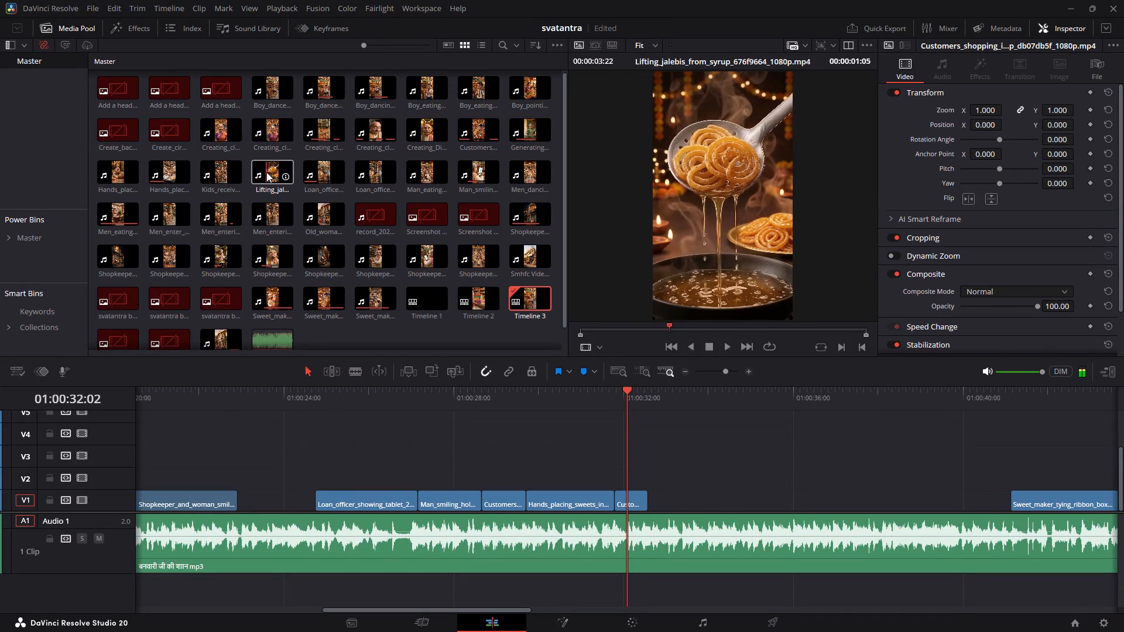
double_click(178, 171)
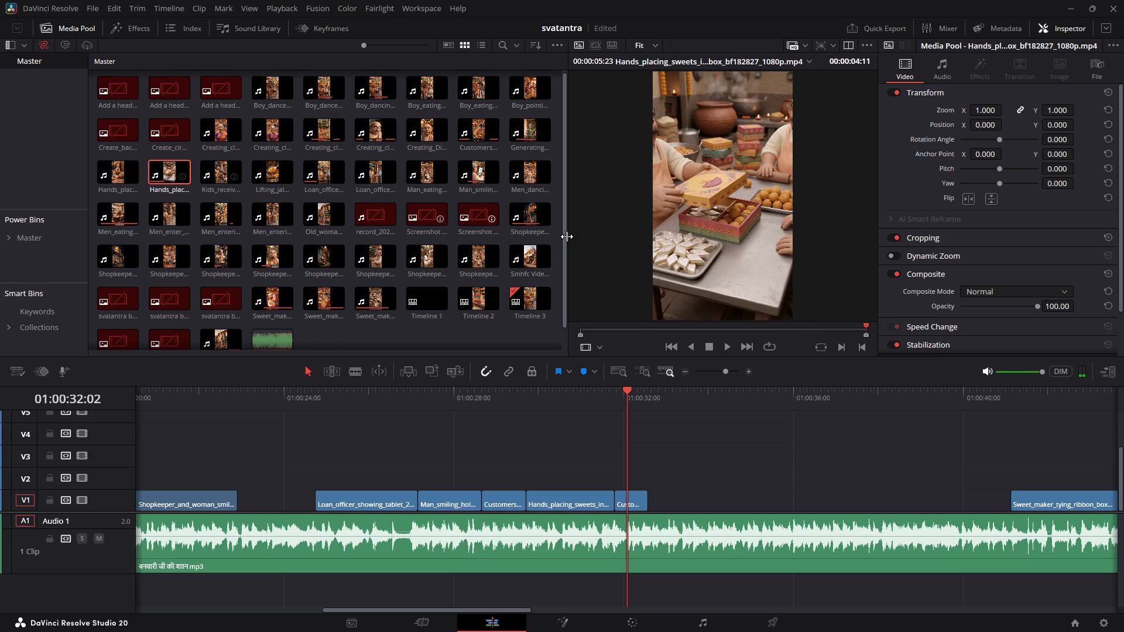
drag(633, 329, 767, 323)
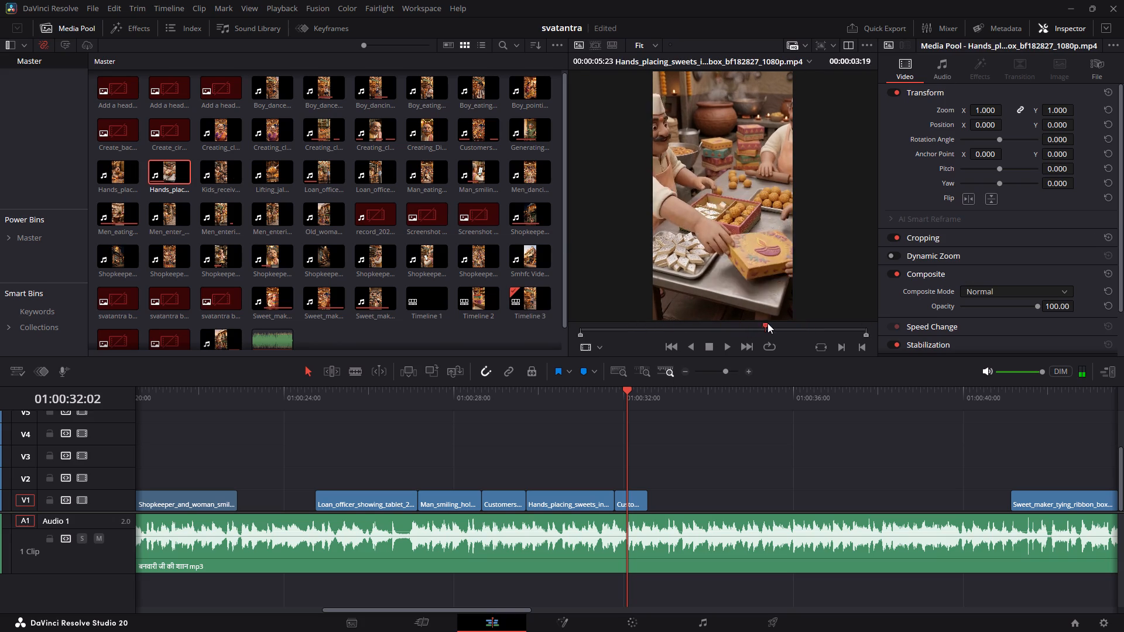
drag(767, 323, 794, 321)
key(i)
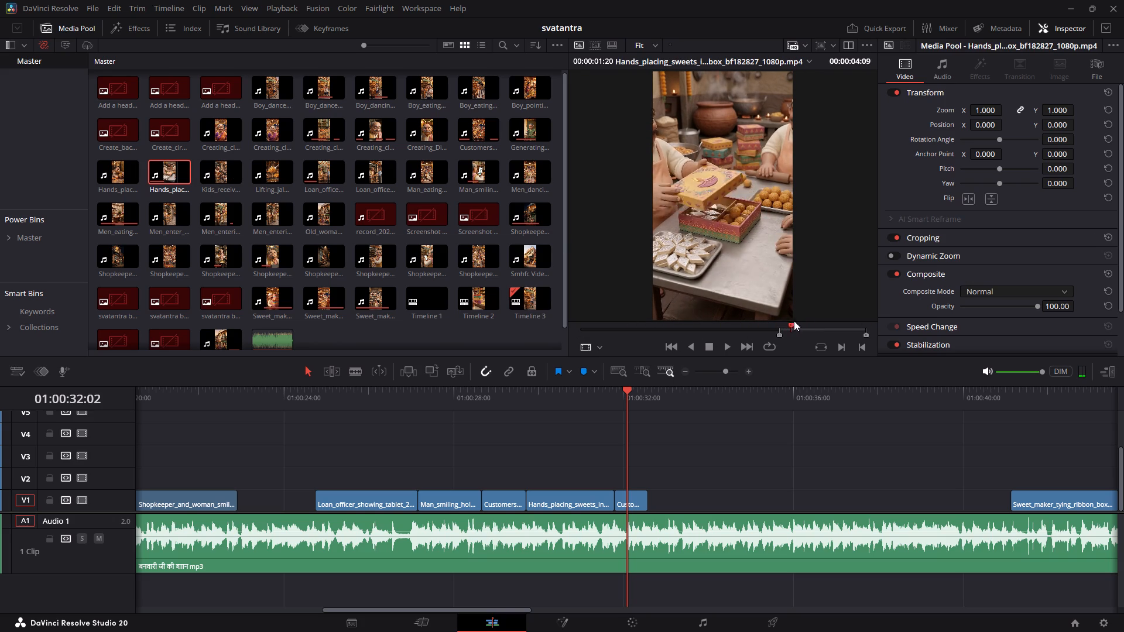
drag(794, 321, 872, 322)
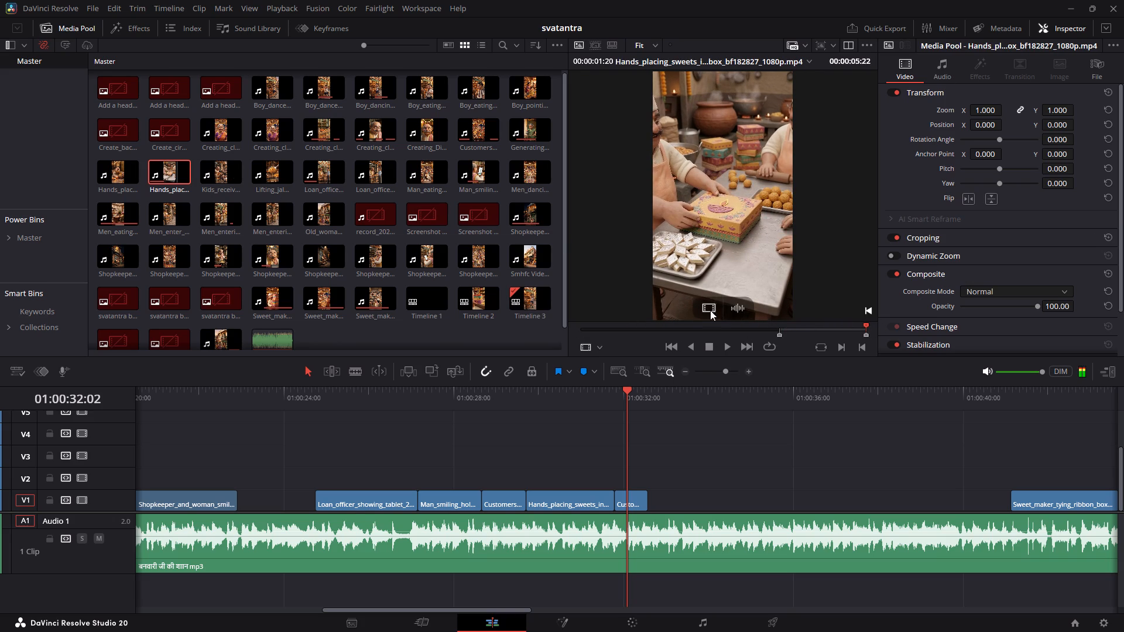
drag(710, 310, 639, 482)
Move the new Hands_placing_sweets piece from V2 onto V1 at the start of the existing Hands_placing_sweets clip, and play the result.
drag(579, 400, 568, 398)
key(space)
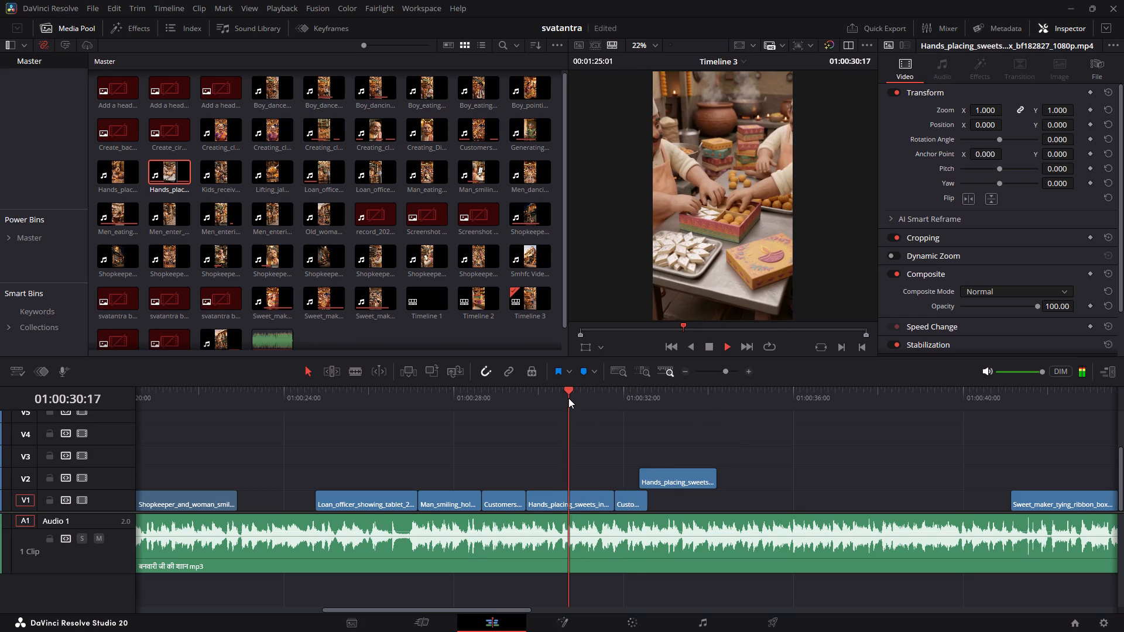
key(space)
drag(676, 474, 563, 478)
drag(562, 480, 560, 505)
click(491, 389)
key(space)
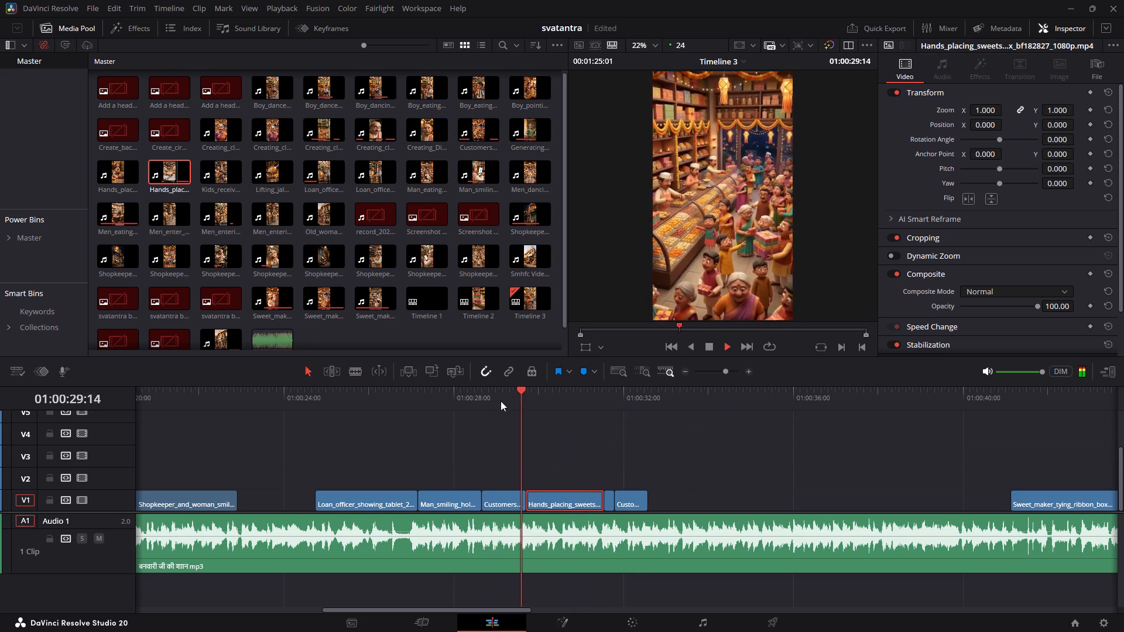
key(space)
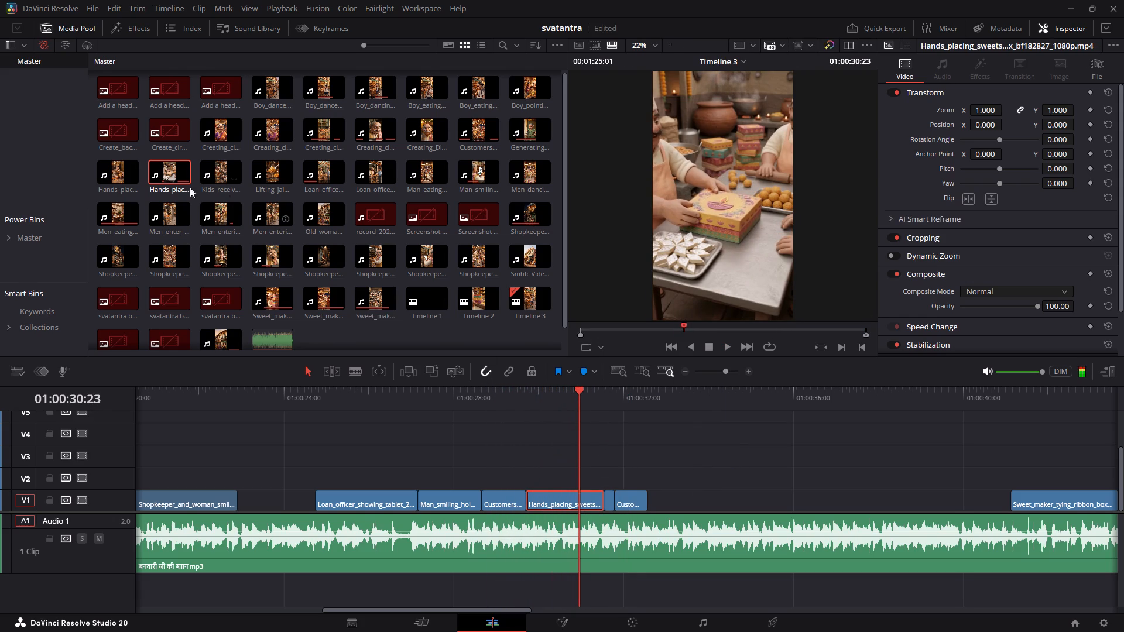
Examine the Creating_close-up_shots 01bfcabc clip in the source viewer as a candidate for the section after the sweets packing.
click(121, 176)
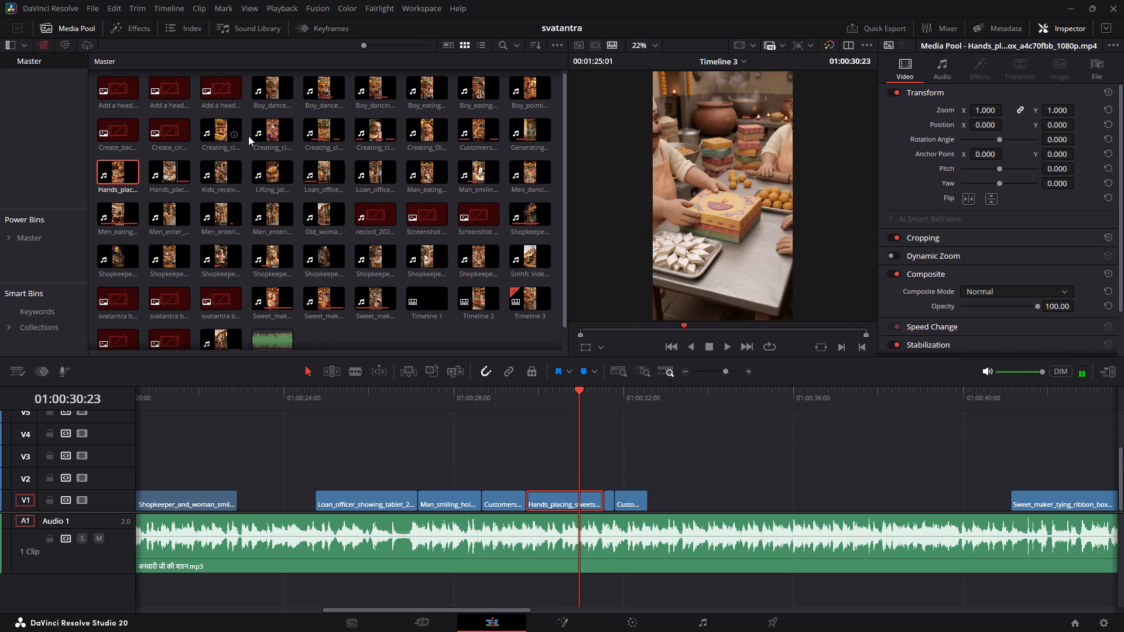
triple_click(209, 135)
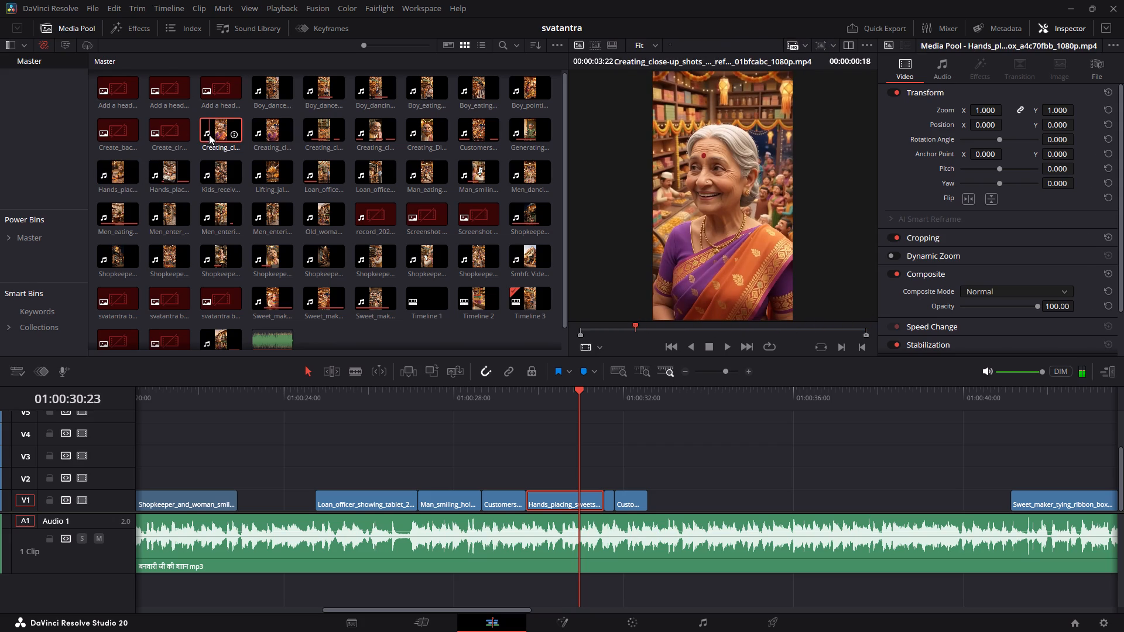
click(205, 135)
double_click(200, 136)
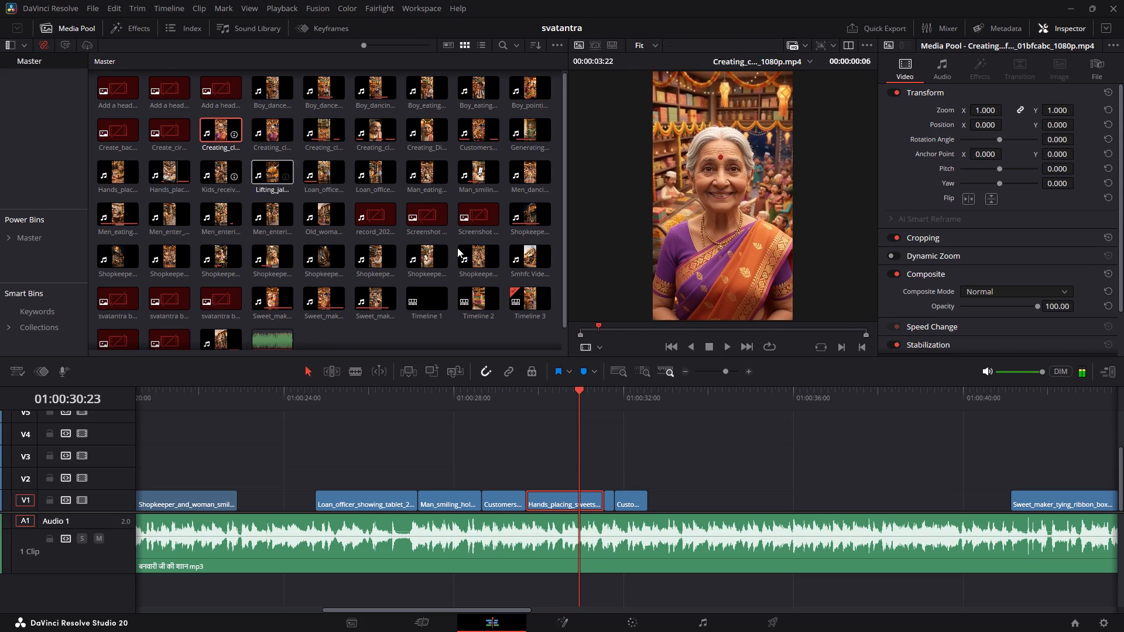
drag(607, 328, 670, 328)
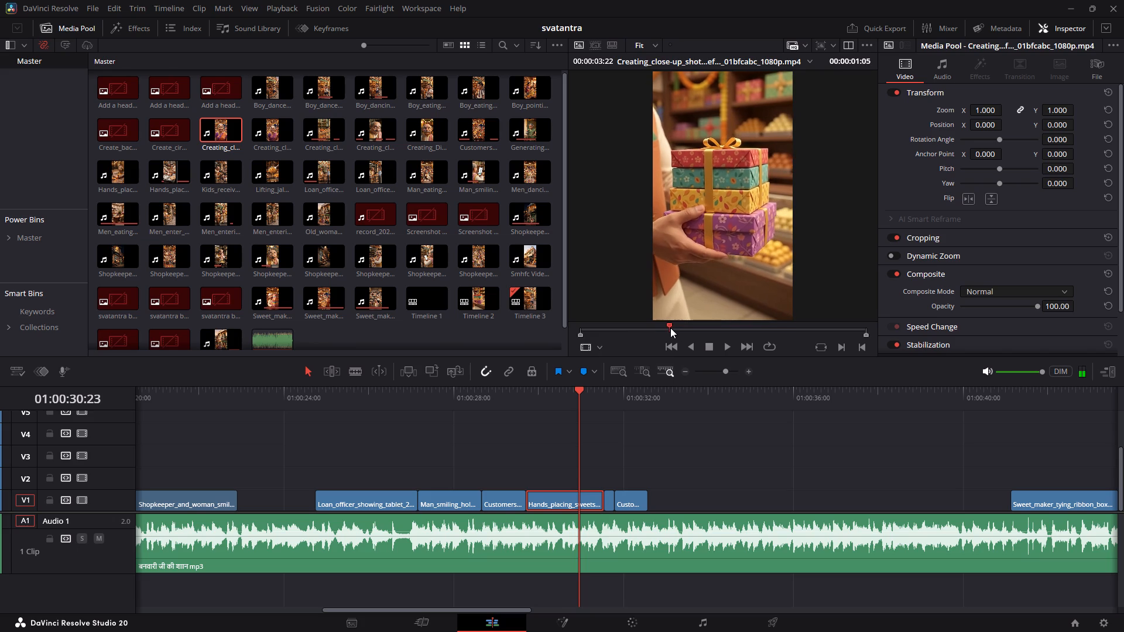
drag(670, 328, 703, 329)
scroll(679, 235, down, 6)
middle_click(677, 241)
scroll(677, 241, up, 20)
scroll(677, 241, up, 4)
key(z)
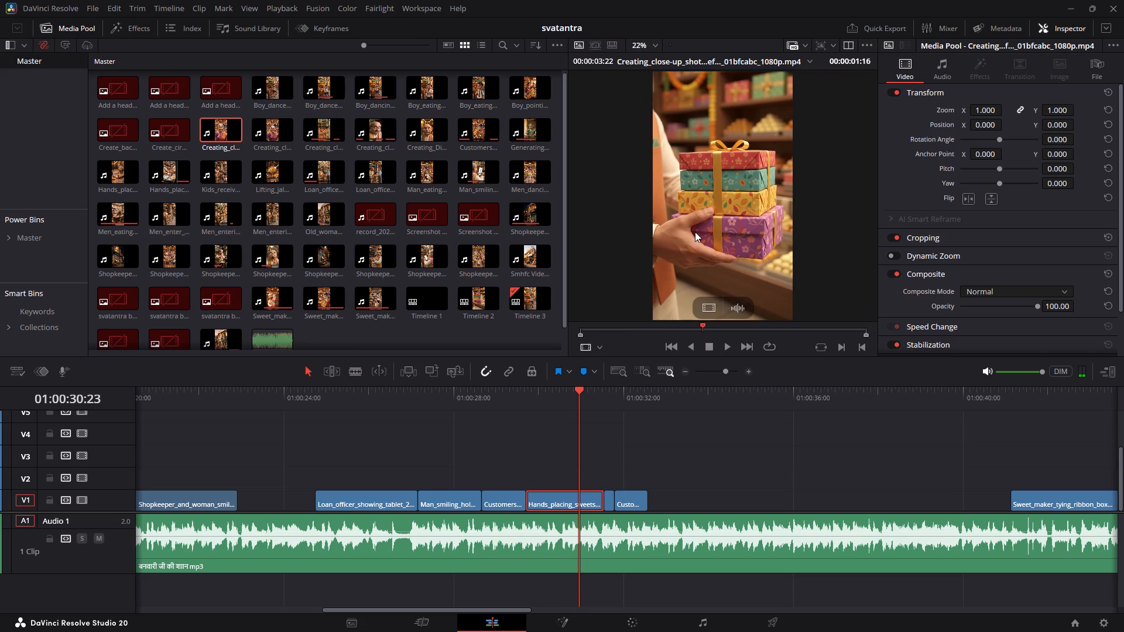
Mark the Creating_close-up_shots b9efc9fc source clip from 1:17 to 2:05 and place its video on V2 above the Hands_placing_sweets clip.
double_click(270, 132)
drag(629, 336, 658, 329)
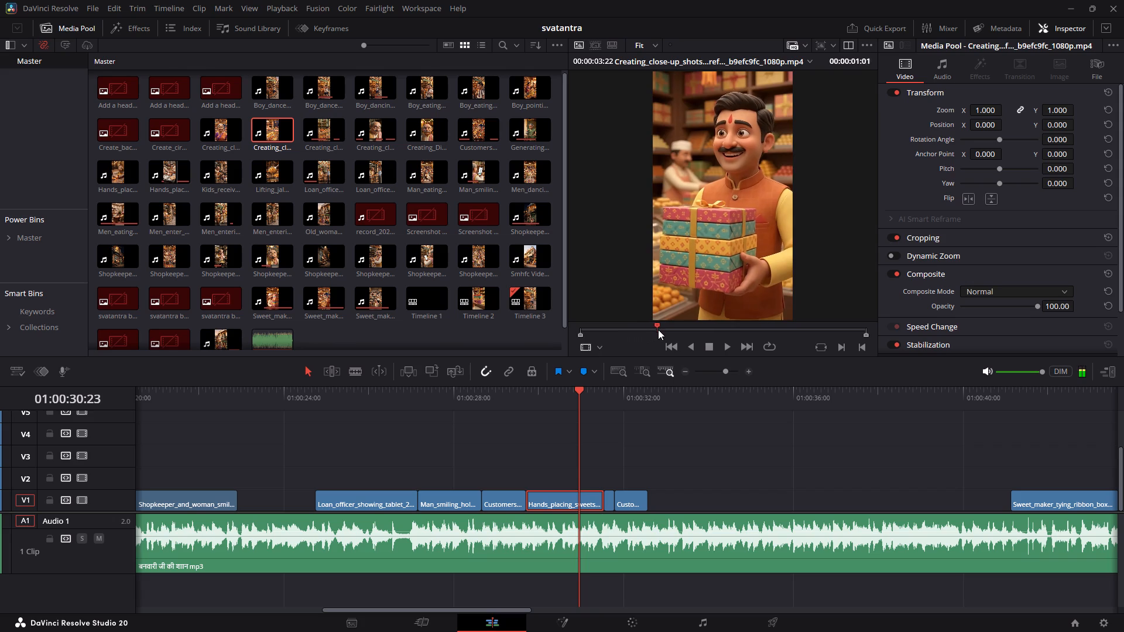
drag(658, 329, 684, 332)
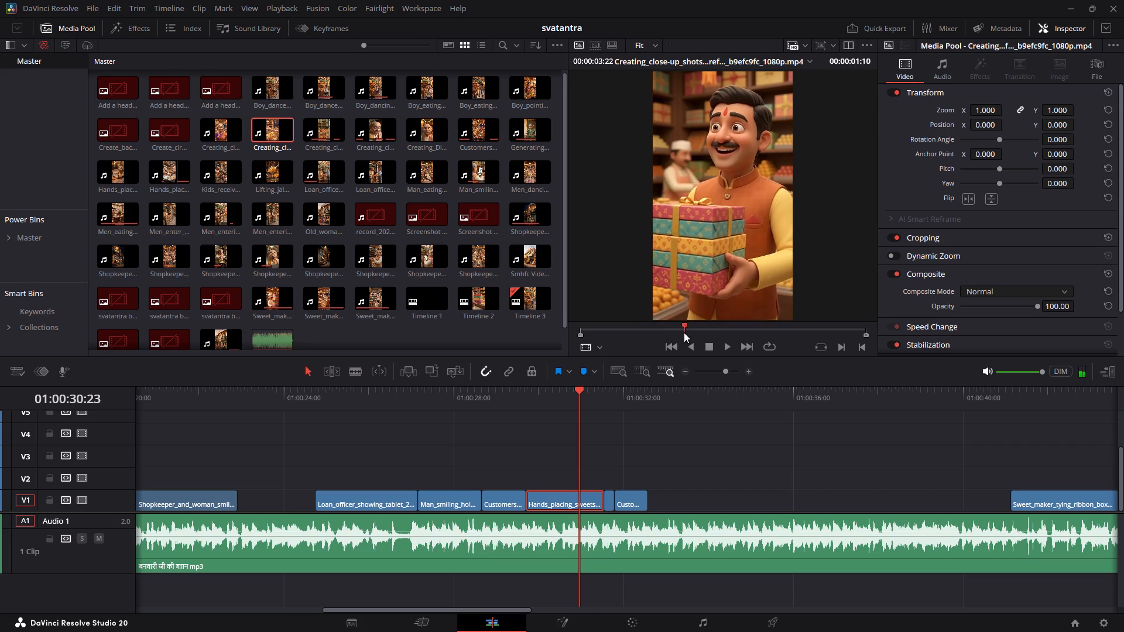
drag(684, 332, 706, 334)
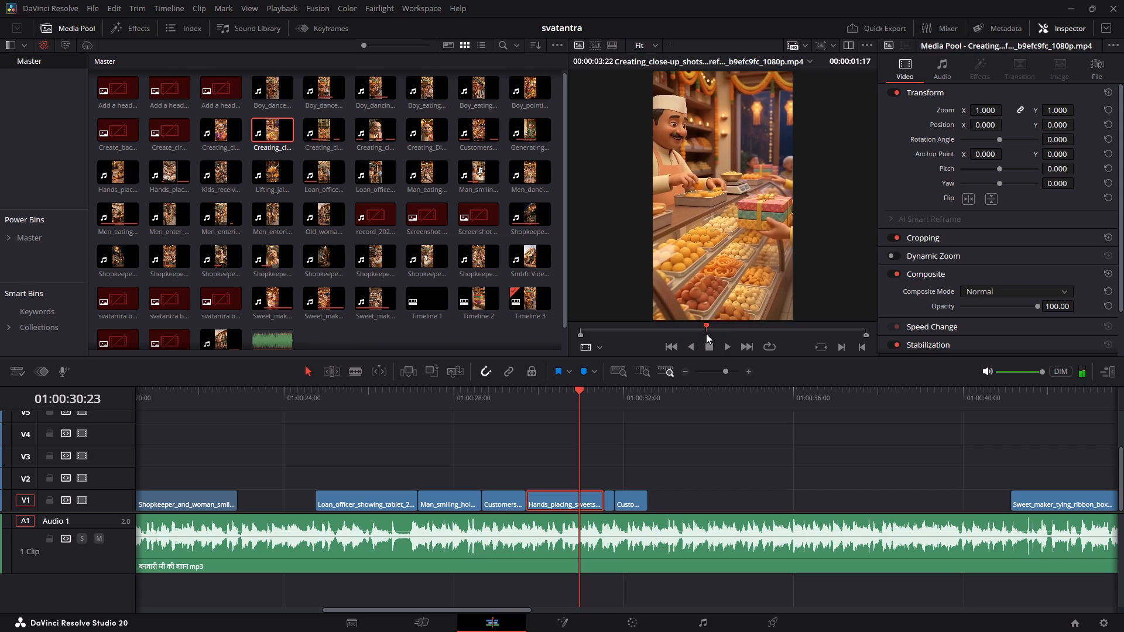
drag(706, 334, 729, 328)
key(i)
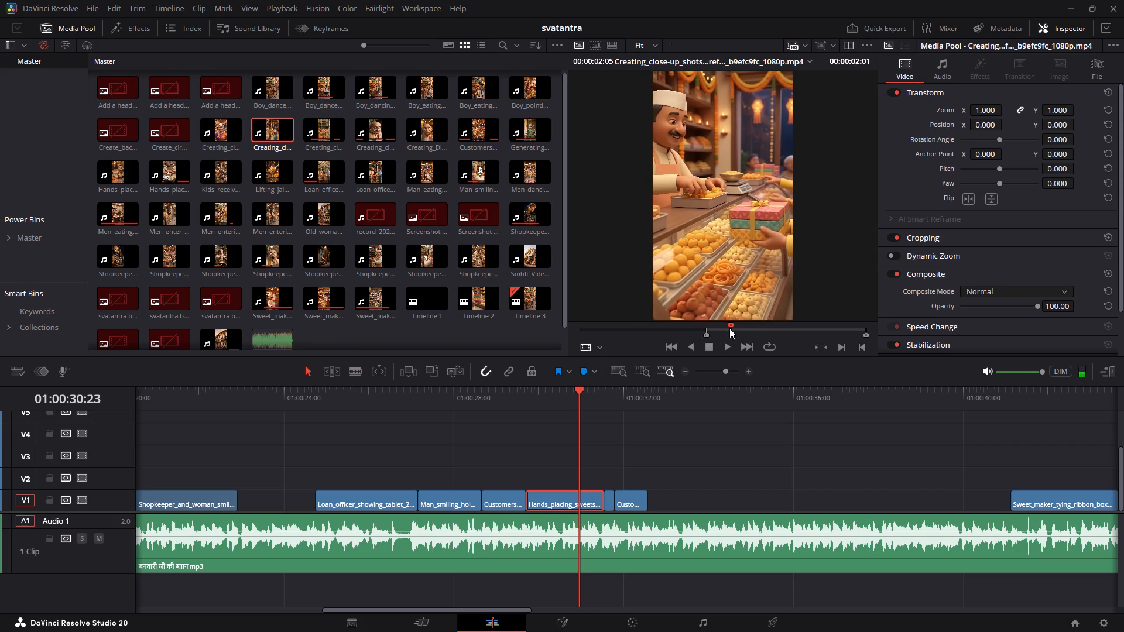
drag(729, 328, 742, 327)
key(o)
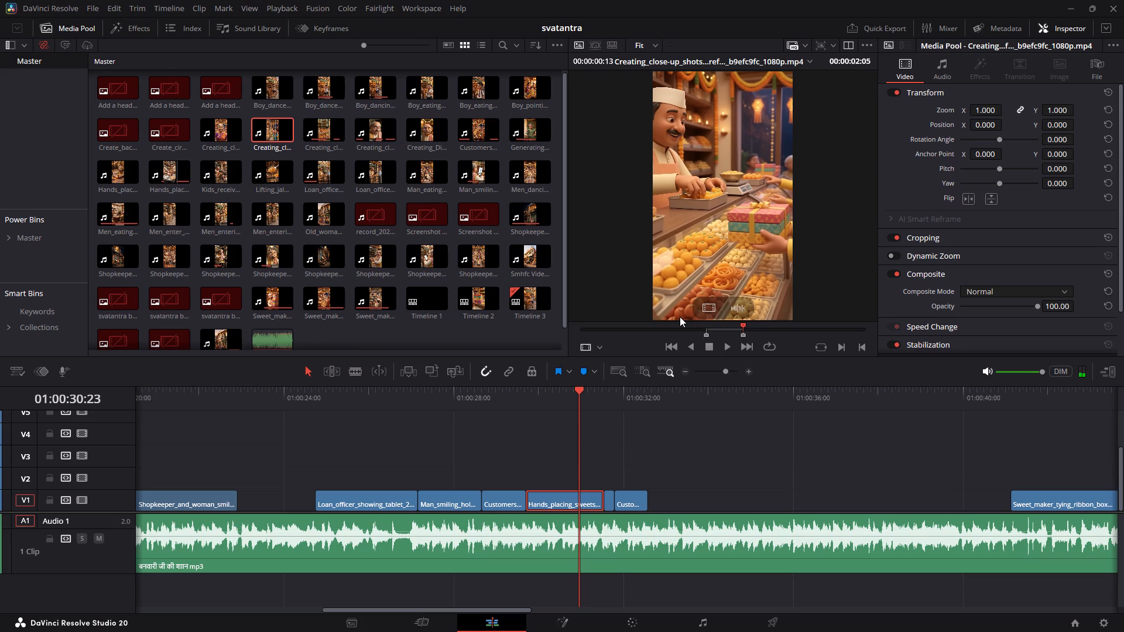
drag(699, 304, 558, 492)
Play the section and move the Creating_close-up clip from V2 down to V1 over the end of the Hands_placing_sweets clip.
click(521, 395)
key(space)
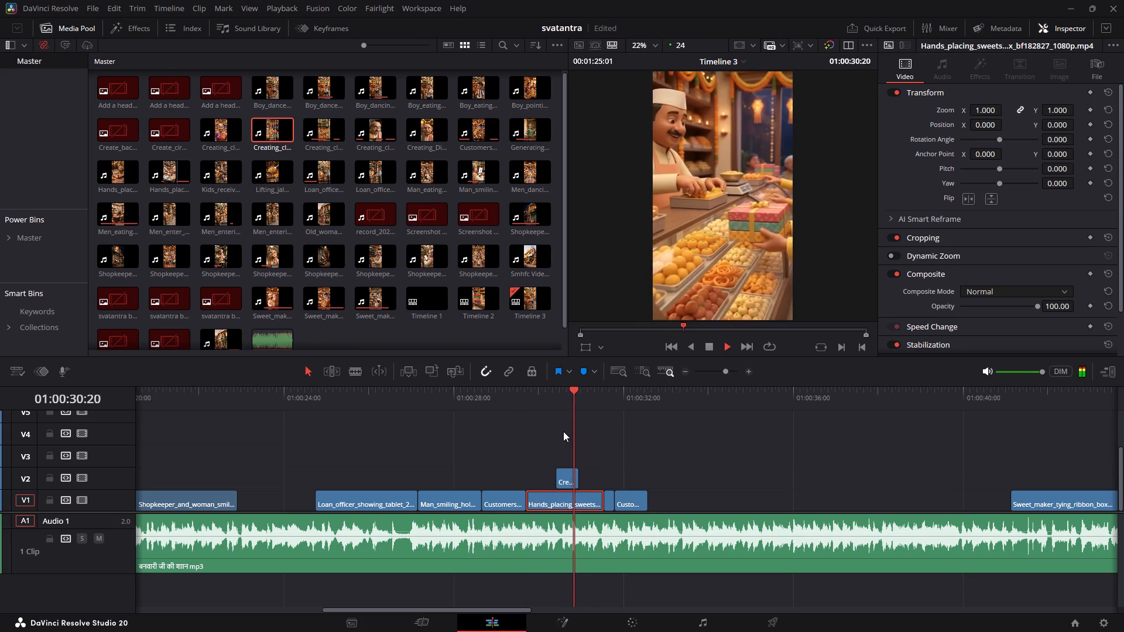
key(space)
drag(567, 478, 590, 490)
Roll the cut between the Hands_placing_sweets and Creating_close-up clips earlier on V1, and play it against the song.
click(585, 499)
drag(581, 499, 568, 495)
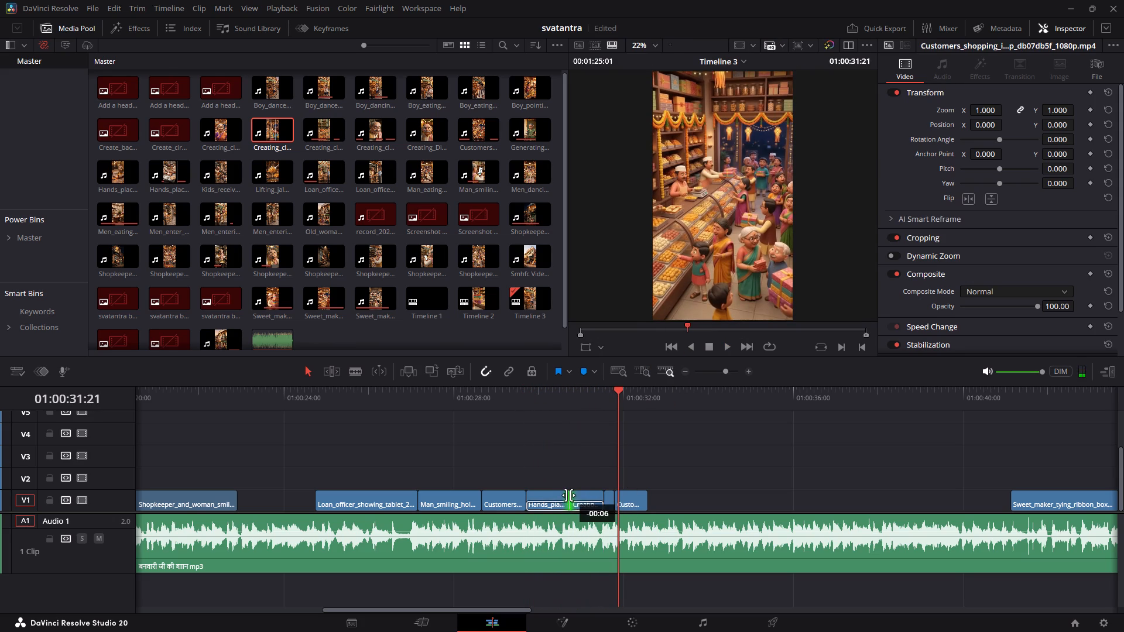
drag(568, 495, 561, 494)
drag(564, 390, 565, 383)
key(space)
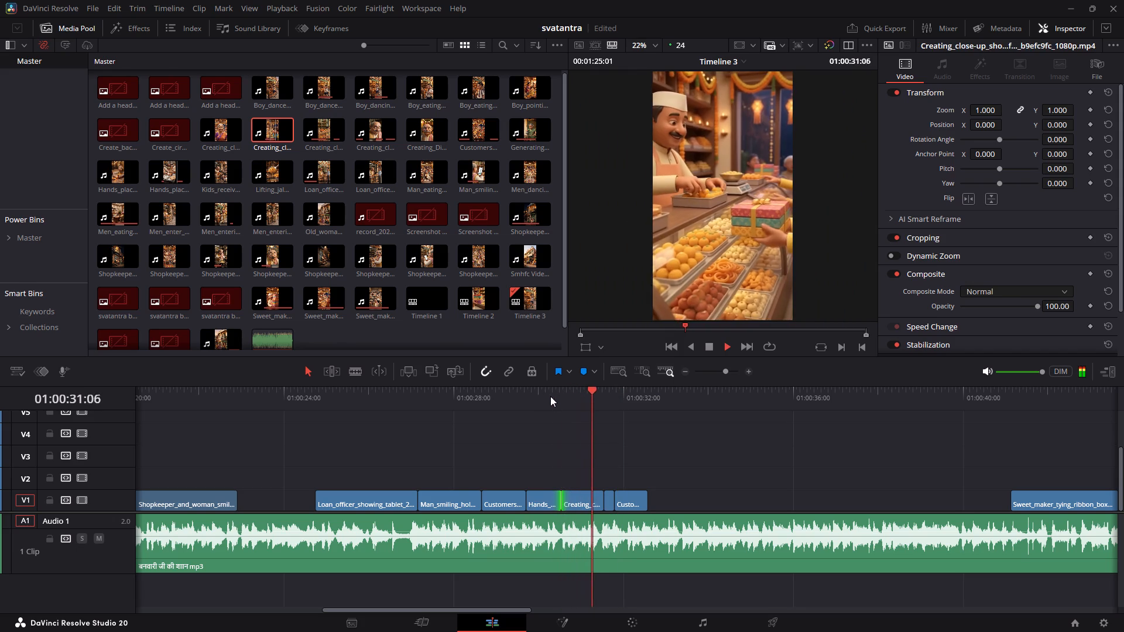
click(537, 399)
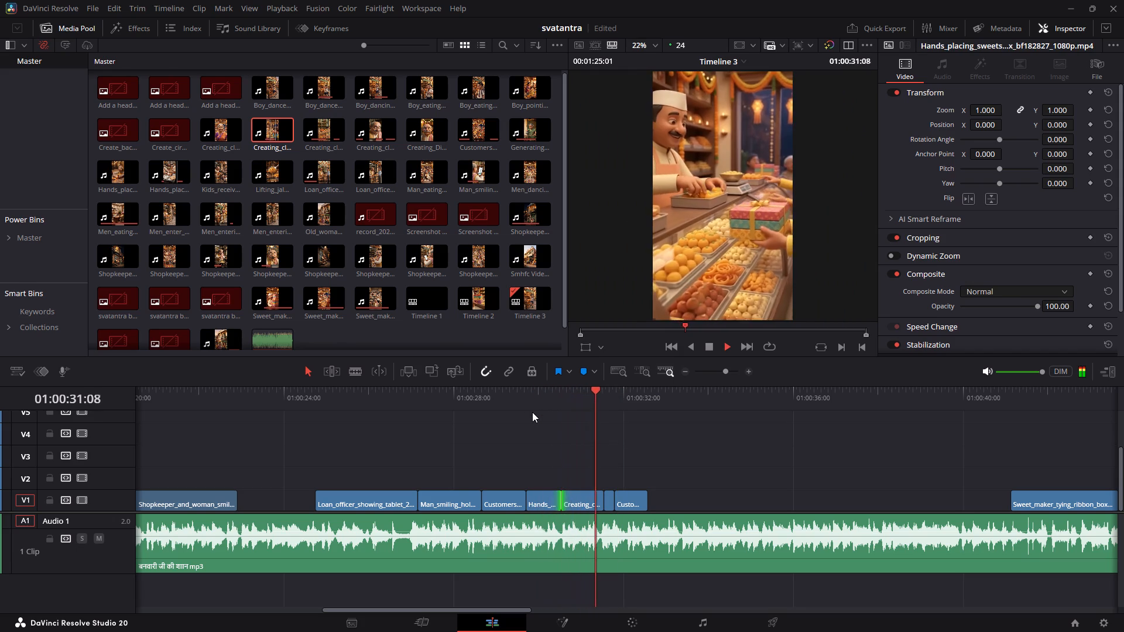
key(space)
Move the last Customers_shopping clip earlier on V1, over the leftover Hands_placing_sweets sliver and against the Creating_close-up clip.
drag(573, 411, 596, 409)
drag(602, 397, 606, 397)
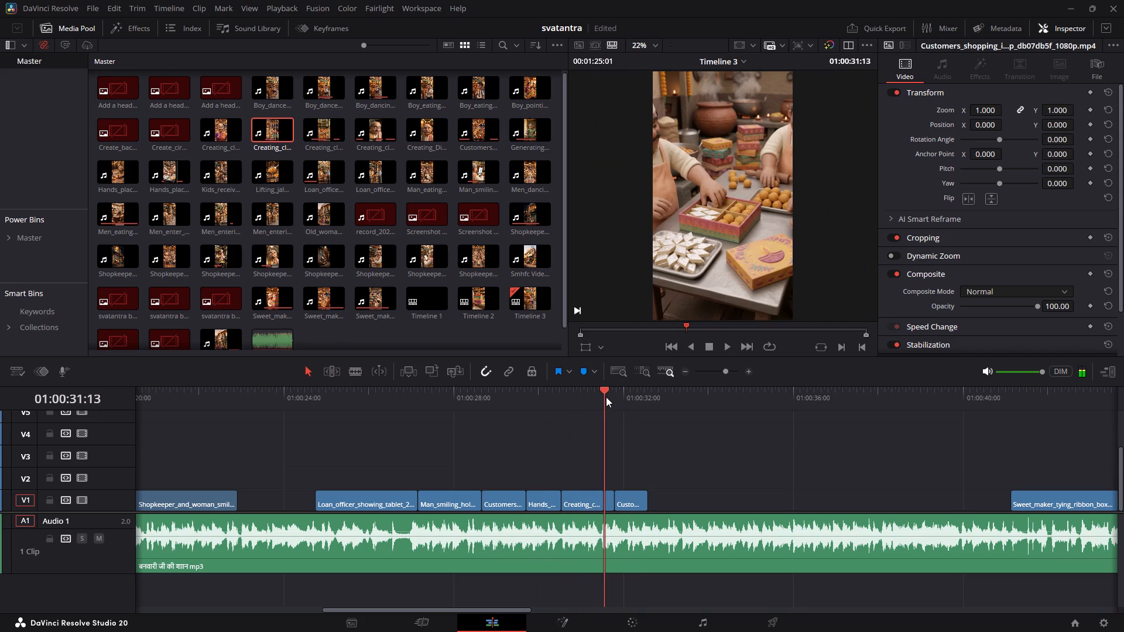
drag(606, 397, 599, 404)
drag(635, 493, 622, 496)
key(space)
key(space)
Play through the section and delete the Customers_shopping clip that follows the Creating_close-up clip on V1.
drag(479, 409, 448, 403)
key(space)
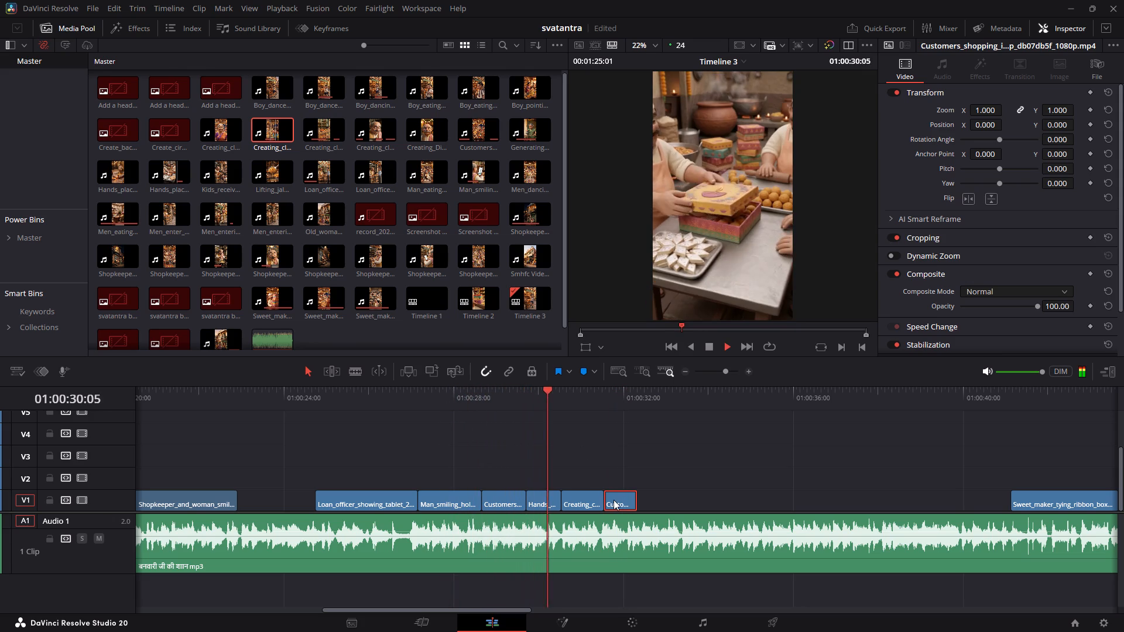
key(space)
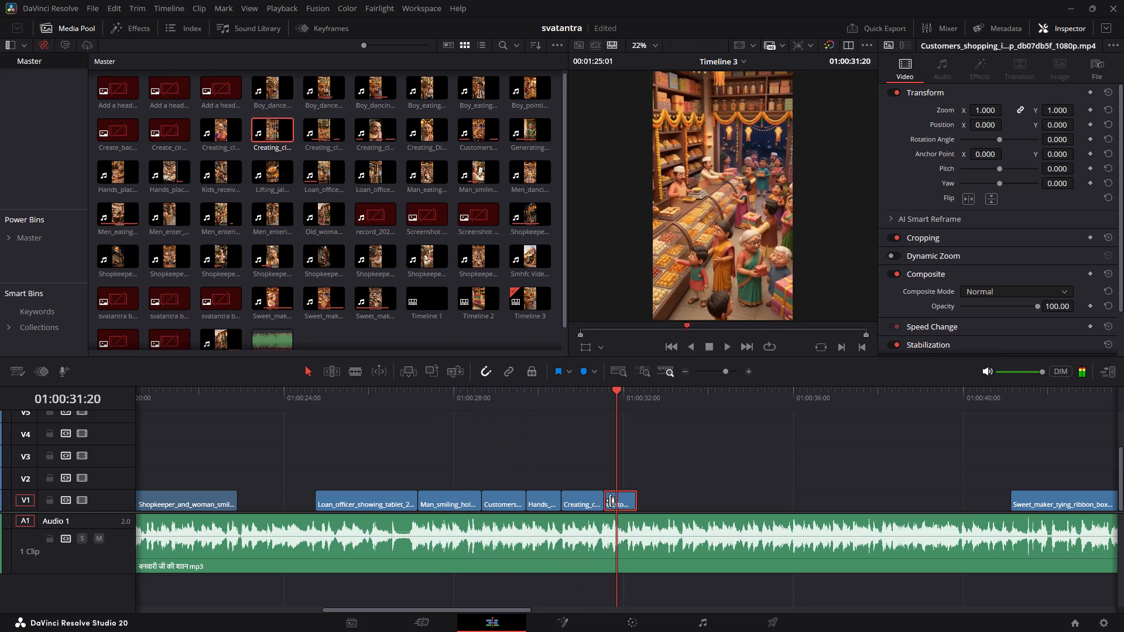
key(BackSpace)
Shift the Creating_close-up clip later on V1, extend its start back to the Hands_placing_sweets clip, and play the cut.
drag(602, 498, 621, 498)
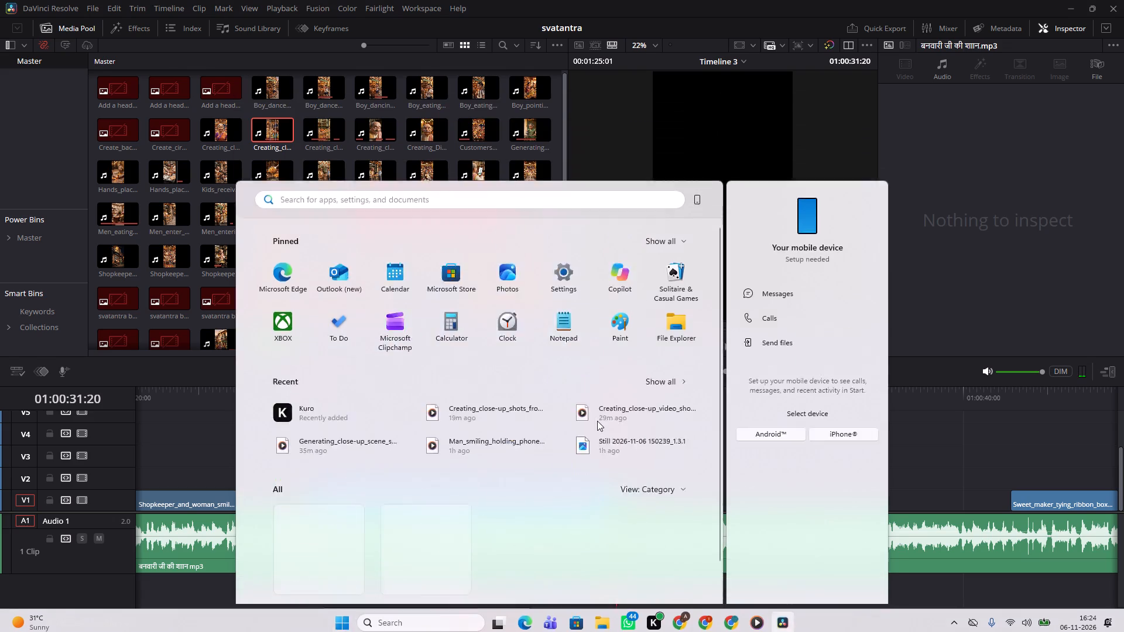
key(ctrl+z)
click(587, 401)
drag(583, 496, 598, 500)
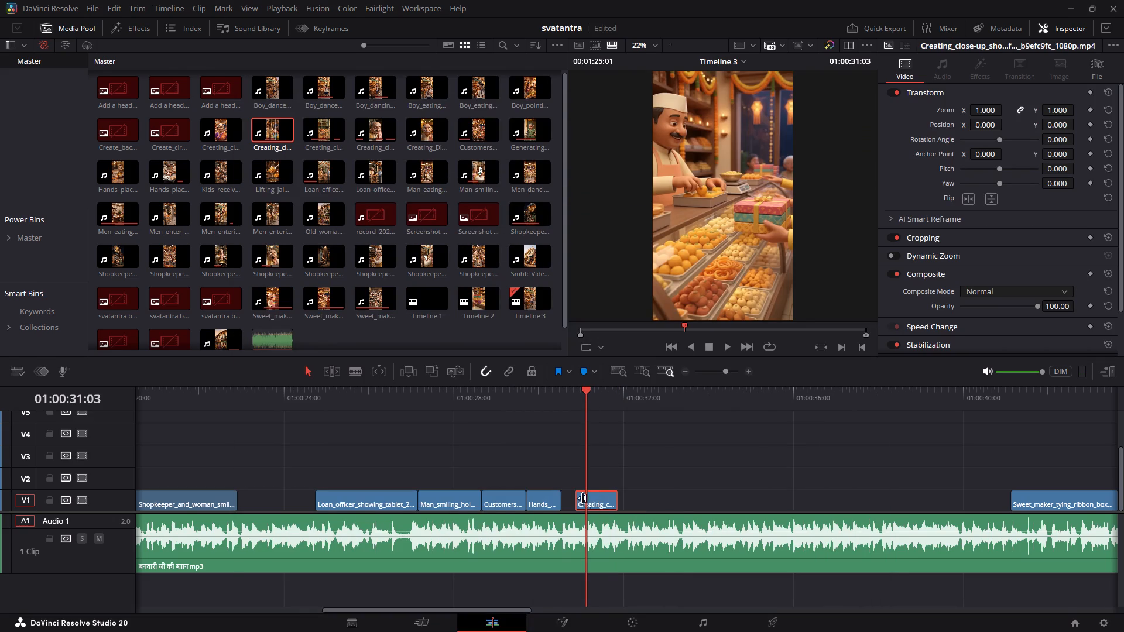
drag(579, 497, 568, 498)
drag(546, 403, 540, 396)
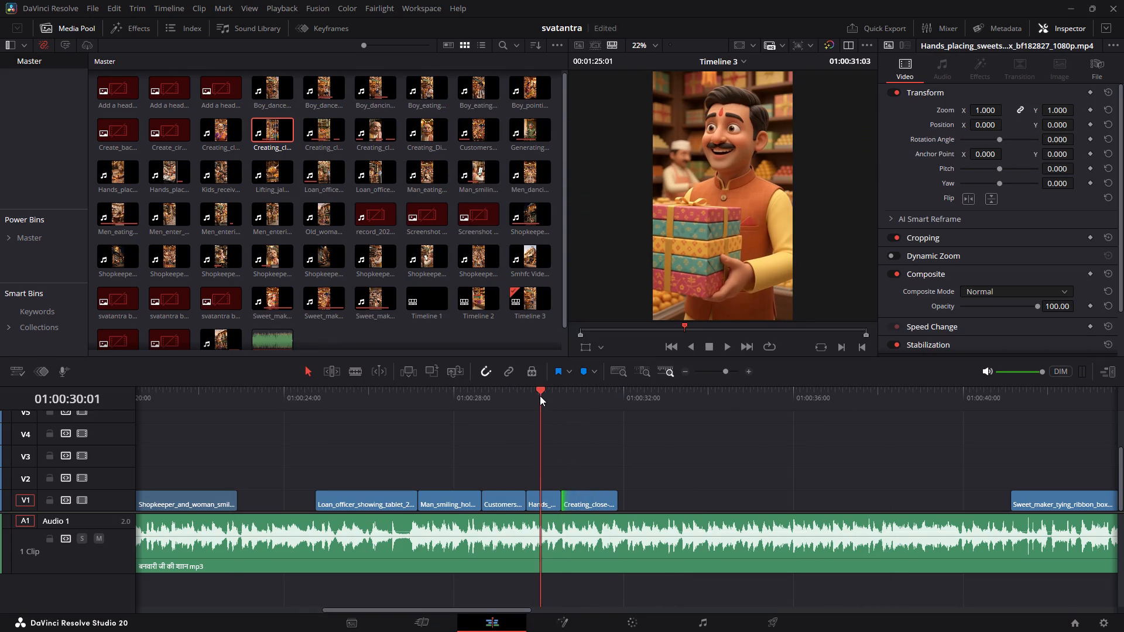
key(space)
key(space)
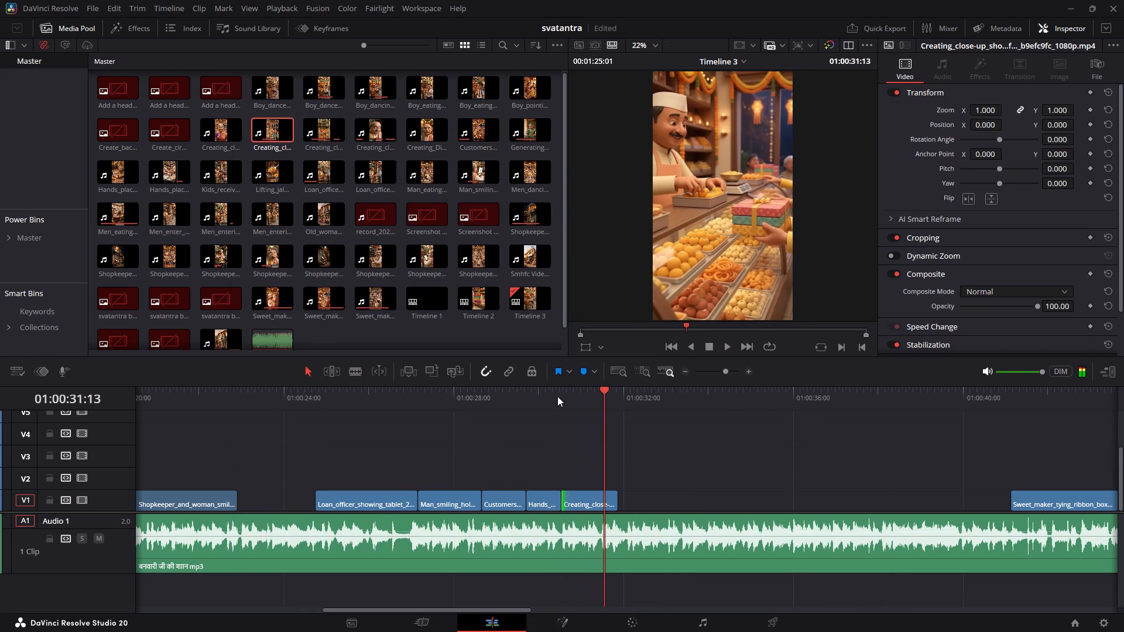
Extend the end of the Creating_close-up clip on V1 to about 01:00:32:00 and play past it.
click(565, 396)
key(space)
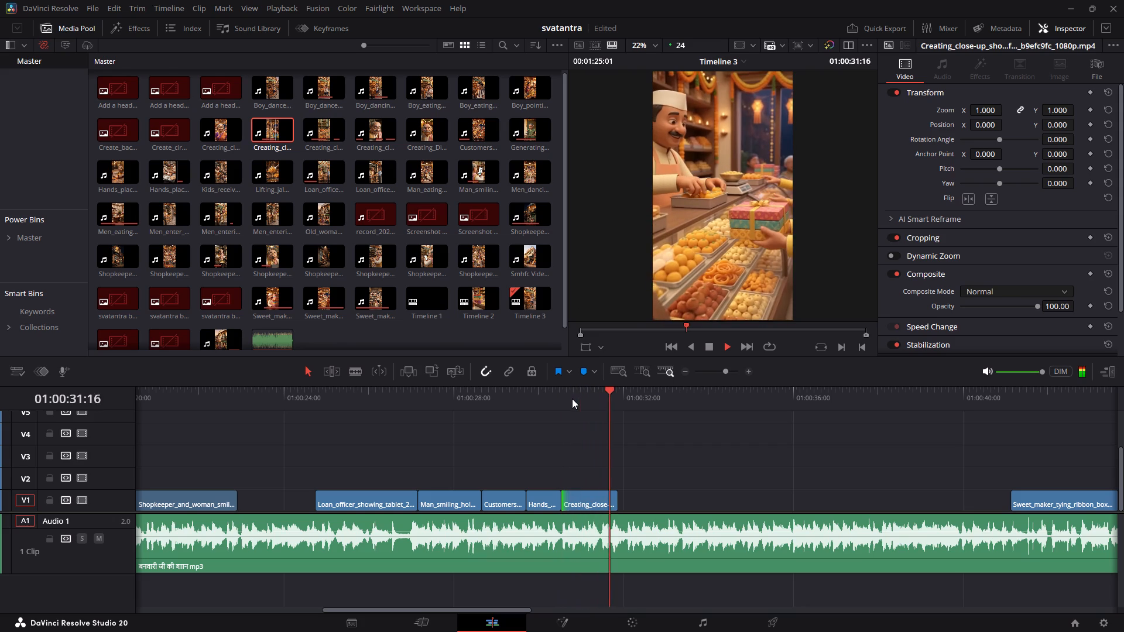
key(space)
drag(612, 500, 619, 502)
key(space)
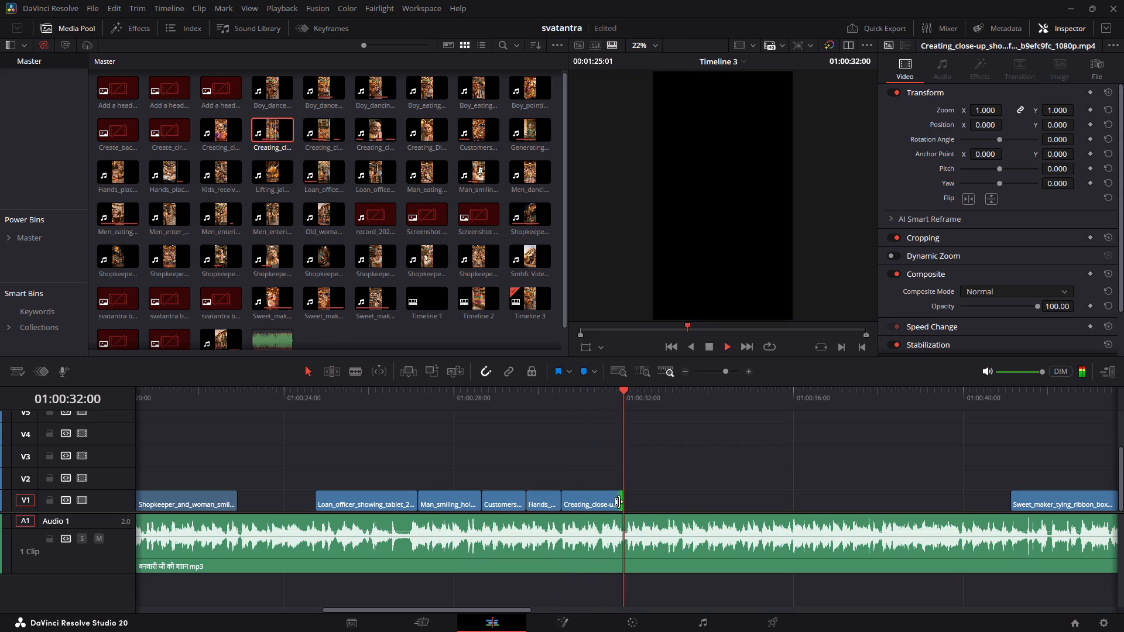
key(space)
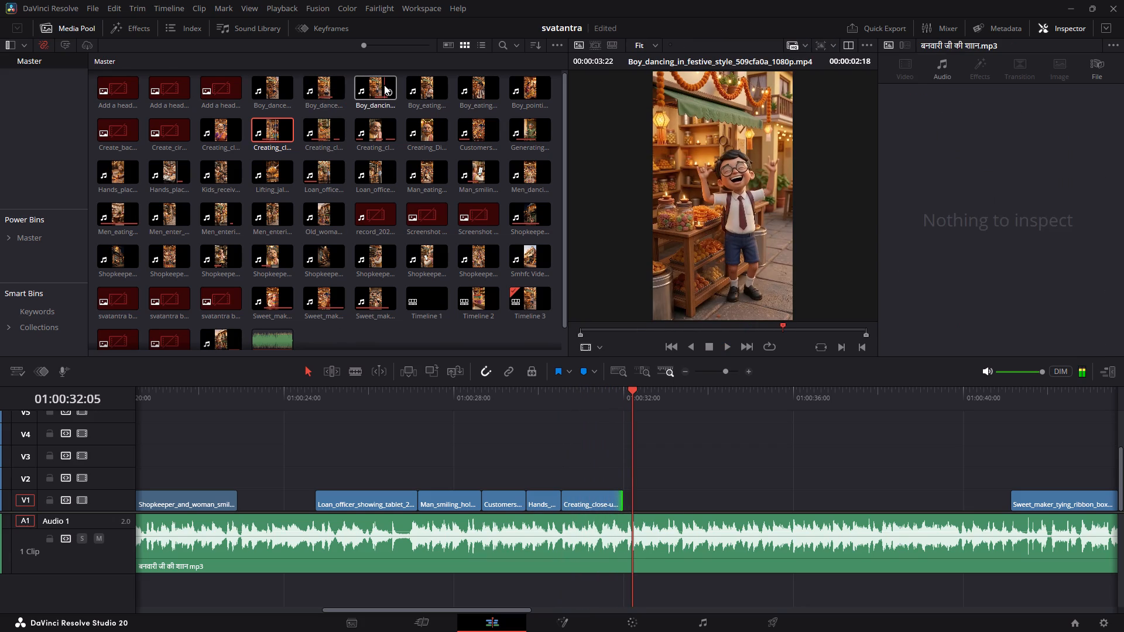
Open the Creating_Diwali_sweet source clip and mark a two-second range from about 00:00:00:23 to 00:00:02:22.
double_click(425, 132)
drag(614, 332, 612, 332)
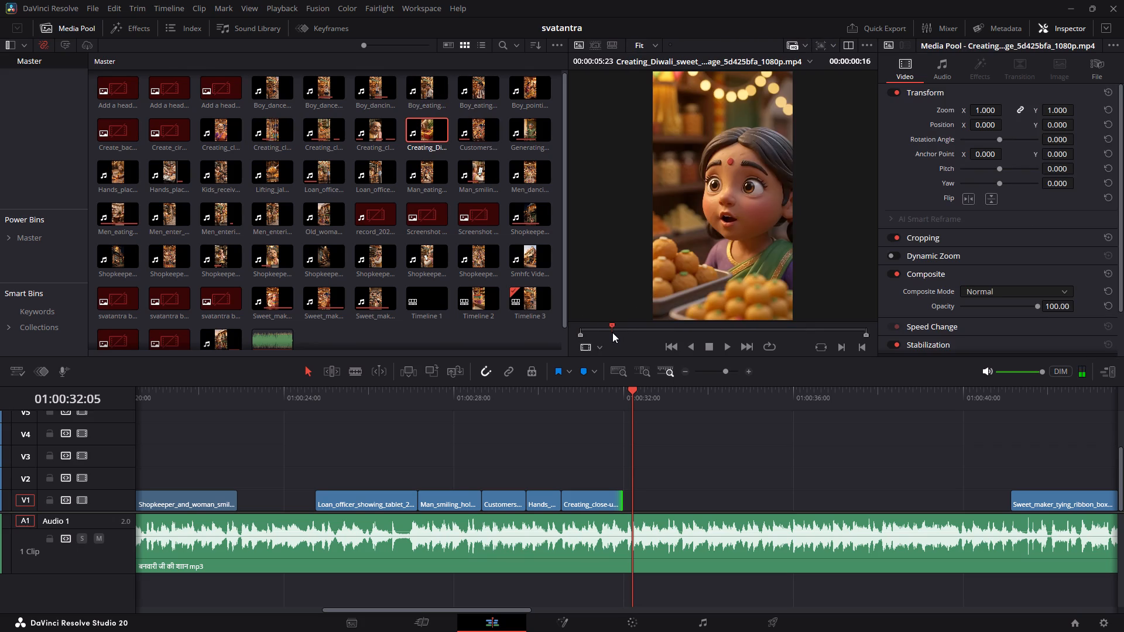
drag(612, 332, 621, 326)
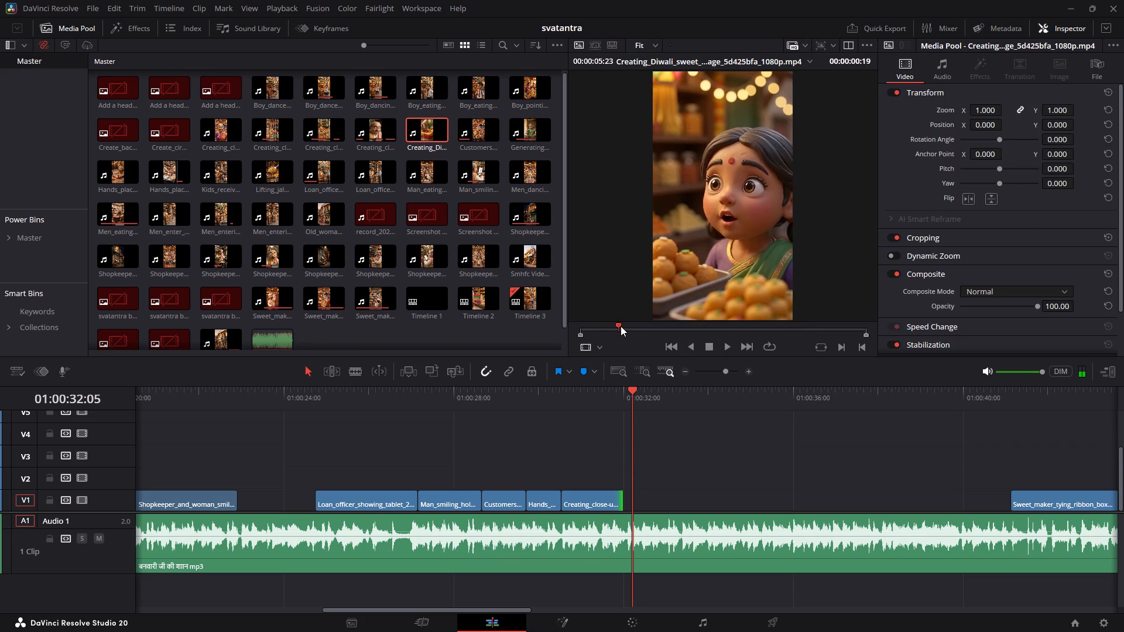
drag(621, 326, 623, 328)
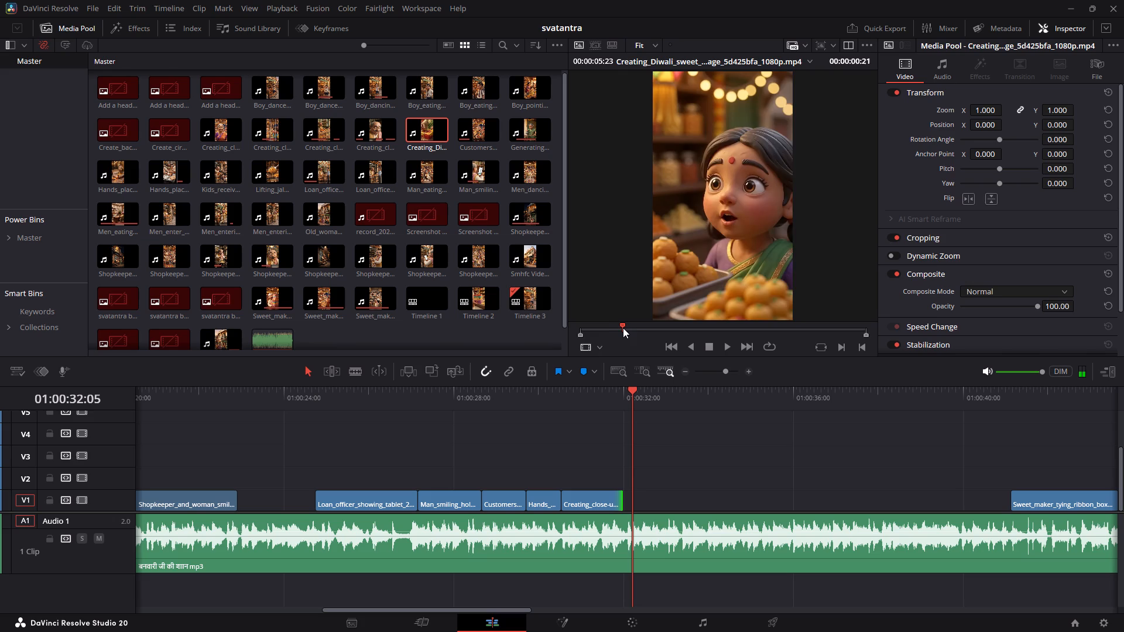
drag(623, 328, 624, 328)
drag(624, 328, 623, 326)
drag(623, 326, 626, 325)
key(i)
drag(647, 329, 678, 329)
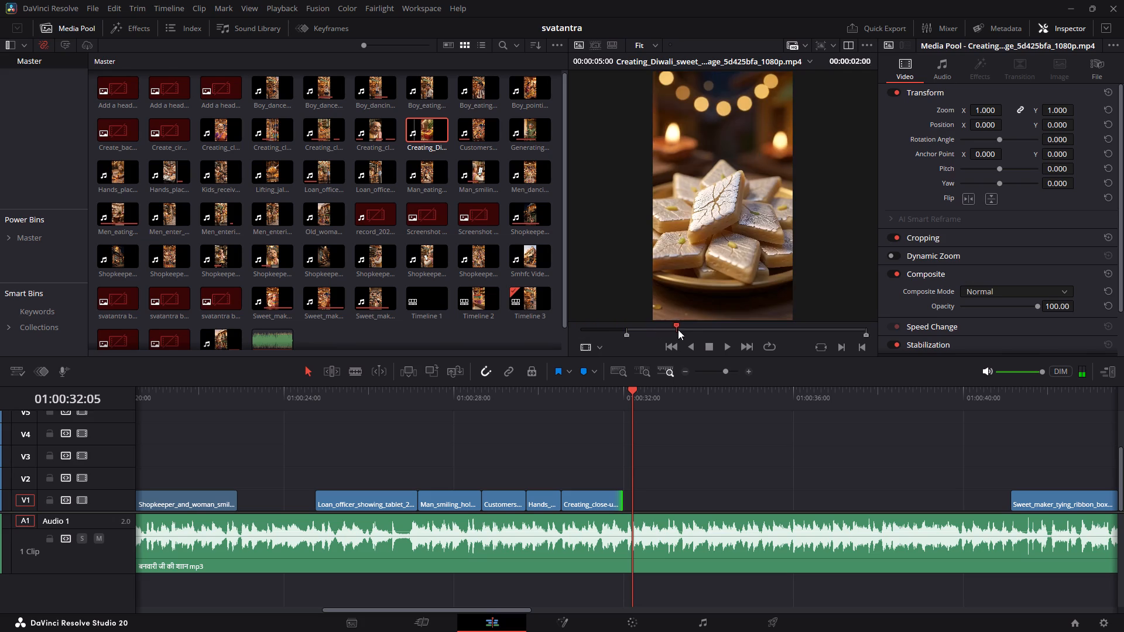
drag(678, 329, 734, 328)
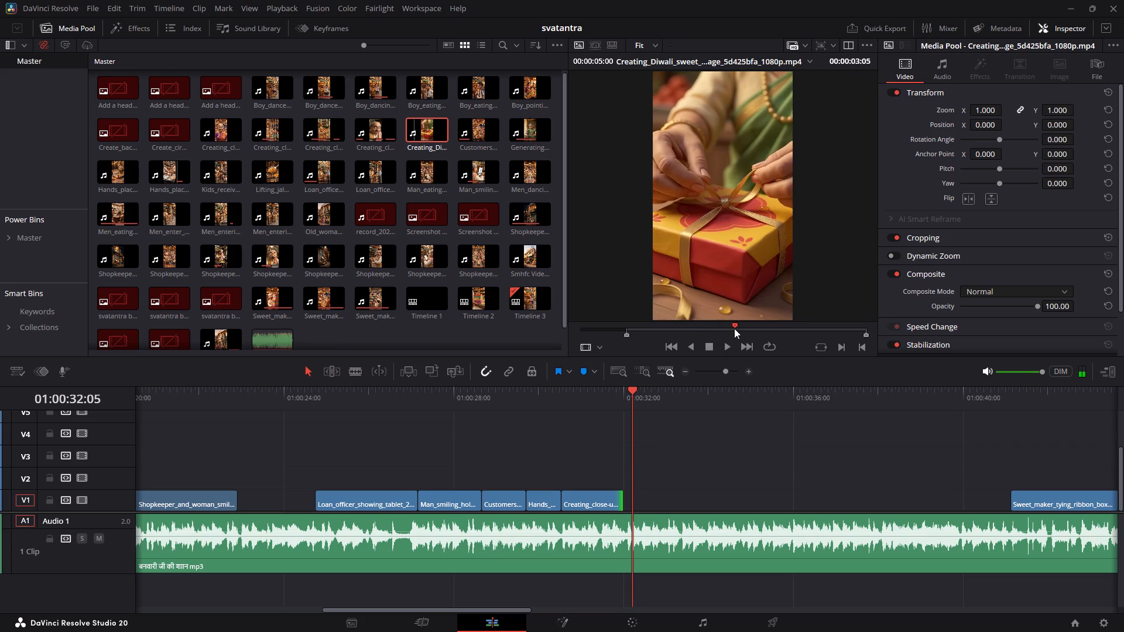
drag(734, 328, 721, 333)
key(o)
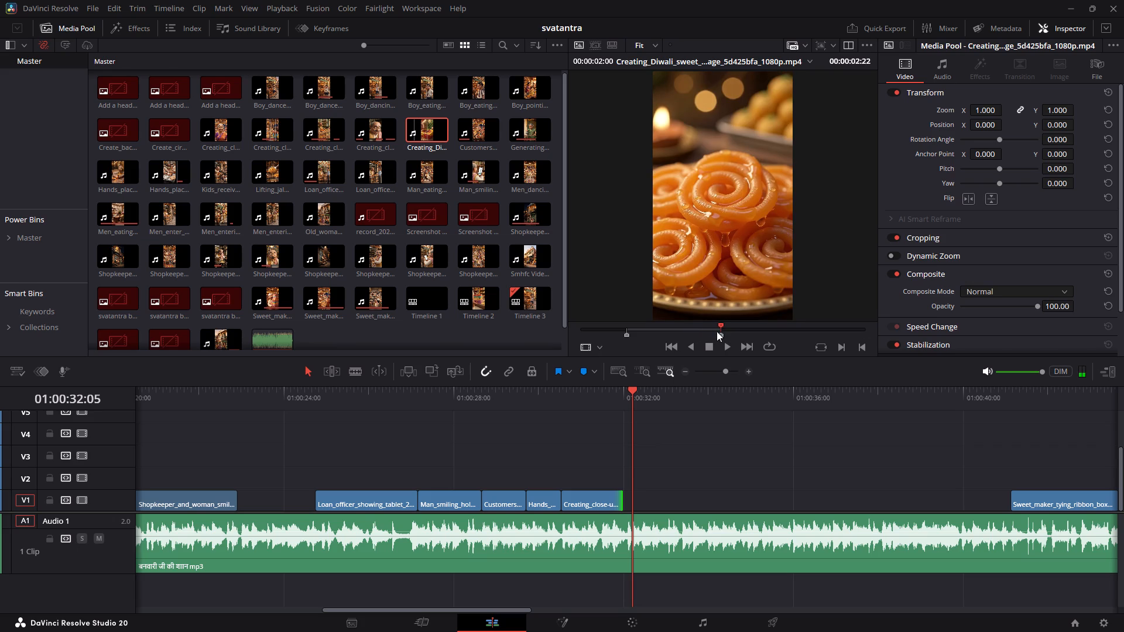
Place the marked Creating_Diwali_sweet range on V1 directly after the Creating_close-up clip and play through it.
drag(705, 302, 625, 499)
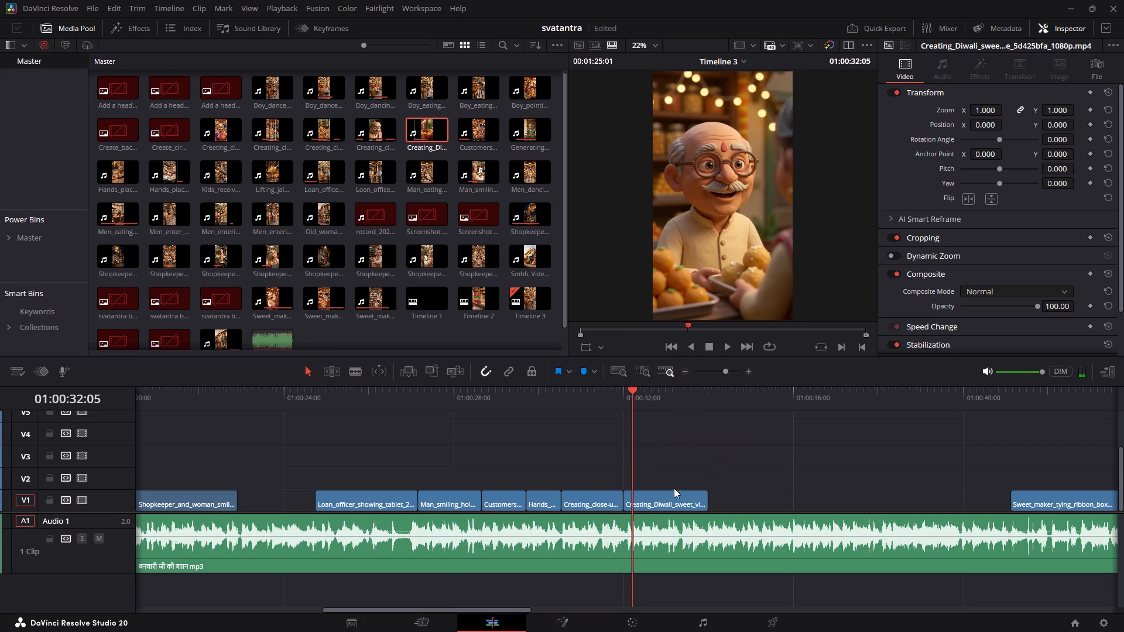
click(600, 387)
key(space)
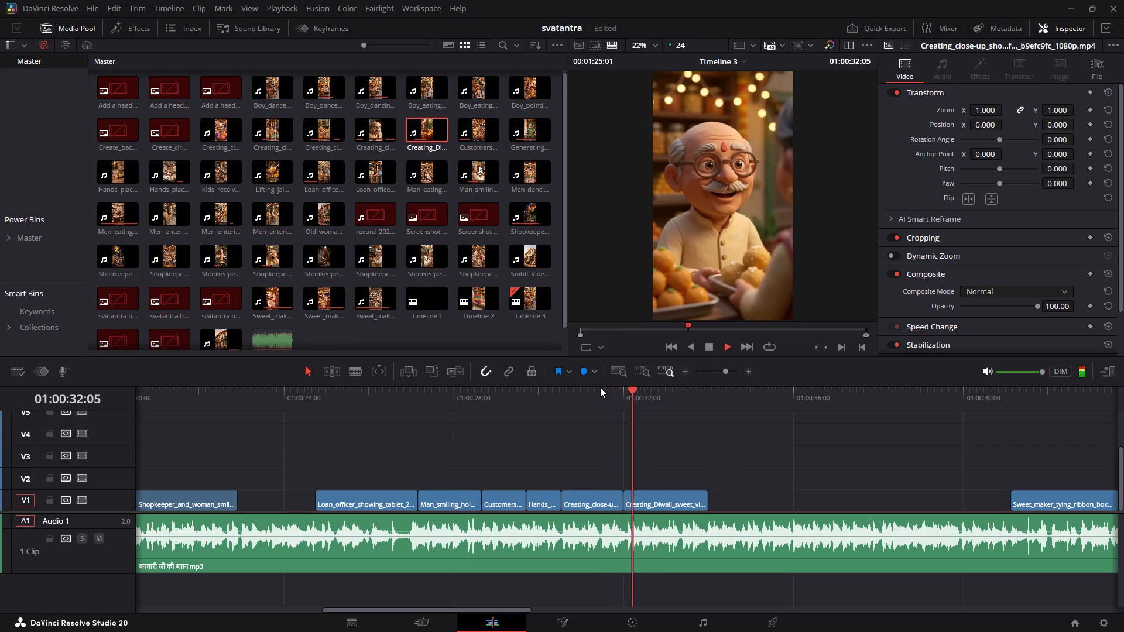
key(space)
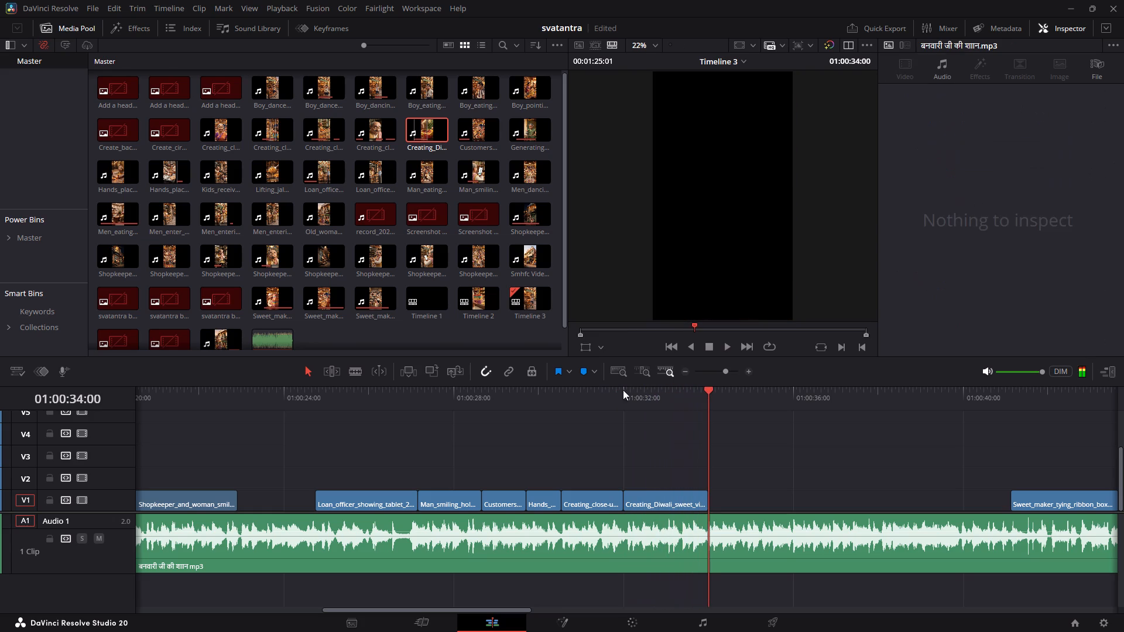
Mark a second Creating_Diwali_sweet source range of about one second, starting at about 00:00:04:00 with the laughing family shot.
double_click(430, 126)
drag(748, 330, 782, 332)
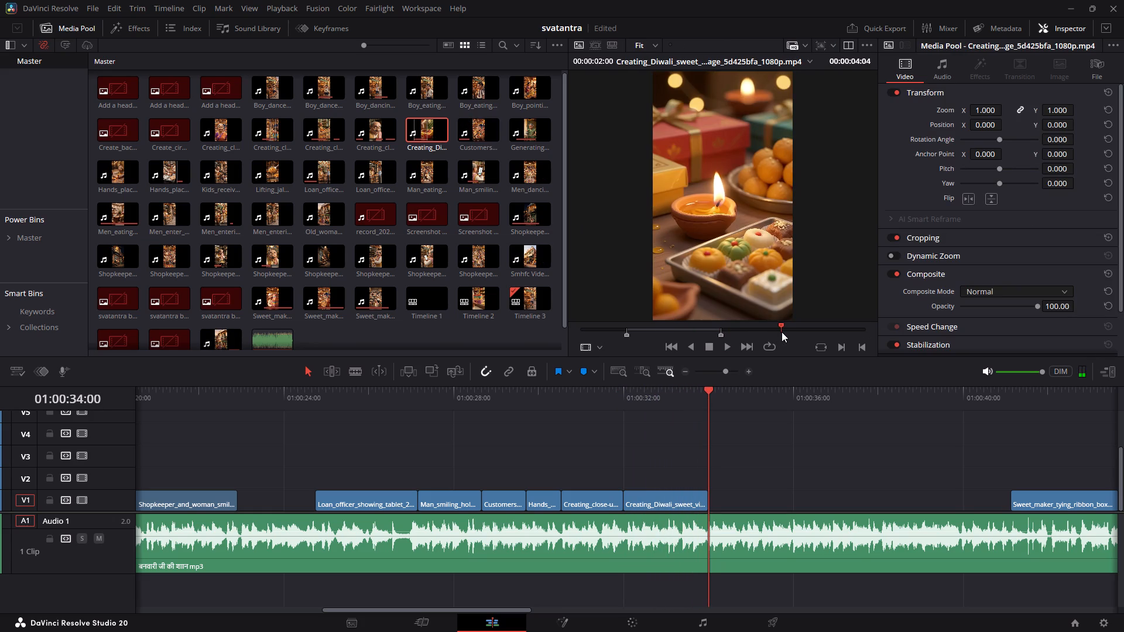
drag(782, 332, 763, 332)
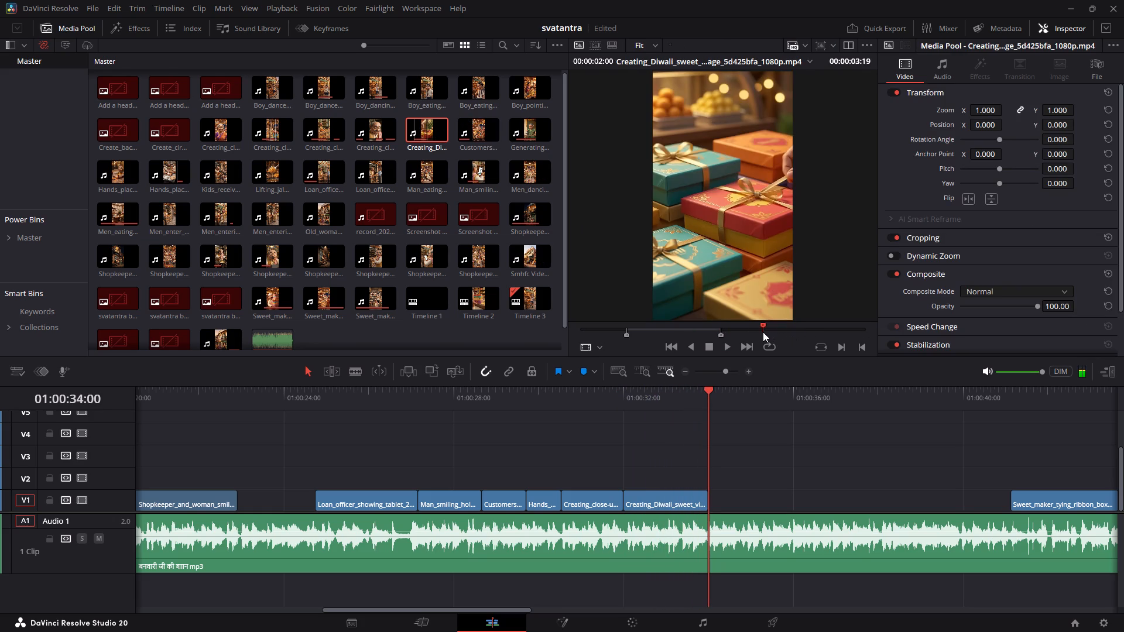
drag(763, 332, 772, 331)
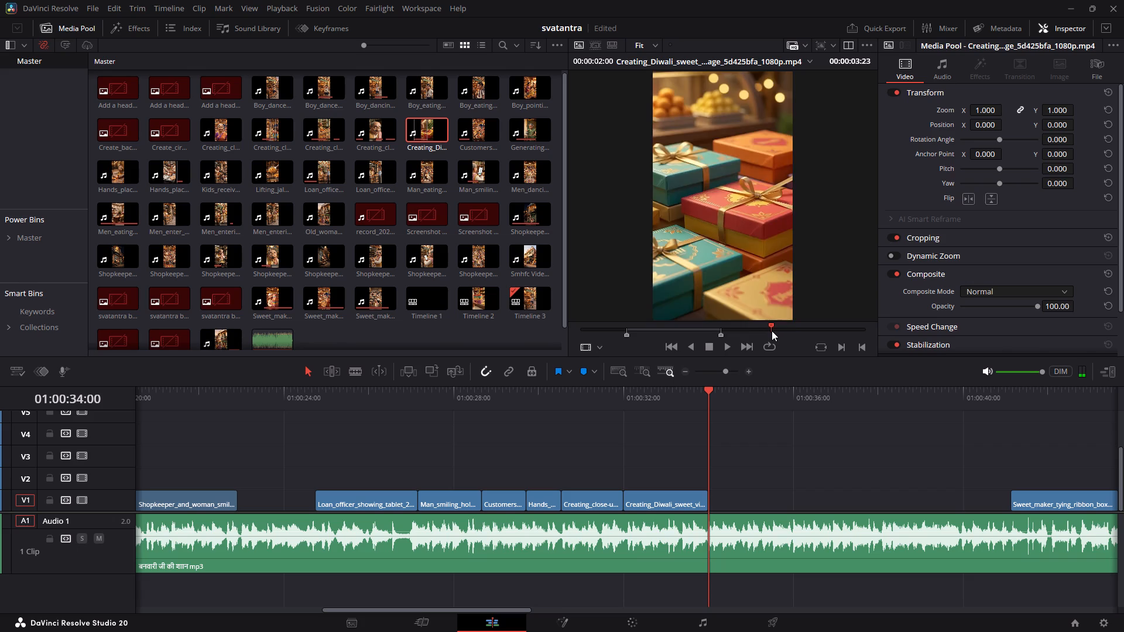
drag(772, 331, 799, 332)
key(i)
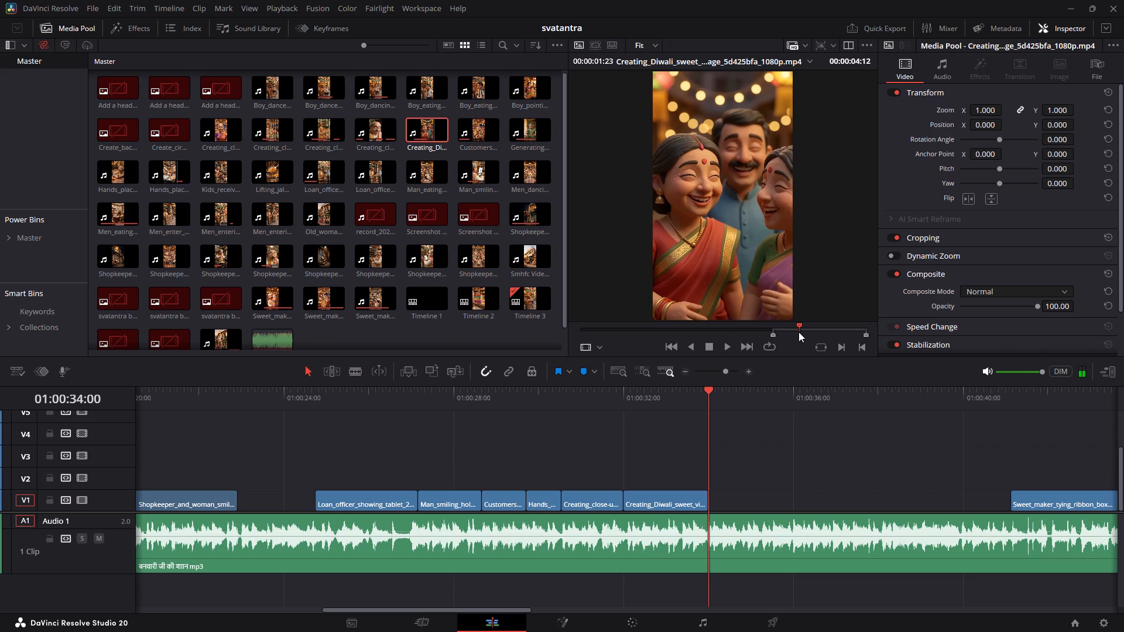
drag(799, 332, 834, 329)
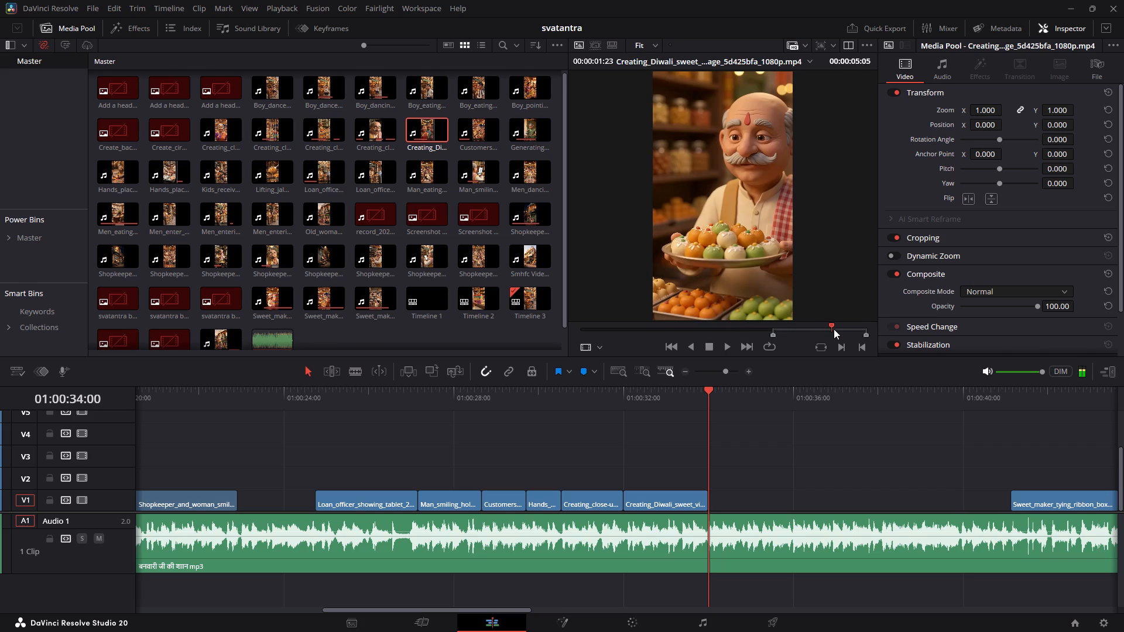
drag(834, 329, 814, 329)
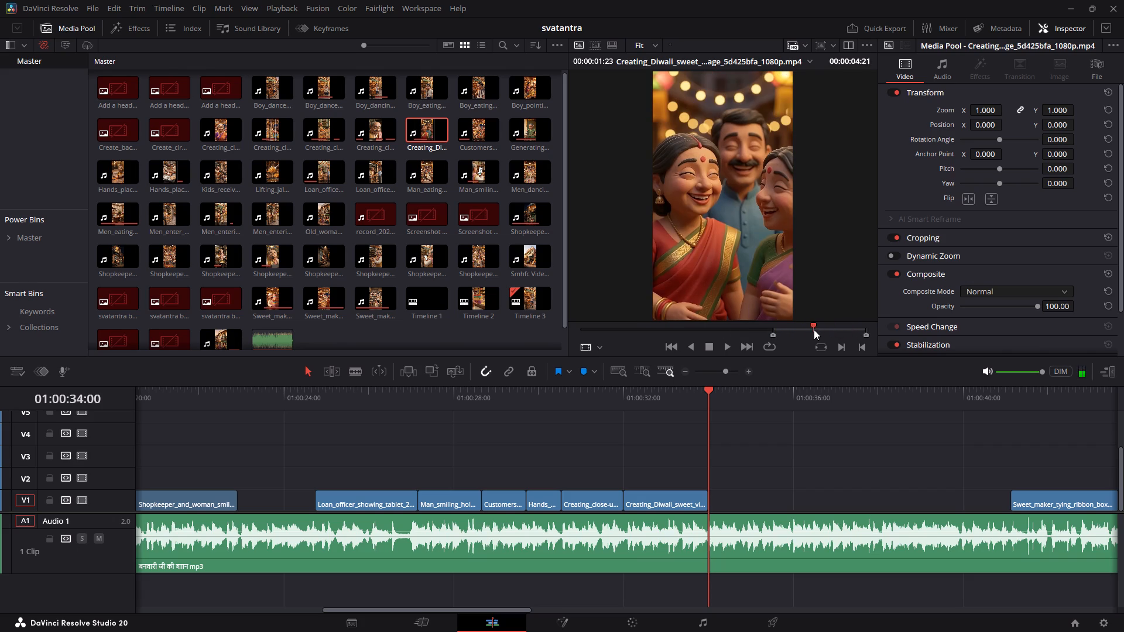
drag(814, 329, 824, 327)
key(o)
Place the laughing family range on V1 directly after the first Creating_Diwali_sweet clip and play it back.
drag(703, 304, 710, 509)
key(space)
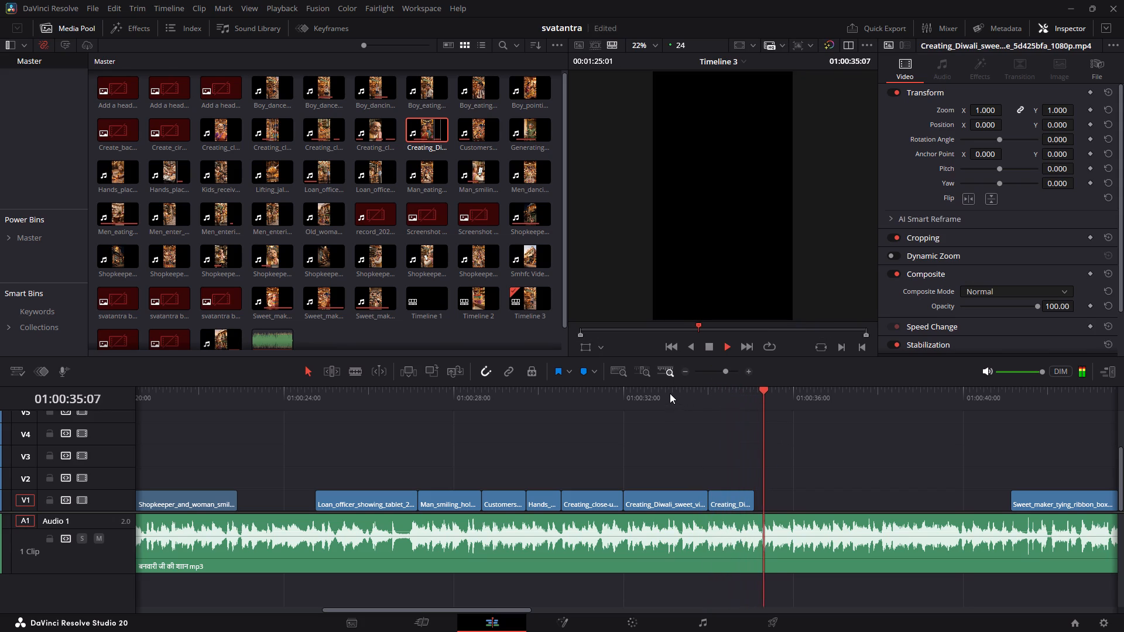
click(667, 392)
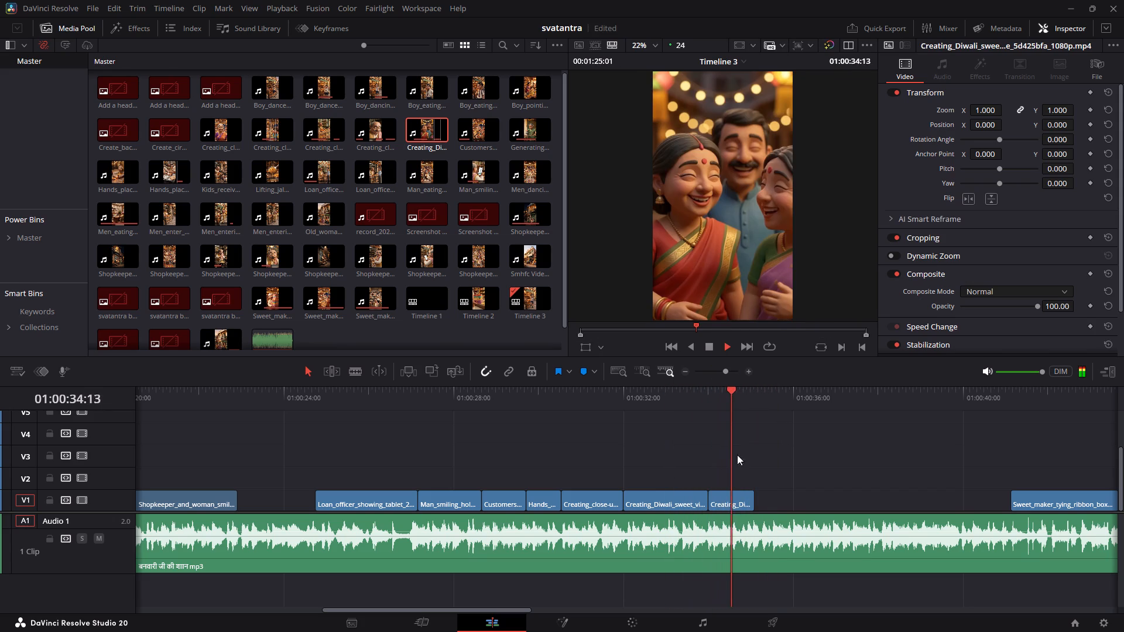
key(space)
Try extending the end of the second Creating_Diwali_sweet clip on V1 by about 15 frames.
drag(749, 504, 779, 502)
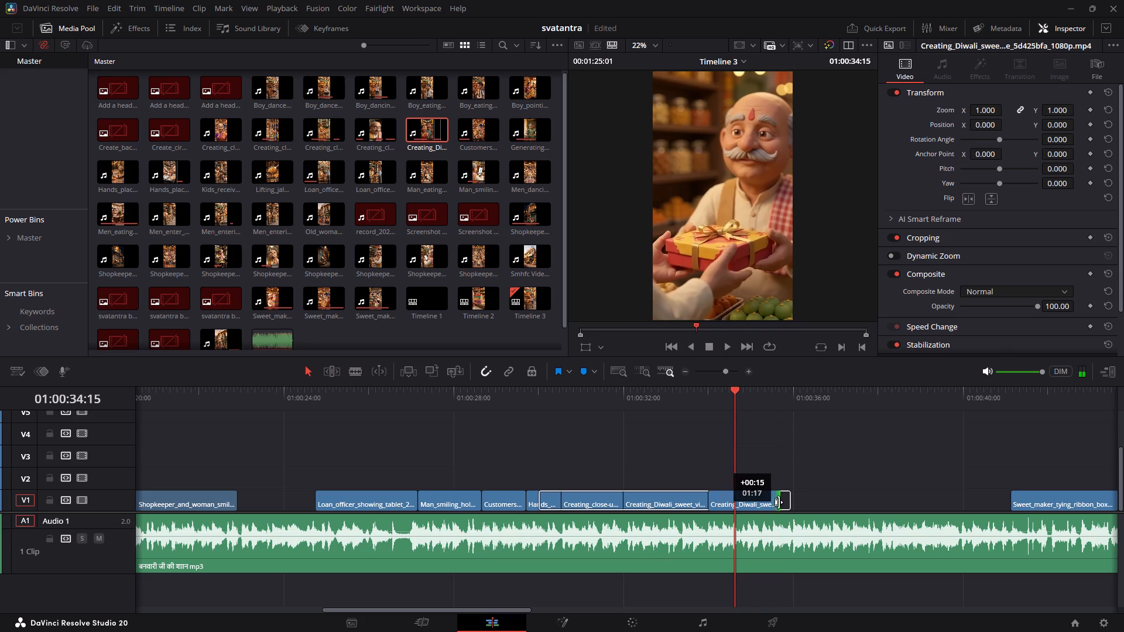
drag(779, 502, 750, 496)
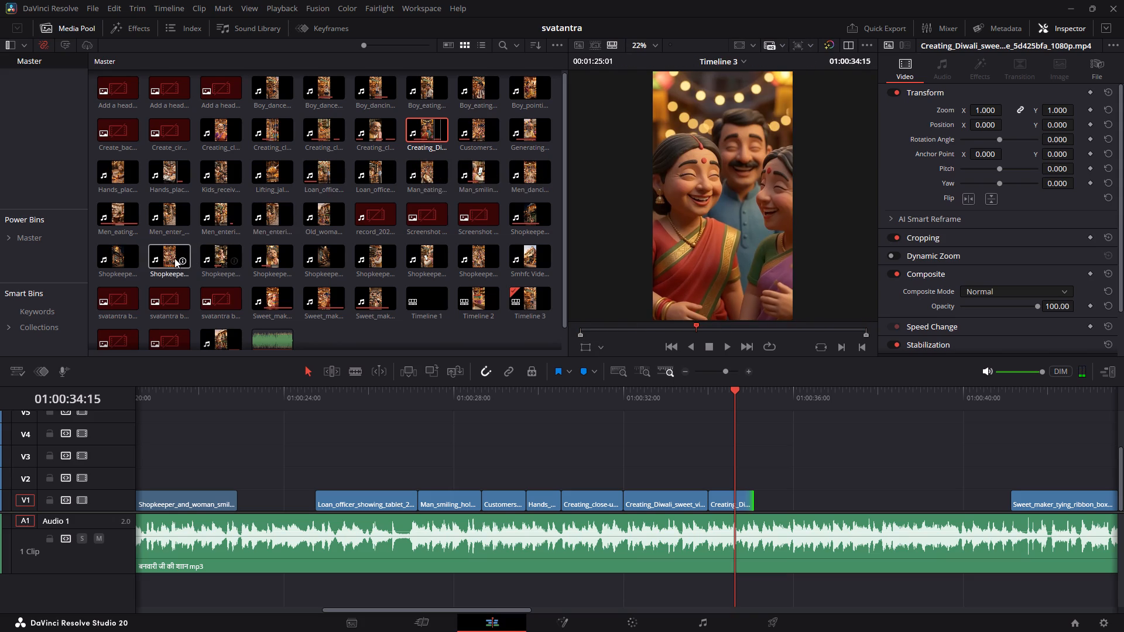
Look over the media pool shots and the whole timeline, and play the Sweet_maker_tying_ribbon clip on V1.
scroll(157, 281, down, 4)
scroll(187, 258, up, 4)
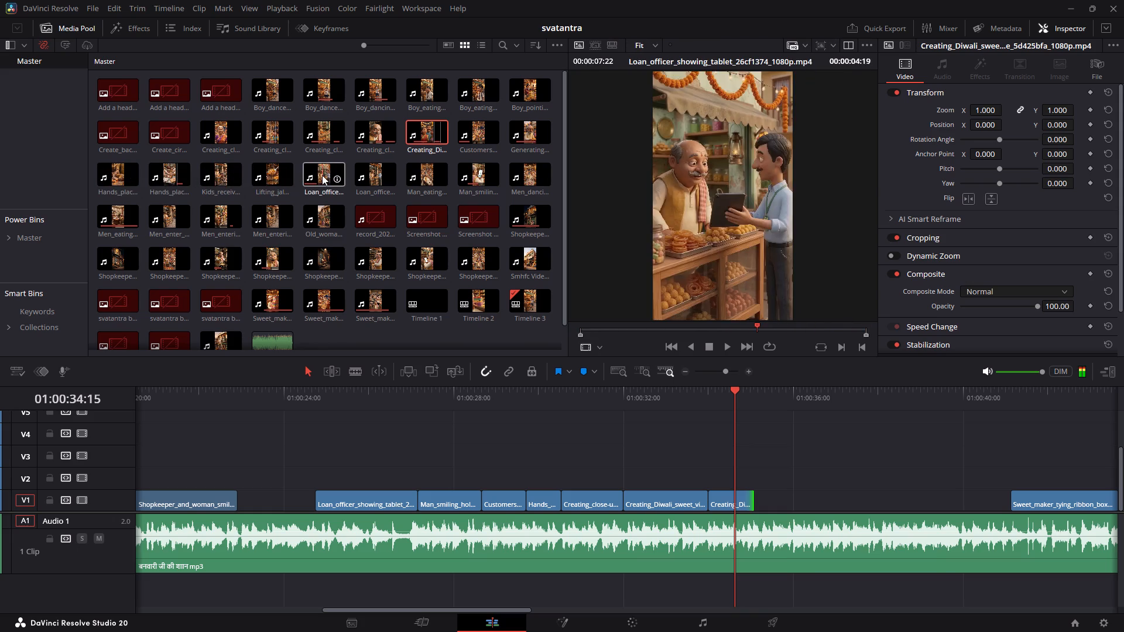
alt+scroll(464, 422, down, 5)
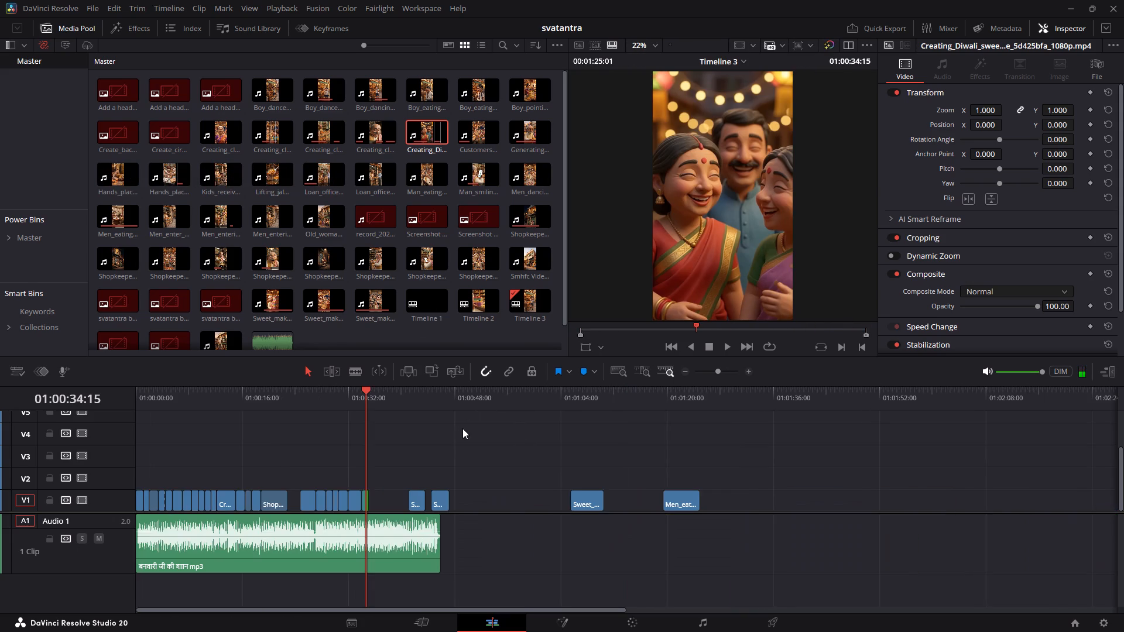
alt+scroll(455, 438, down, 2)
alt+scroll(455, 439, up, 5)
click(572, 393)
key(space)
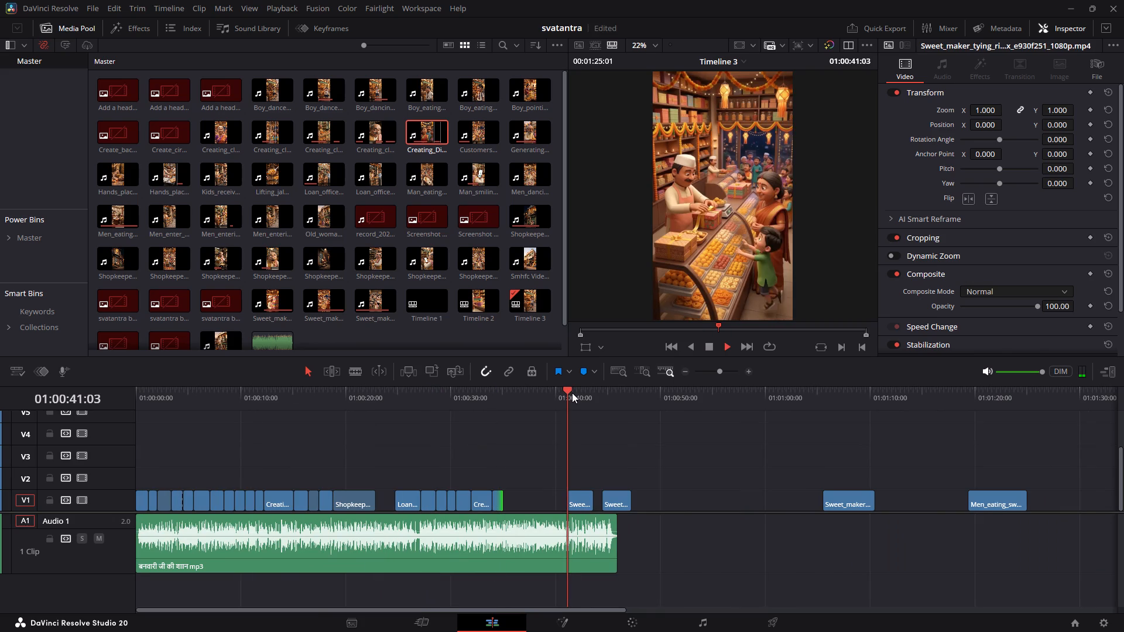
Replay the Creating_Diwali_sweet clips and the Sweet_maker_tying_ribbon clip on V1 to check their timing against the song.
click(476, 398)
alt+scroll(491, 406, up, 3)
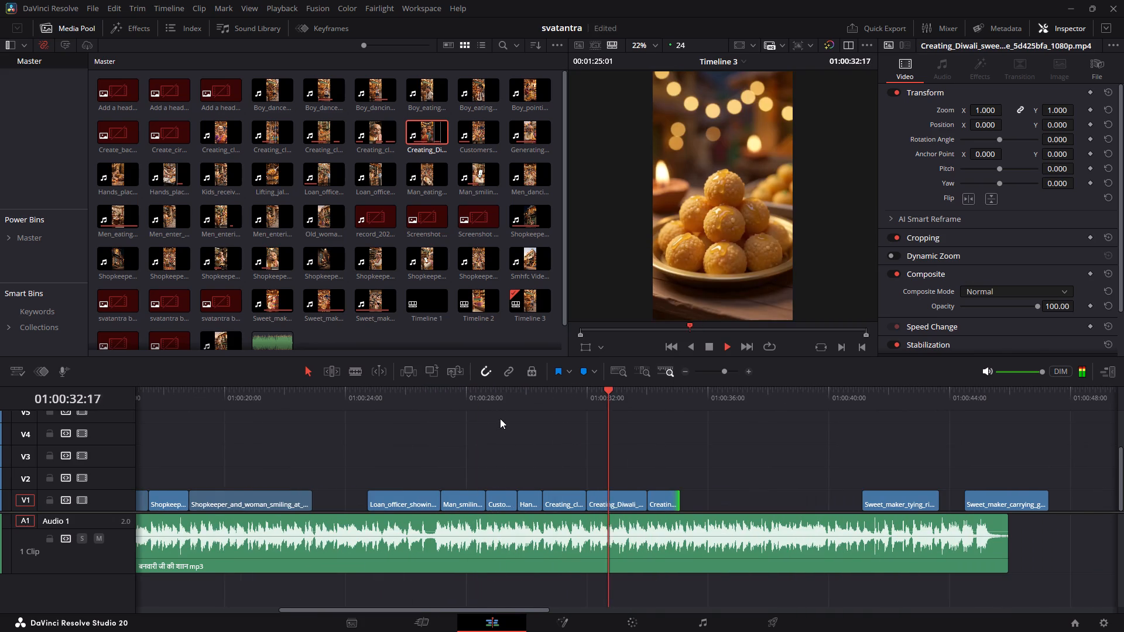
key(space)
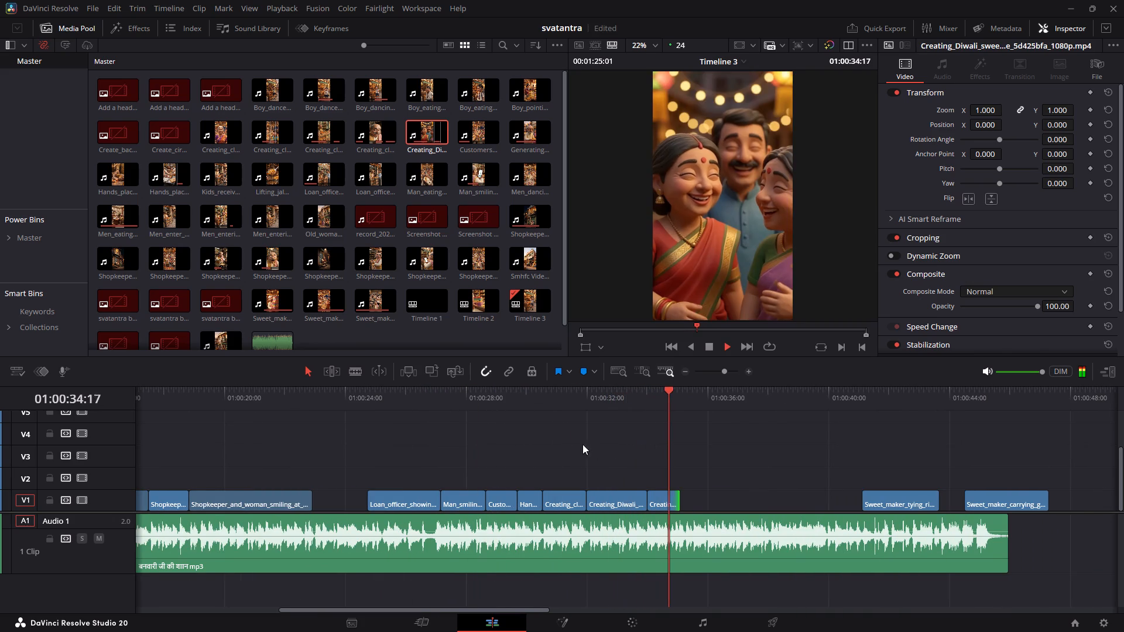
drag(502, 409, 481, 407)
key(space)
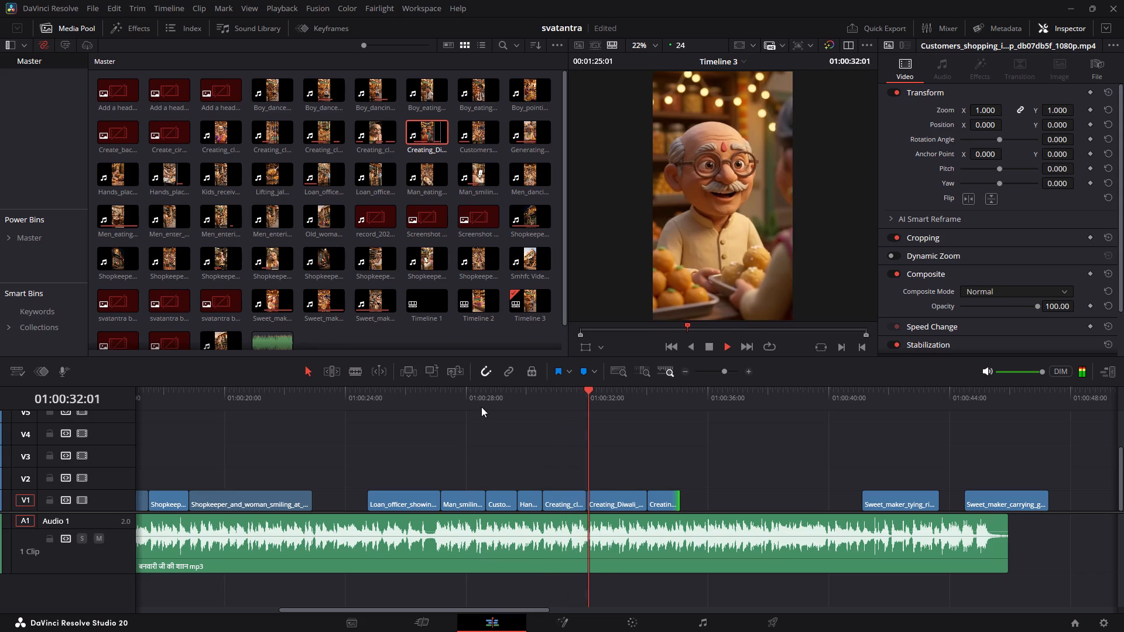
key(space)
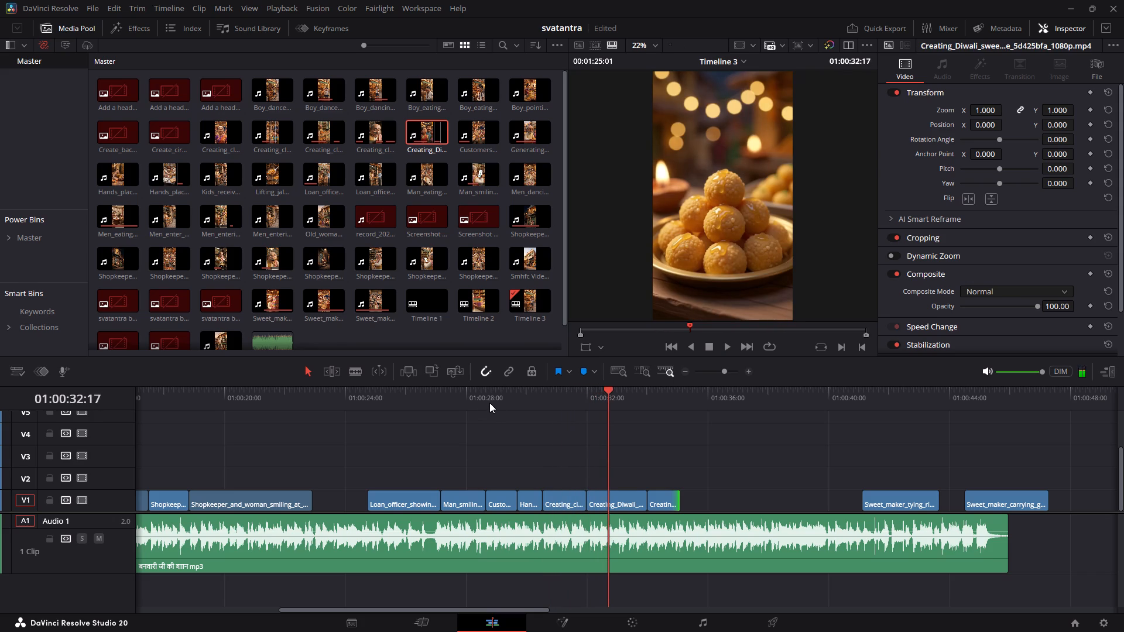
key(space)
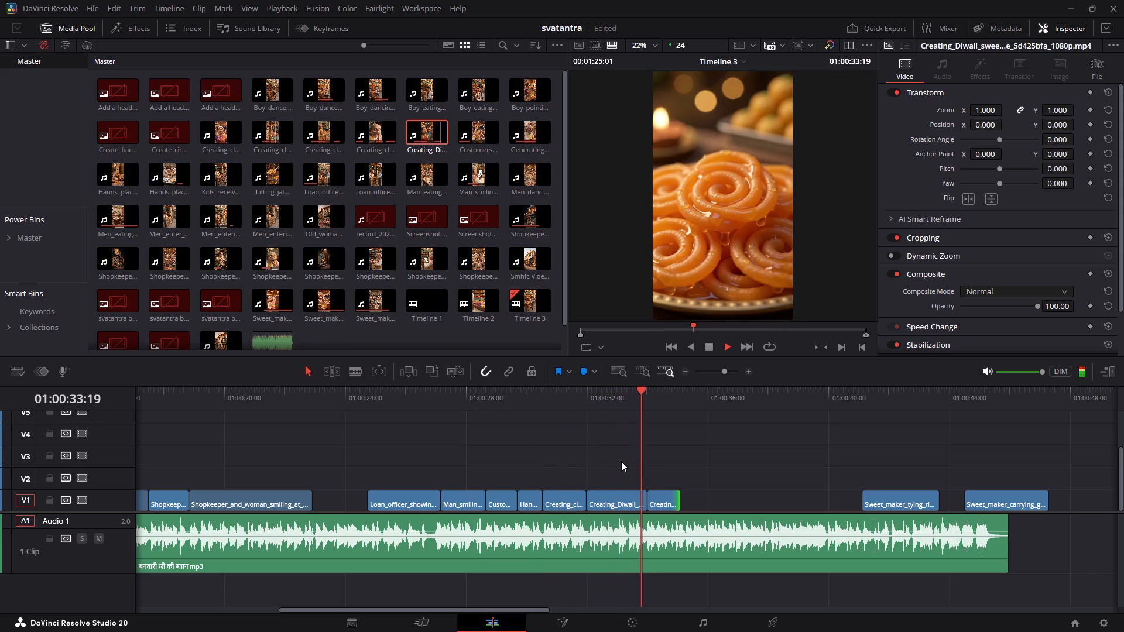
key(space)
click(879, 394)
key(space)
key(space)
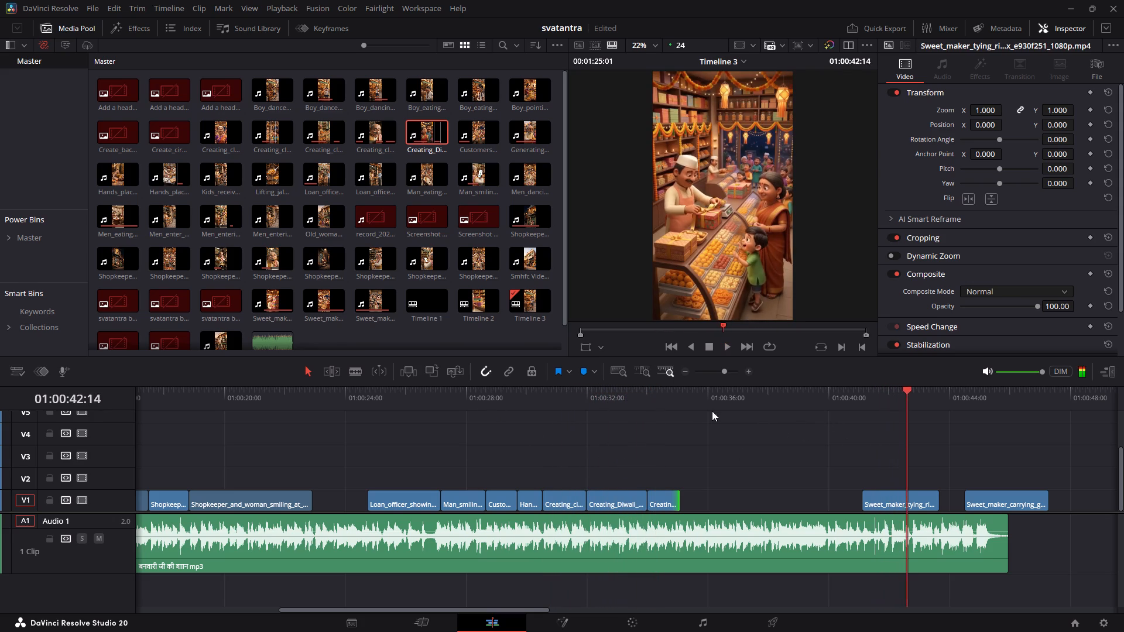
drag(676, 403, 622, 402)
key(space)
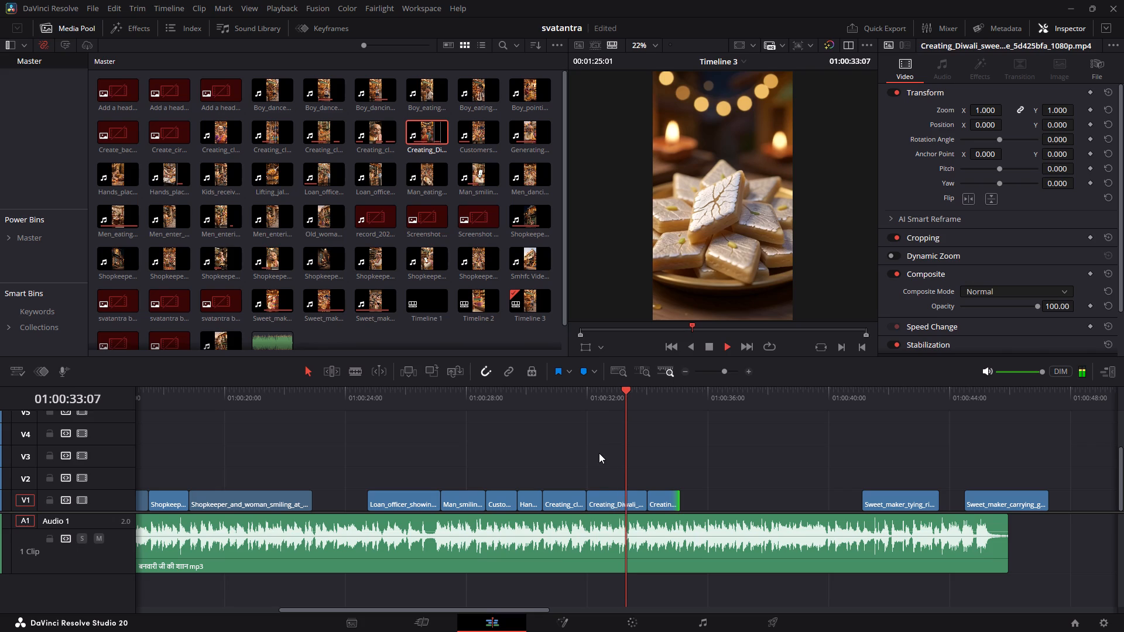
key(space)
click(626, 502)
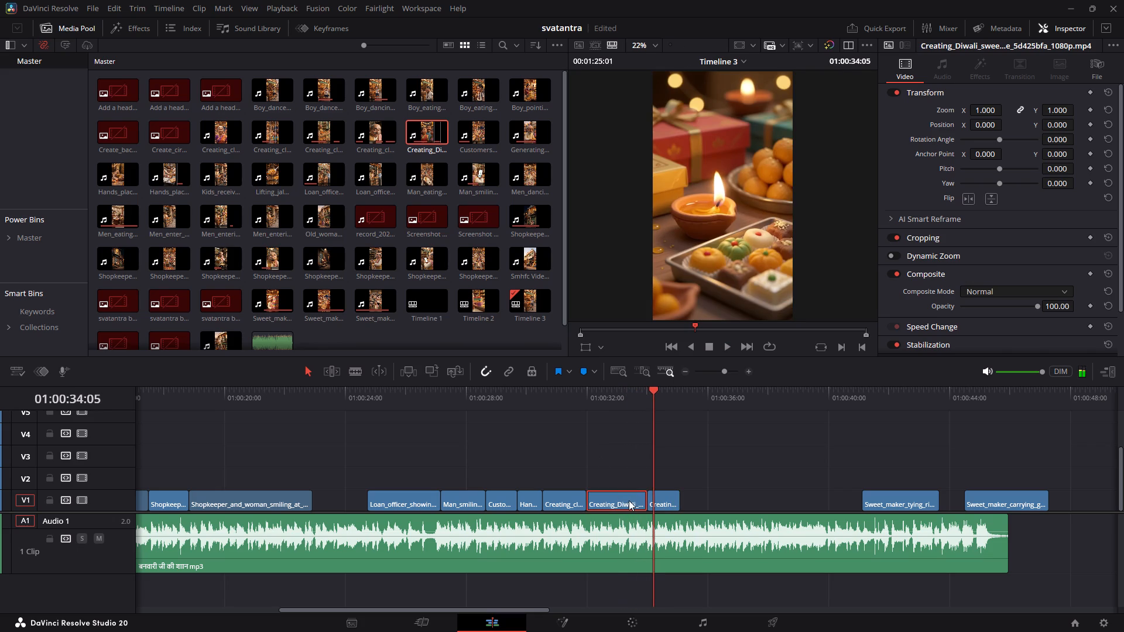
Look over the V1 cuts and the available media pool shots, and play the first Creating_Diwali_sweet clip.
drag(621, 400, 431, 409)
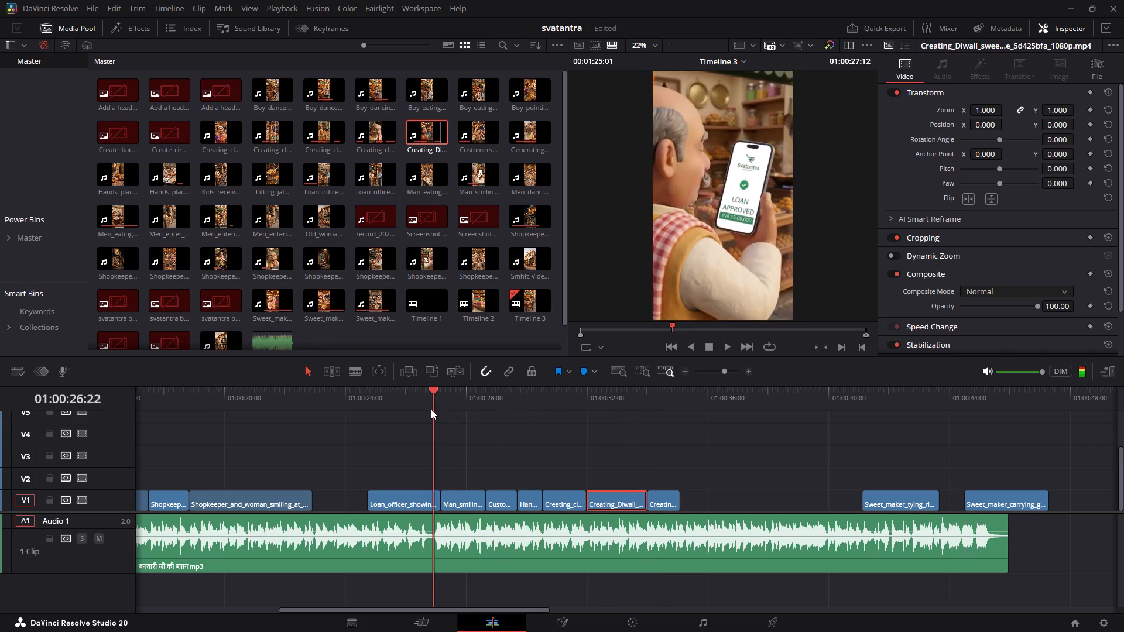
drag(431, 409, 359, 420)
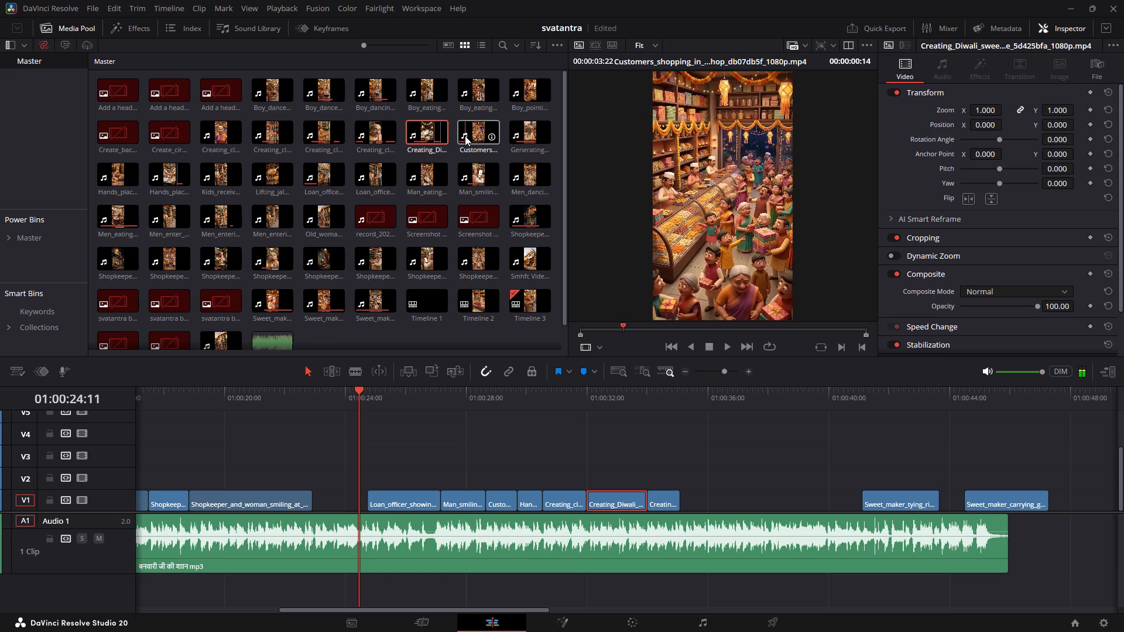
scroll(495, 310, down, 2)
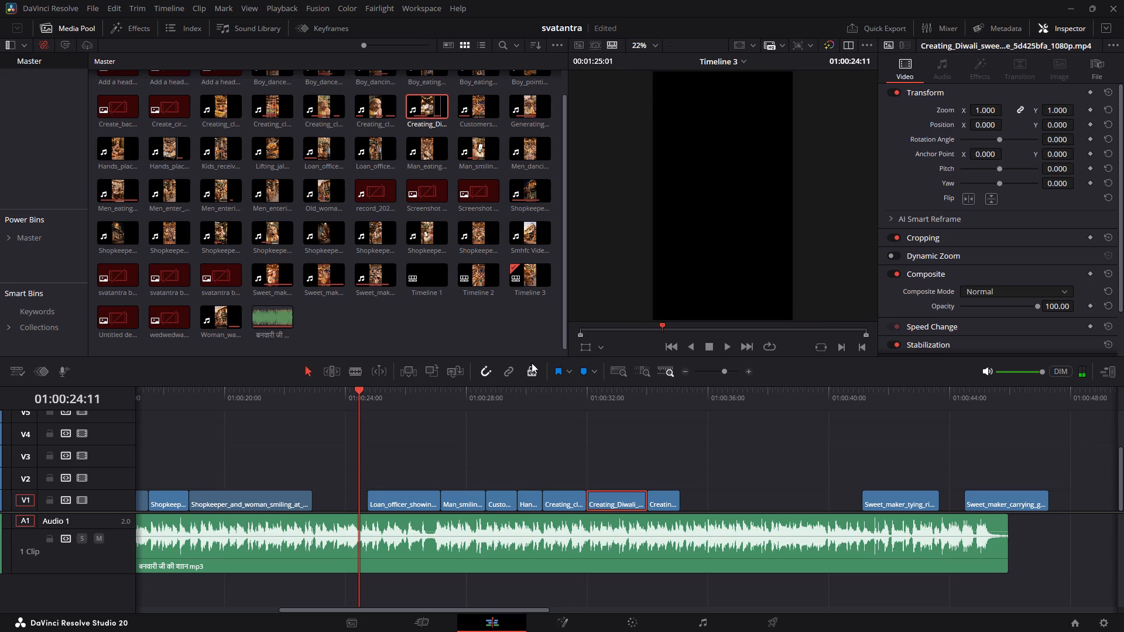
click(579, 411)
click(586, 389)
key(space)
key(space)
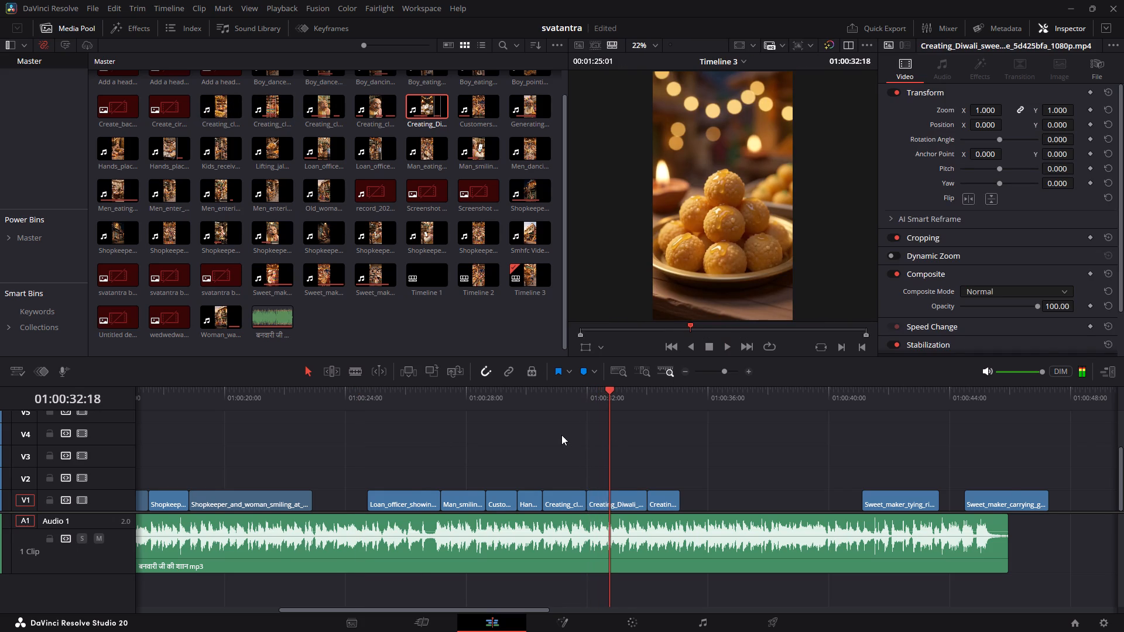
alt+scroll(550, 426, down, 6)
alt+scroll(403, 445, up, 4)
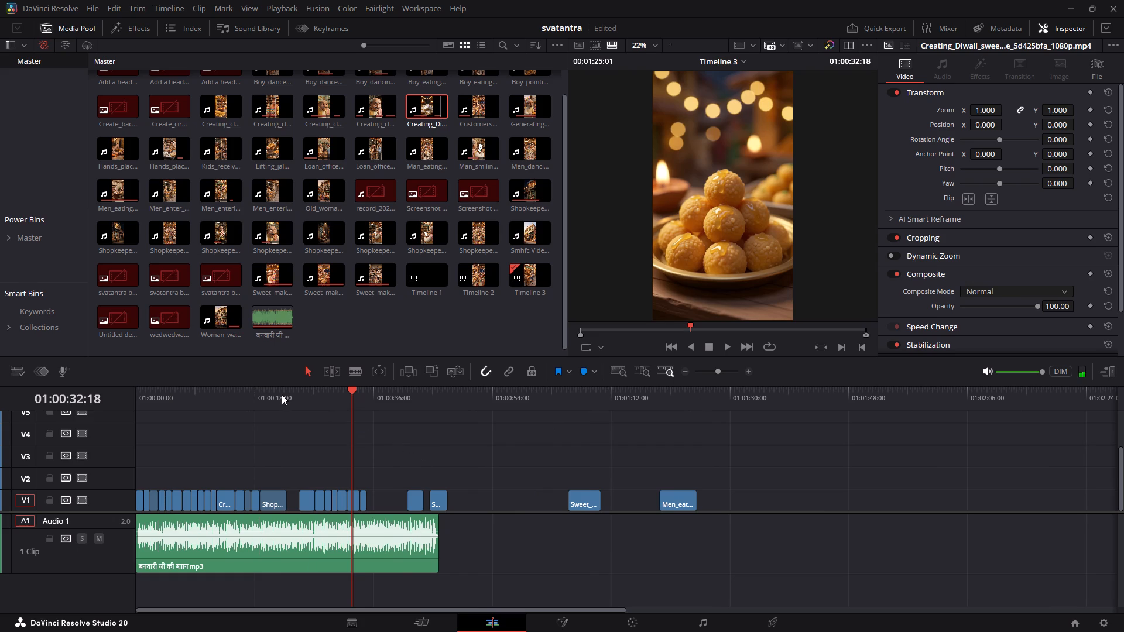
Review V1 from the Shopkeeper_and_woman clip through both Creating_Diwali_sweet clips to check the cuts against the song.
drag(285, 394, 269, 399)
key(space)
alt+scroll(306, 414, up, 5)
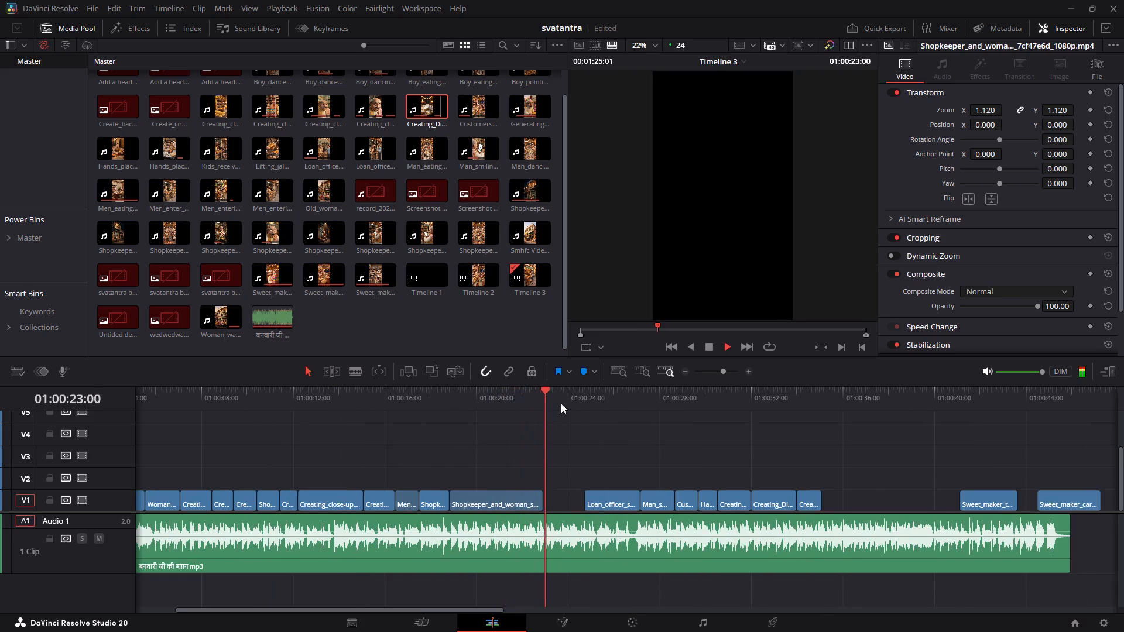
click(575, 399)
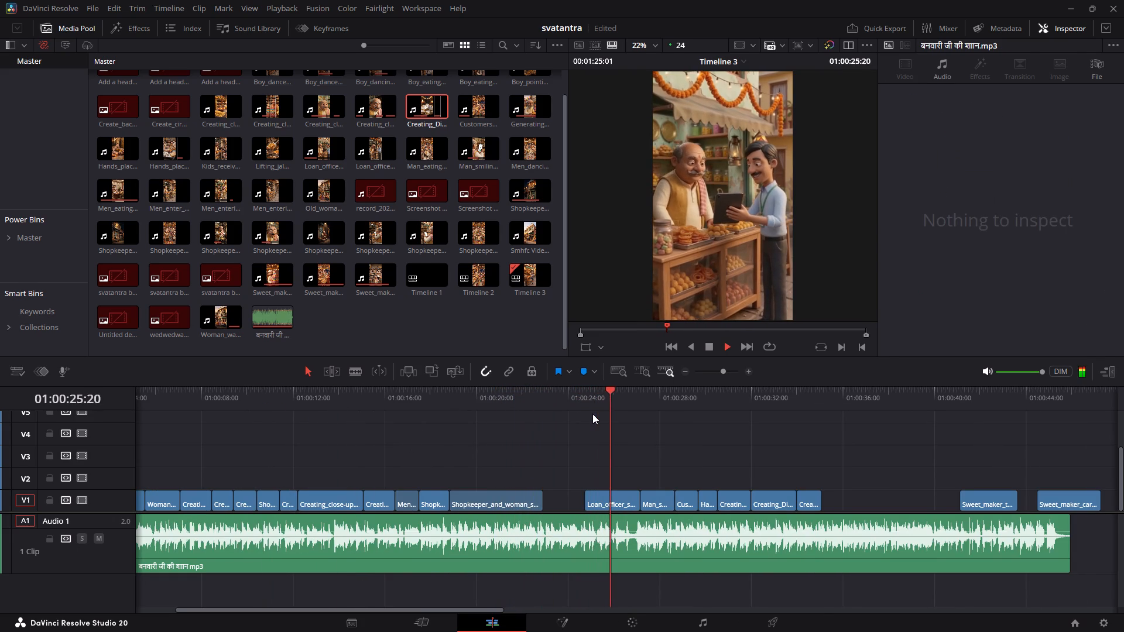
key(space)
key(space)
key(space)
drag(474, 405, 453, 407)
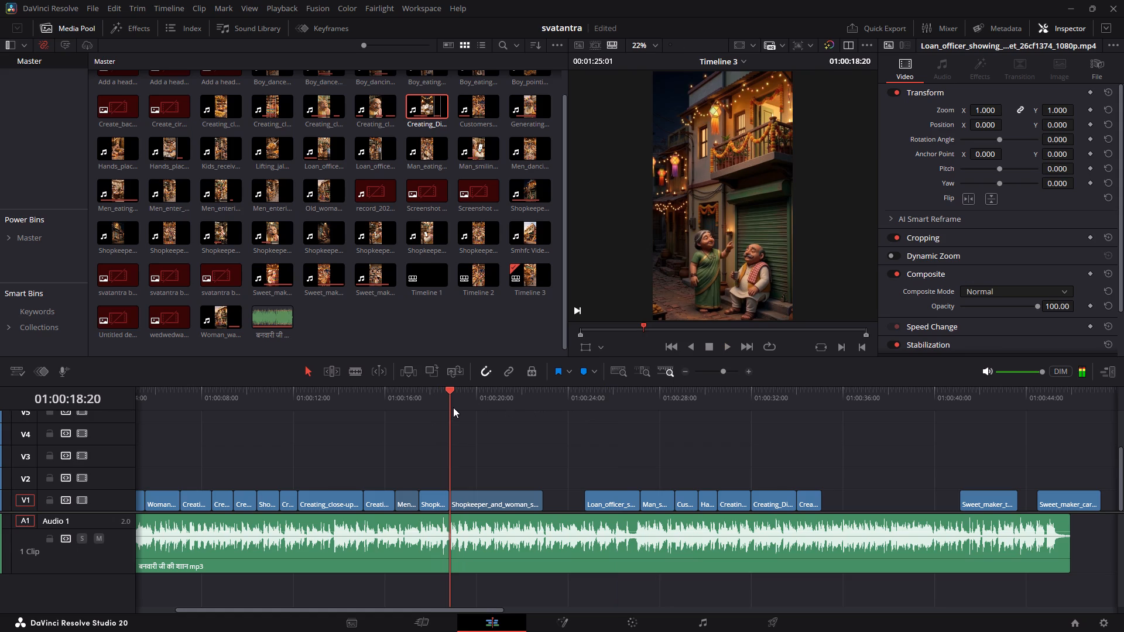
drag(453, 407, 554, 407)
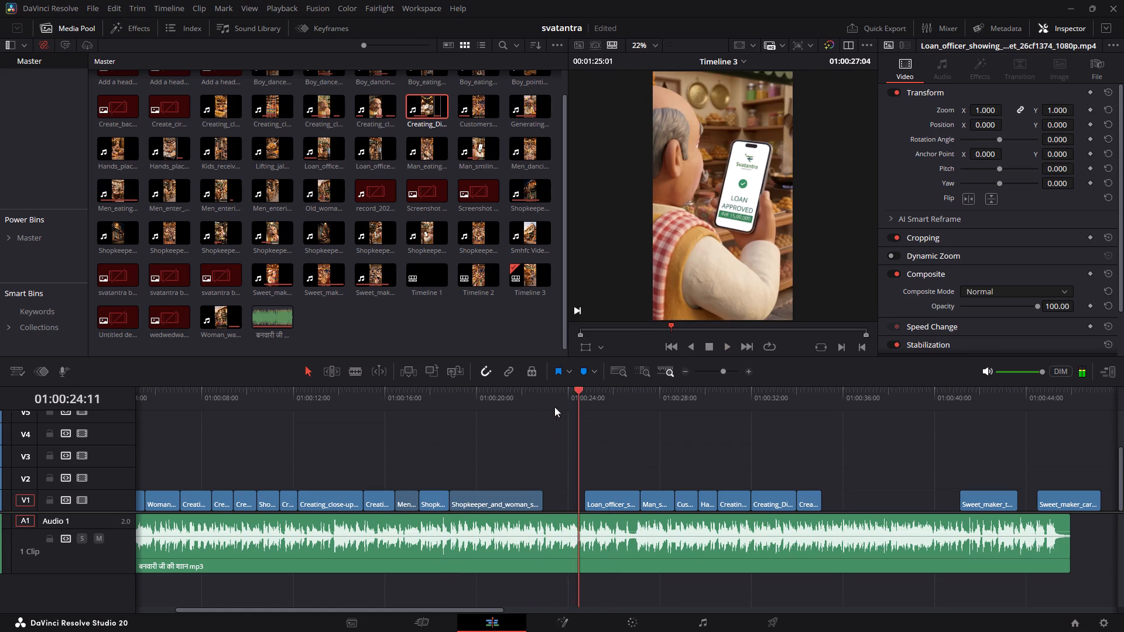
drag(554, 407, 450, 412)
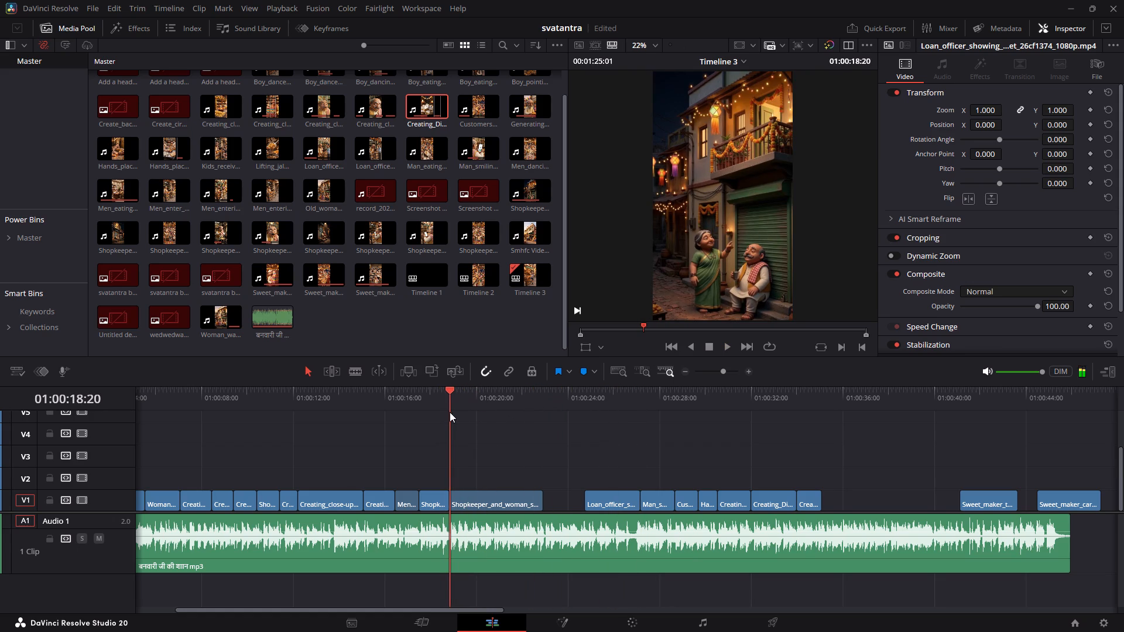
drag(450, 412, 647, 410)
key(space)
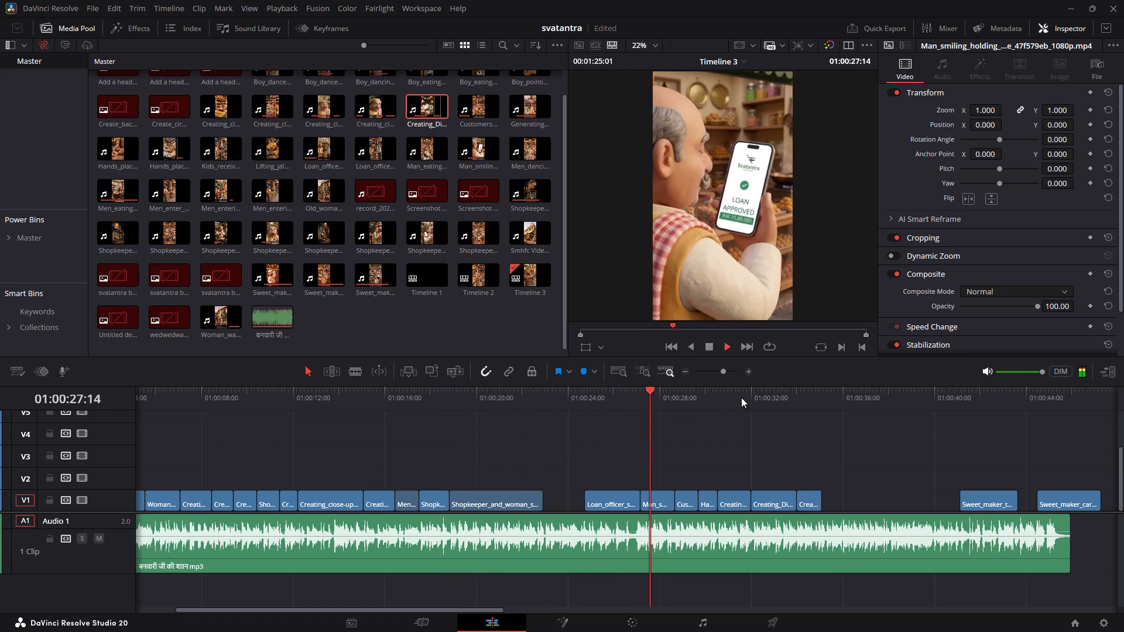
click(764, 394)
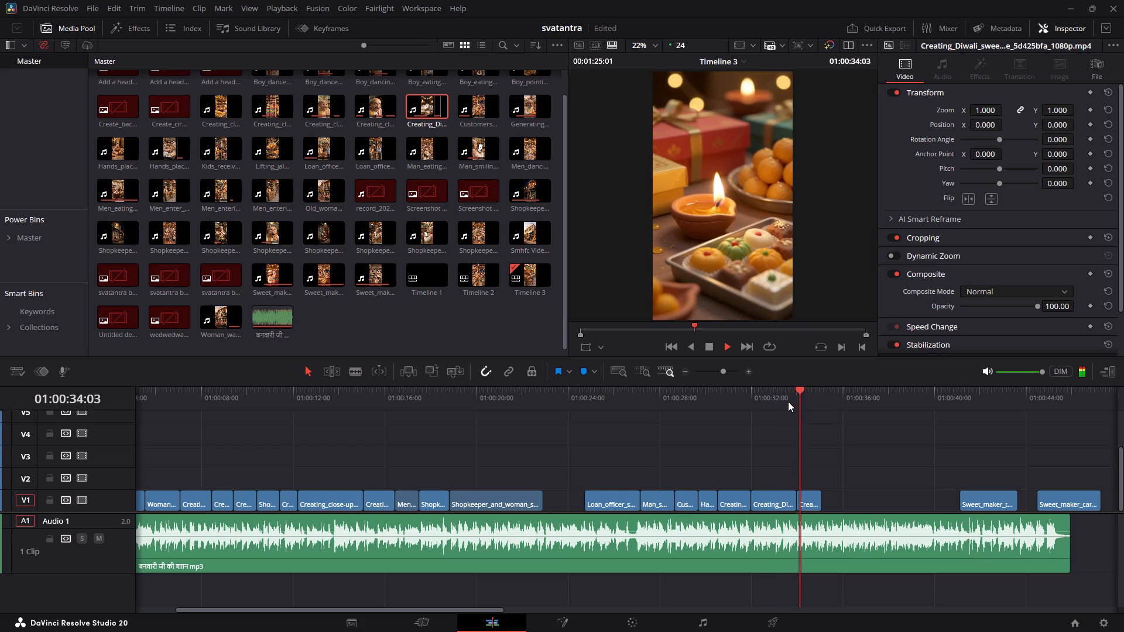
key(space)
Examine the V1 gap after the last Creating_Diwali_sweet clip and play the two Sweet_maker clips near the song's end.
alt+scroll(841, 418, up, 3)
alt+scroll(753, 415, down, 4)
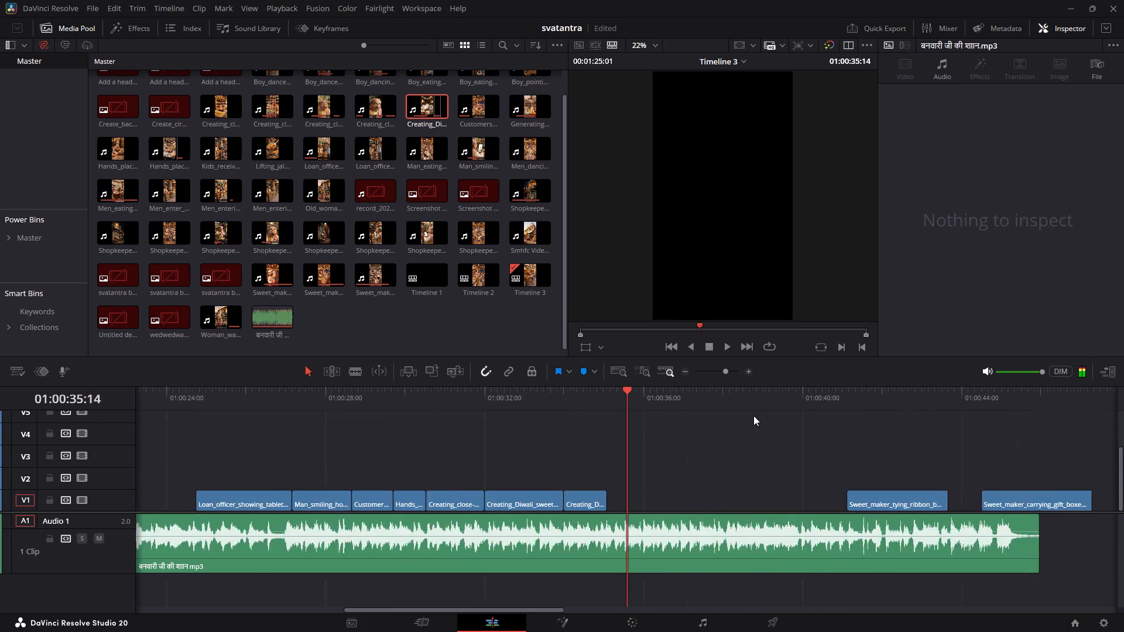
alt+scroll(753, 415, down, 2)
alt+scroll(556, 410, down, 2)
alt+scroll(555, 410, up, 10)
drag(604, 398, 651, 400)
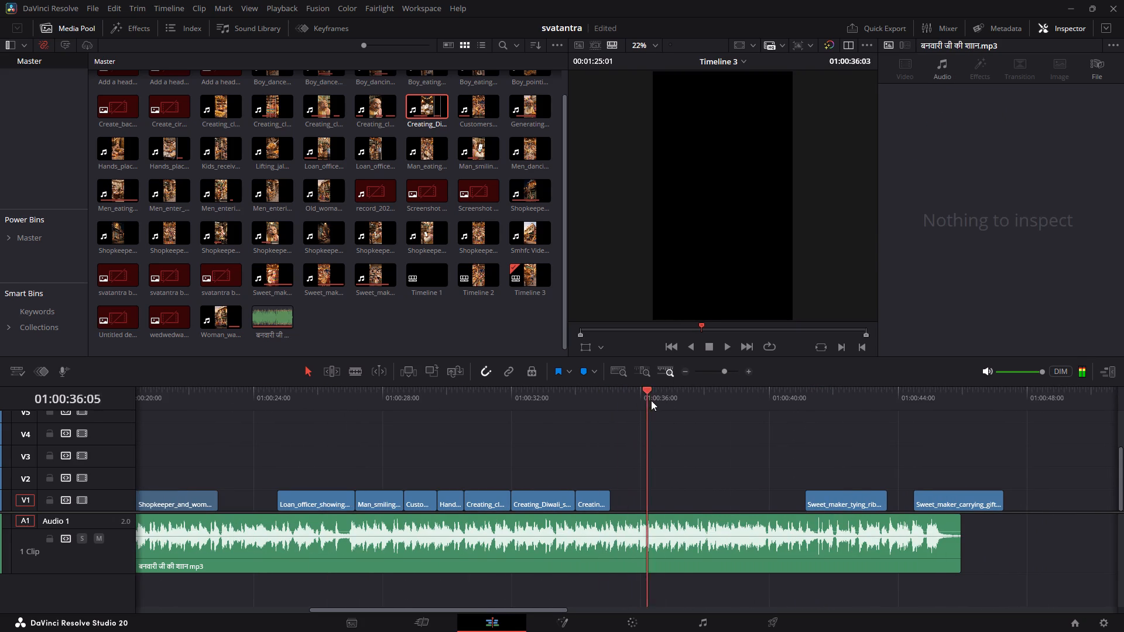
drag(651, 400, 348, 415)
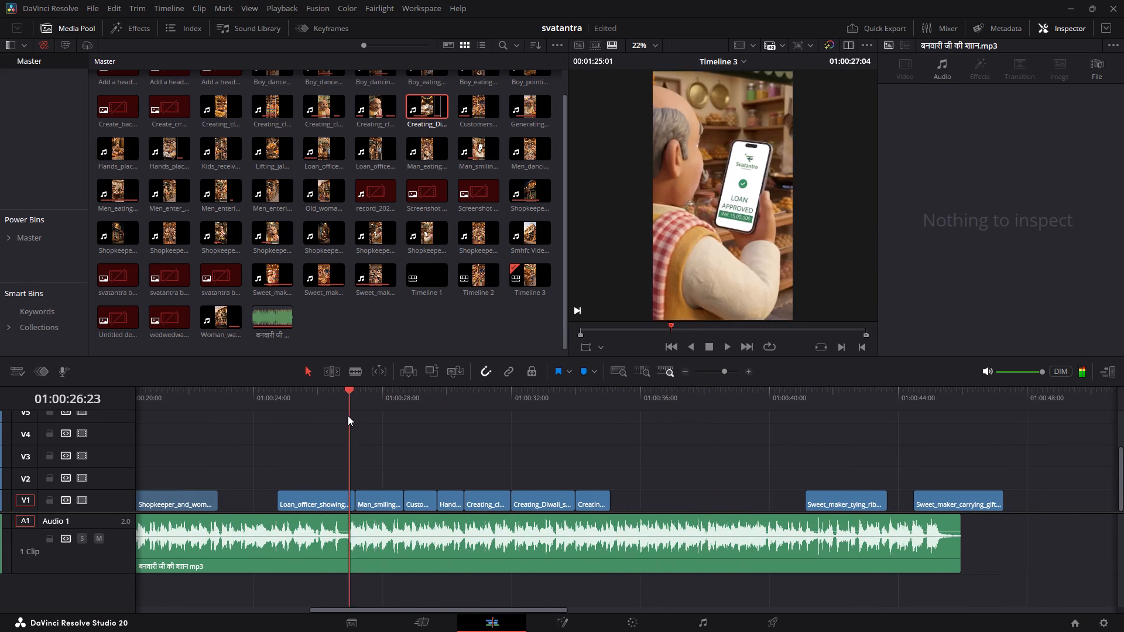
drag(348, 415, 475, 425)
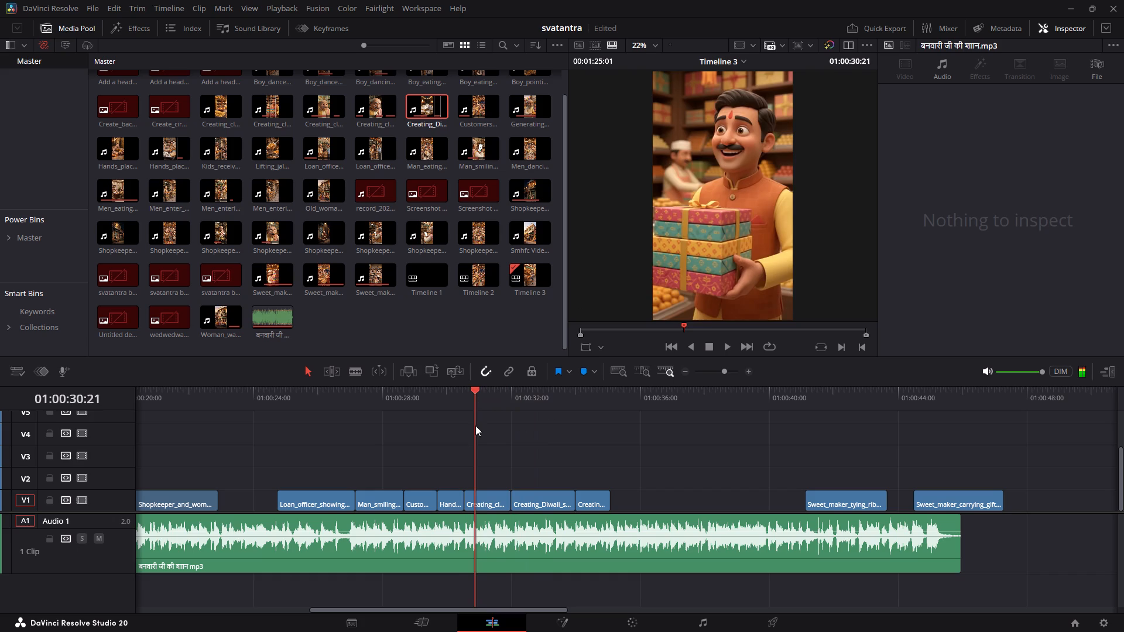
drag(475, 425, 599, 425)
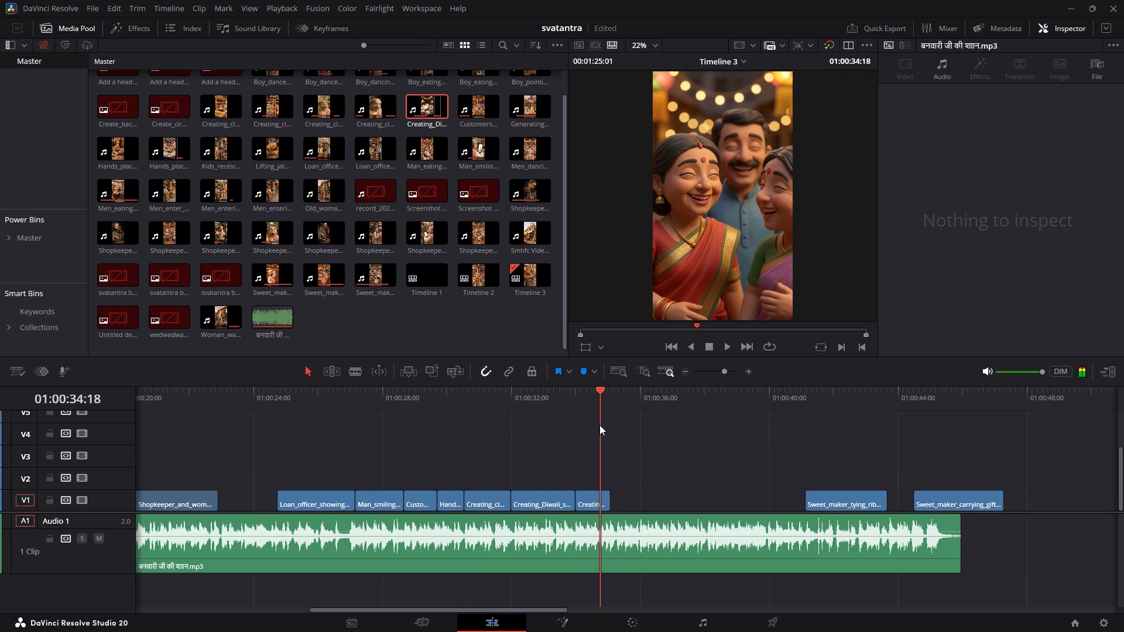
drag(599, 425, 602, 425)
key(space)
key(space)
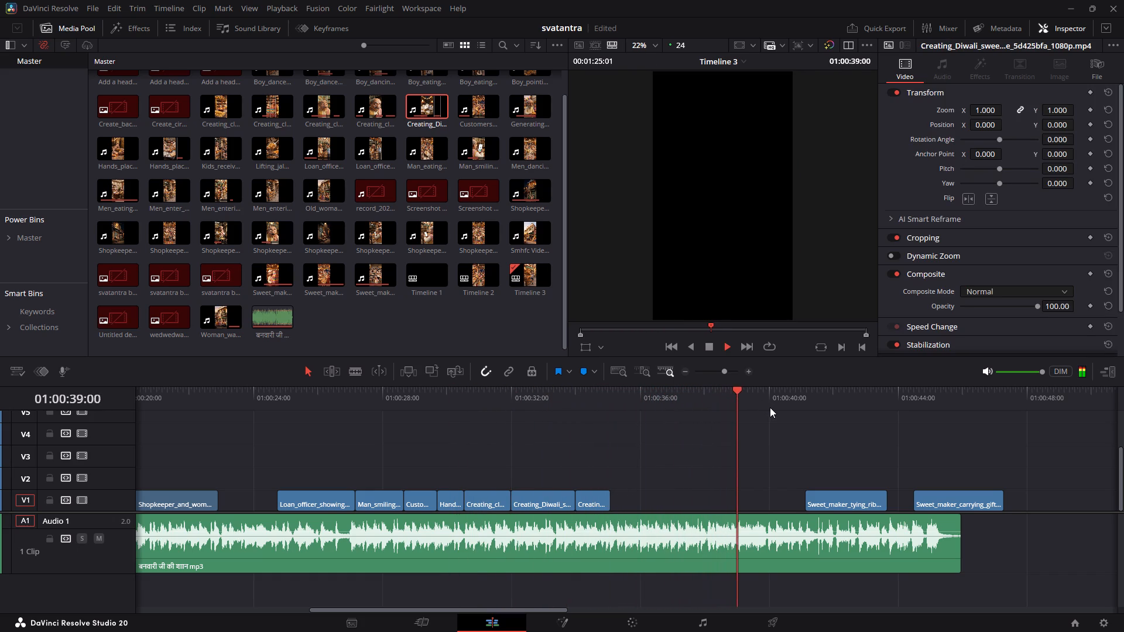
key(space)
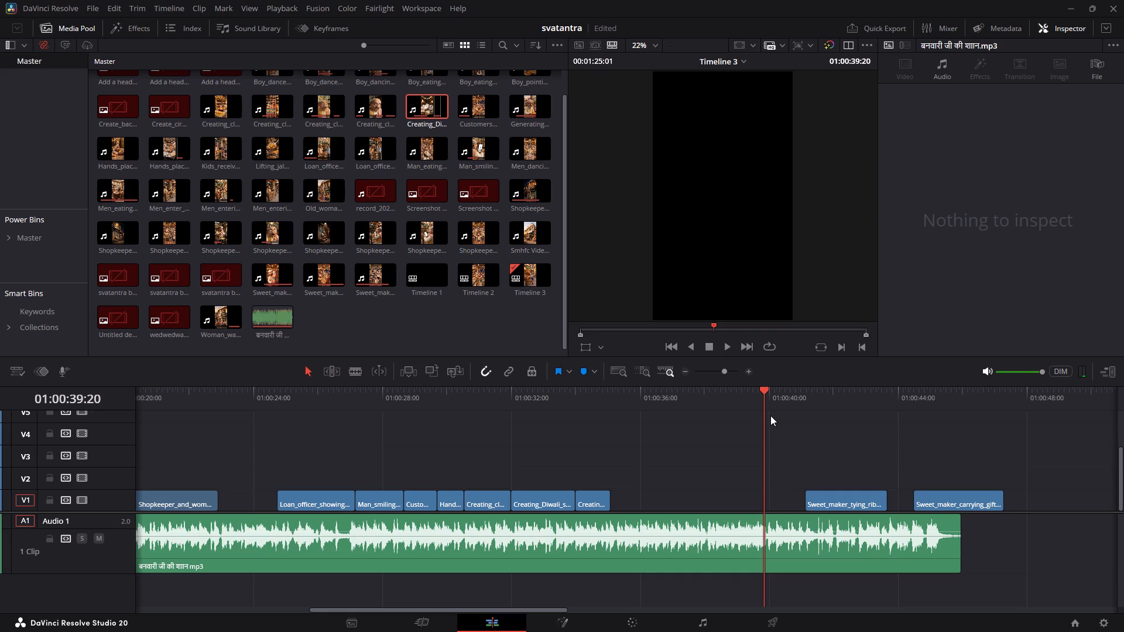
drag(800, 406, 814, 410)
key(space)
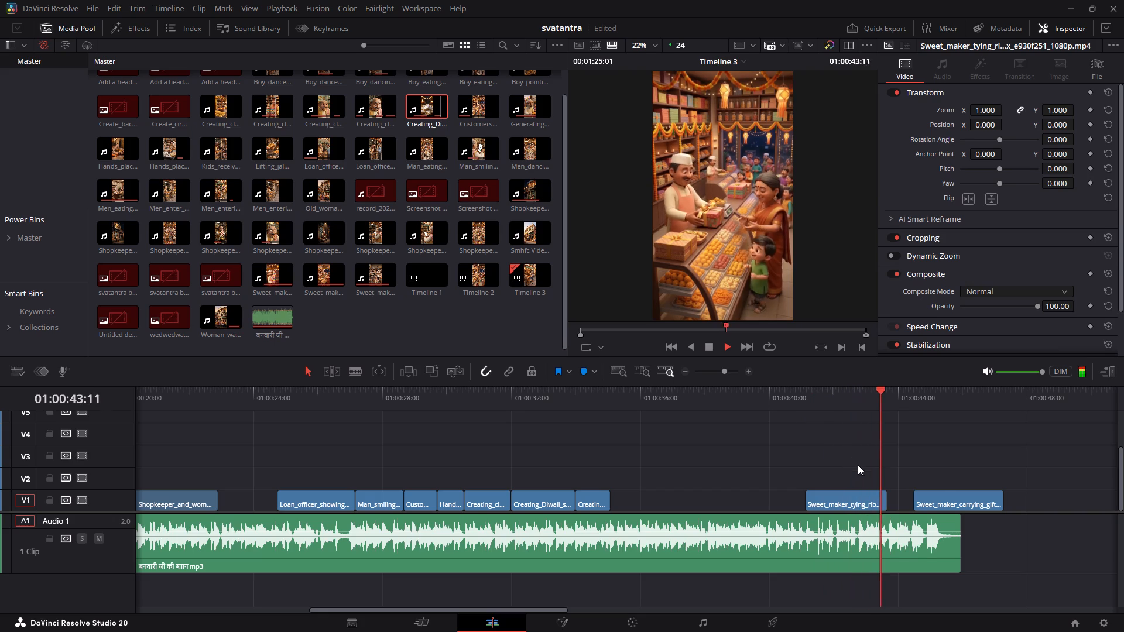
key(space)
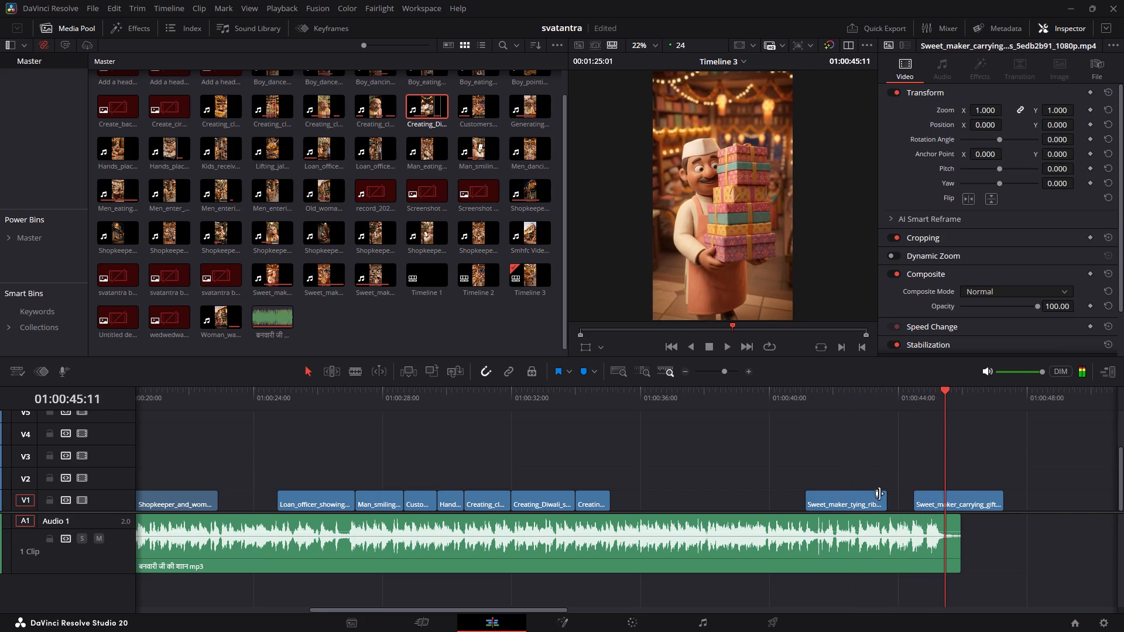
Move the Sweet_maker_carrying_gift_boxes clip to V2, aligned with the start of the second Creating_Diwali_sweet clip, and play it back.
drag(937, 496, 602, 484)
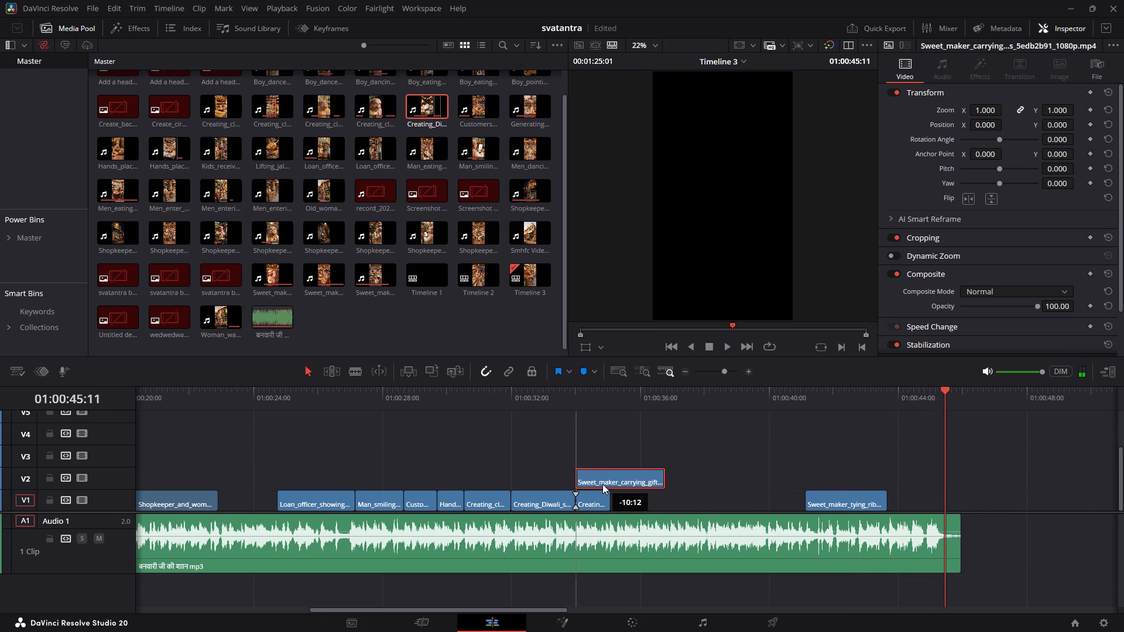
drag(602, 484, 600, 484)
click(559, 409)
key(space)
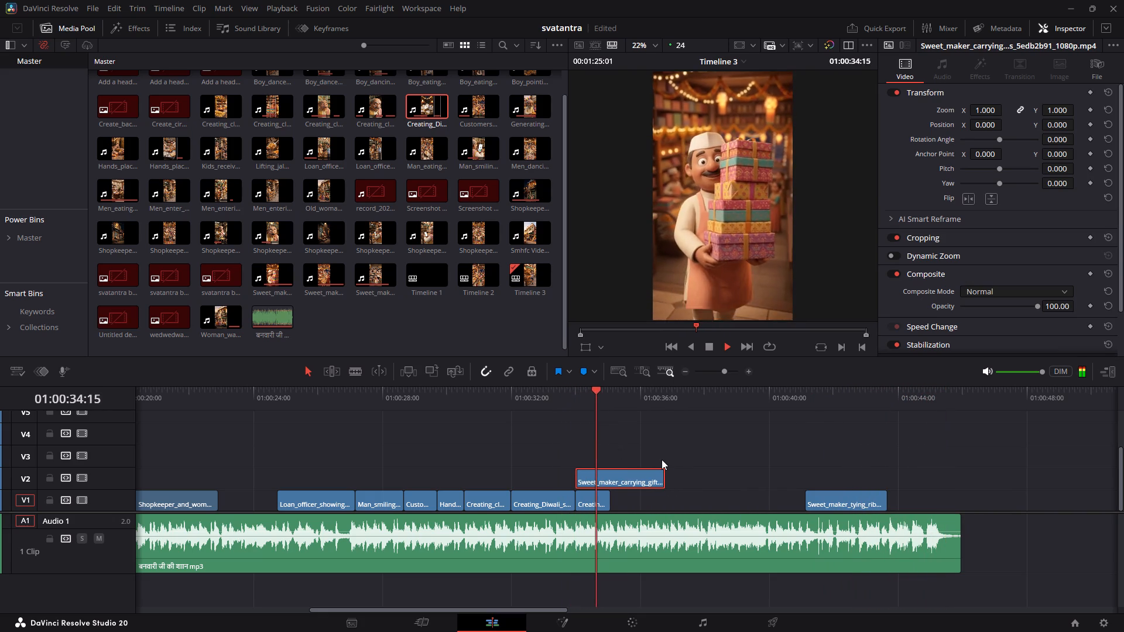
key(space)
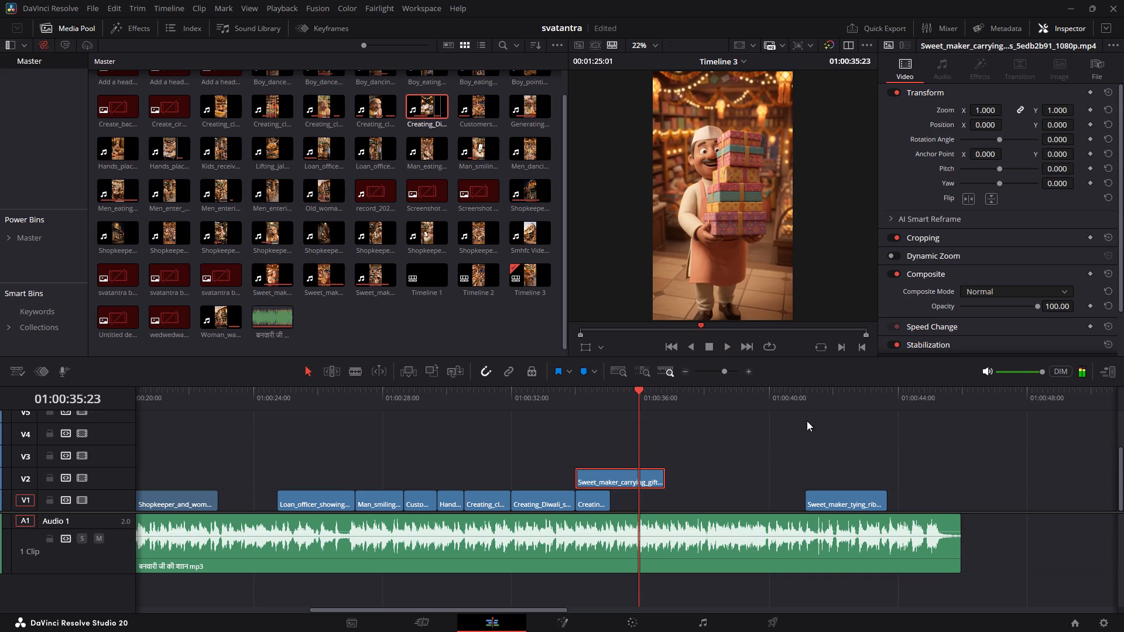
Check the Sweet_maker_tying_ribbon clip near the song's end and delete it from V1.
drag(814, 407, 907, 407)
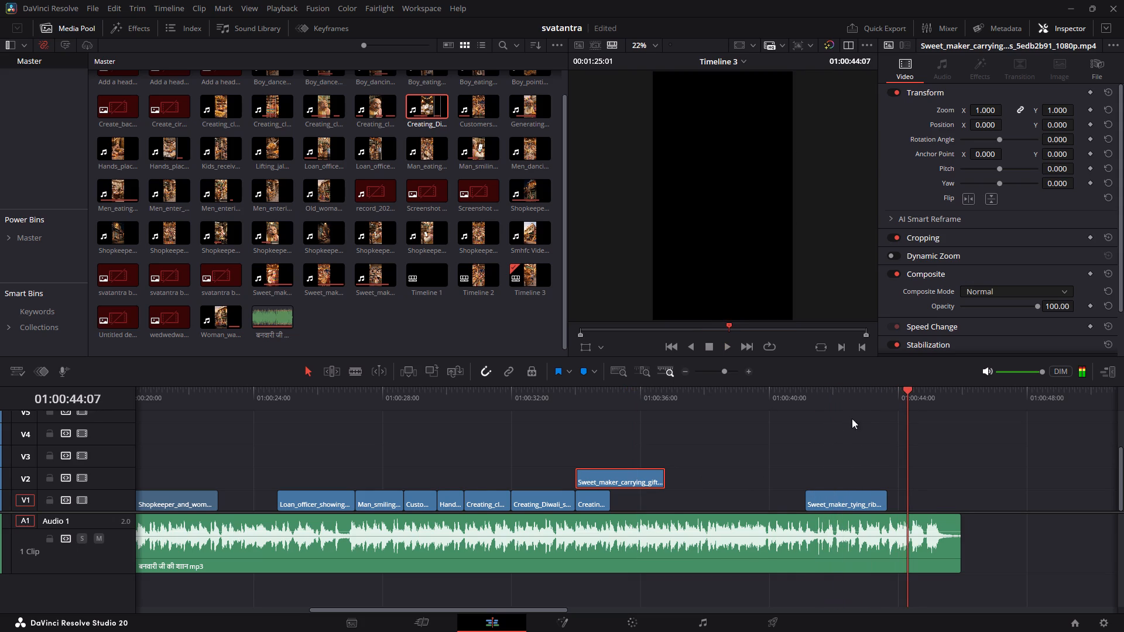
alt+scroll(827, 428, down, 1)
click(760, 399)
key(space)
key(space)
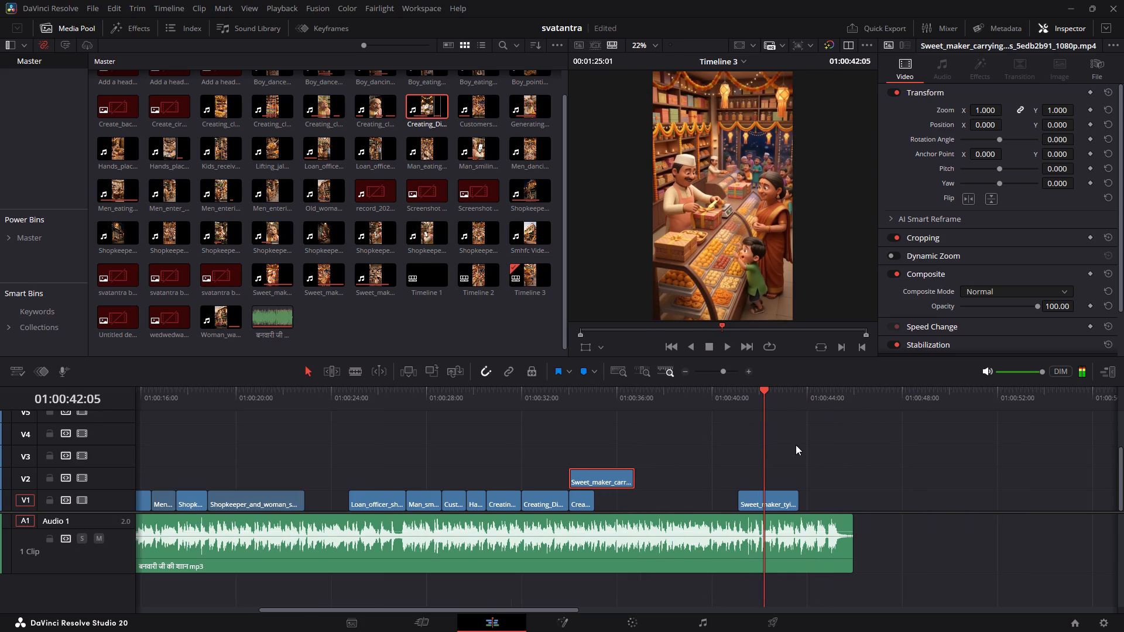
drag(820, 494, 794, 506)
key(BackSpace)
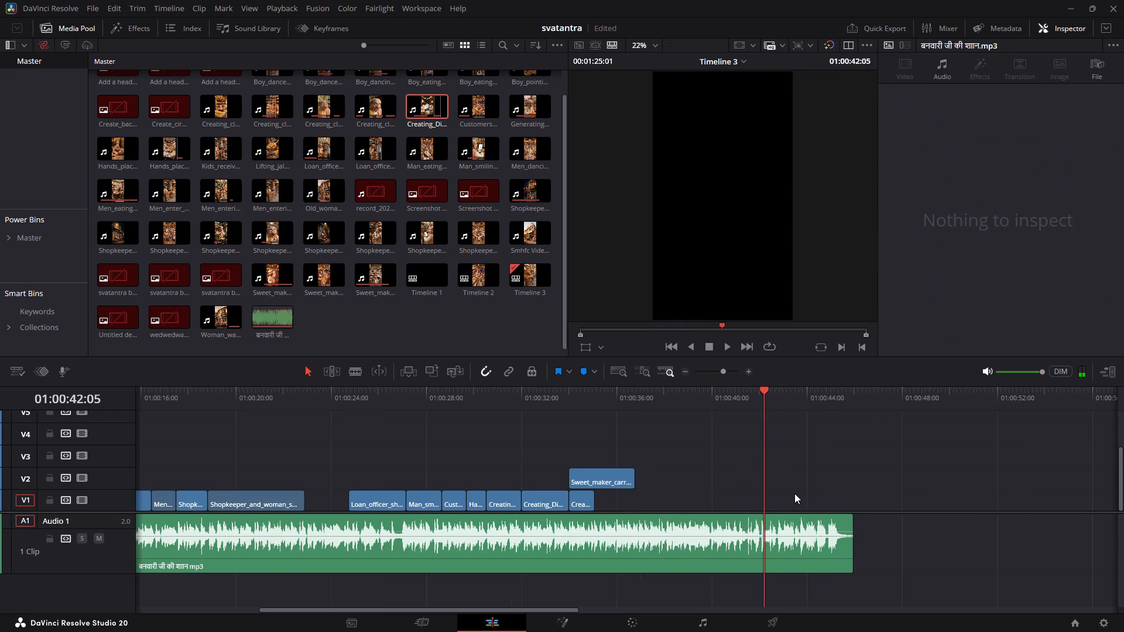
Move the Sweet_makers_preparing_festive clip from beyond the song's end to V4, starting where the gift boxes clip on V2 ends.
alt+scroll(731, 456, up, 3)
alt+scroll(729, 456, down, 6)
drag(515, 401, 515, 401)
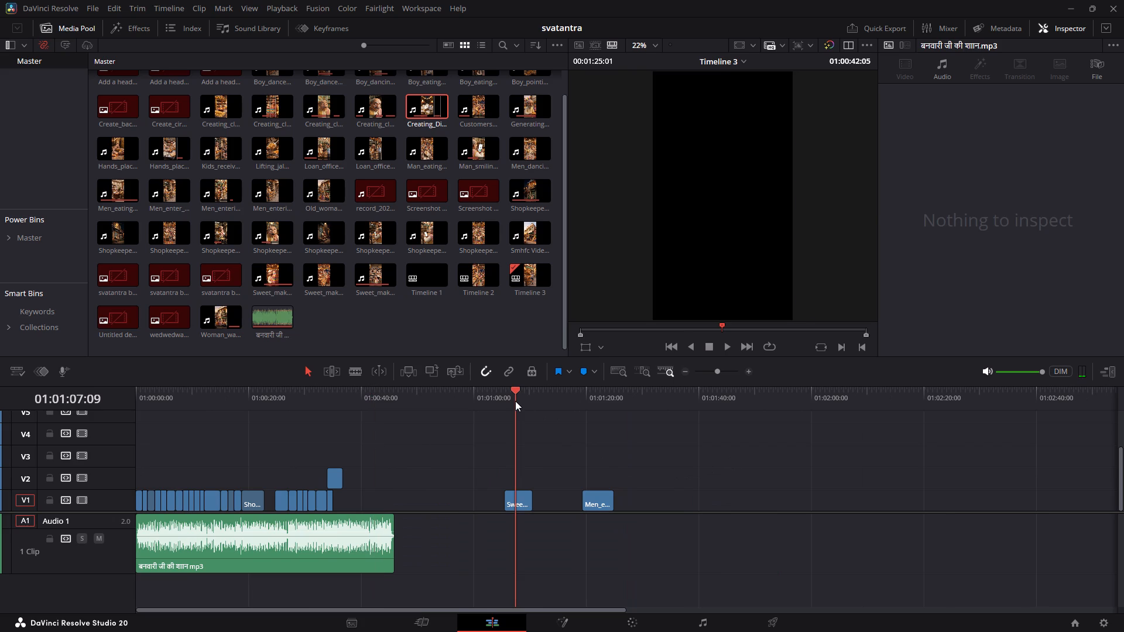
drag(515, 401, 512, 401)
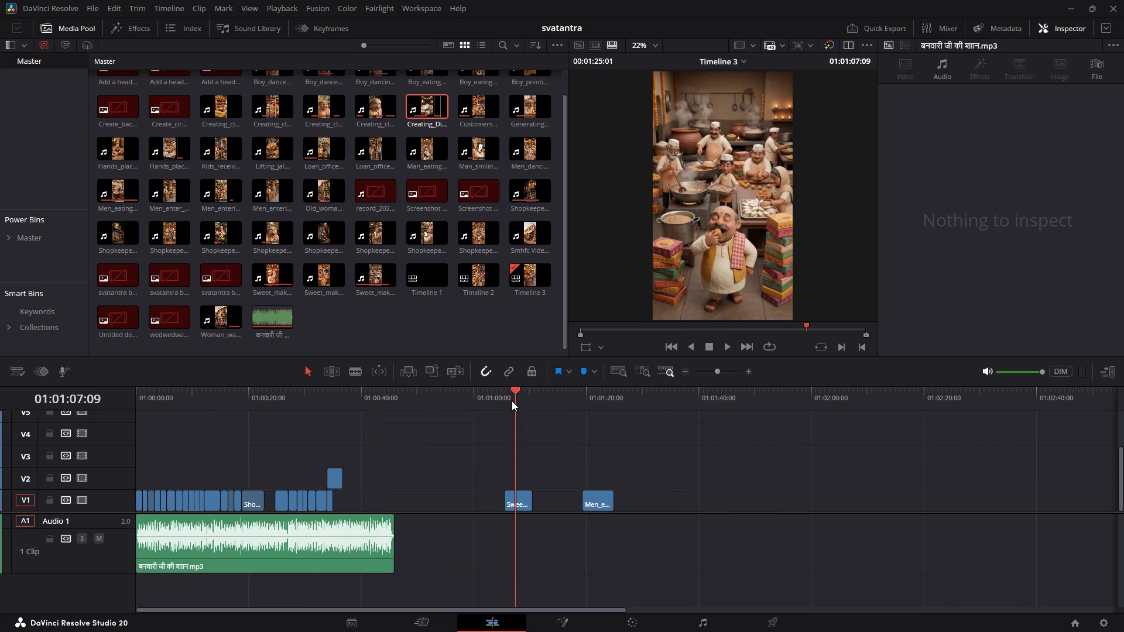
drag(512, 401, 306, 406)
key(space)
drag(513, 499, 462, 484)
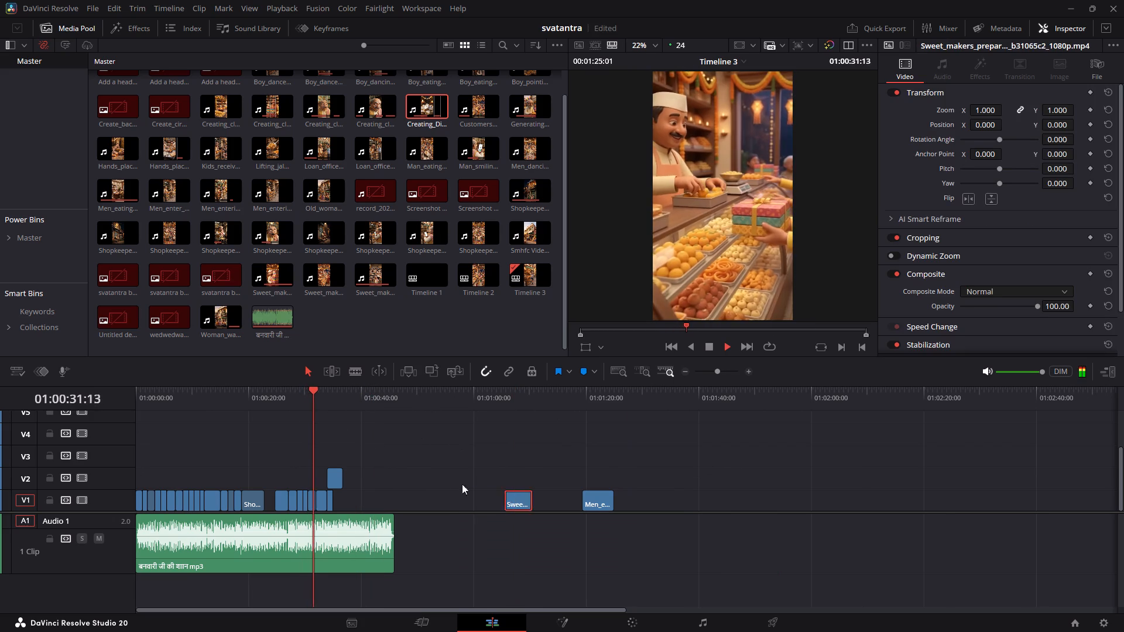
drag(462, 484, 352, 438)
alt+scroll(356, 438, up, 6)
alt+scroll(521, 436, up, 3)
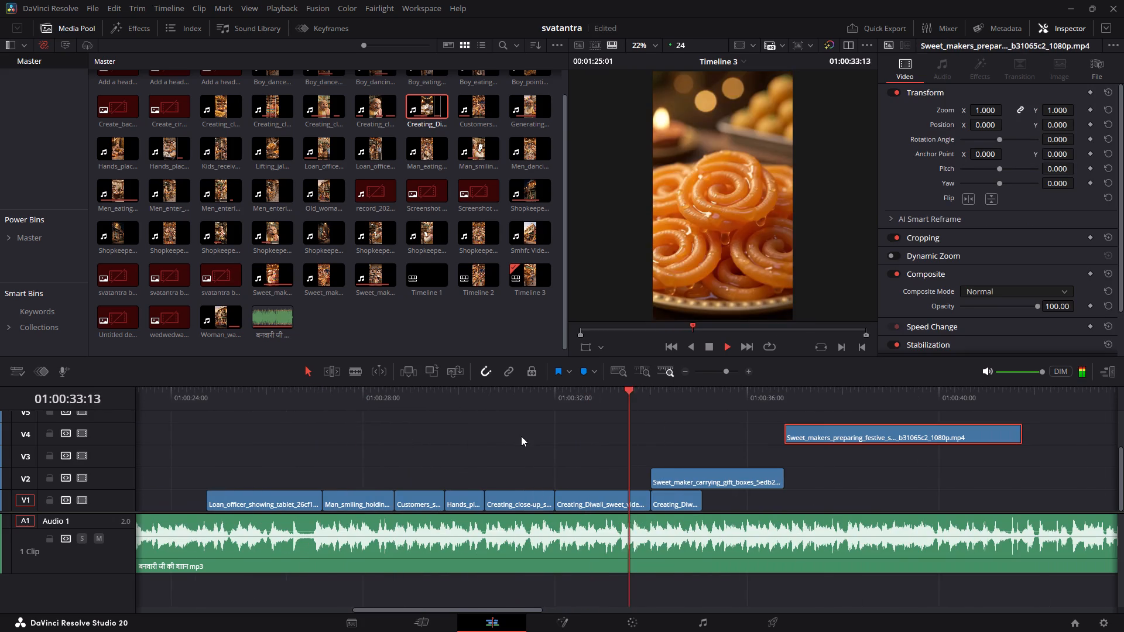
key(space)
Place the Sweet_makers_preparing_festive clip on V3, aligned with the gift boxes clip's start, and trim its end to about 01:00:35:16.
click(730, 479)
drag(814, 431, 671, 462)
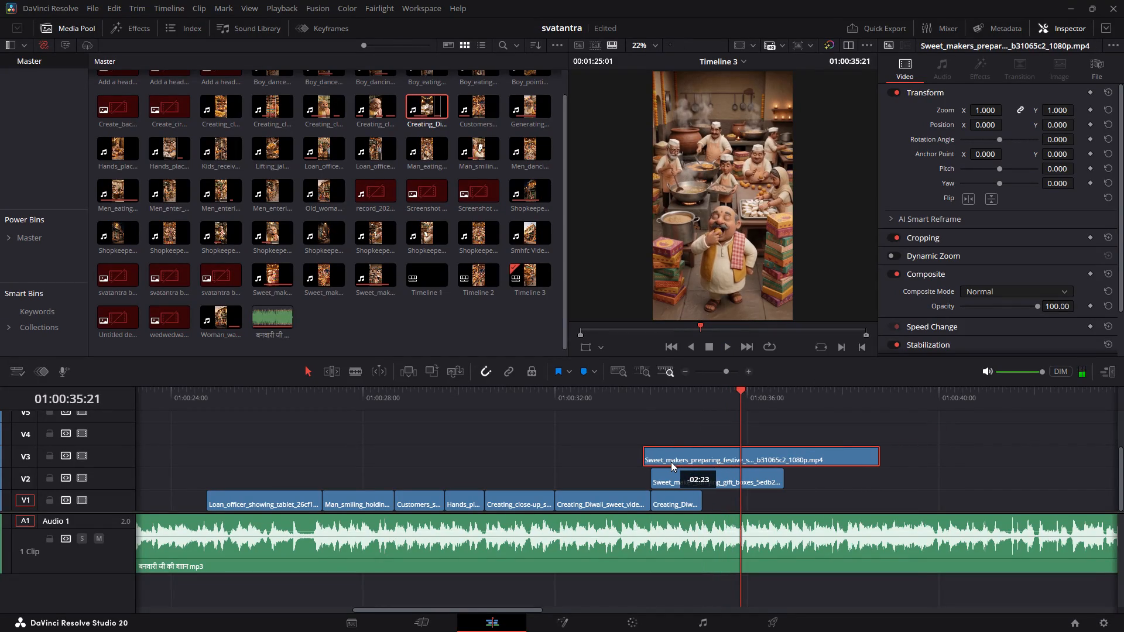
drag(671, 462, 676, 462)
drag(887, 462, 767, 462)
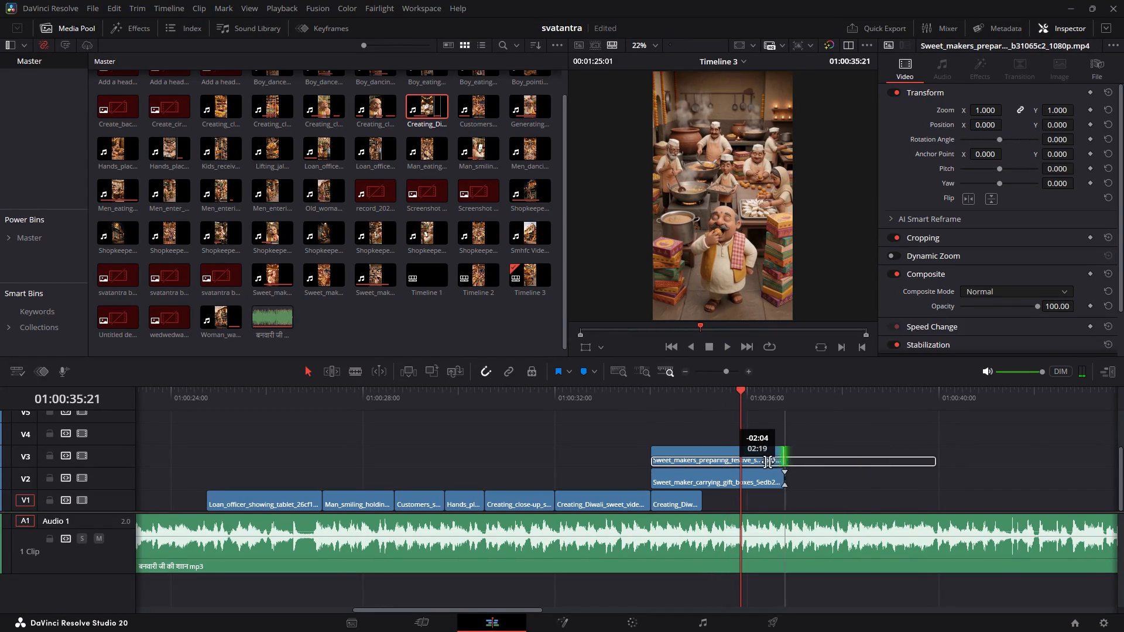
drag(767, 462, 730, 461)
Shift the Sweet_maker_carrying_gift_boxes clip on V2 about 18 frames later and play back the overlapping clips.
drag(714, 471, 749, 474)
drag(635, 393, 629, 391)
key(space)
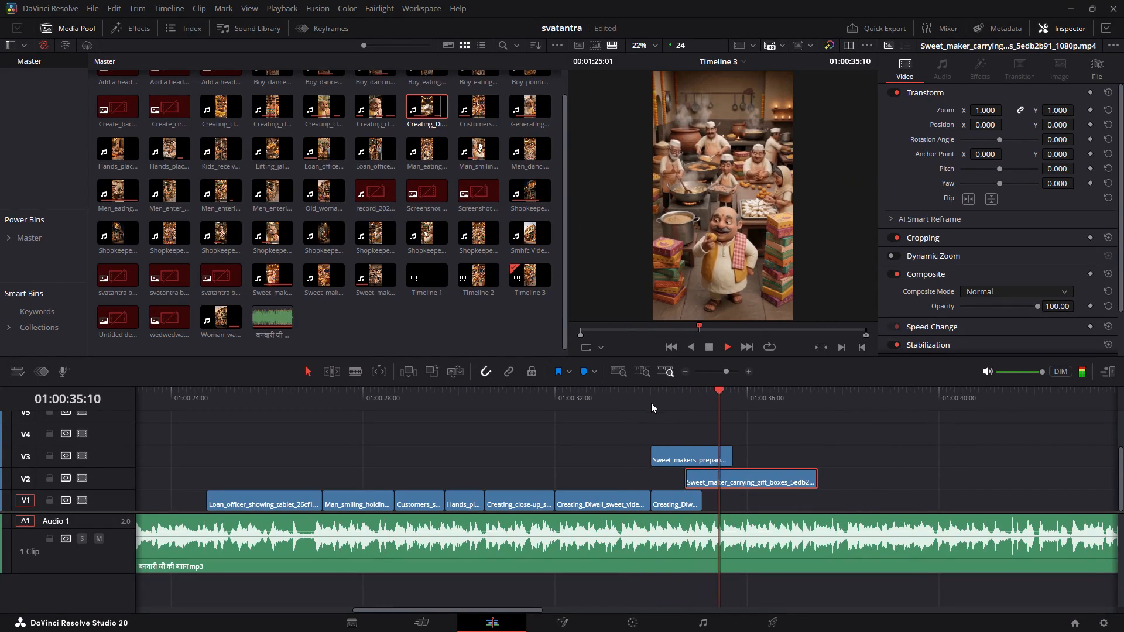
key(space)
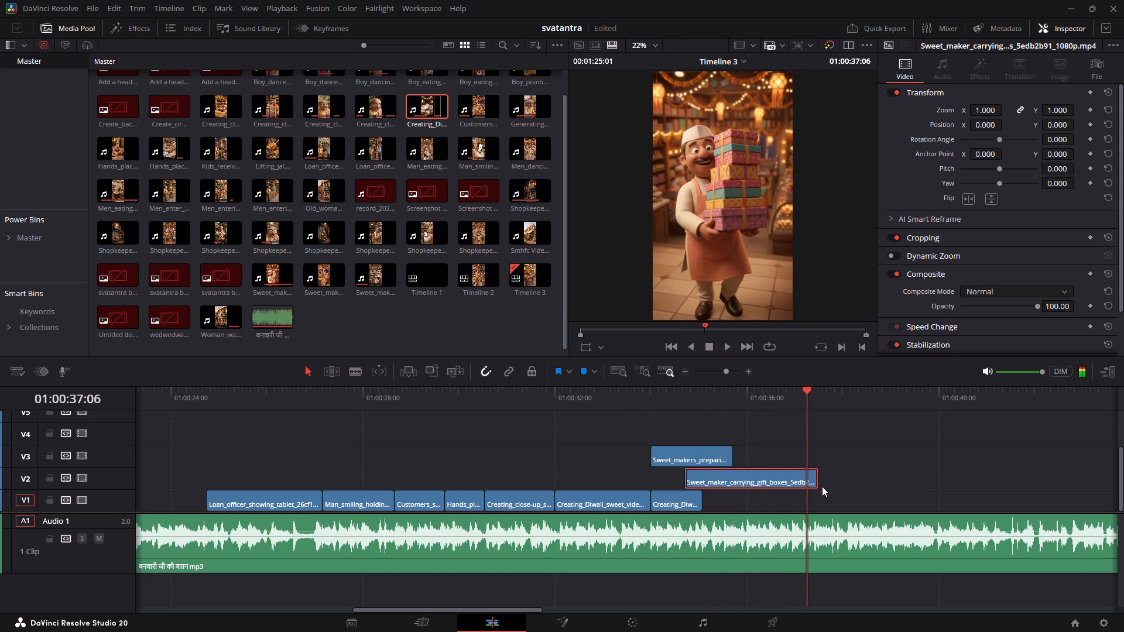
Trim the end of the Sweet_maker_carrying_gift_boxes clip on V2 back to the playhead at 01:00:37:06.
drag(812, 473, 804, 473)
Move the Sweet_makers_preparing_festive clip from V3 and the gift boxes clip from V2 down onto V1, keeping their timing.
alt+scroll(769, 475, up, 5)
alt+scroll(752, 473, down, 5)
drag(593, 439, 535, 445)
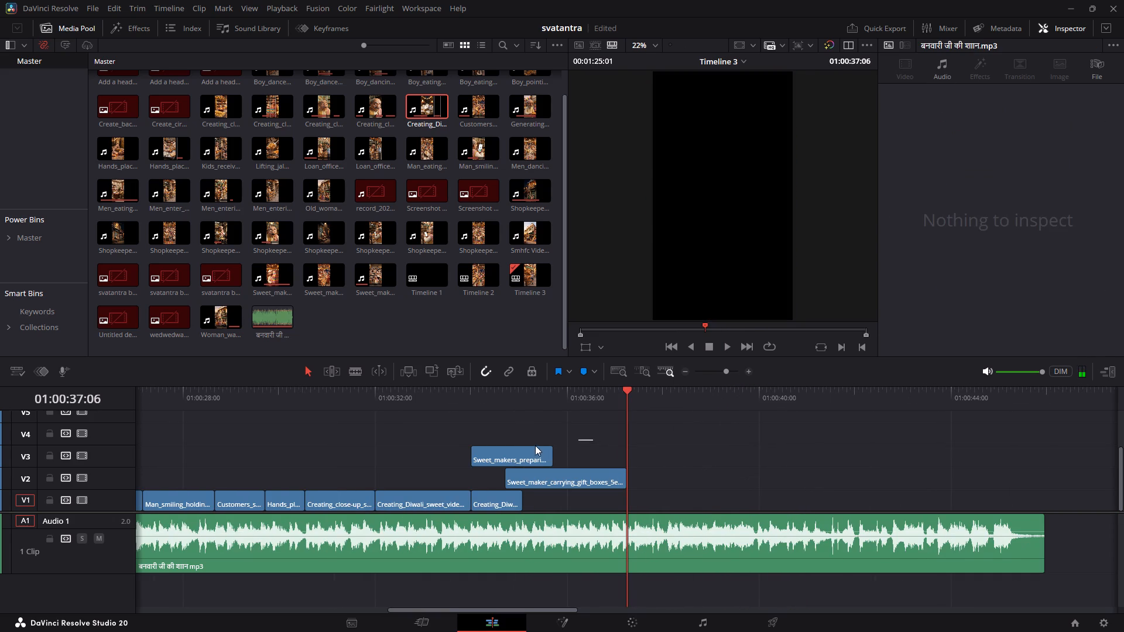
drag(535, 445, 529, 446)
key(alt+Down)
key(alt+Down)
drag(517, 450, 556, 478)
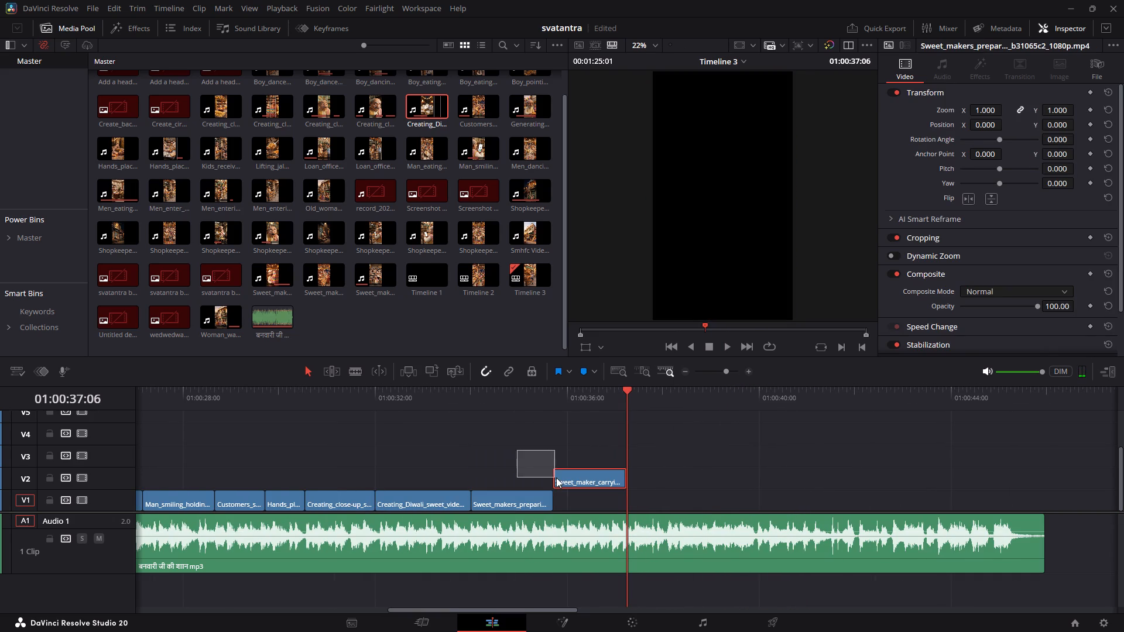
drag(556, 478, 556, 478)
key(alt+Down)
Move the Men_eating_sweets_in_office clip on V1 from beyond the song's end so that it ends exactly with the song.
alt+scroll(568, 482, down, 5)
alt+scroll(589, 472, up, 1)
alt+scroll(635, 465, down, 1)
alt+scroll(638, 465, up, 2)
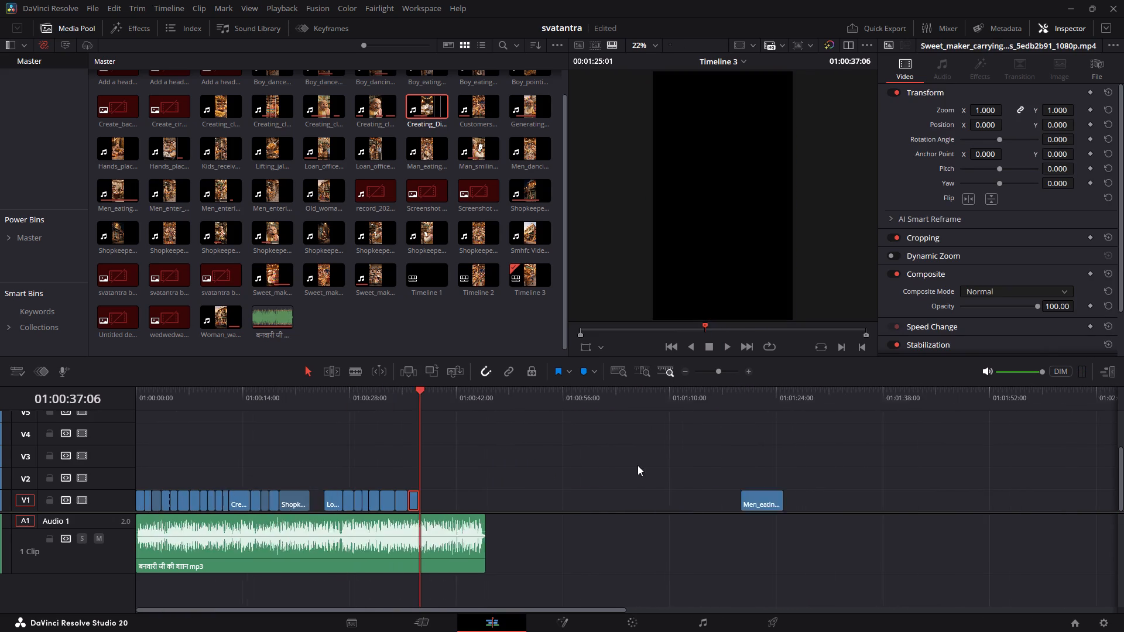
alt+scroll(638, 465, up, 2)
drag(1076, 507, 605, 519)
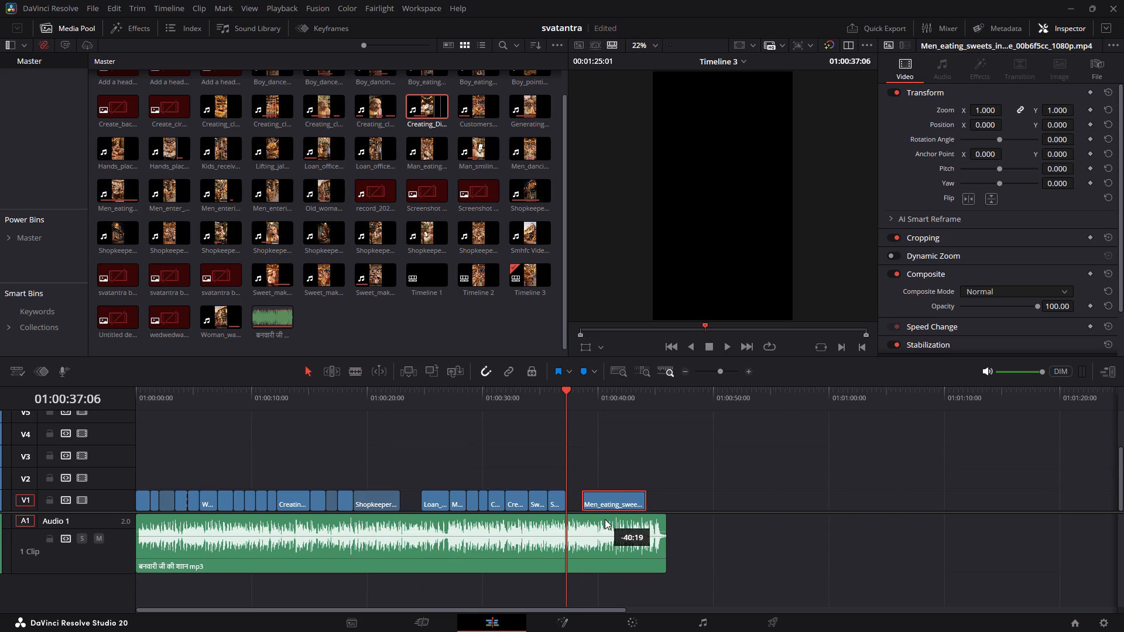
drag(605, 519, 625, 518)
Play back the Men_eating_sweets_in_office clip from its start against the end of the song.
key(space)
click(592, 380)
click(602, 390)
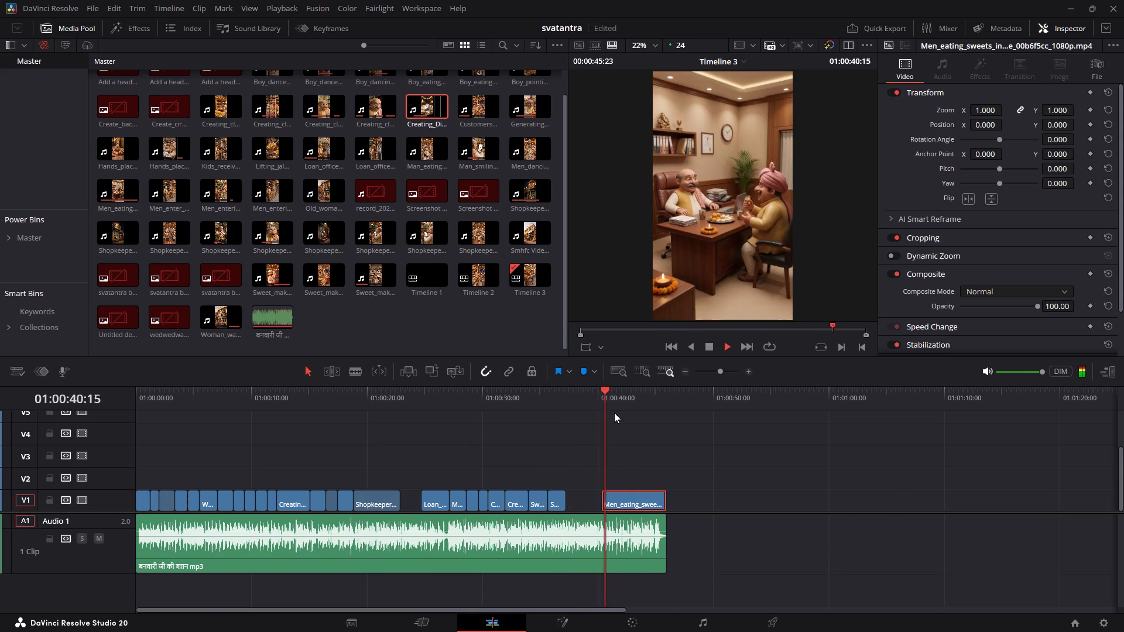
alt+scroll(614, 411, up, 11)
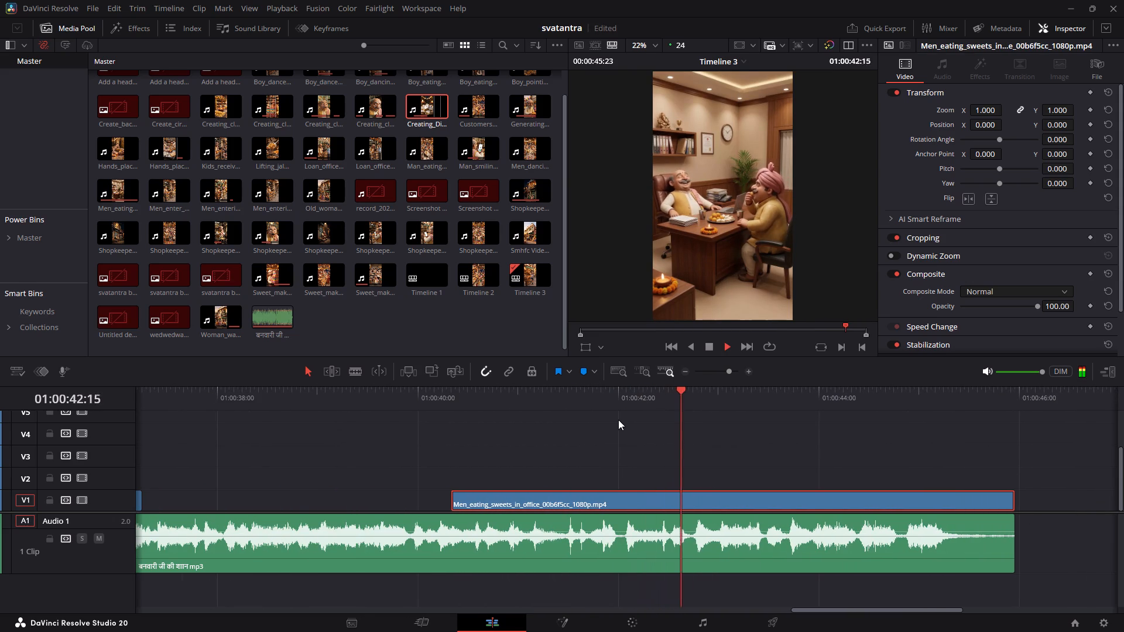
key(space)
key(space)
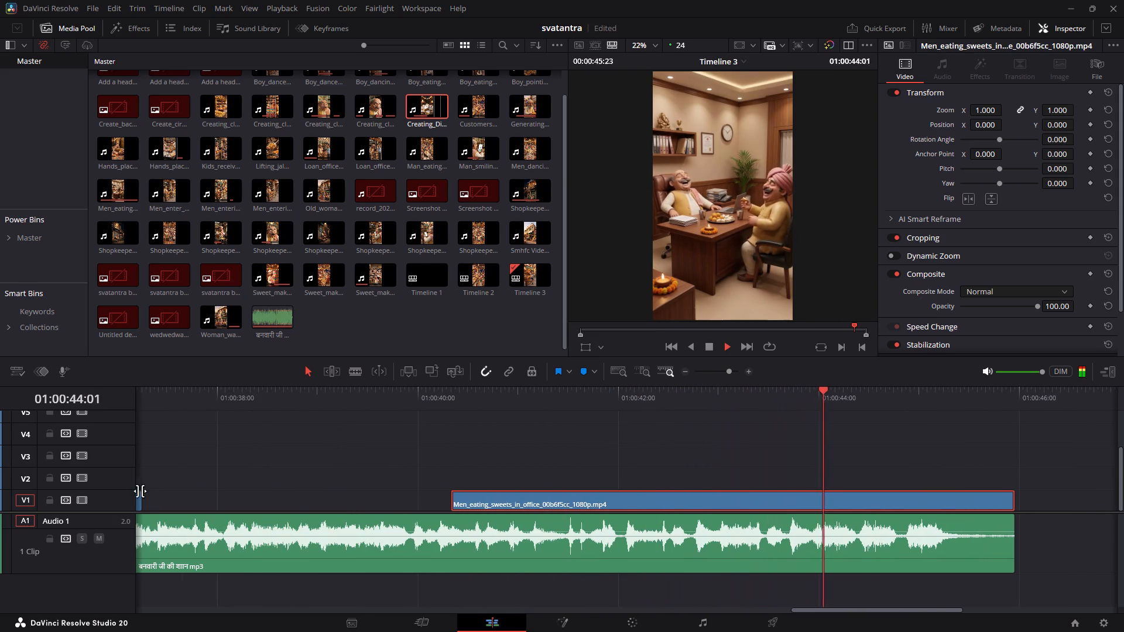
key(space)
Play the timeline full screen from its beginning to 01:00:20:00 to review the edit.
alt+scroll(411, 486, up, 6)
alt+scroll(347, 483, down, 3)
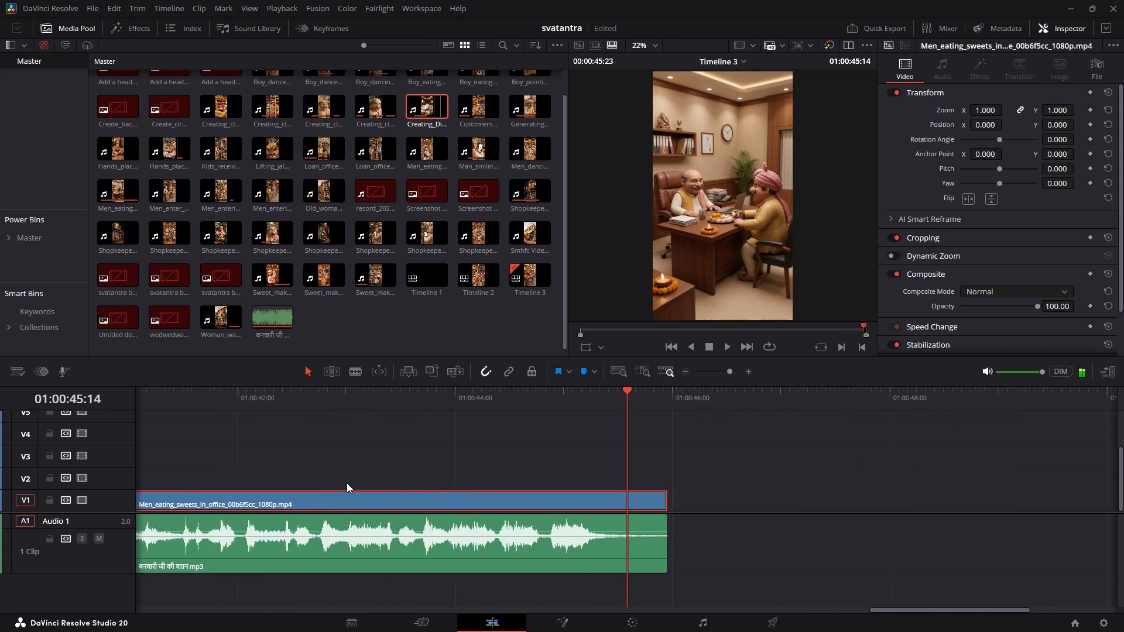
alt+scroll(347, 483, down, 20)
drag(224, 394, 88, 404)
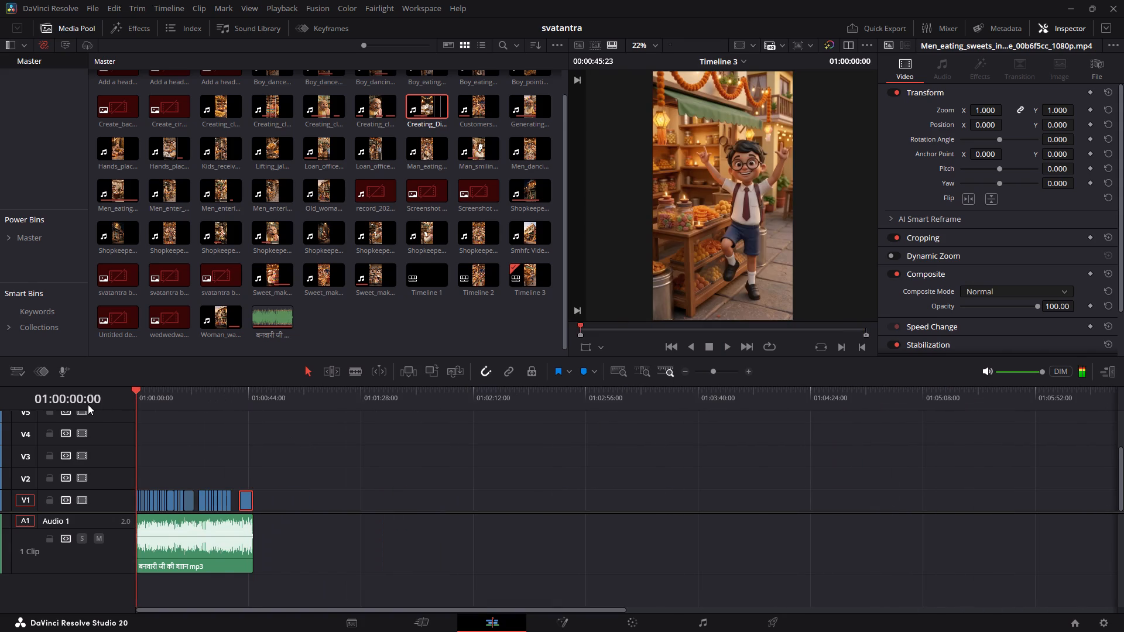
key(ctrl+f)
key(space)
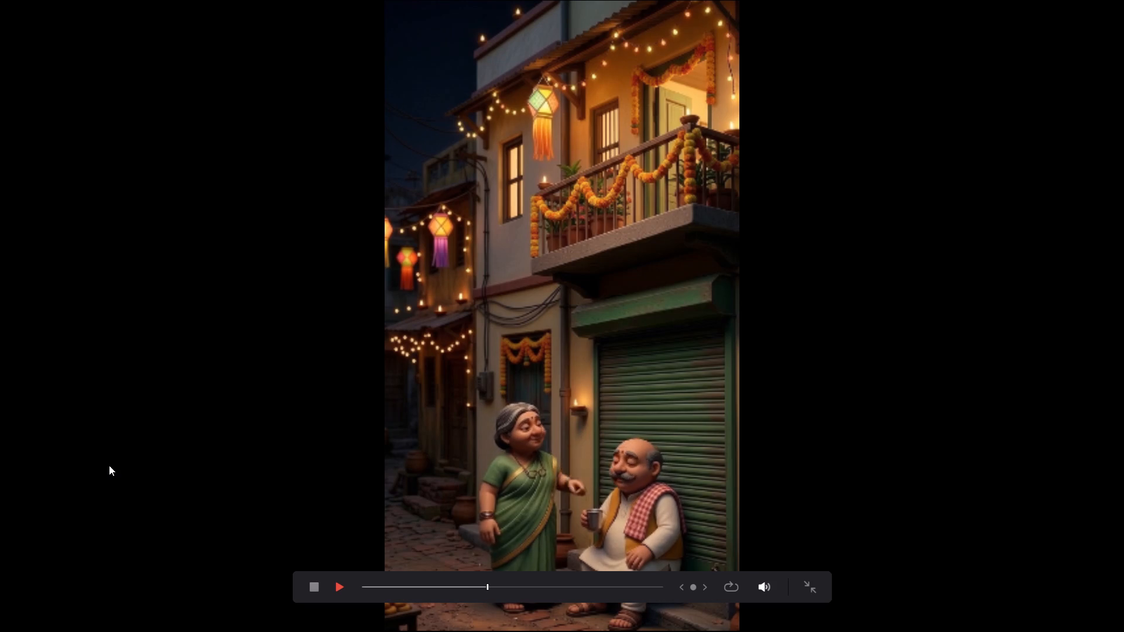
key(space)
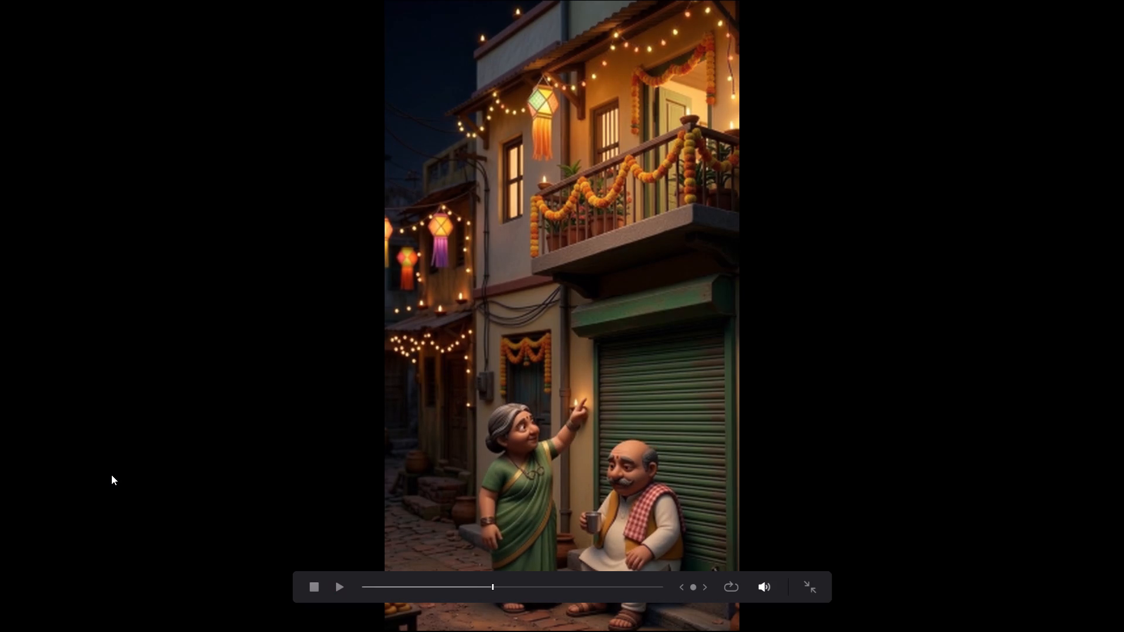
key(Escape)
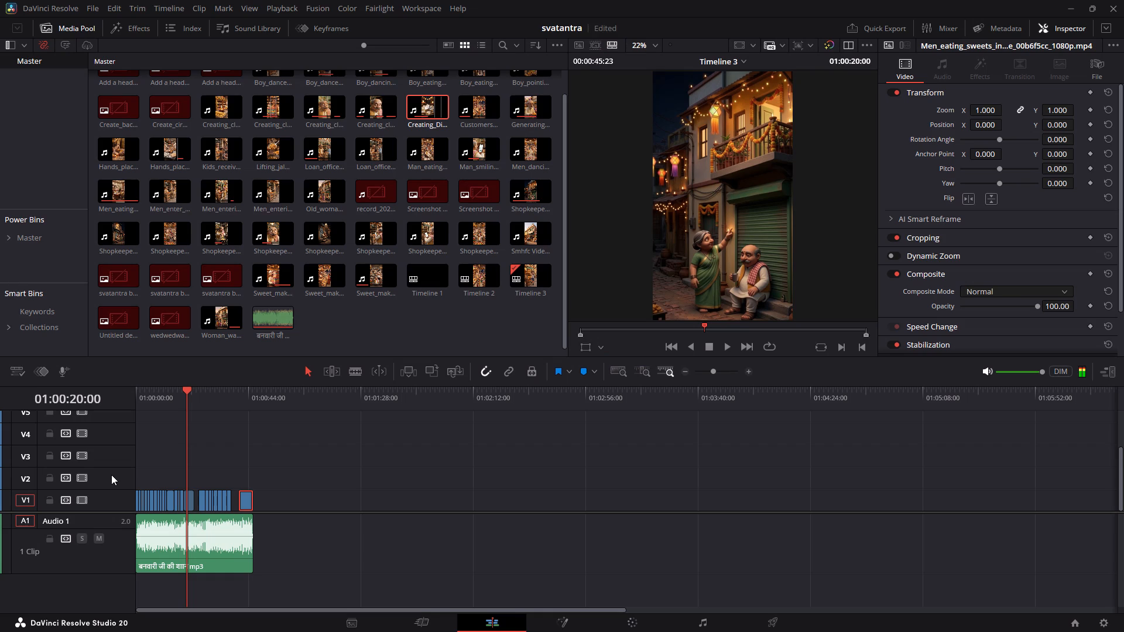
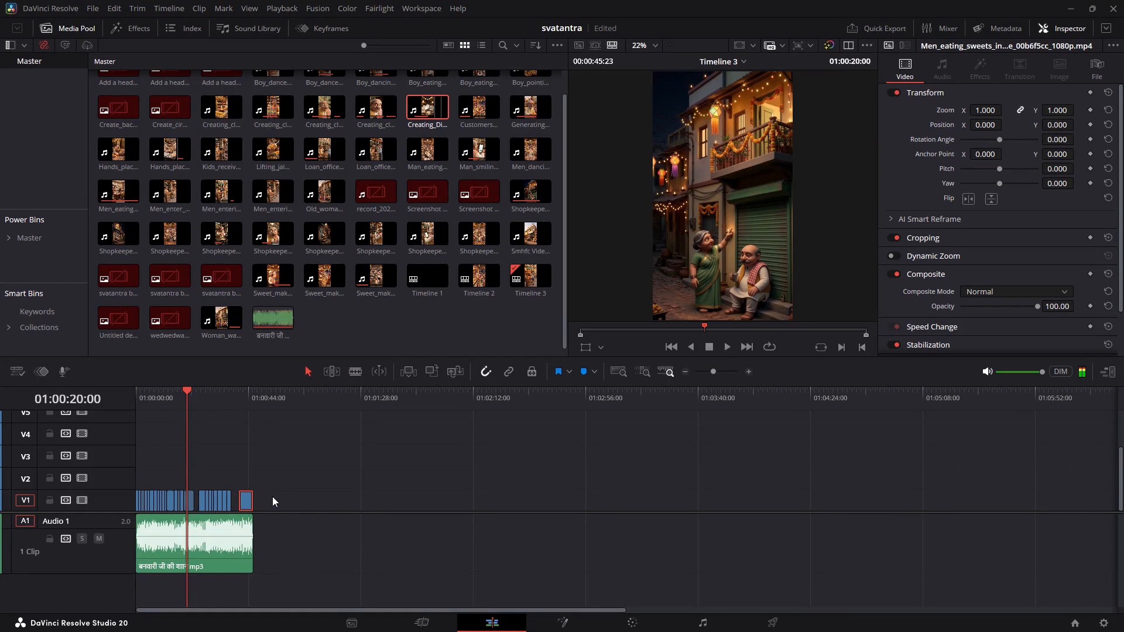
Play Timeline 3 from 01:00:17:12 into the night clip of the shopkeeper and woman to review the cut.
alt+scroll(243, 506, up, 13)
scroll(638, 442, down, 1)
shift+scroll(637, 447, down, 2)
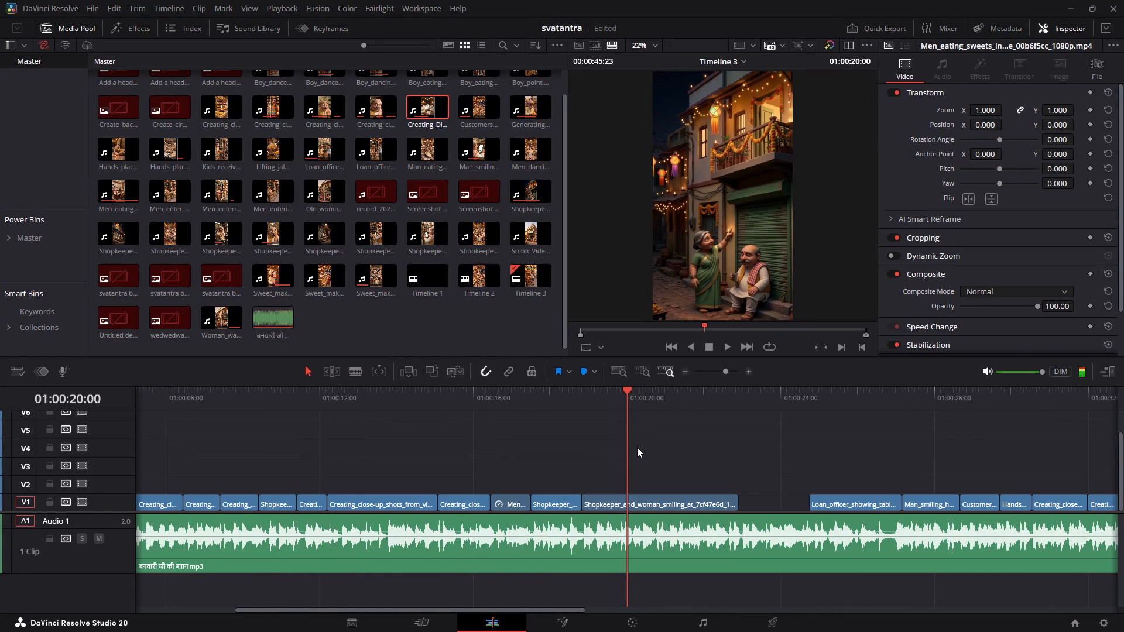
shift+scroll(637, 447, down, 3)
shift+scroll(643, 441, up, 17)
drag(561, 406, 536, 403)
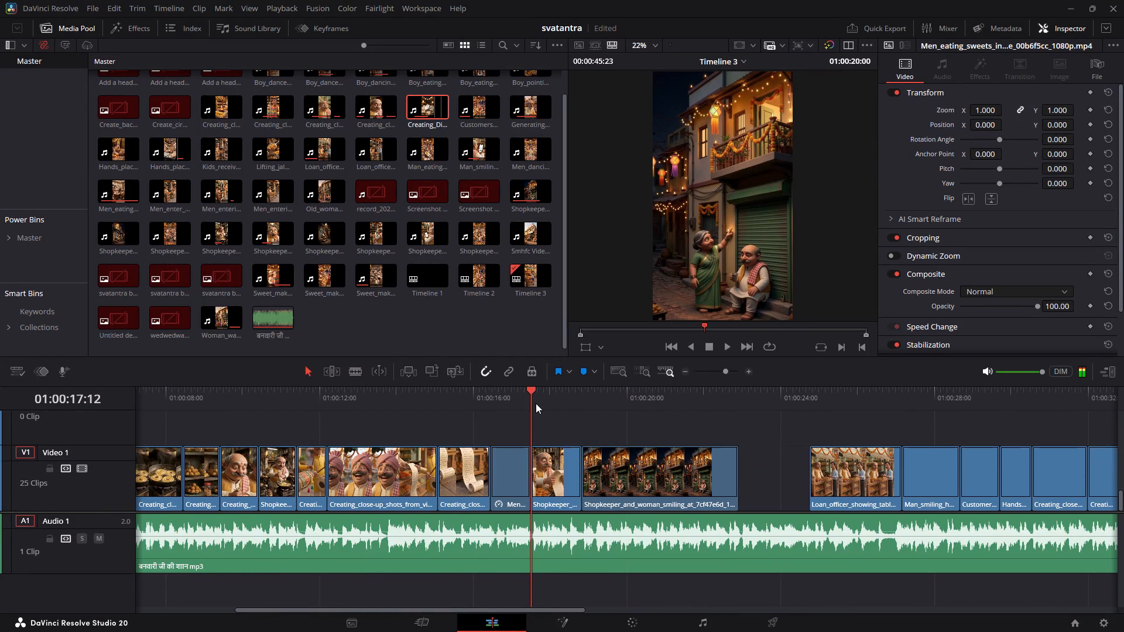
key(space)
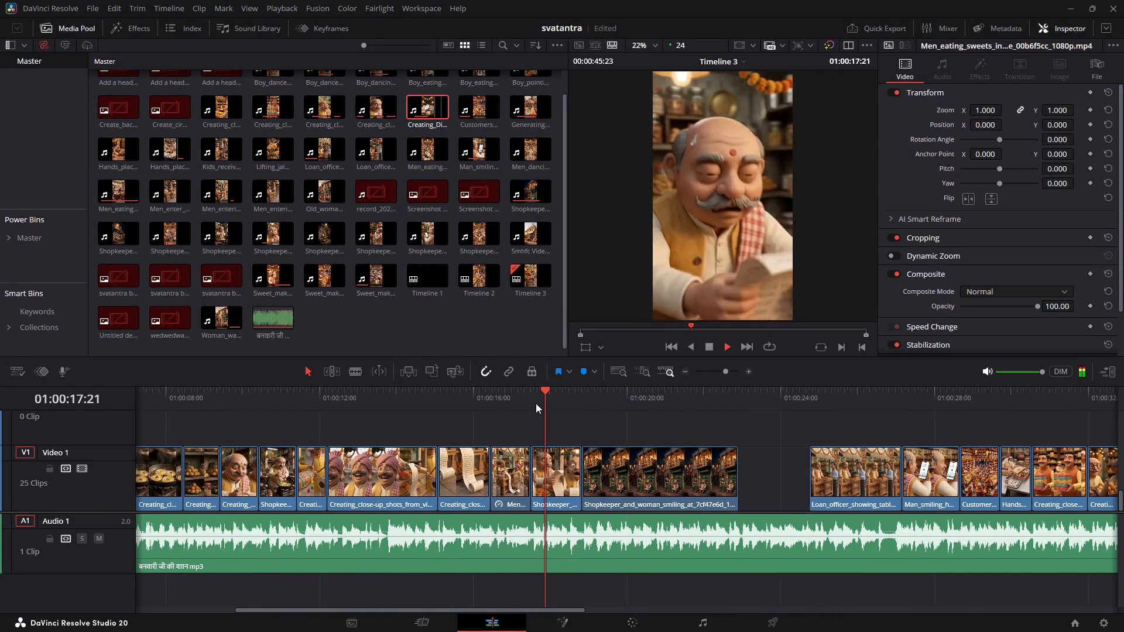
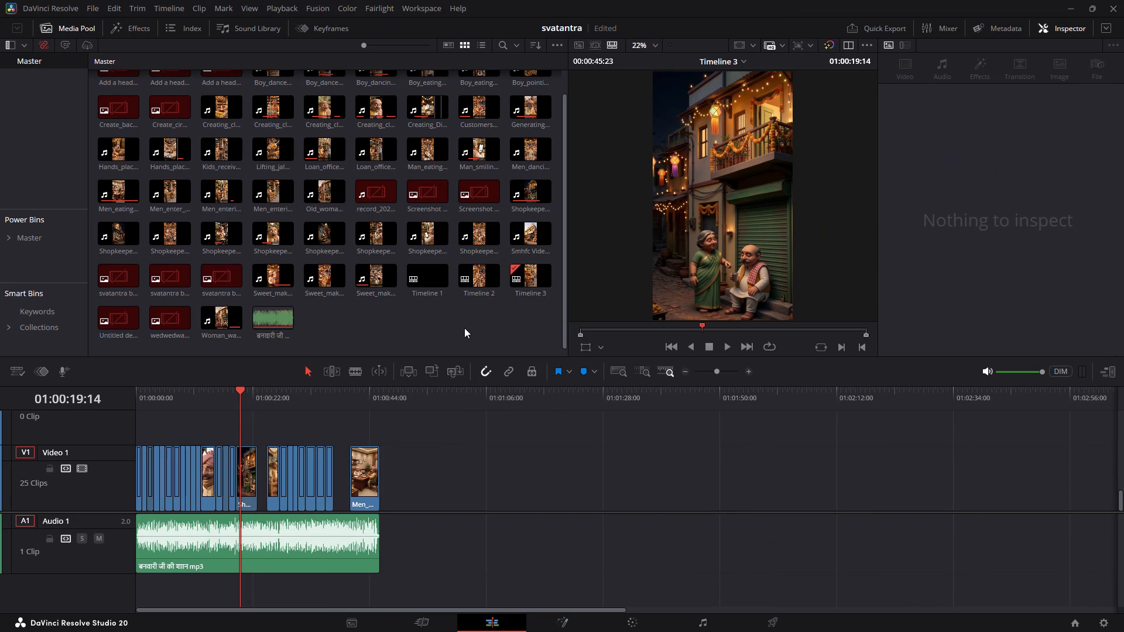
click(173, 140)
scroll(346, 221, down, 2)
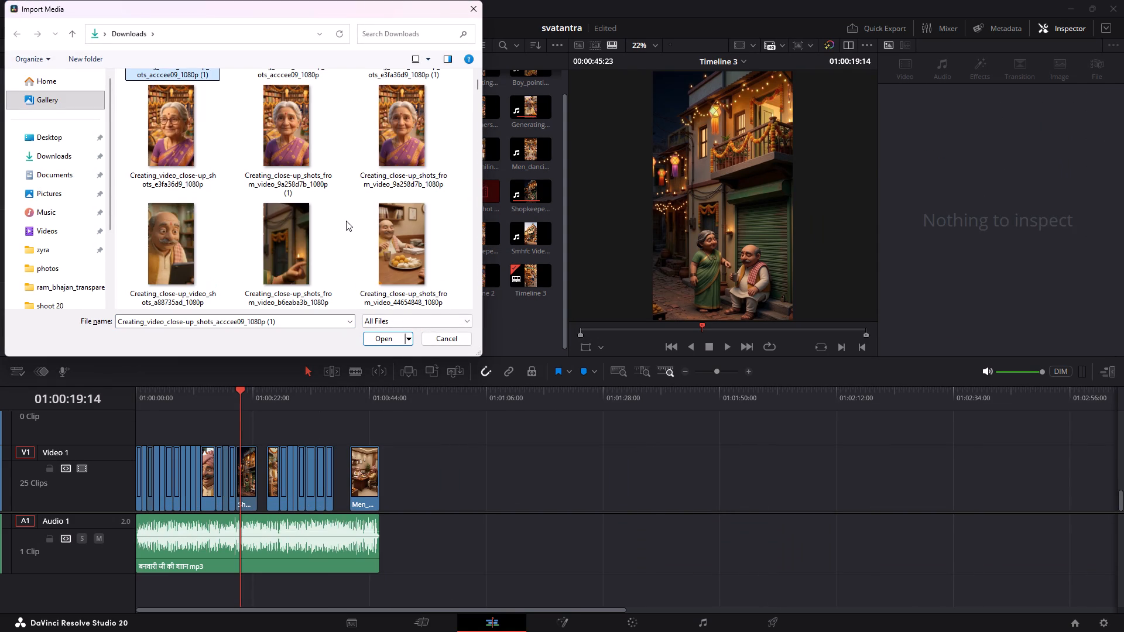
scroll(348, 221, down, 1)
shift+click(174, 263)
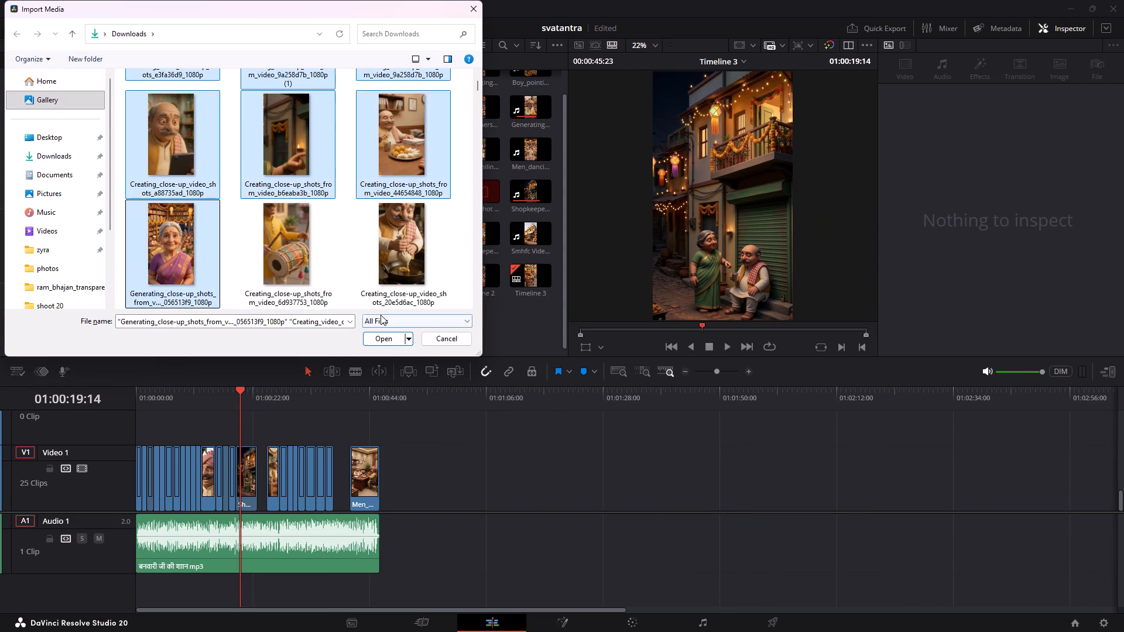
click(385, 339)
Place the imported videos on Video 1 and Audio 1 in the empty area beyond the existing edit.
drag(372, 150, 471, 517)
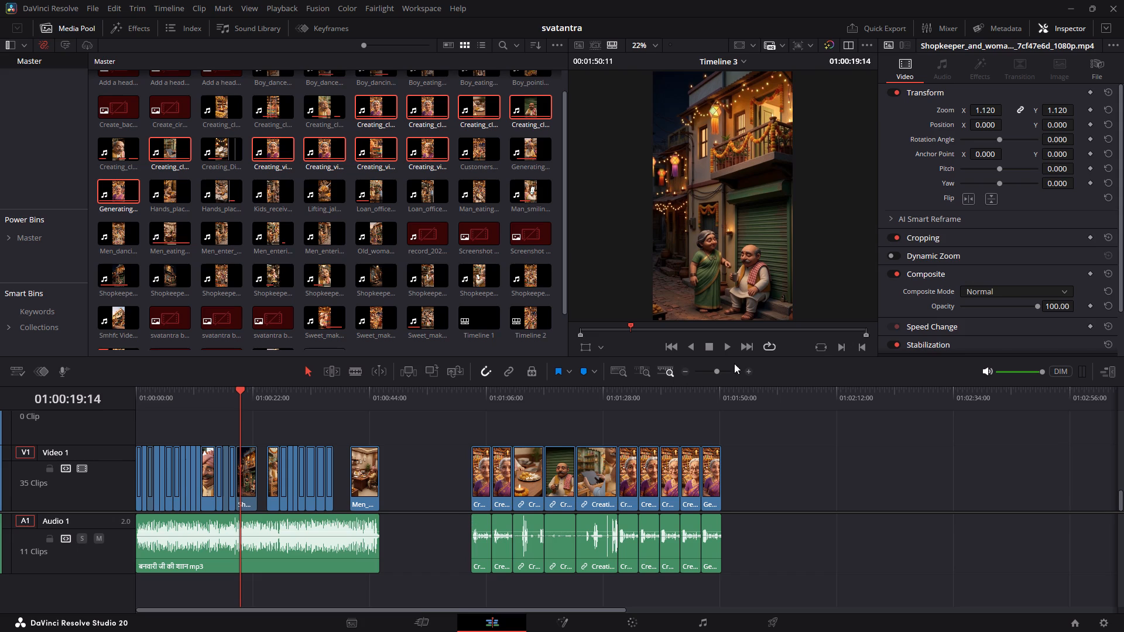
Mark an in-out range around the newly placed clips, from 01:01:01:13 to 01:01:51:23.
click(468, 382)
click(462, 394)
key(i)
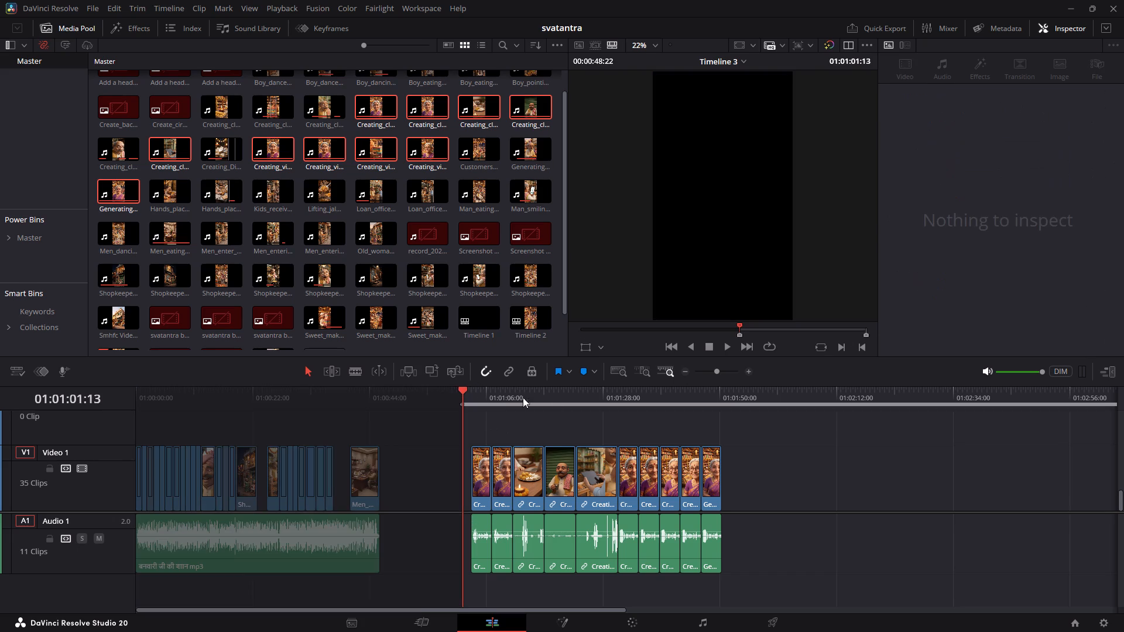
drag(680, 396, 728, 390)
key(o)
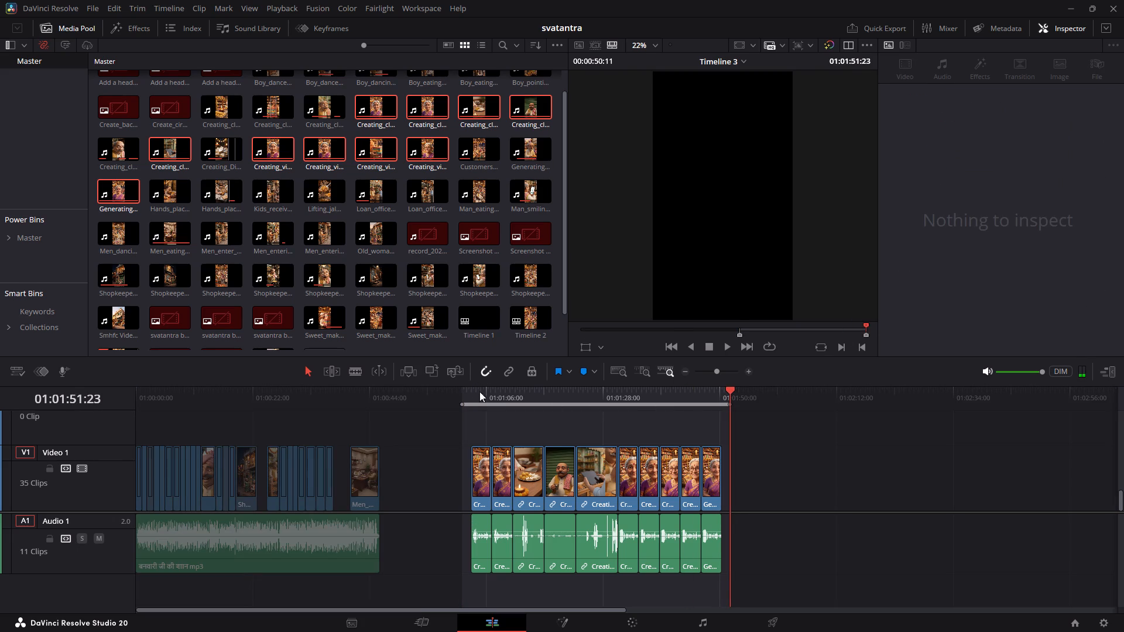
Play the first new clip and split its video at 01:01:04:07, where the elderly woman changes to the sweet-packing shot.
click(476, 396)
key(shift+F1)
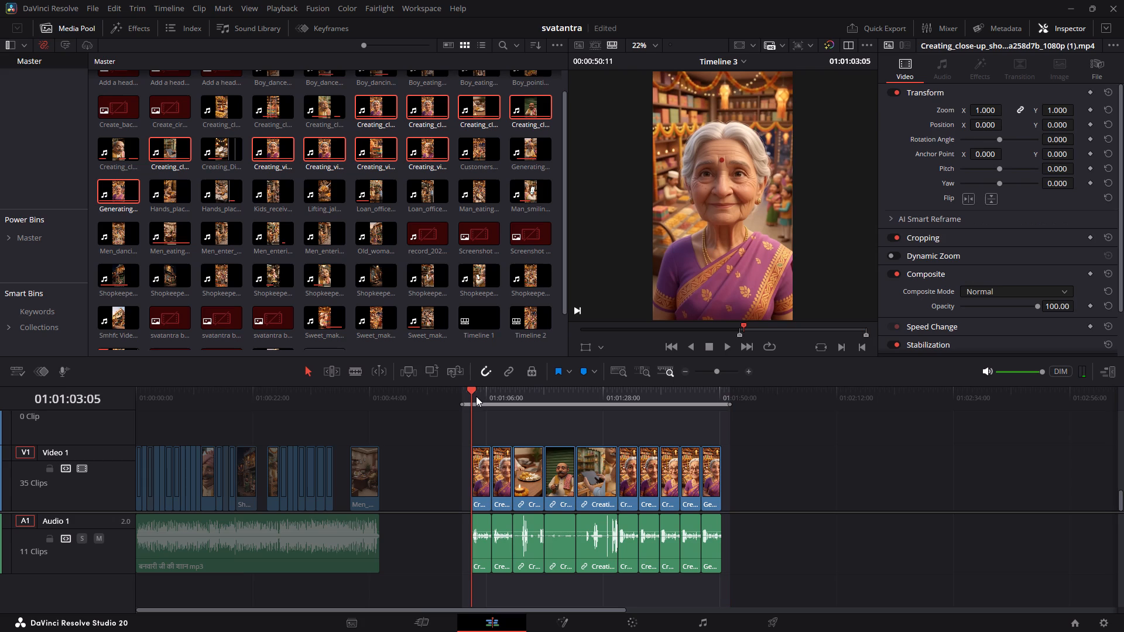
key(F1)
key(space)
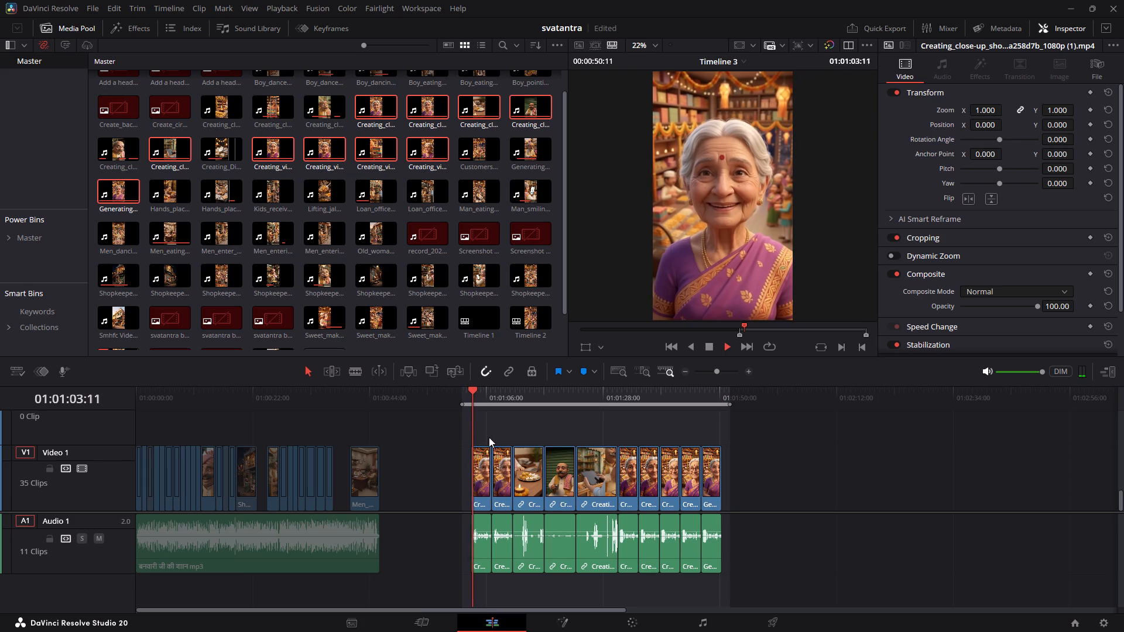
alt+scroll(470, 445, up, 5)
alt+scroll(609, 450, up, 4)
key(space)
drag(642, 410, 630, 407)
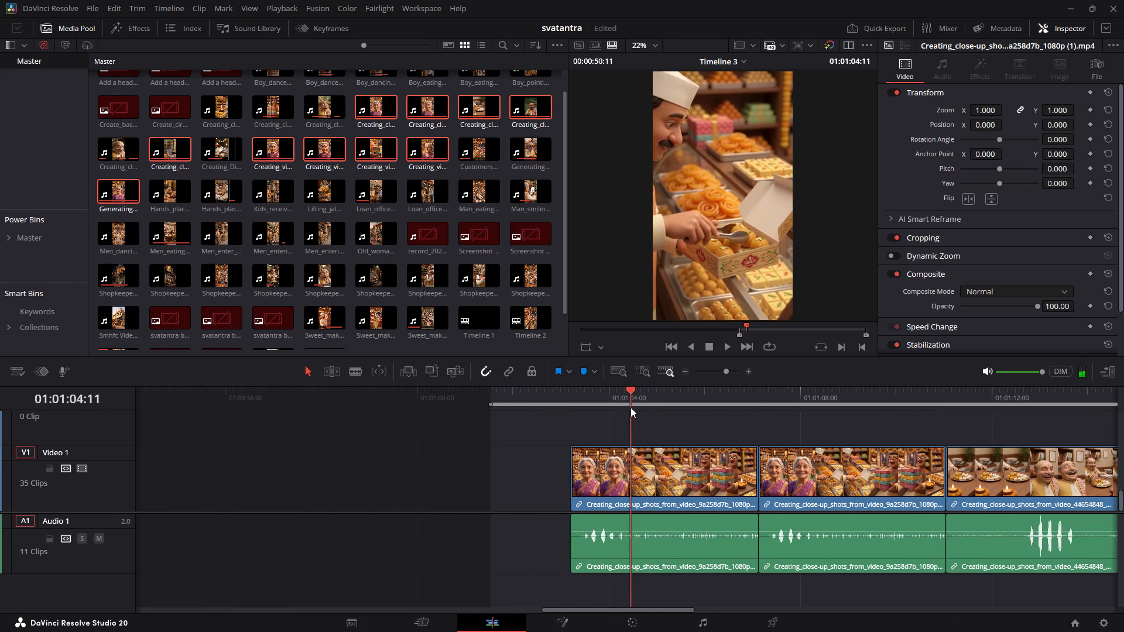
drag(630, 407, 623, 408)
click(632, 492)
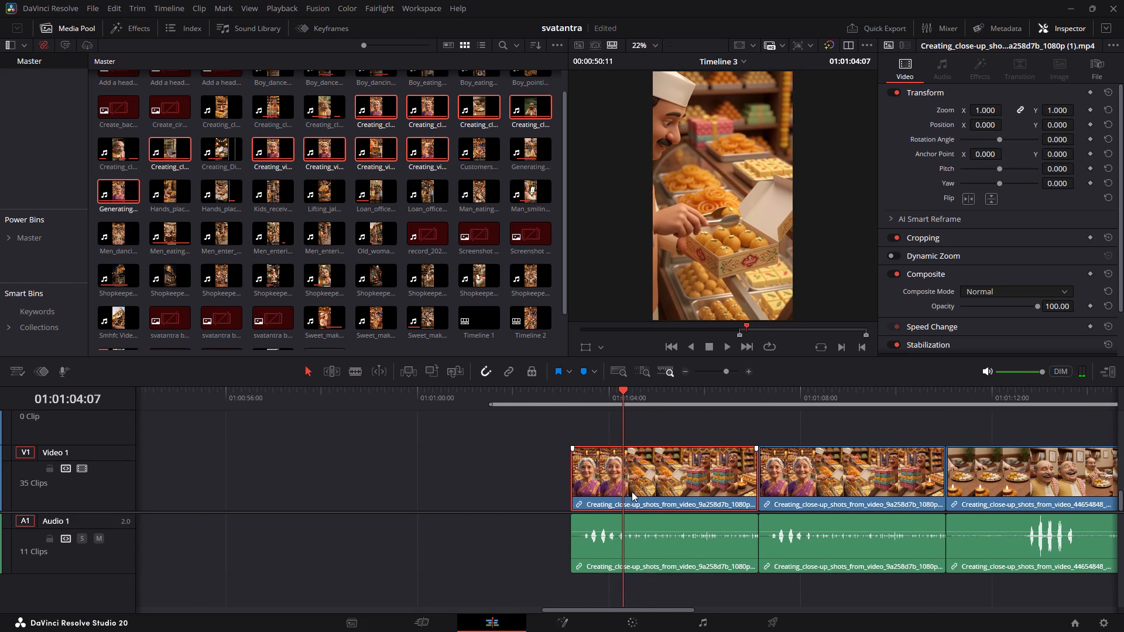
key(ctrl+b)
Roll that first cut back two frames to 01:01:04:05 so it matches the shot change.
drag(621, 485, 615, 483)
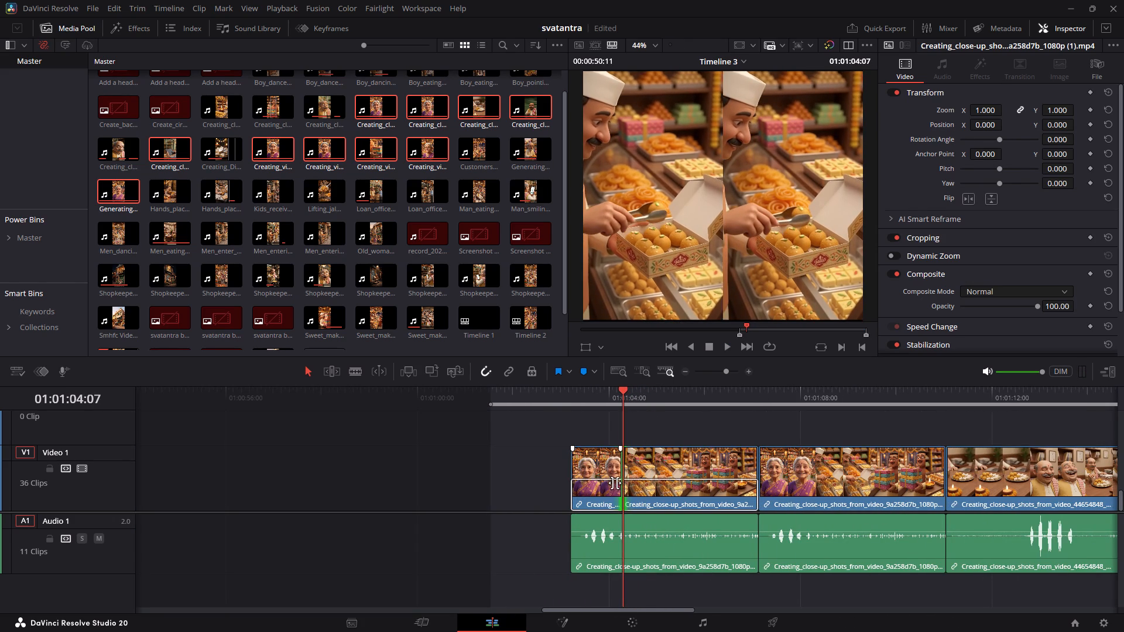
drag(615, 483, 614, 484)
alt+scroll(618, 482, up, 12)
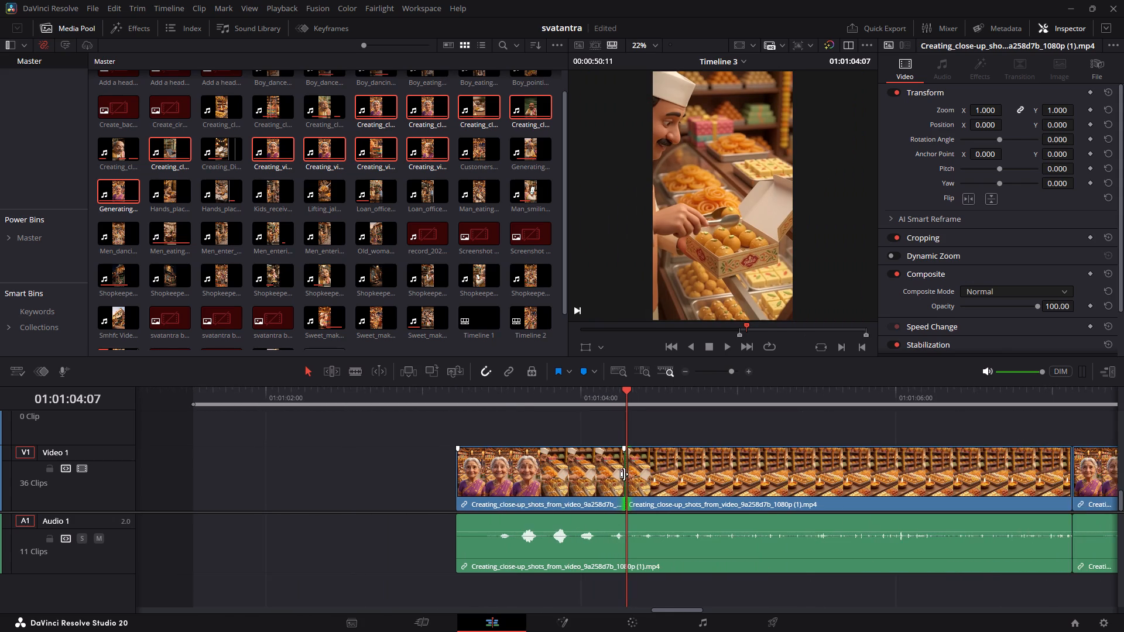
alt+scroll(624, 474, up, 7)
click(602, 399)
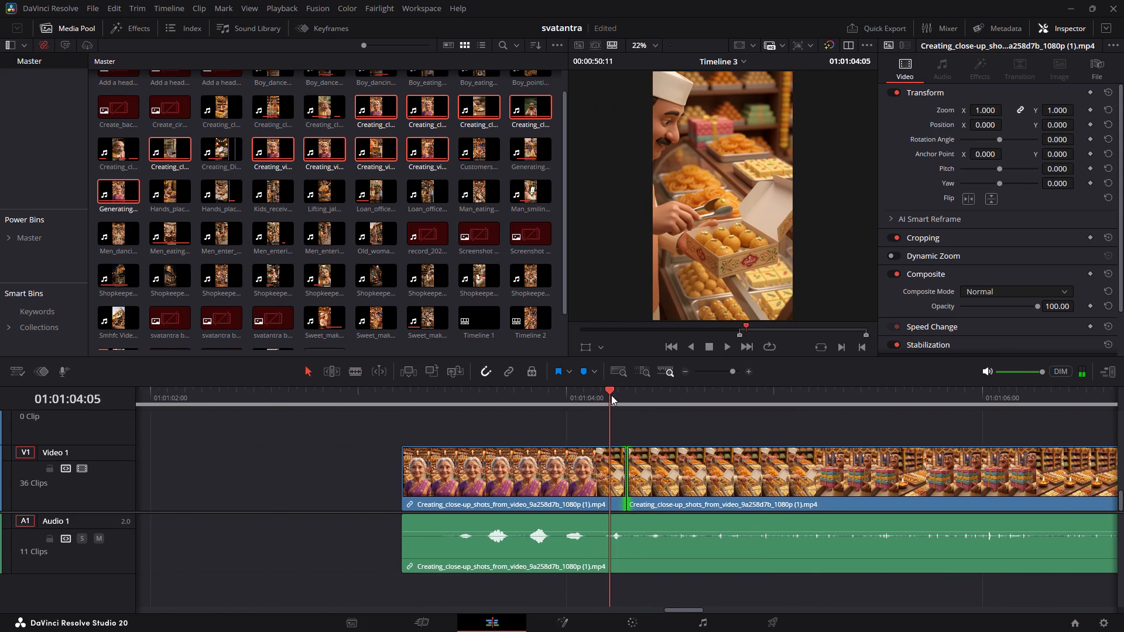
drag(628, 465, 608, 456)
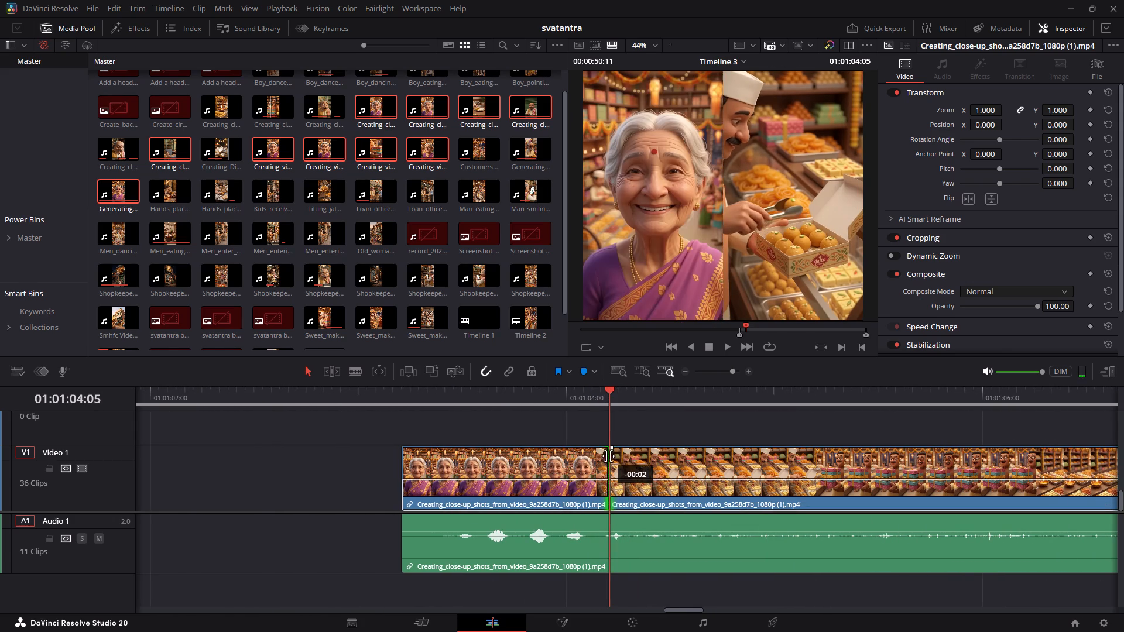
drag(608, 456, 606, 455)
Split the sweet-packing segment at 01:01:05:02 and roll the cut forward to the start of the gift-box shot.
drag(648, 389, 775, 399)
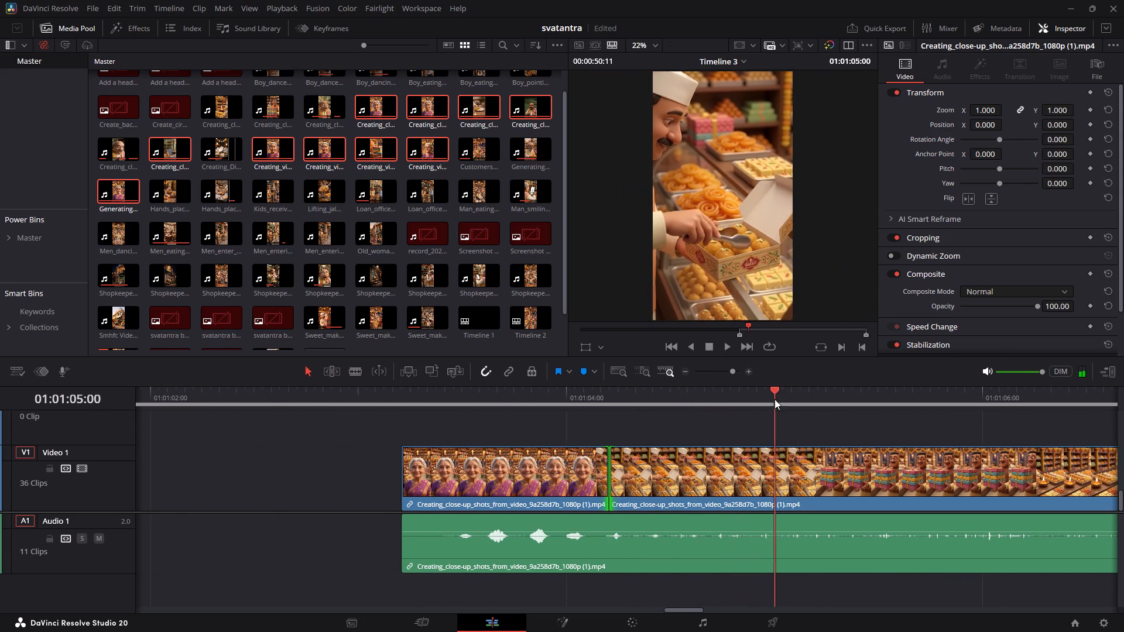
drag(775, 399, 794, 400)
click(802, 451)
key(ctrl+b)
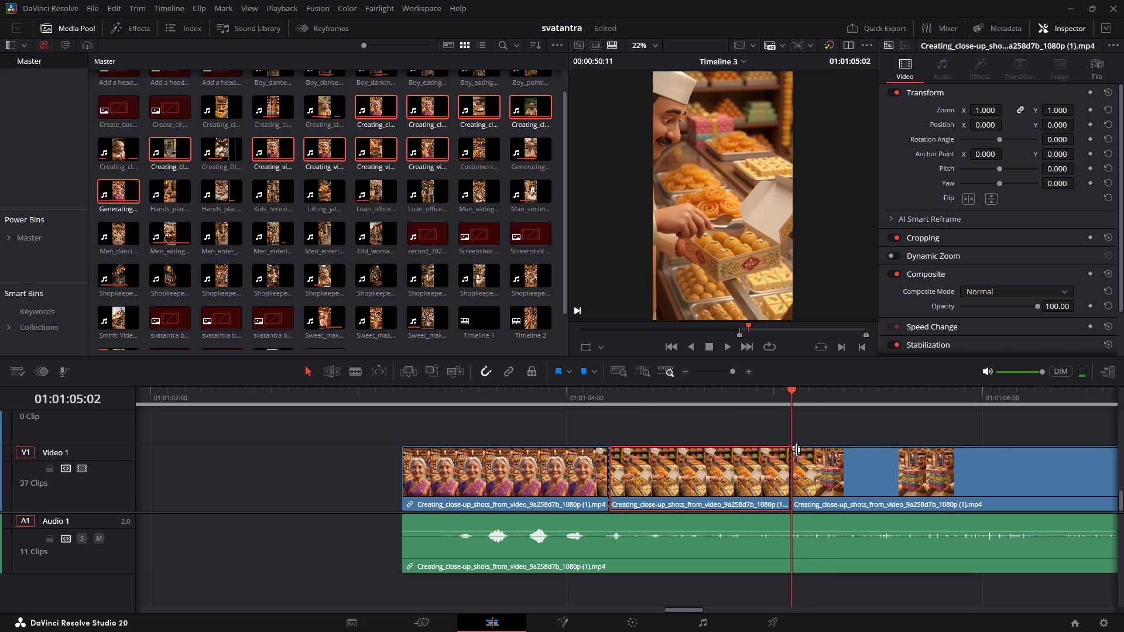
drag(790, 457, 810, 459)
Split the video at 01:01:06:04 and roll the cut forward to the start of the lit-diya sweets shot.
drag(829, 395, 1014, 420)
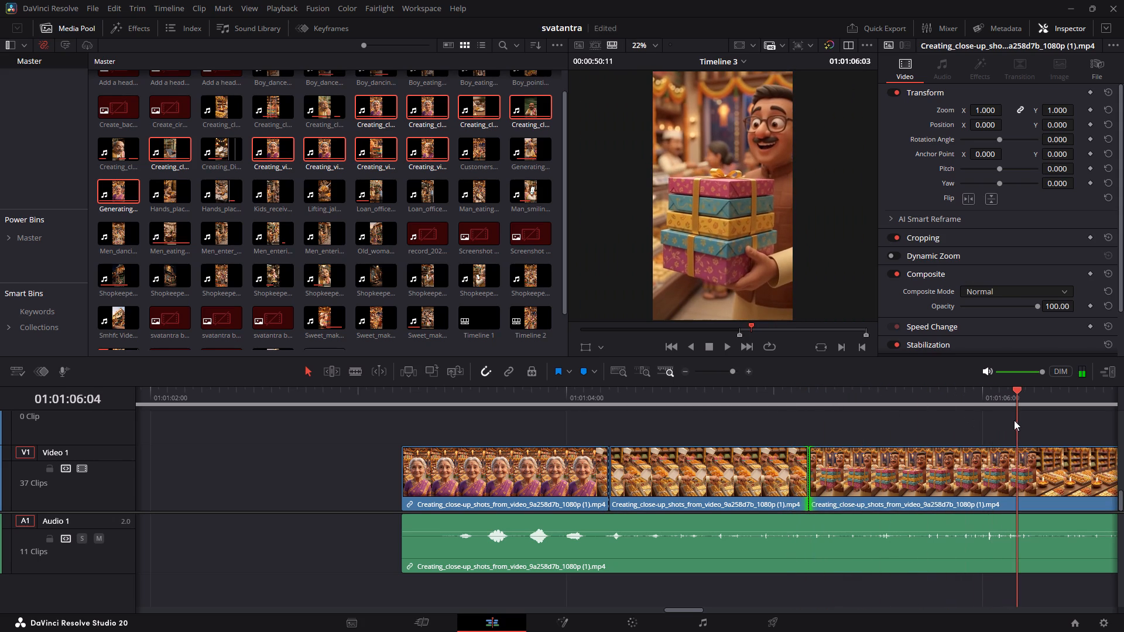
drag(1014, 420, 1025, 423)
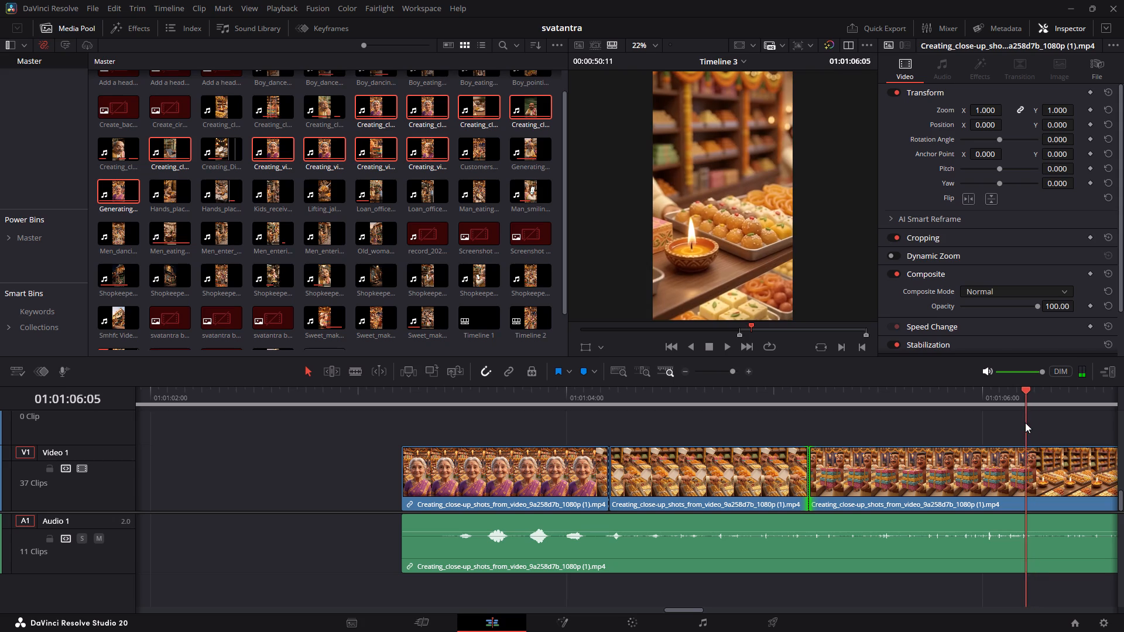
drag(1025, 423, 1016, 423)
click(1013, 458)
key(ctrl+b)
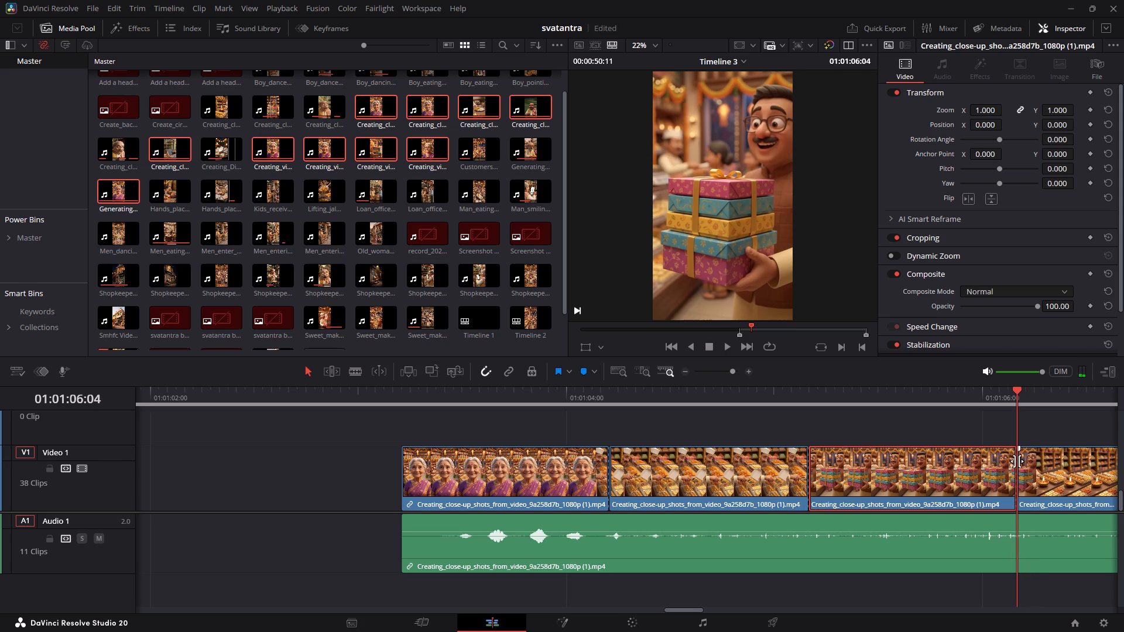
drag(1017, 461, 1029, 462)
Move the sweet-packing, gift-box and lit-diya segments of the first new clip up to Video 2.
middle_drag(1024, 462, 794, 463)
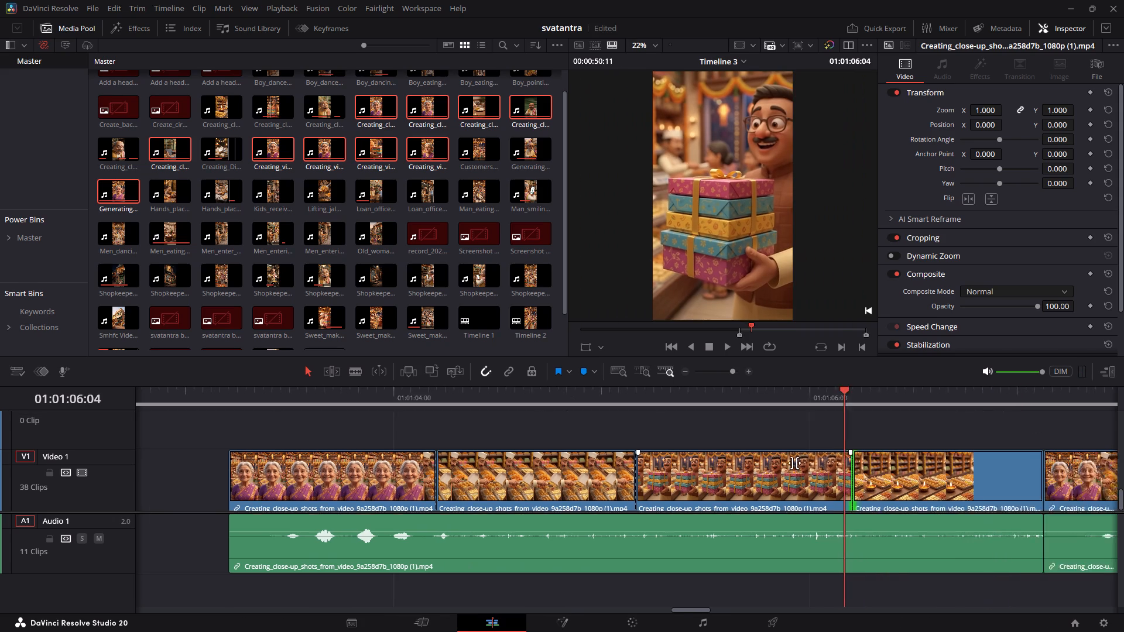
middle_drag(794, 463, 745, 450)
drag(765, 386, 784, 390)
drag(791, 396, 882, 411)
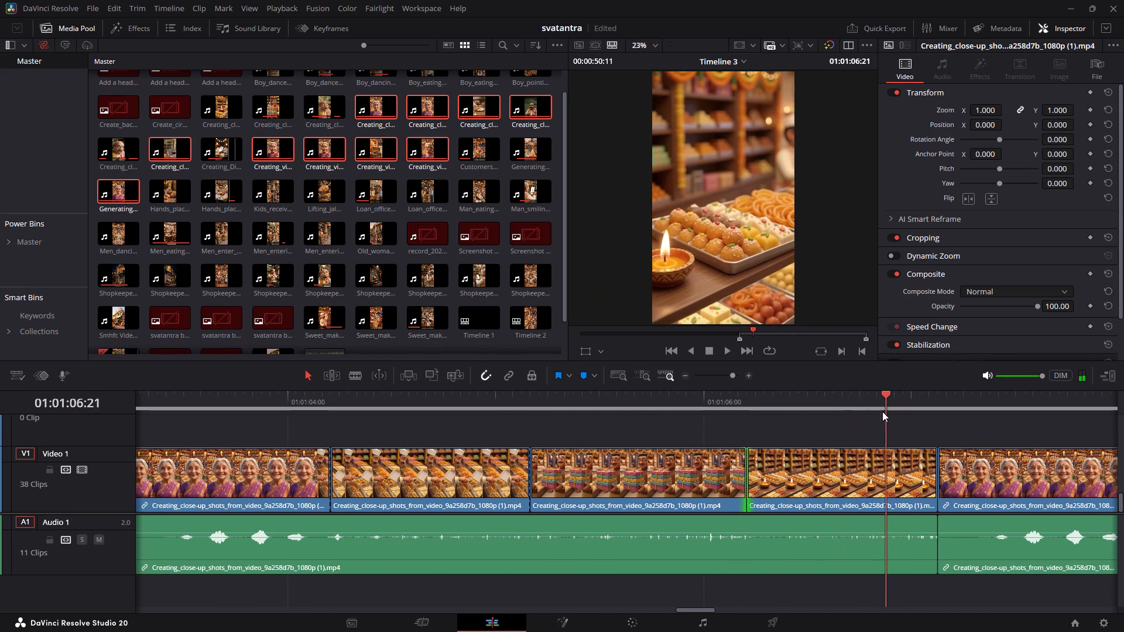
drag(882, 411, 911, 415)
drag(821, 428, 546, 458)
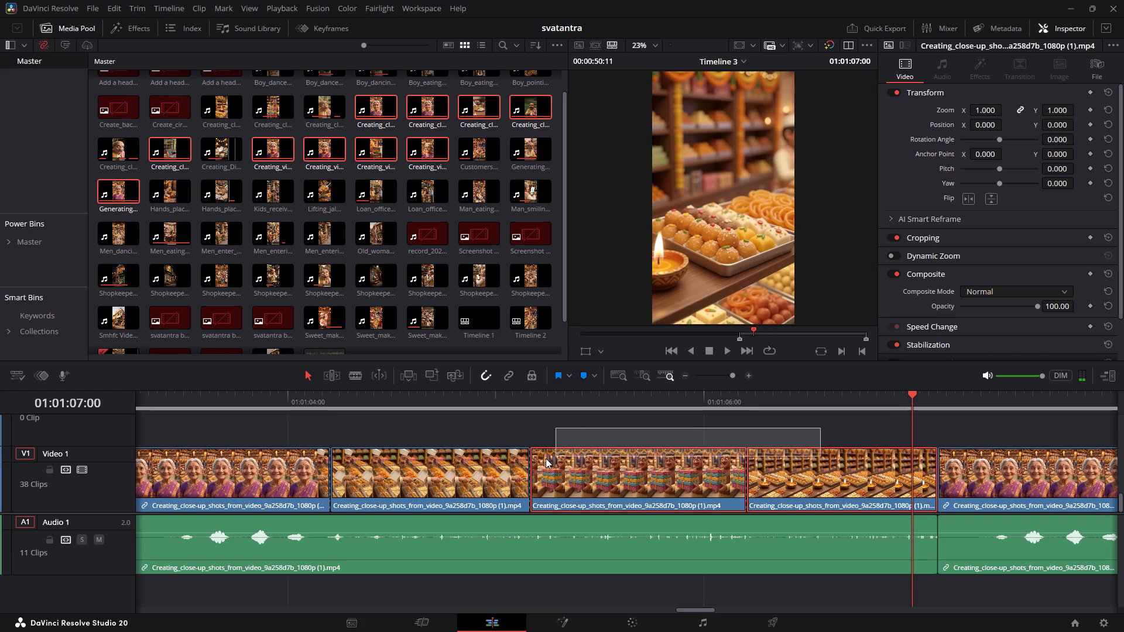
drag(546, 458, 503, 462)
key(alt+Up)
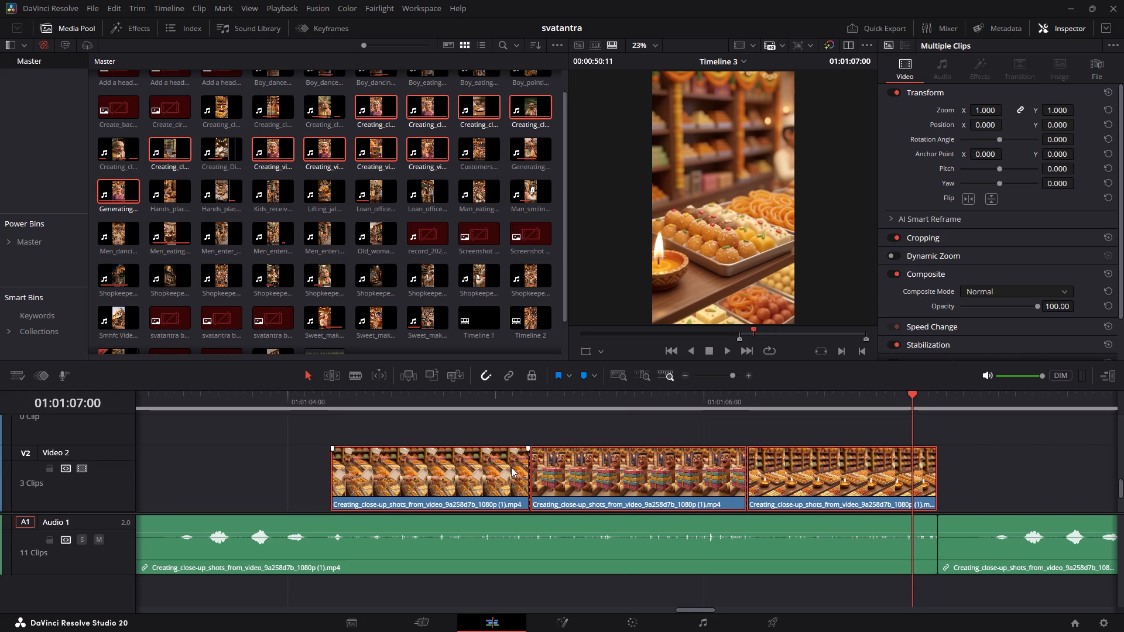
Ripple delete the second 9a258d7b close-up clip together with its audio so the following clips close up.
alt+scroll(513, 468, up, 5)
alt+scroll(543, 466, down, 20)
alt+scroll(543, 466, down, 4)
scroll(681, 455, up, 2)
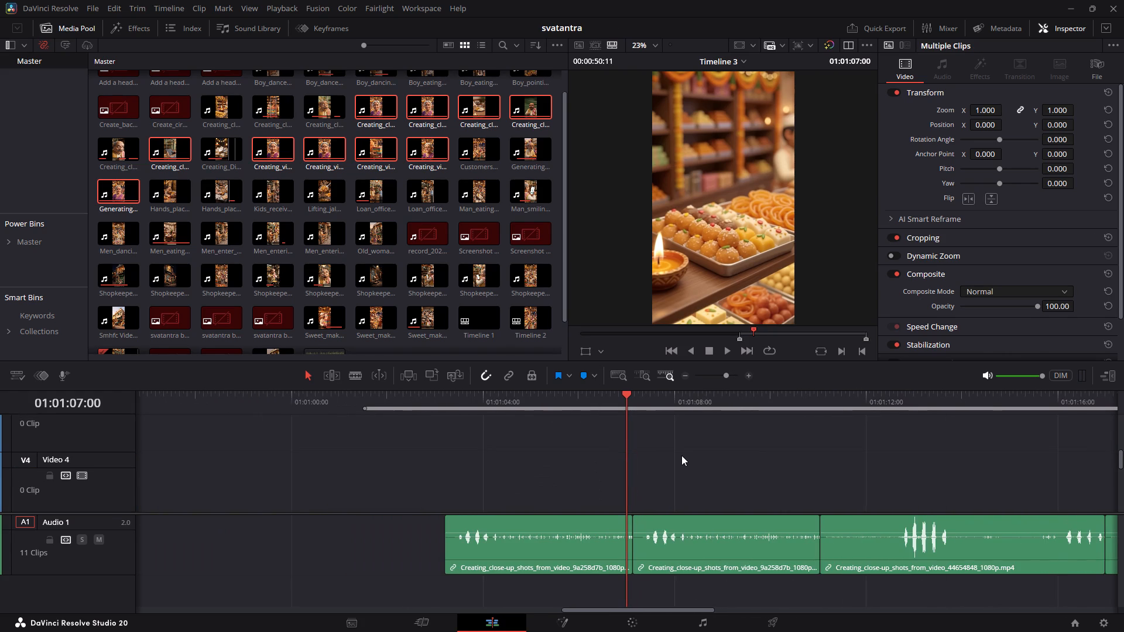
scroll(681, 455, down, 4)
drag(646, 403, 709, 415)
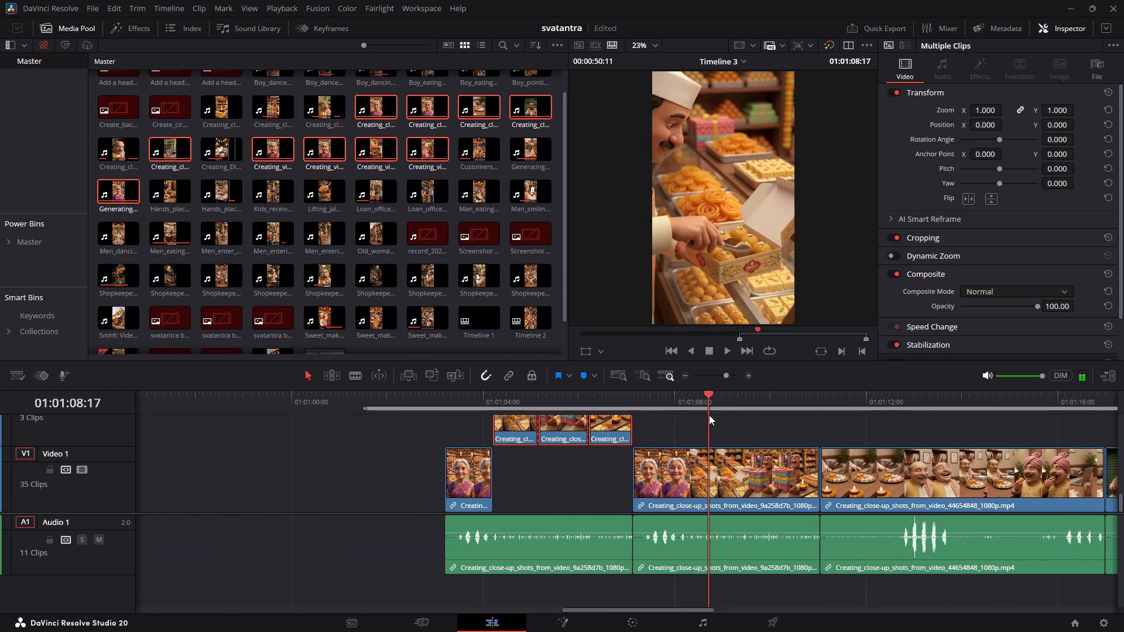
drag(709, 415, 817, 424)
drag(773, 430, 742, 509)
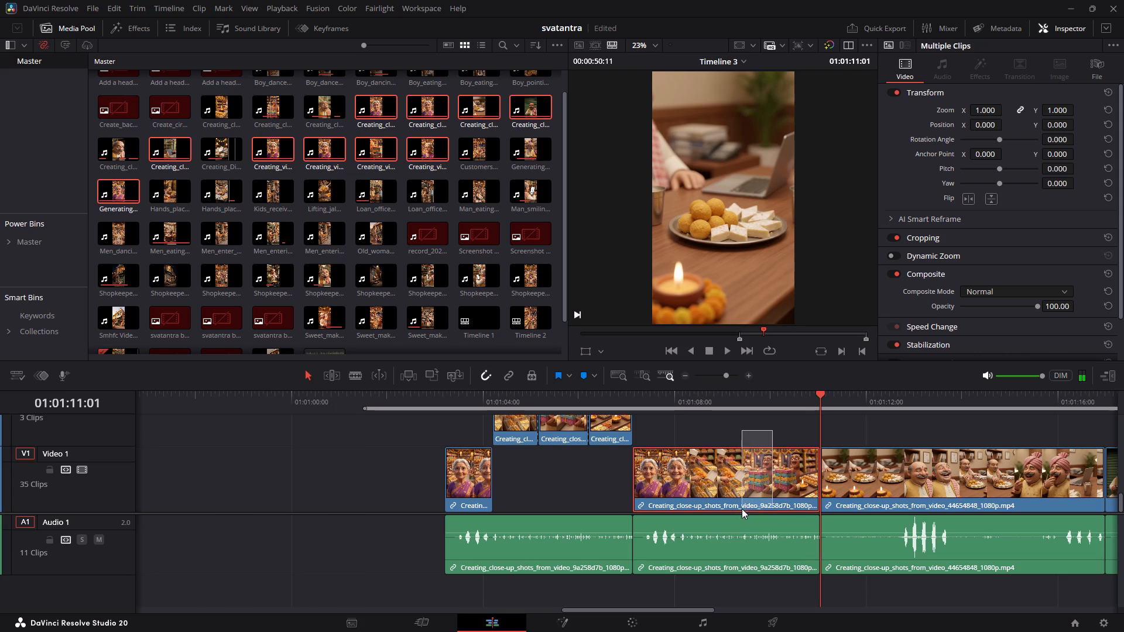
drag(742, 509, 736, 525)
key(Delete)
Delete the first 9a258d7b clip's leftover old-woman segment and its audio, leaving the gap in place.
drag(459, 439, 486, 533)
key(BackSpace)
Review the three clips ahead of the old-woman close-up clips and move them with their audio past the last clip, starting about 01:01:52.
drag(662, 401, 696, 401)
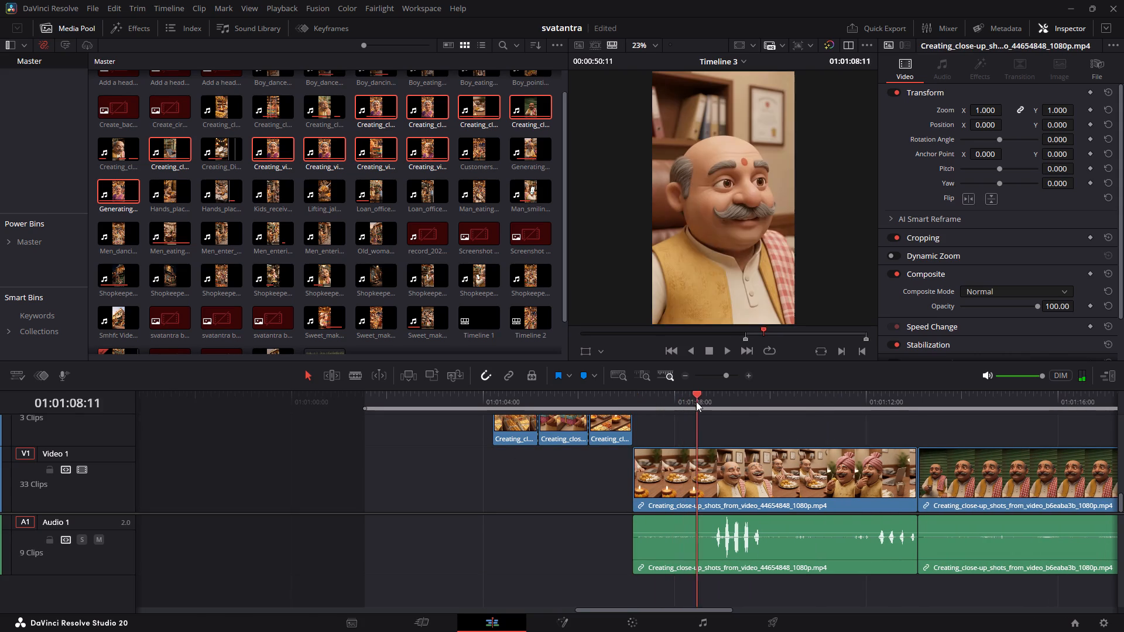
drag(696, 401, 953, 417)
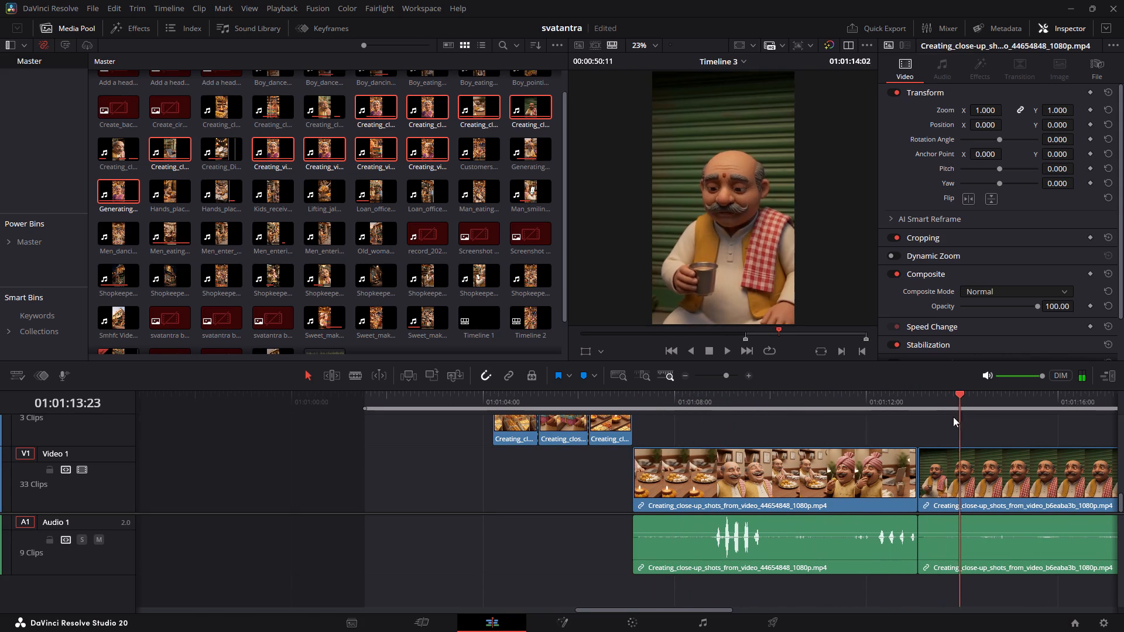
drag(953, 417, 702, 432)
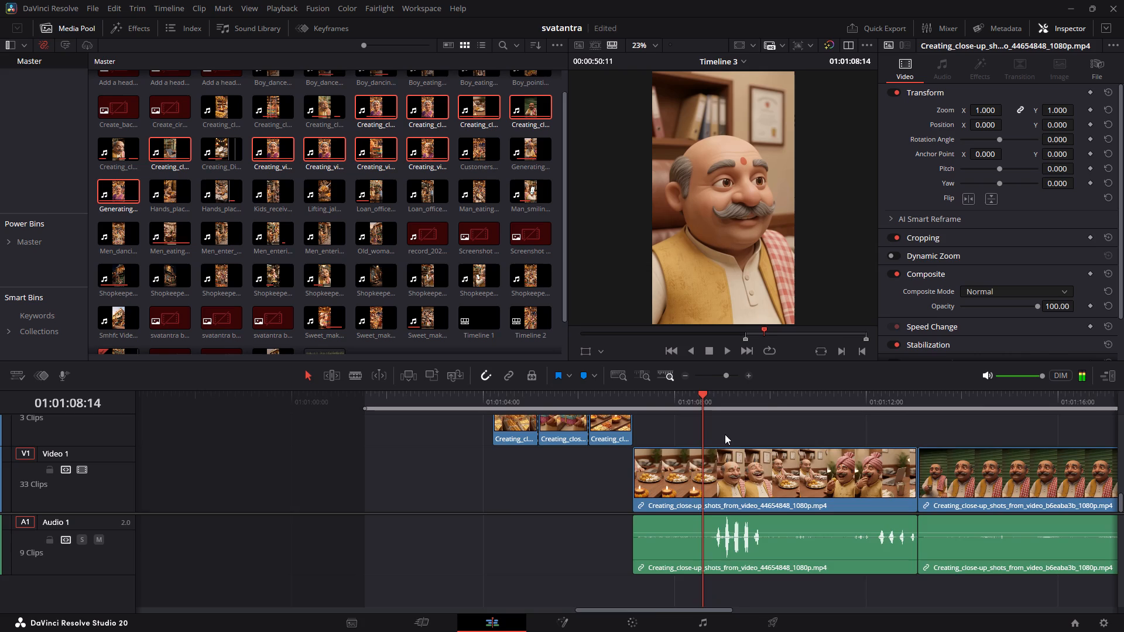
alt+scroll(743, 427, up, 4)
alt+scroll(734, 430, down, 9)
drag(594, 403, 616, 406)
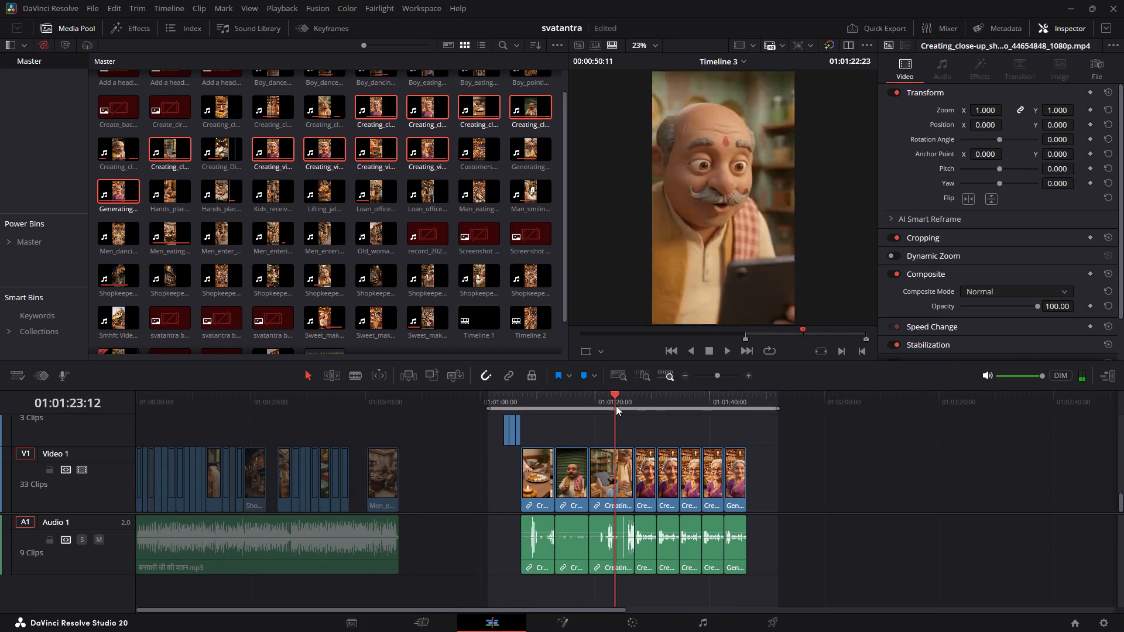
drag(616, 406, 640, 408)
drag(594, 428, 542, 534)
drag(541, 538, 684, 537)
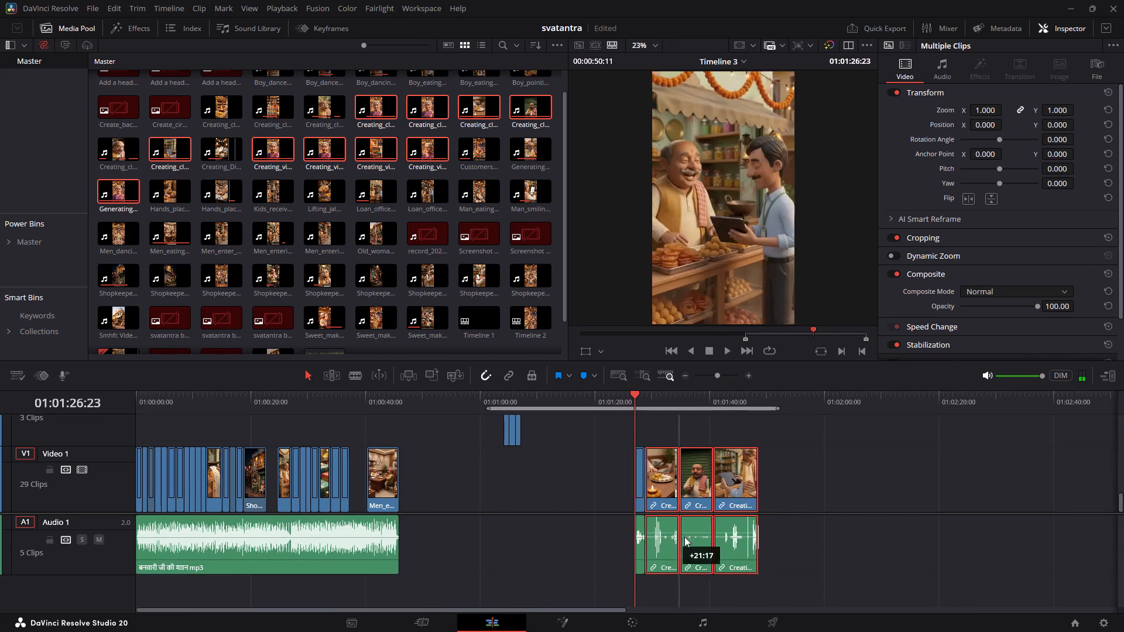
drag(684, 537, 804, 531)
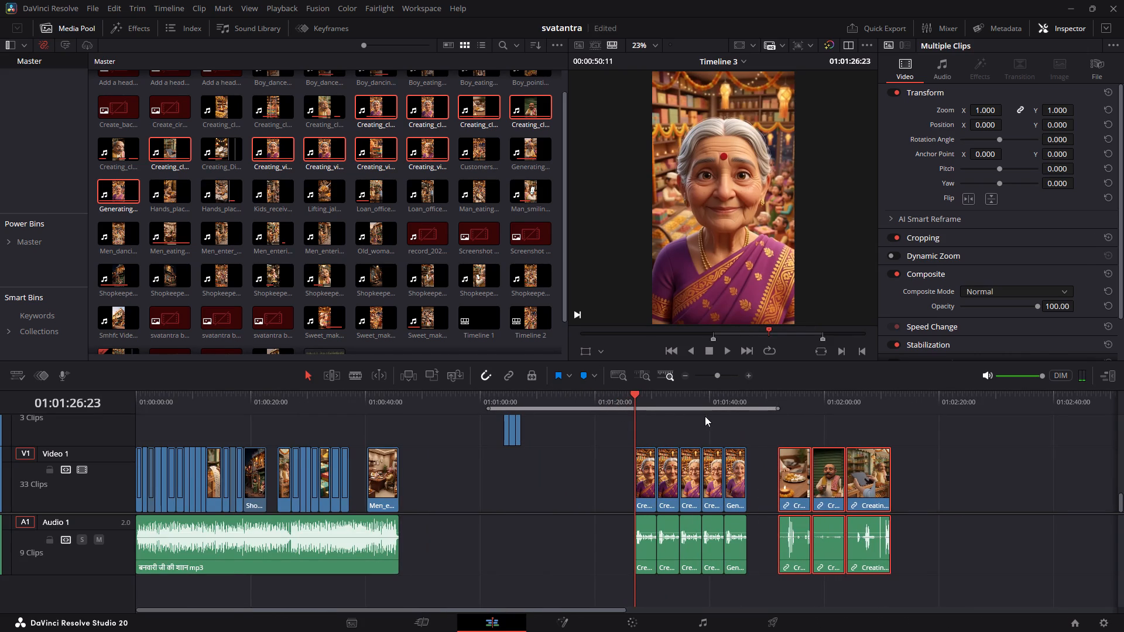
Split the first acccee09 close-up clip at 01:01:28:15 and roll the video cut back about five frames to the sweet-tray shot.
key(space)
alt+scroll(649, 421, up, 3)
key(space)
alt+scroll(651, 434, up, 4)
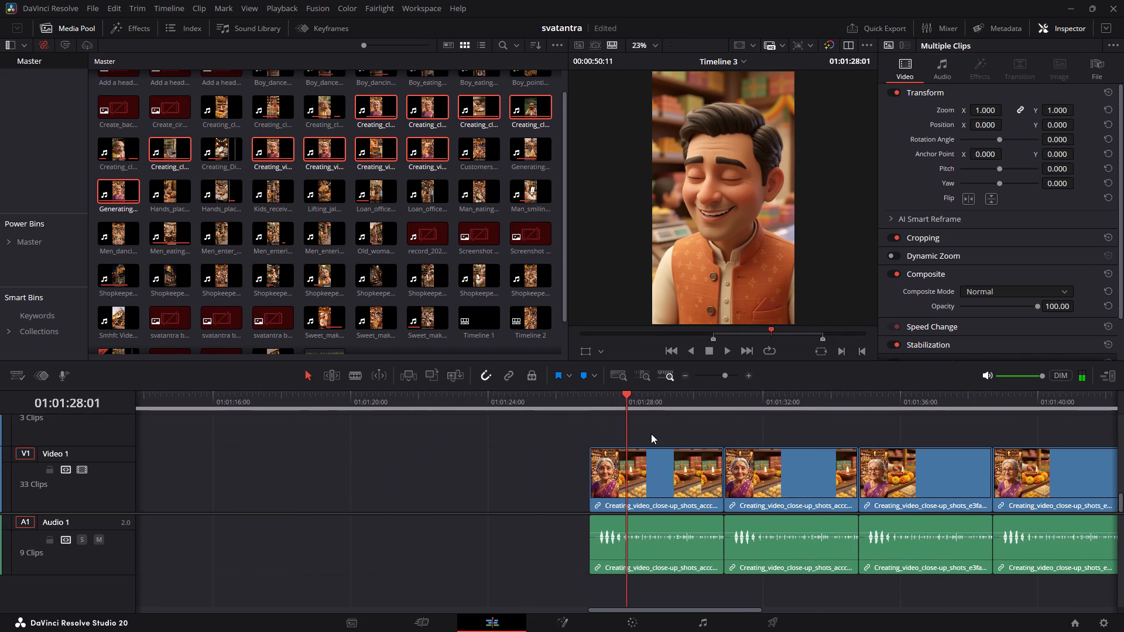
key(space)
key(space)
click(646, 397)
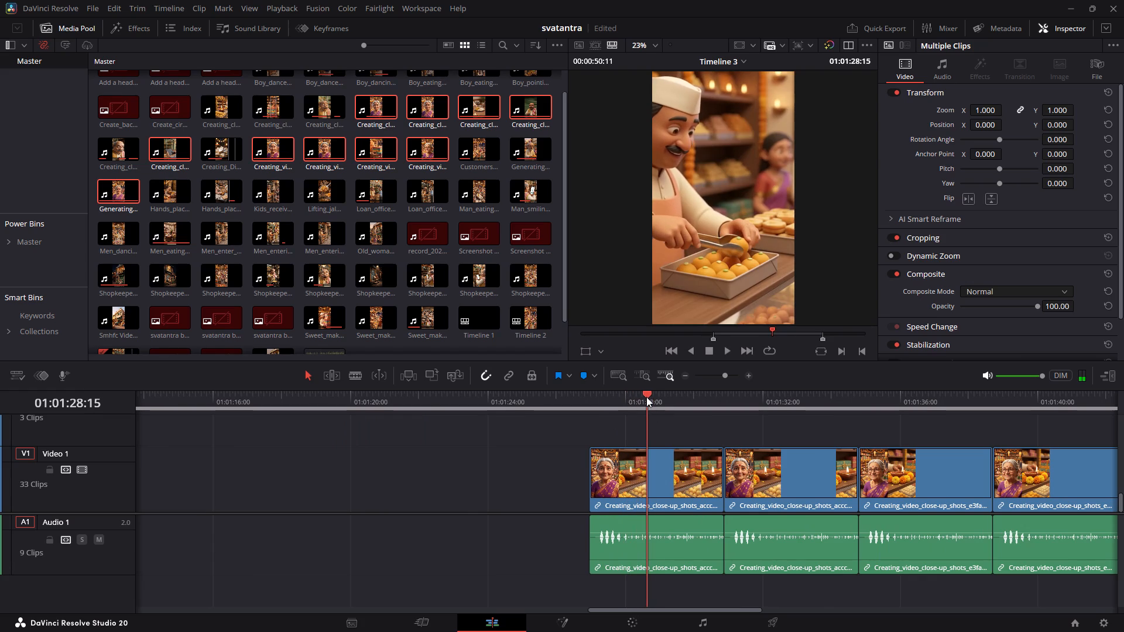
key(ctrl+b)
alt+scroll(647, 463, up, 2)
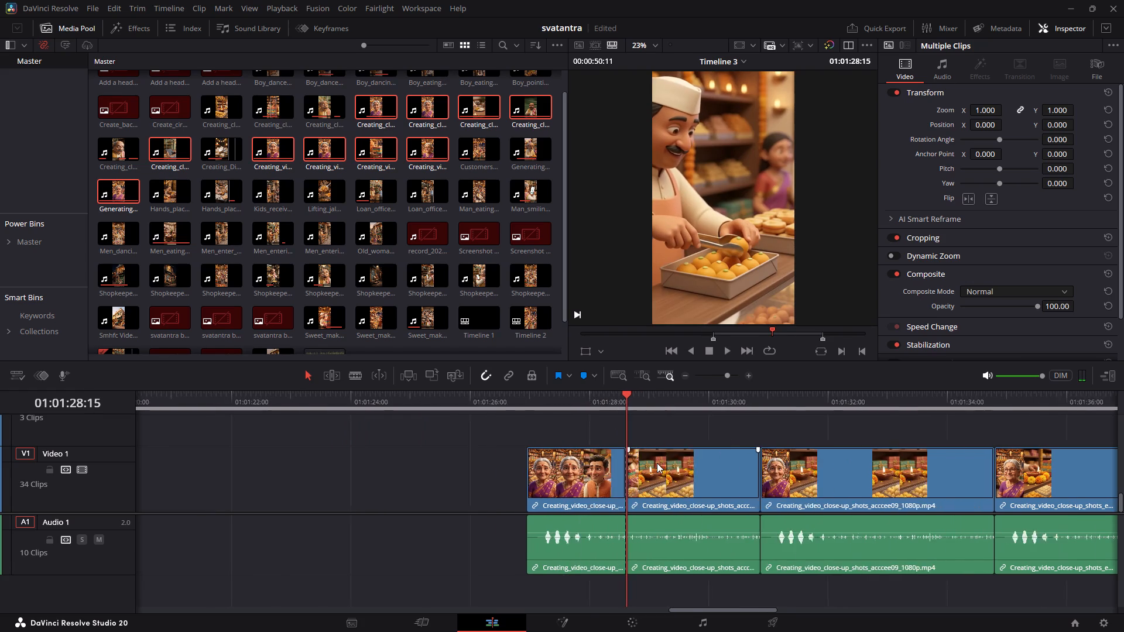
alt+scroll(657, 463, up, 10)
drag(626, 463, 602, 462)
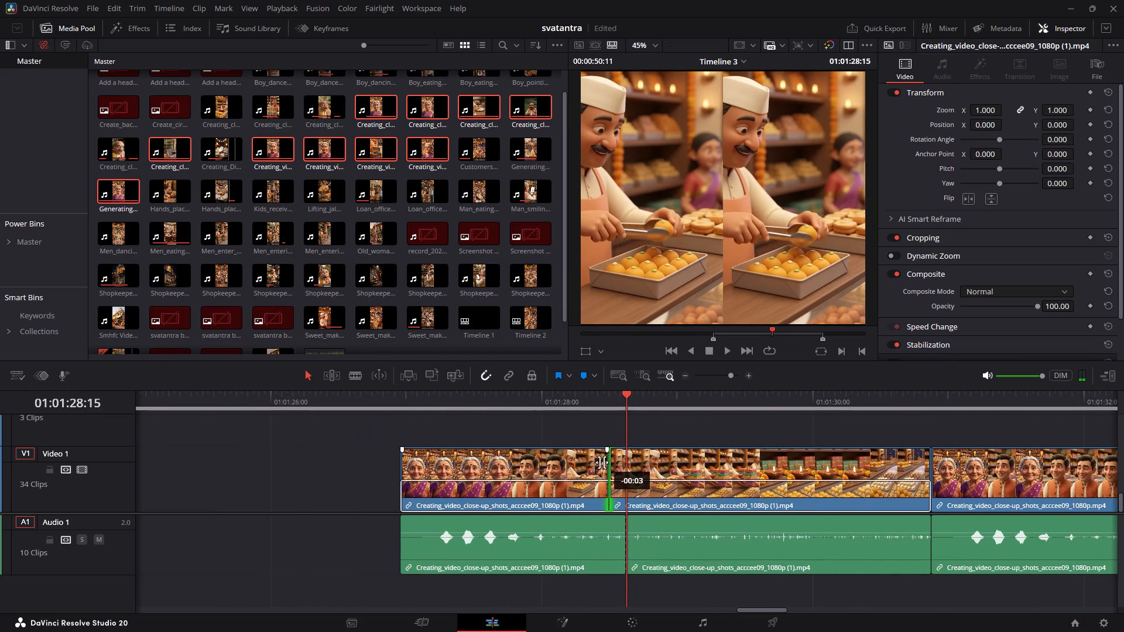
drag(602, 462, 596, 472)
Split the sweet-tray video segment at 01:01:28:21 and roll the cut forward about two frames to the gift-box shot.
drag(628, 406, 641, 400)
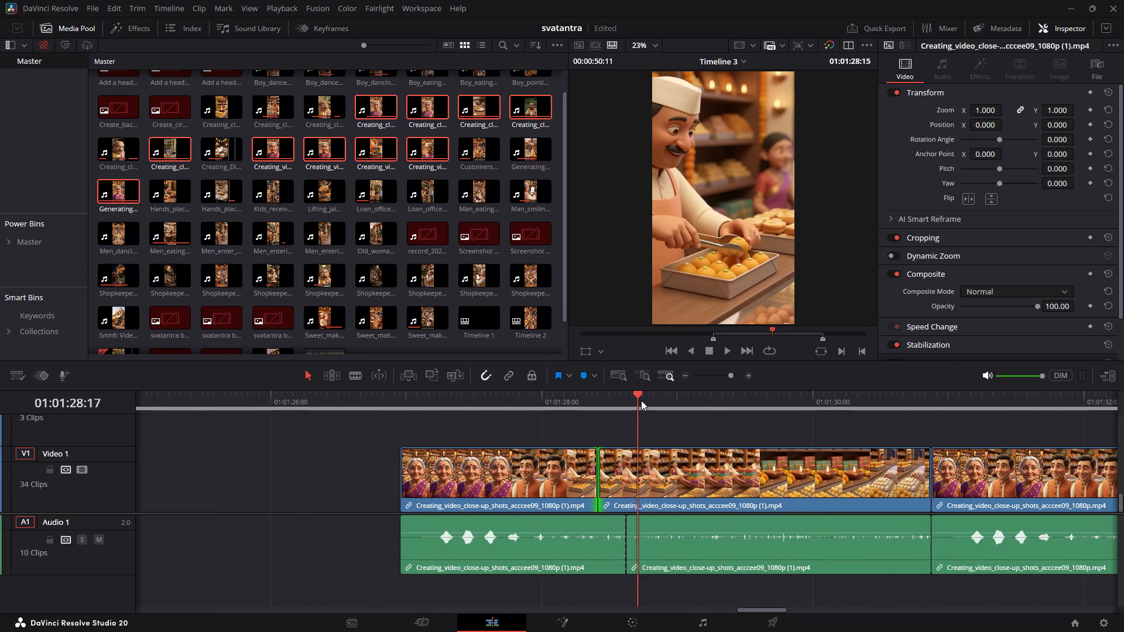
drag(641, 400, 660, 404)
click(655, 456)
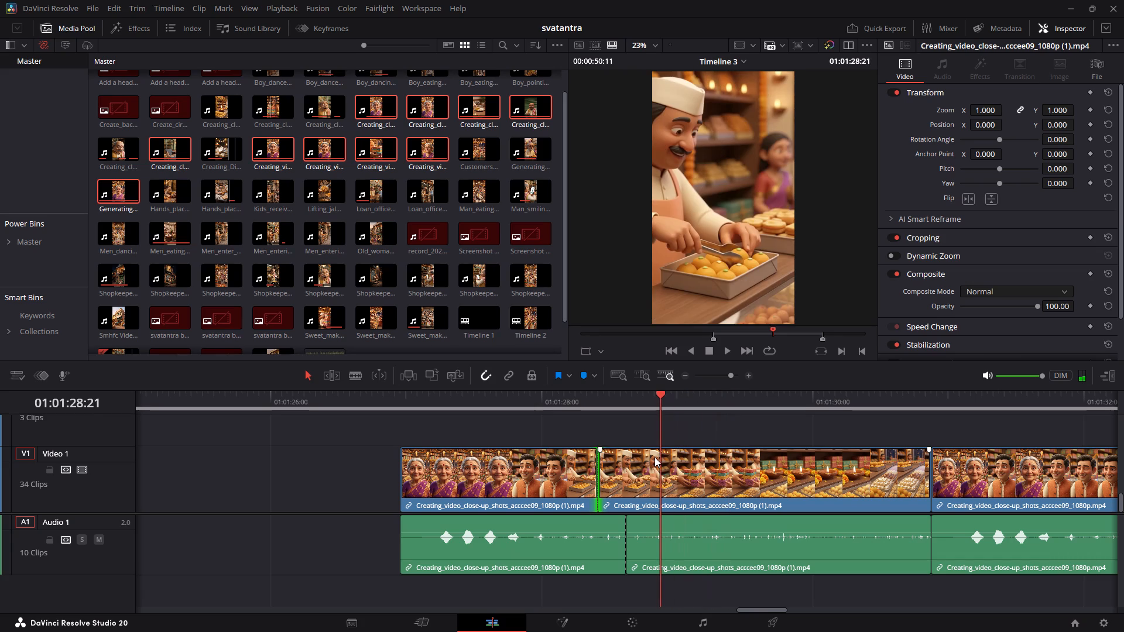
key(ctrl+b)
drag(662, 467, 671, 469)
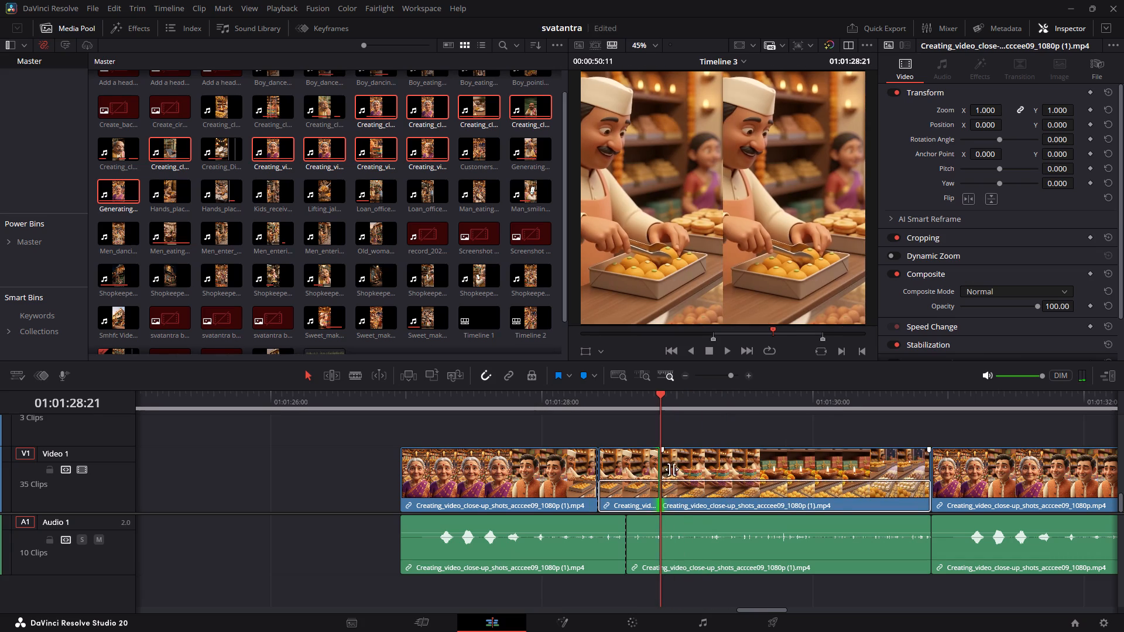
drag(671, 469, 675, 471)
Split the video at 01:01:29:13 to end the gift-box segment.
drag(719, 401, 752, 414)
click(745, 454)
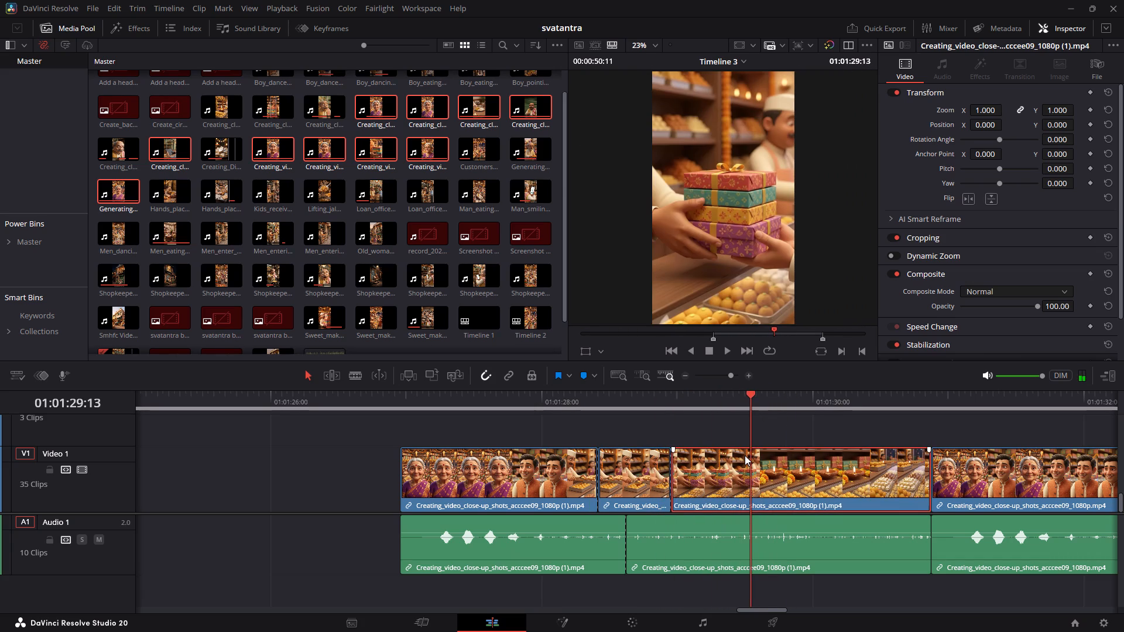
key(ctrl+b)
drag(750, 462, 757, 462)
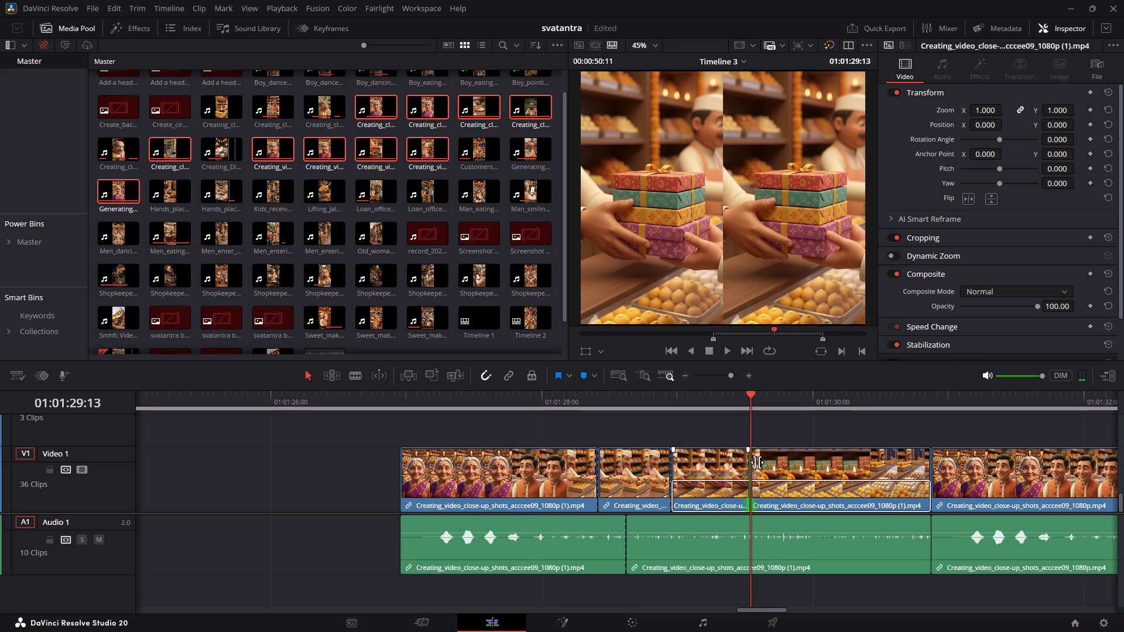
drag(757, 462, 758, 463)
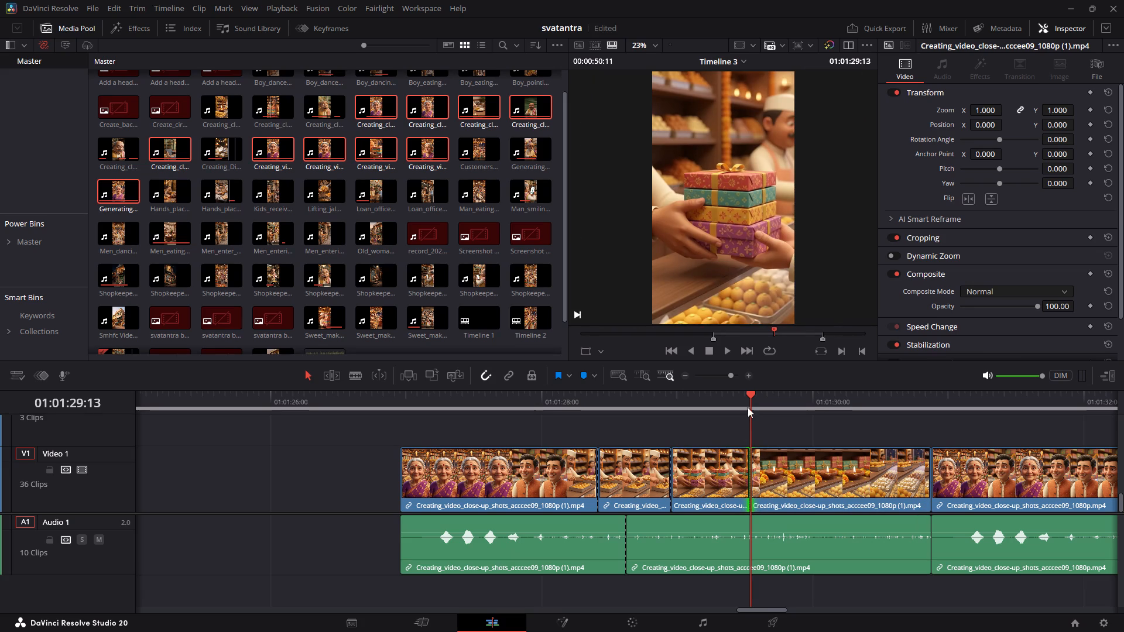
drag(748, 400, 742, 399)
Move the sweet-tray and gift-box segments up to Video 2.
drag(712, 429, 650, 466)
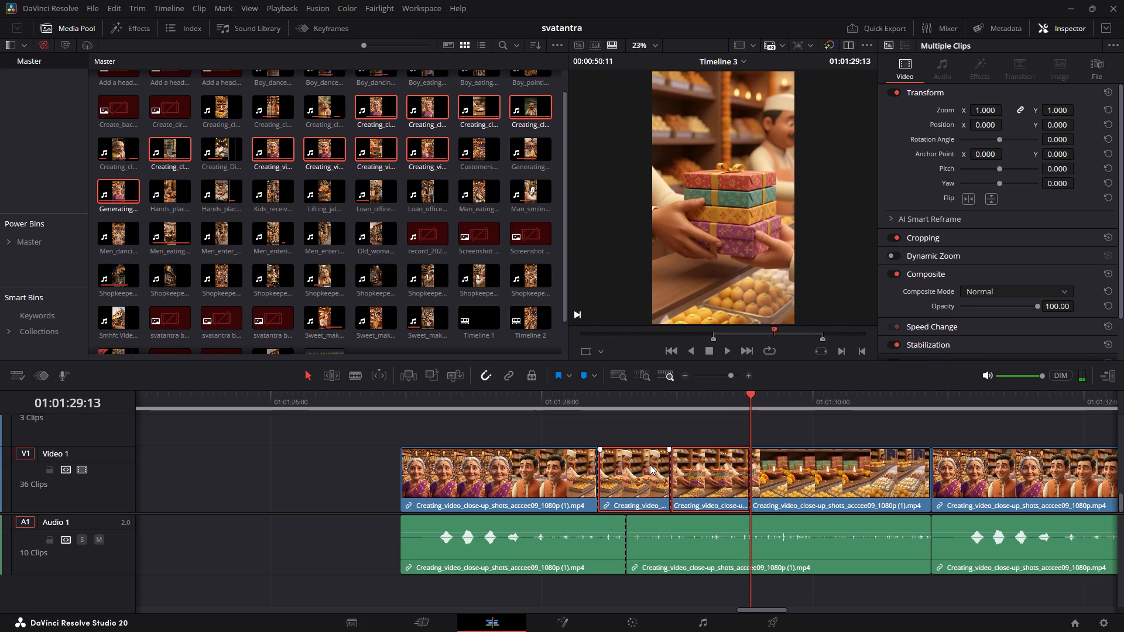
key(alt+Up)
Trim the start of the clip's remaining video segment to the sweets-display shot at about 01:01:30:10.
alt+scroll(590, 480, down, 6)
alt+scroll(574, 375, down, 4)
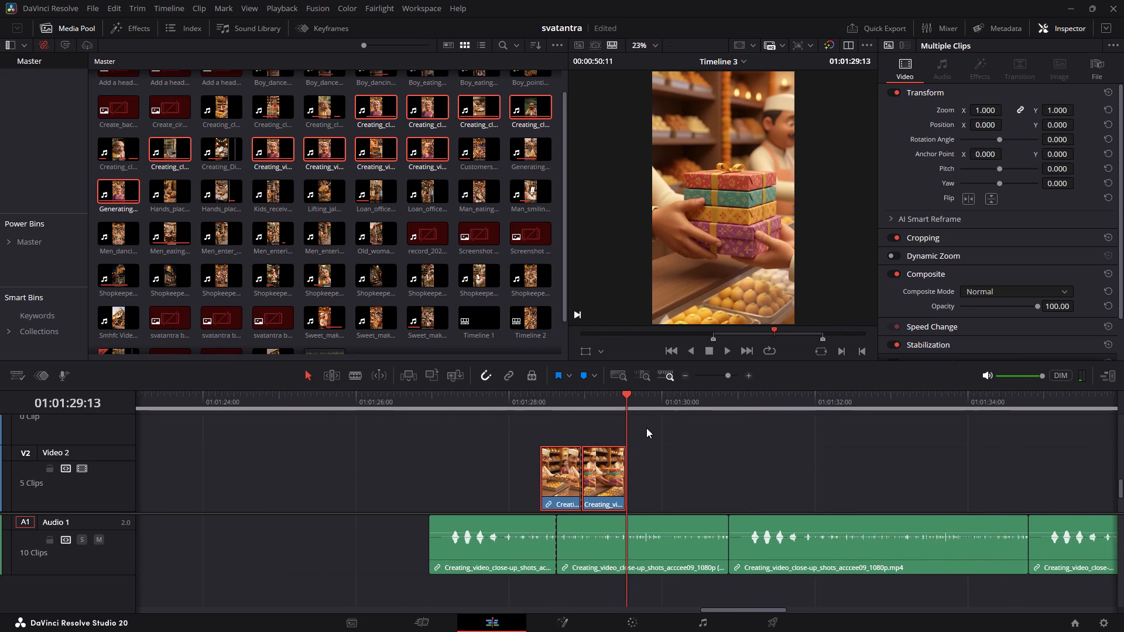
scroll(639, 451, down, 4)
drag(656, 401, 715, 404)
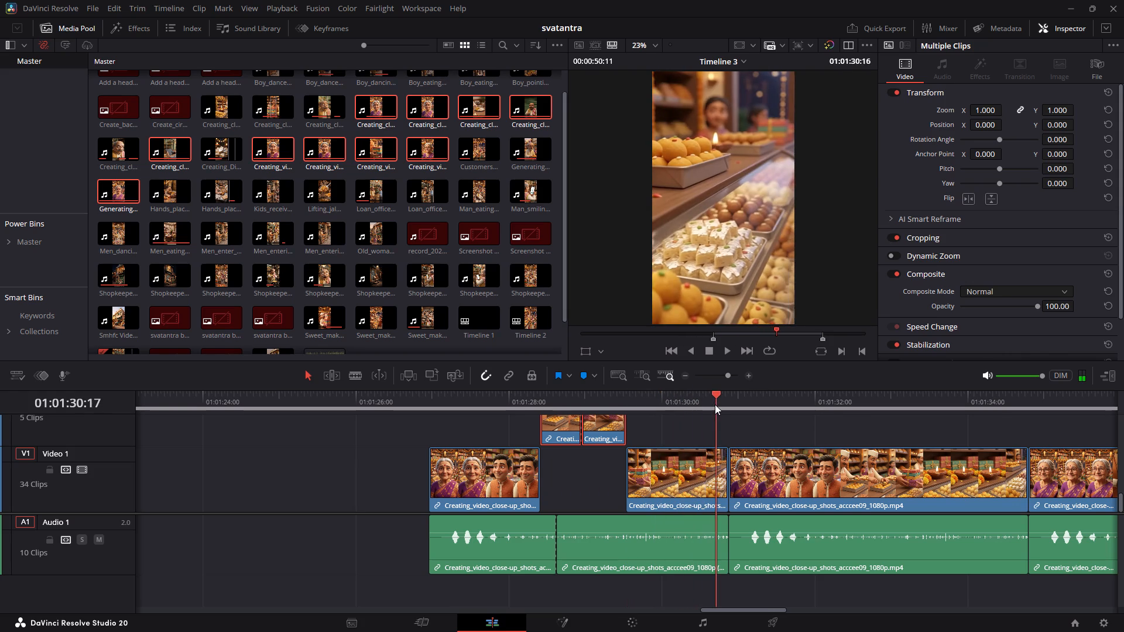
drag(715, 404, 697, 403)
drag(632, 464, 658, 466)
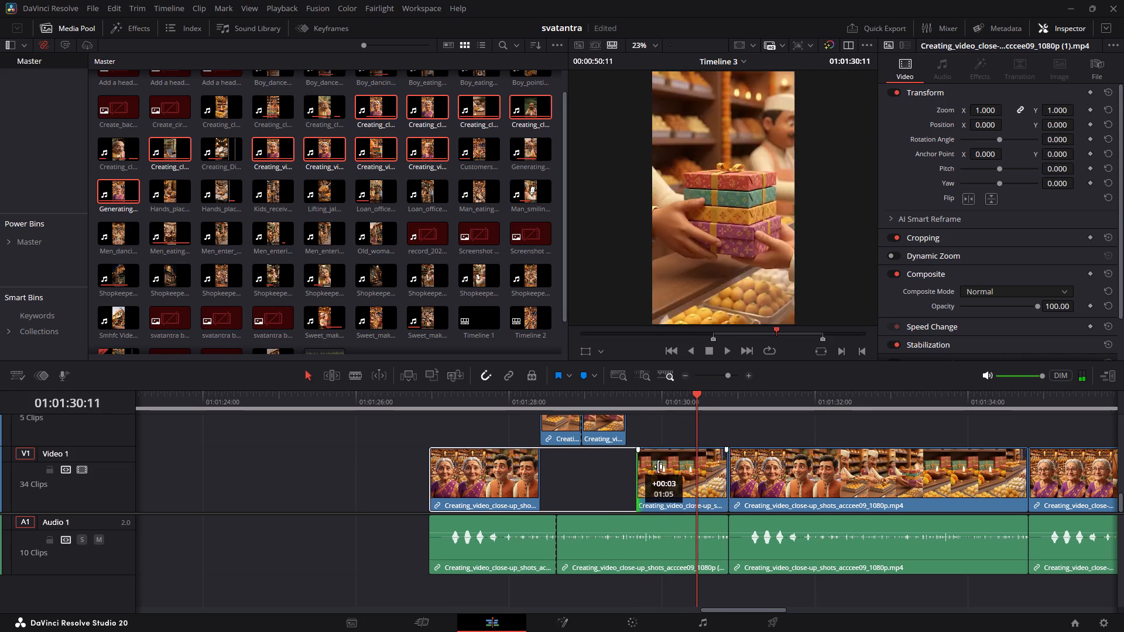
drag(658, 466, 698, 465)
click(703, 461)
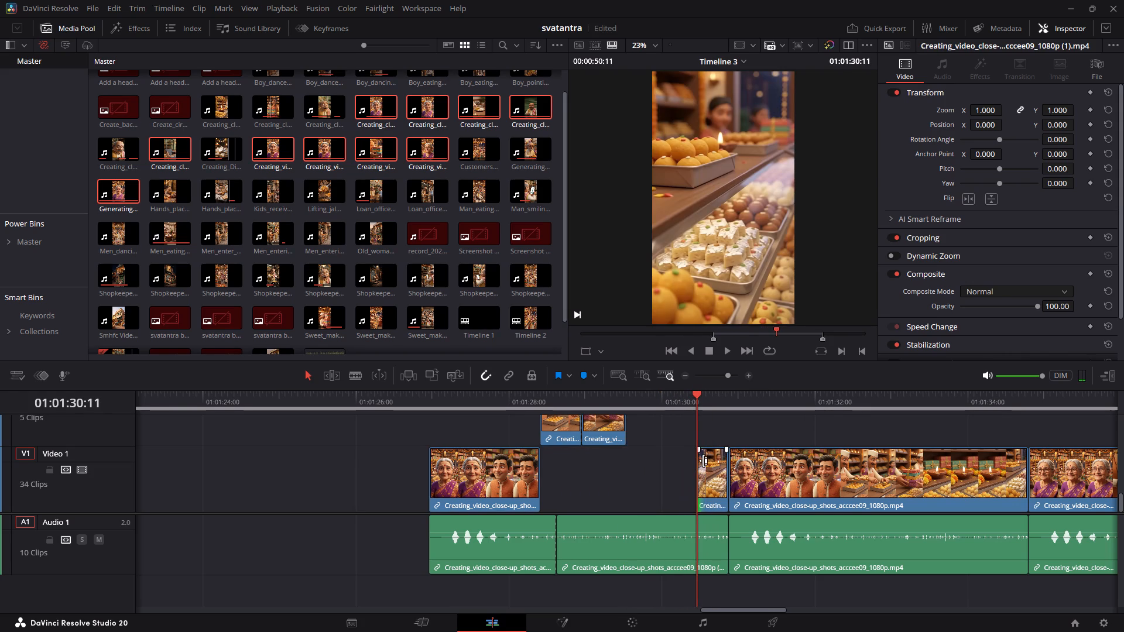
alt+scroll(703, 461, up, 7)
drag(625, 463, 624, 463)
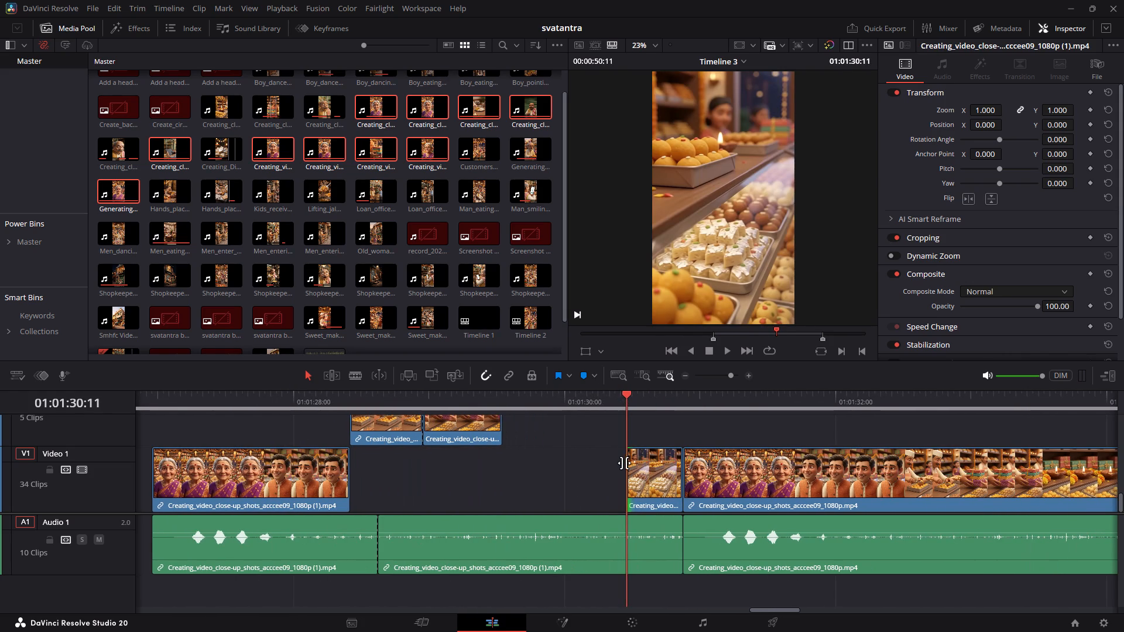
drag(624, 463, 605, 461)
drag(633, 463, 611, 458)
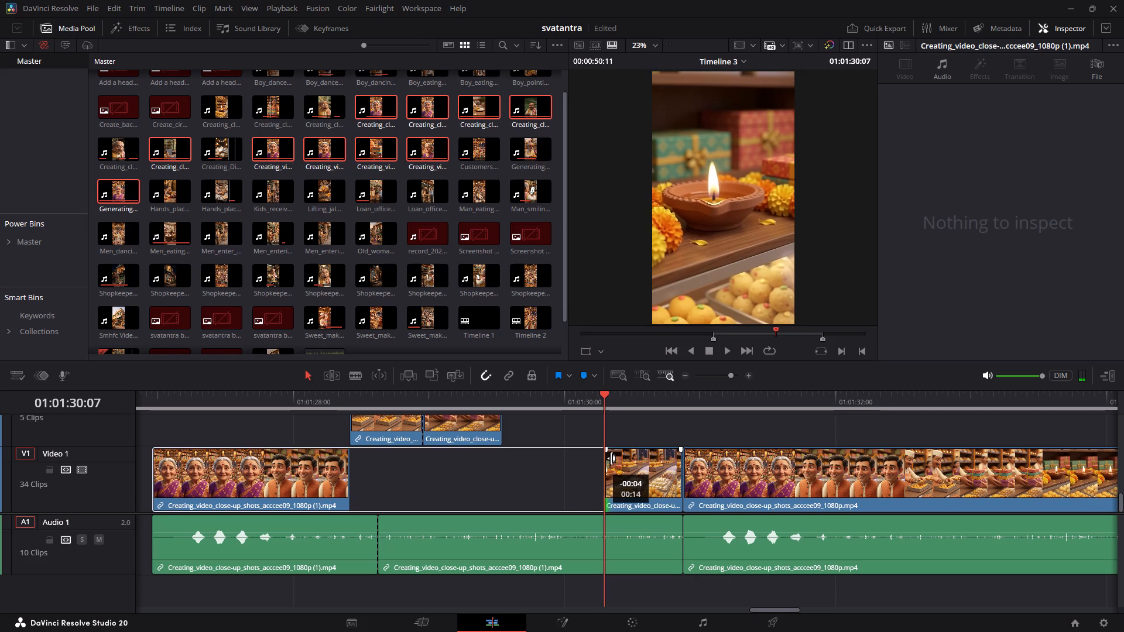
drag(611, 458, 625, 461)
Move the trimmed sweets-display segment up to Video 2.
click(638, 459)
key(alt+Up)
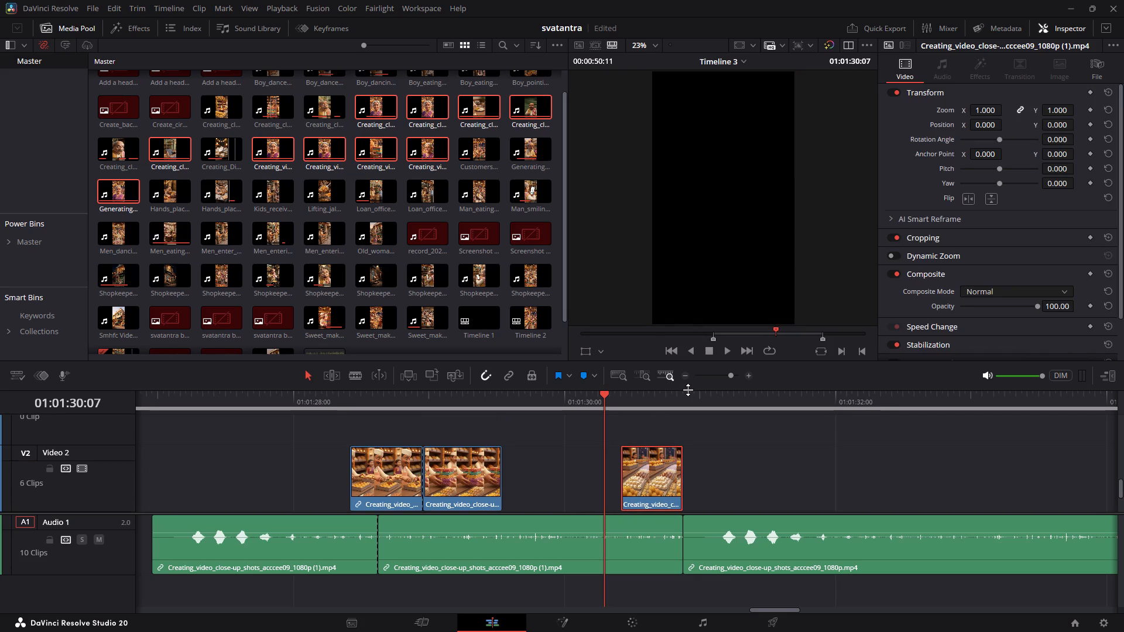
Delete the clip's leftover old-woman segment on Video 1 and both of its audio pieces, leaving the gap in place.
alt+scroll(578, 370, down, 9)
scroll(354, 456, up, 4)
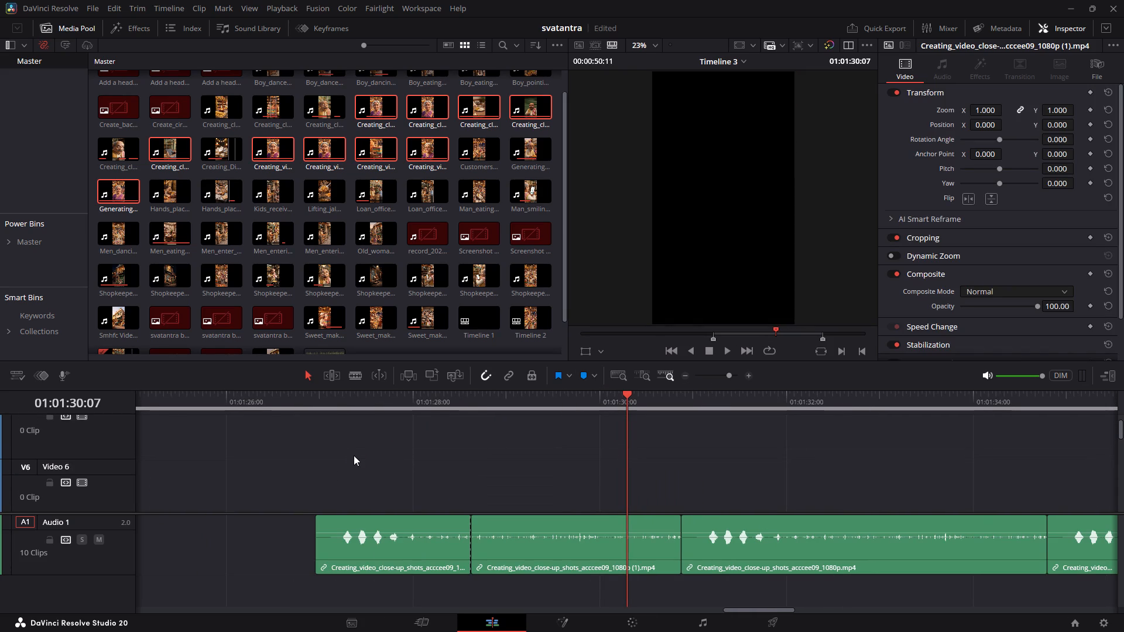
scroll(355, 456, down, 4)
drag(371, 493, 393, 539)
key(BackSpace)
click(522, 549)
key(BackSpace)
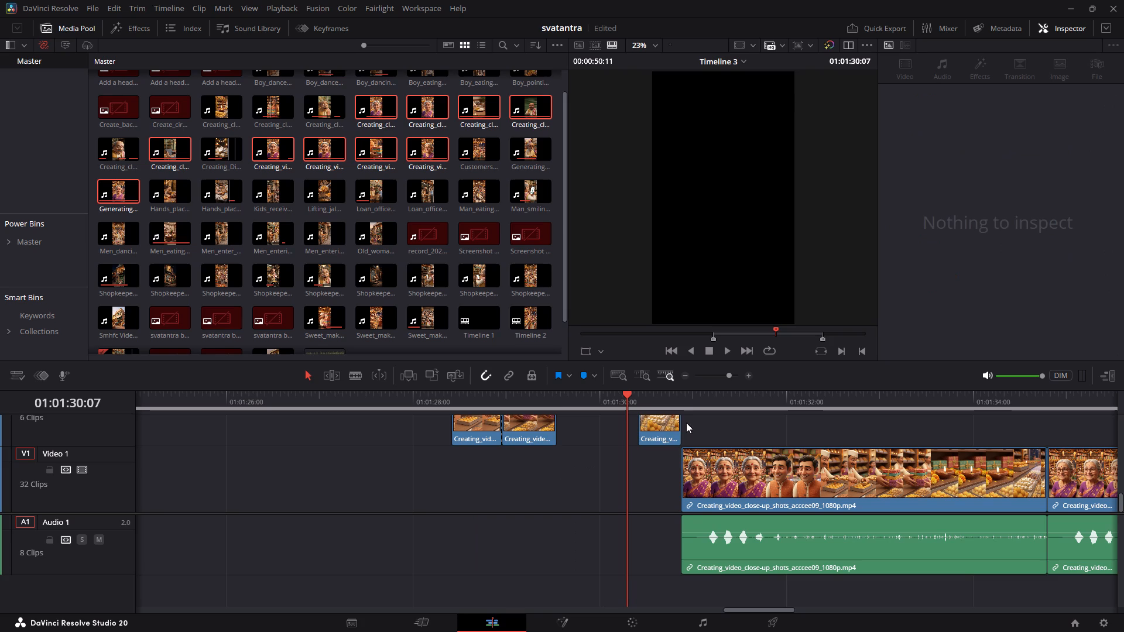
Move the sweets-display segment earlier on Video 2 so it directly follows the gift-box segment.
drag(692, 418, 544, 424)
click(645, 454)
drag(660, 430, 587, 431)
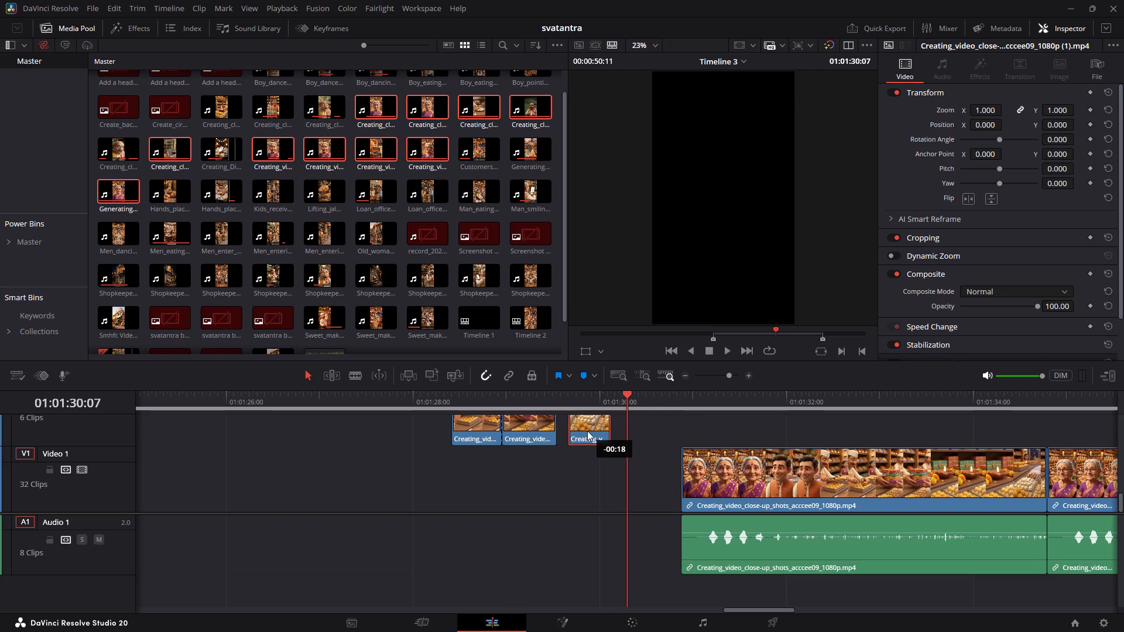
drag(587, 431, 584, 430)
Move the three new Video 2 segments earlier so they sit beside the first clip's extracted segments.
alt+scroll(544, 439, up, 6)
alt+scroll(518, 439, down, 18)
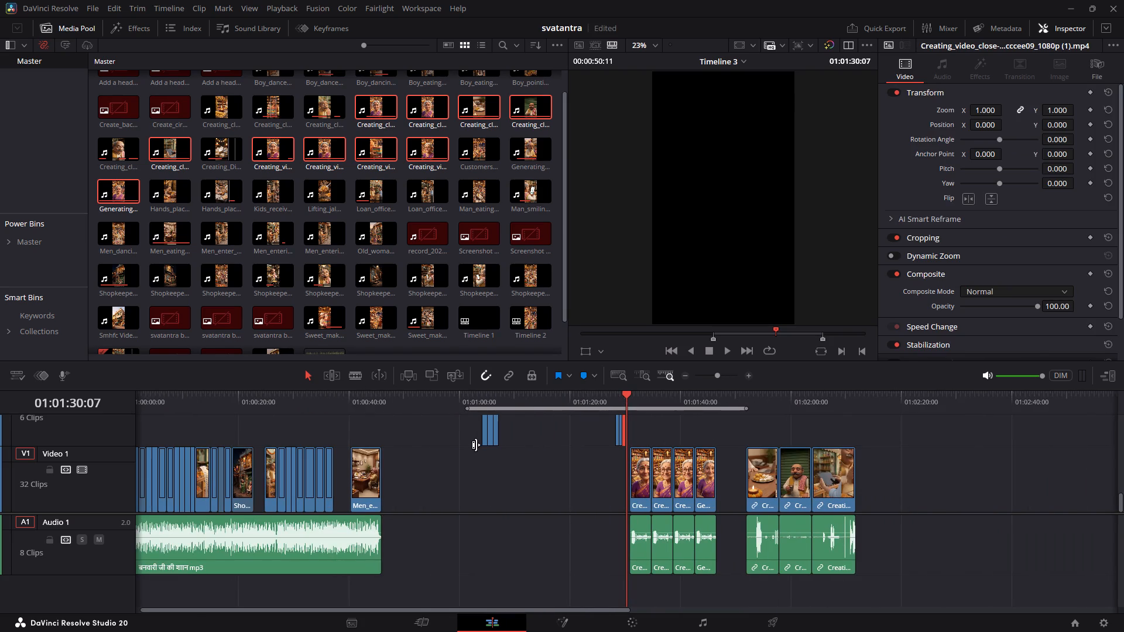
drag(584, 426, 643, 424)
drag(620, 435, 550, 435)
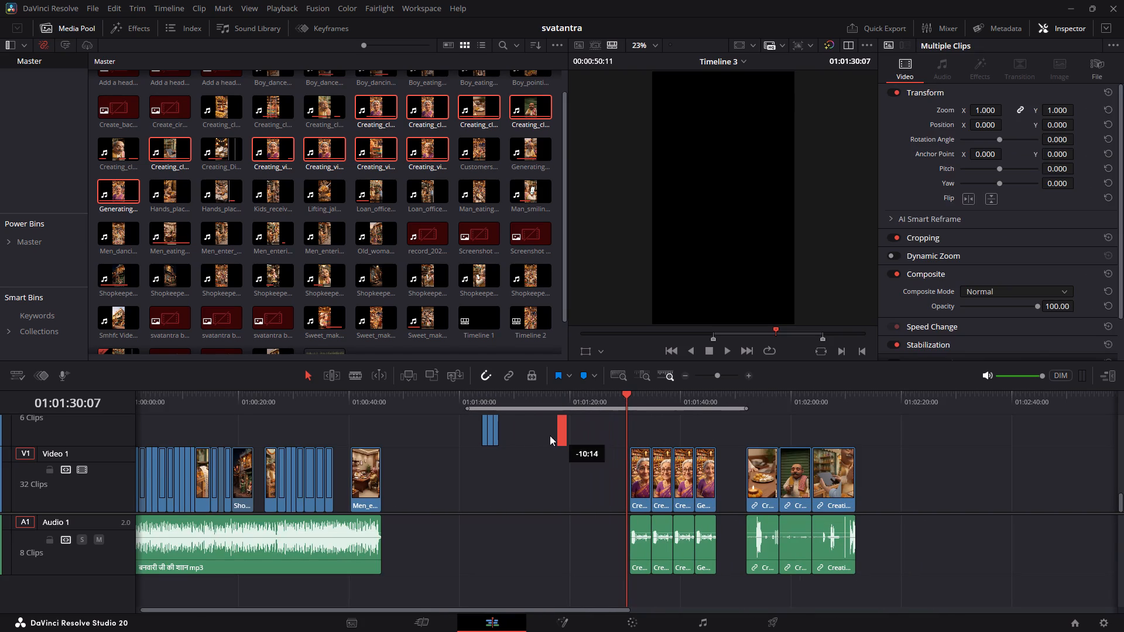
drag(550, 435, 505, 431)
Split the Generating_close-up_shots clip, last of the four old-woman clips on Video 1, at 01:01:43:18 in the tongs-and-sweets shot.
drag(627, 395, 645, 399)
alt+scroll(646, 415, up, 7)
drag(634, 393, 577, 411)
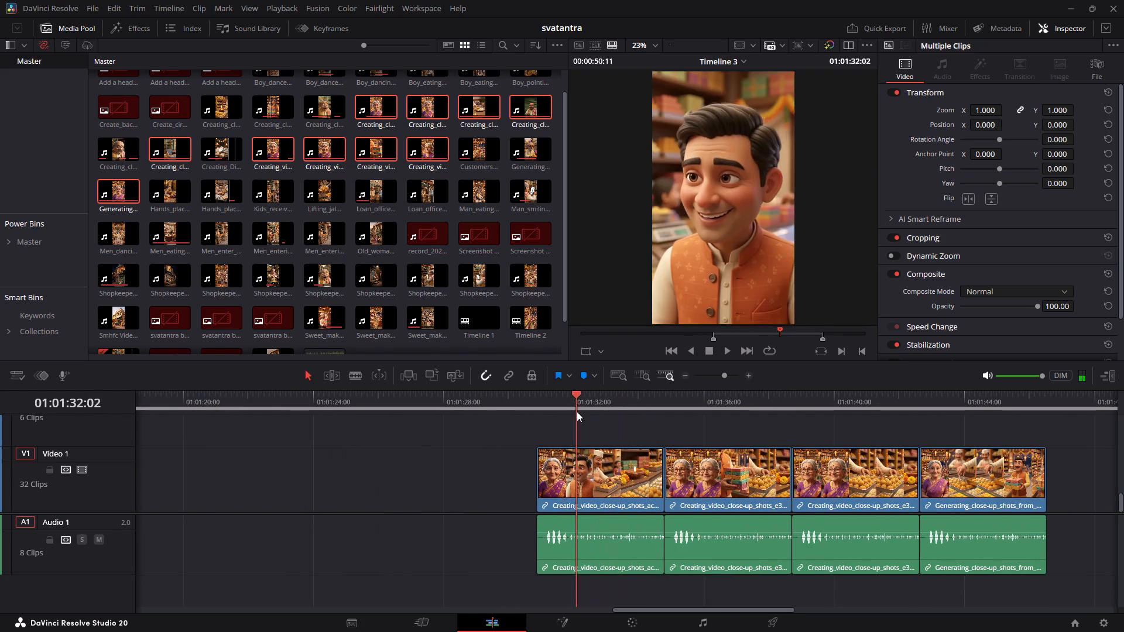
drag(577, 411, 748, 420)
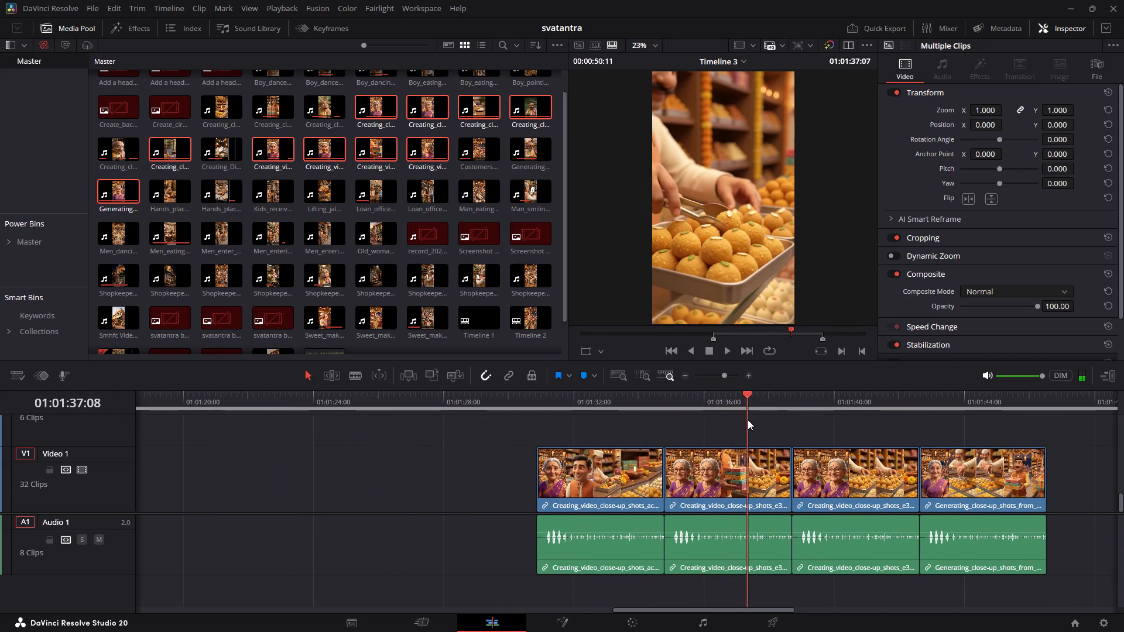
drag(748, 420, 795, 425)
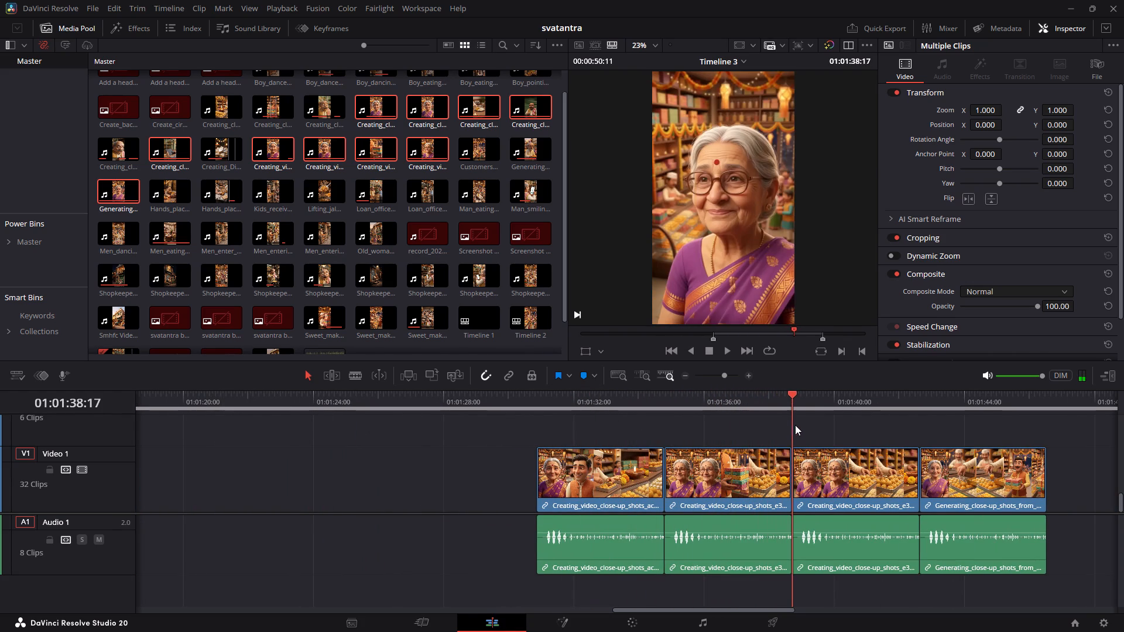
drag(795, 425, 988, 417)
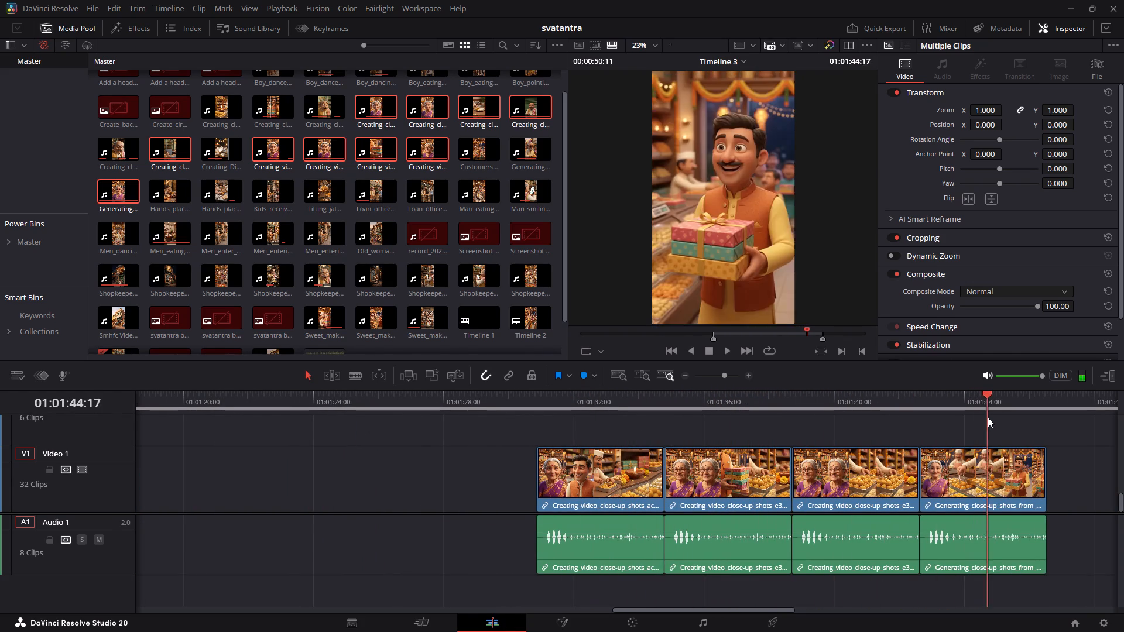
drag(988, 417, 961, 432)
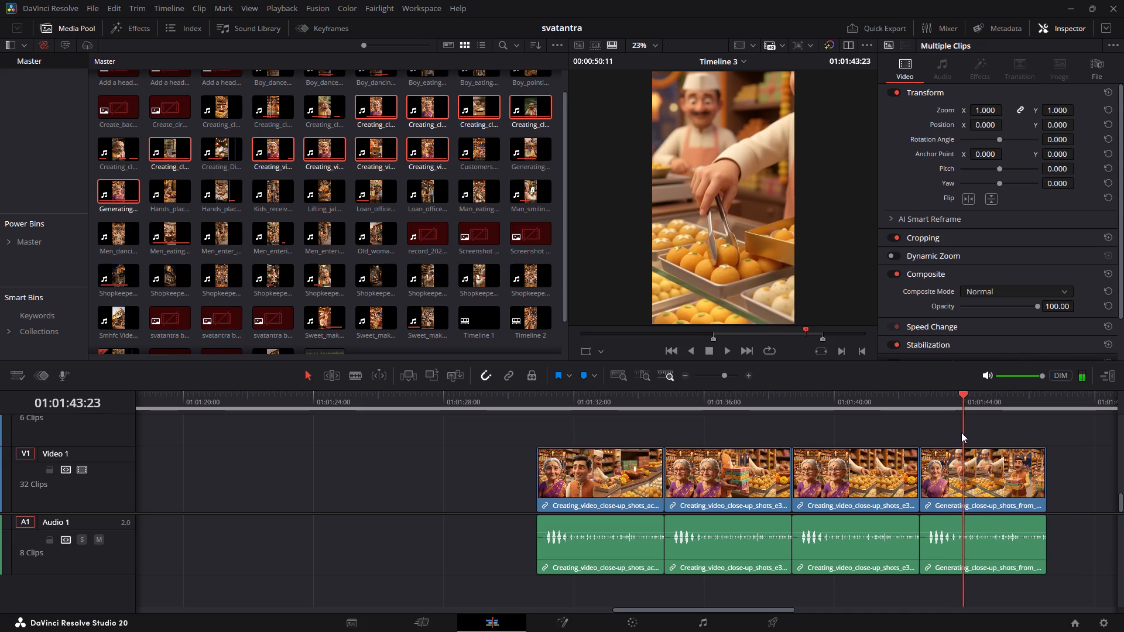
drag(961, 432, 957, 438)
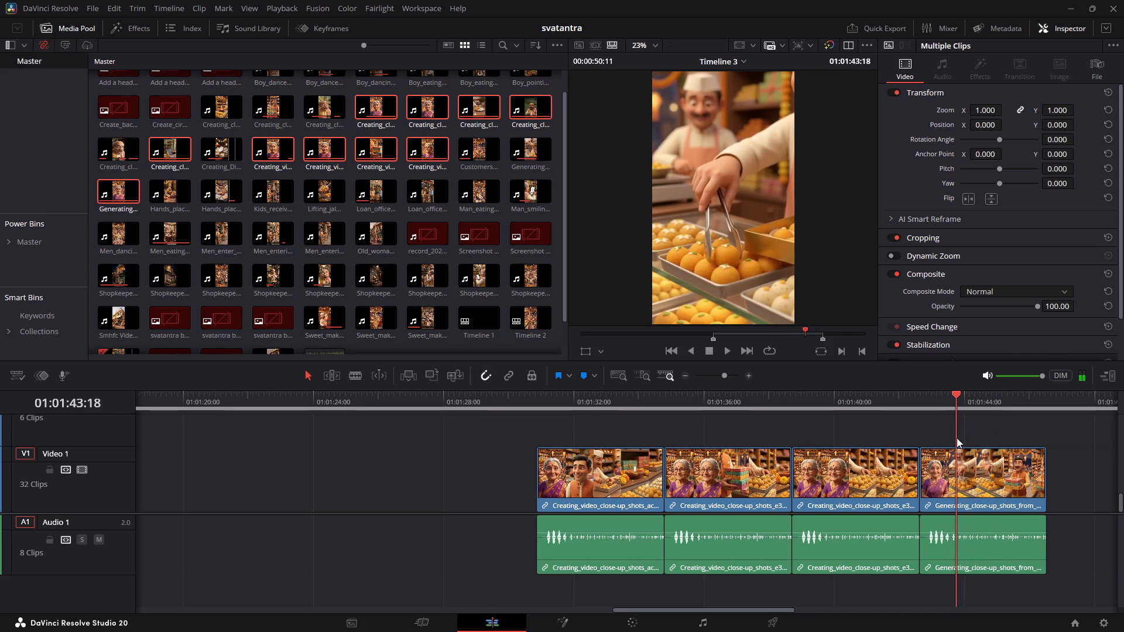
drag(957, 438, 957, 444)
click(949, 485)
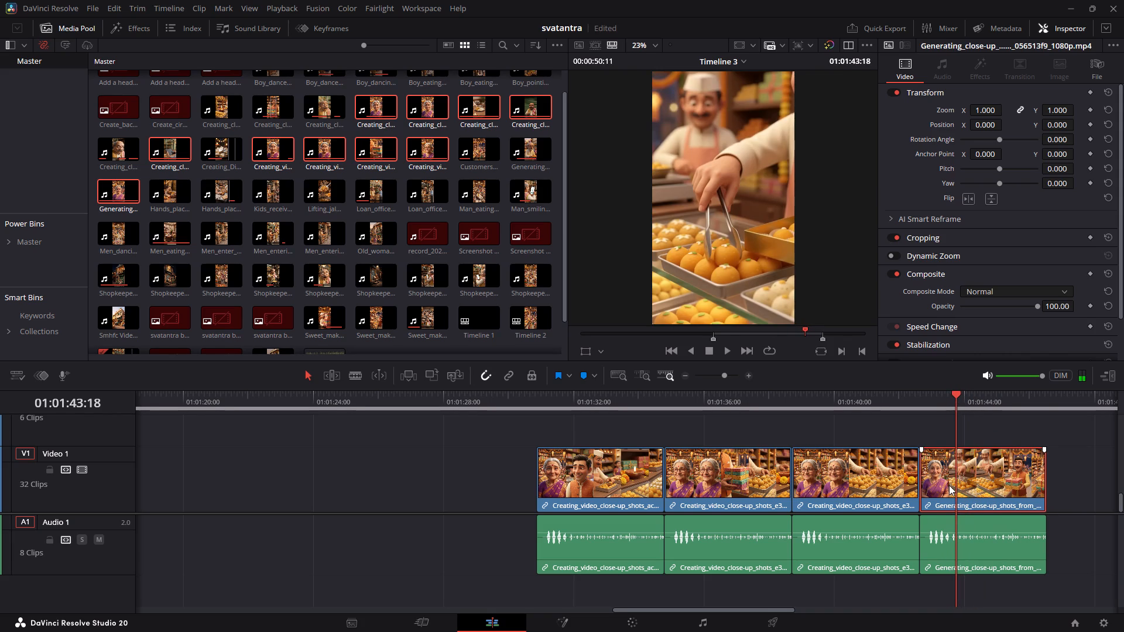
key(ctrl+b)
Roll the new cut back to 01:01:43:15, where the tongs-and-sweets shot begins.
alt+scroll(947, 479, up, 18)
drag(635, 398, 614, 396)
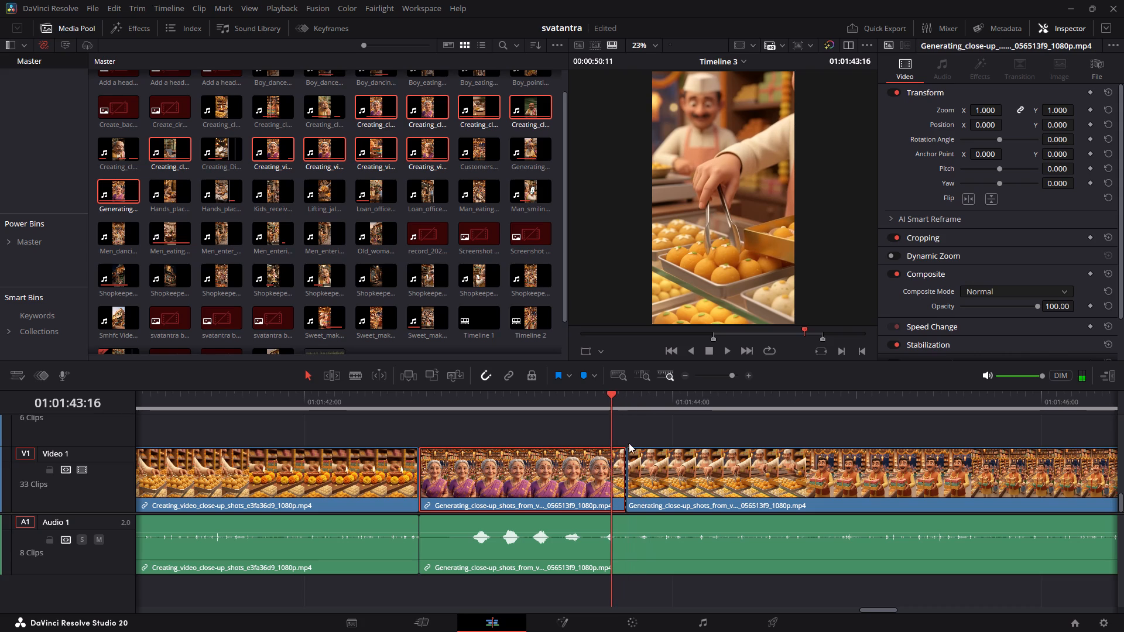
drag(626, 458, 606, 459)
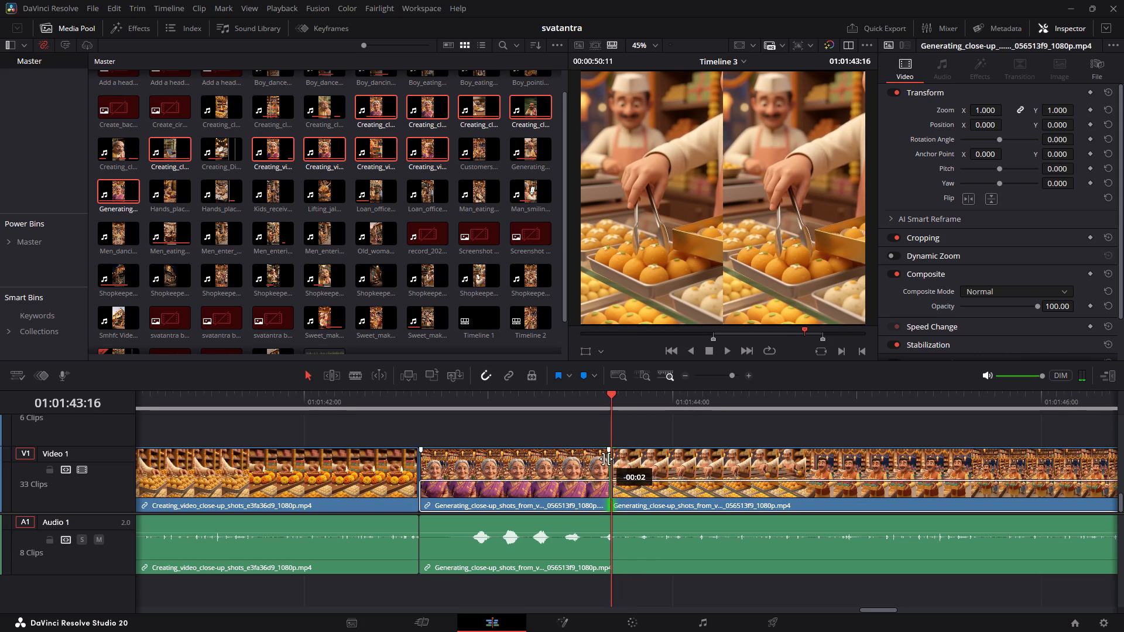
drag(606, 459, 601, 463)
drag(604, 394, 602, 393)
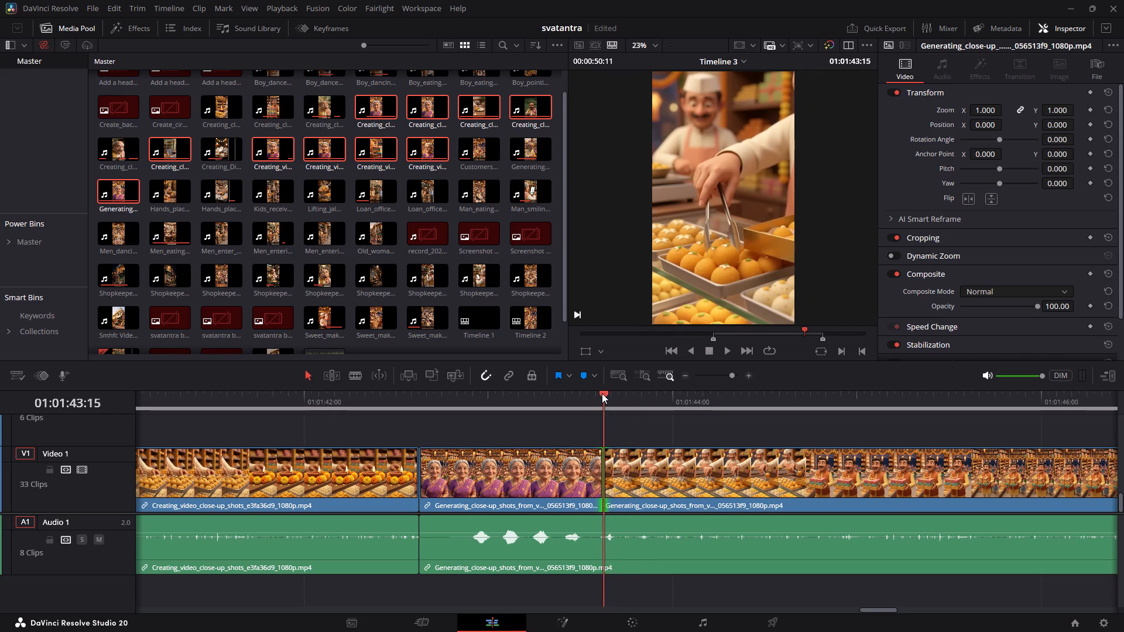
Split the remainder of the clip at 01:01:45:13 and move the segment before that cut up to Video 2.
drag(602, 393, 978, 424)
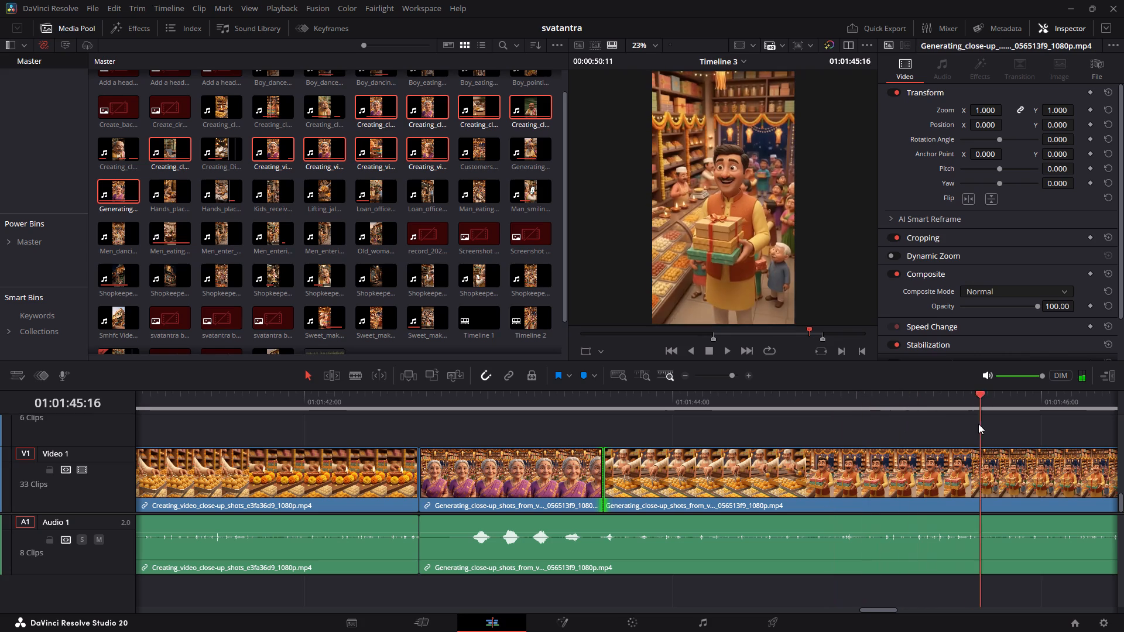
drag(978, 424, 997, 432)
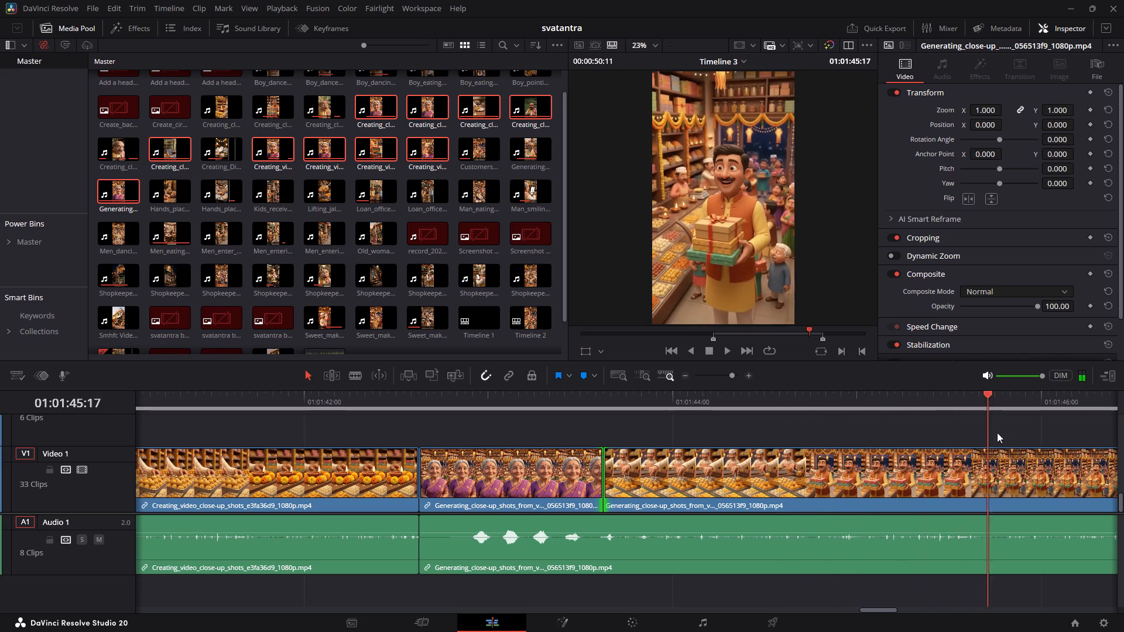
drag(997, 432, 957, 432)
click(950, 469)
key(ctrl+b)
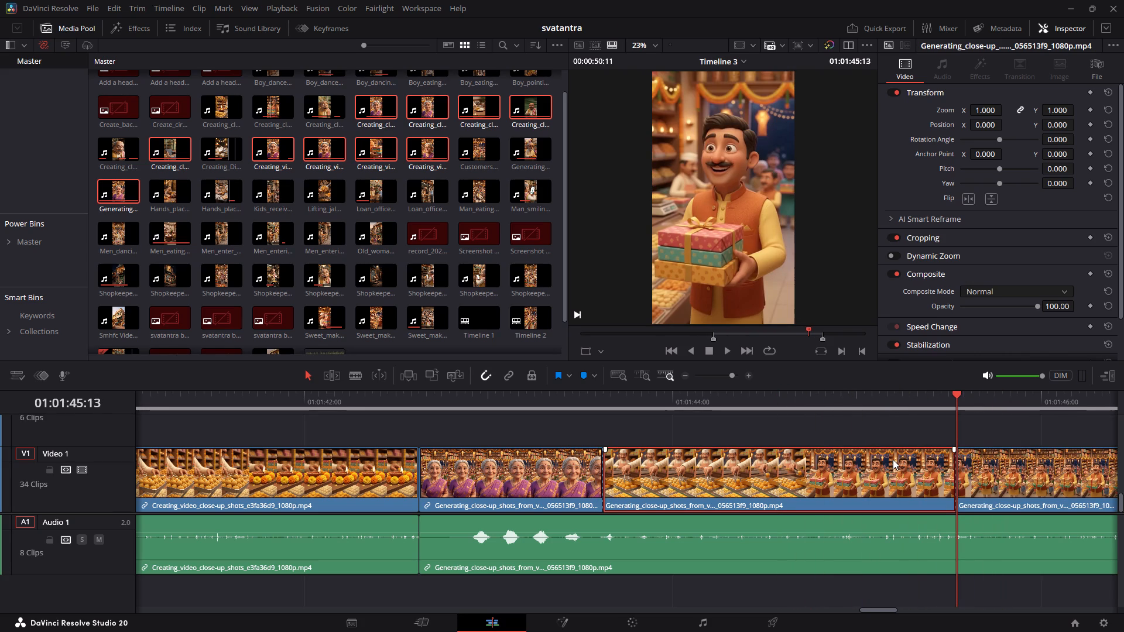
key(alt+Up)
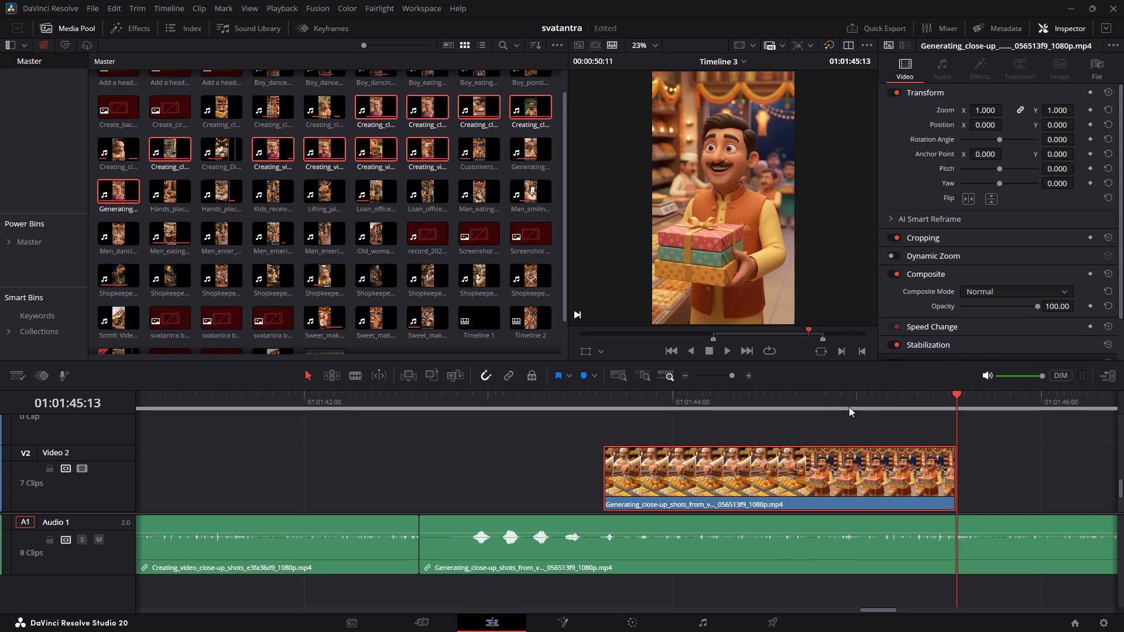
Split the Video 2 segment at 01:01:44:15, separating the tongs-and-sweets shot from the man holding gift boxes.
drag(839, 407, 786, 404)
key(ctrl+b)
drag(787, 462, 777, 461)
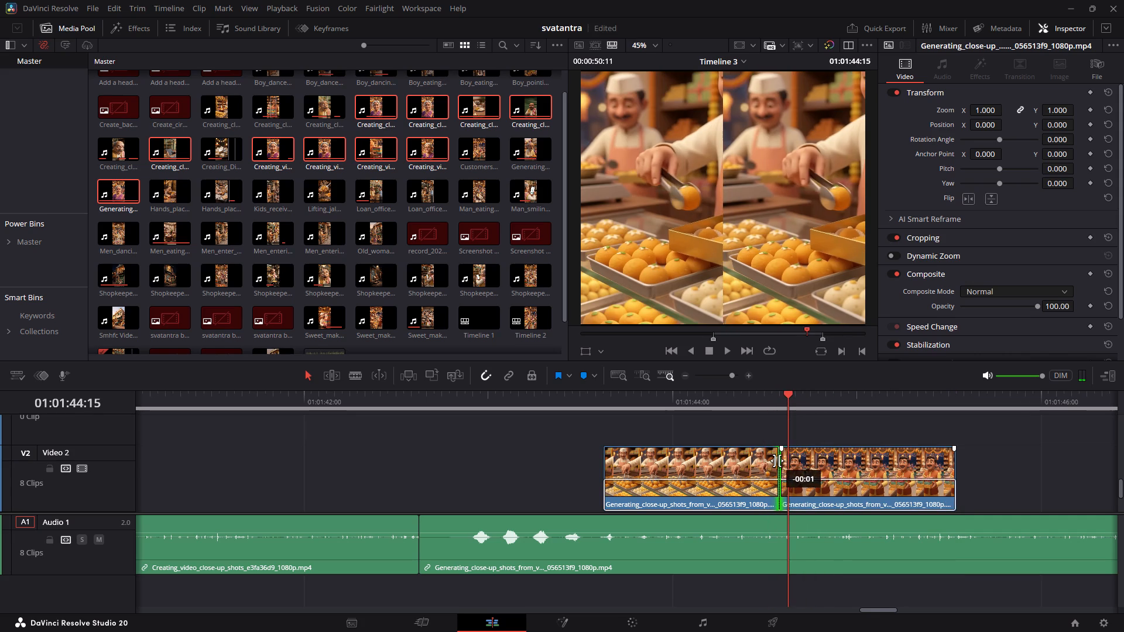
drag(777, 461, 780, 461)
alt+scroll(780, 453, up, 16)
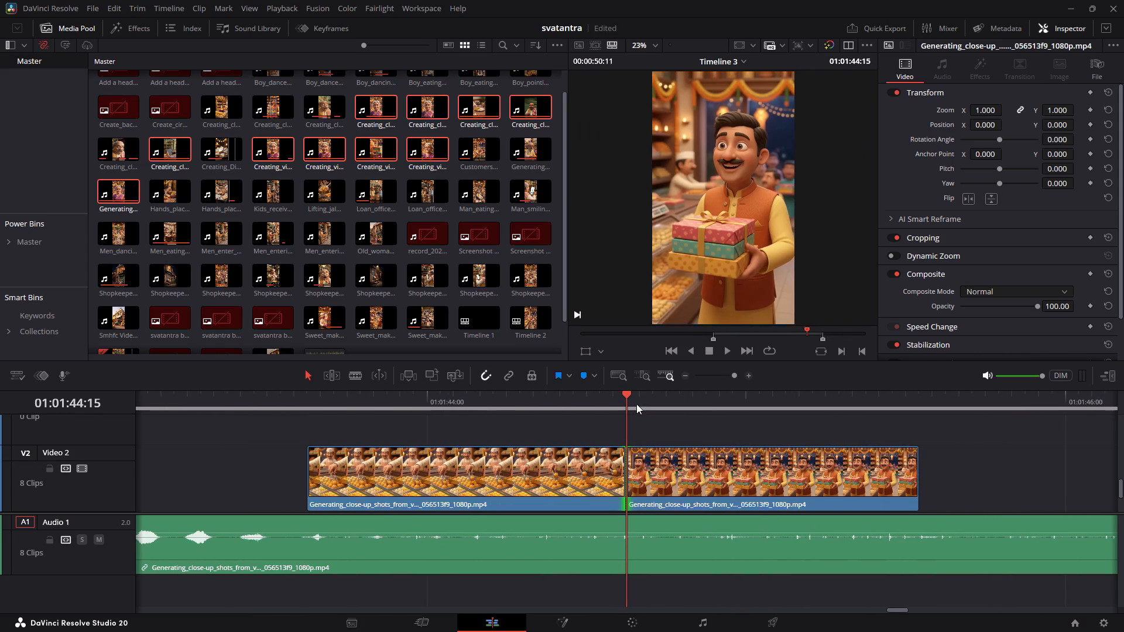
drag(632, 404, 609, 404)
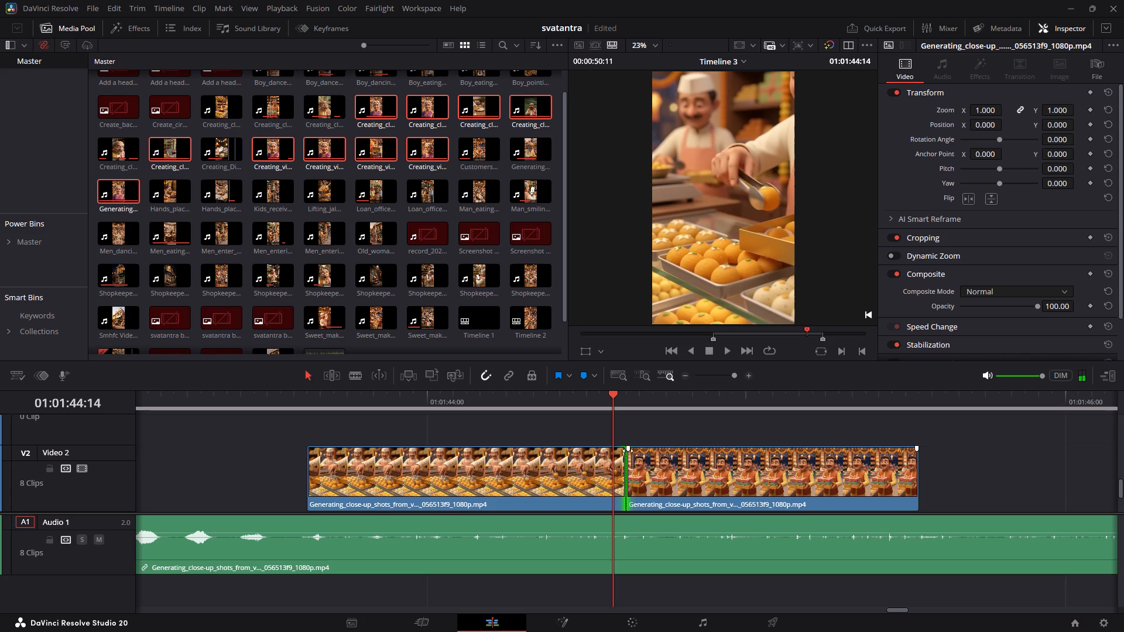
drag(626, 463, 617, 463)
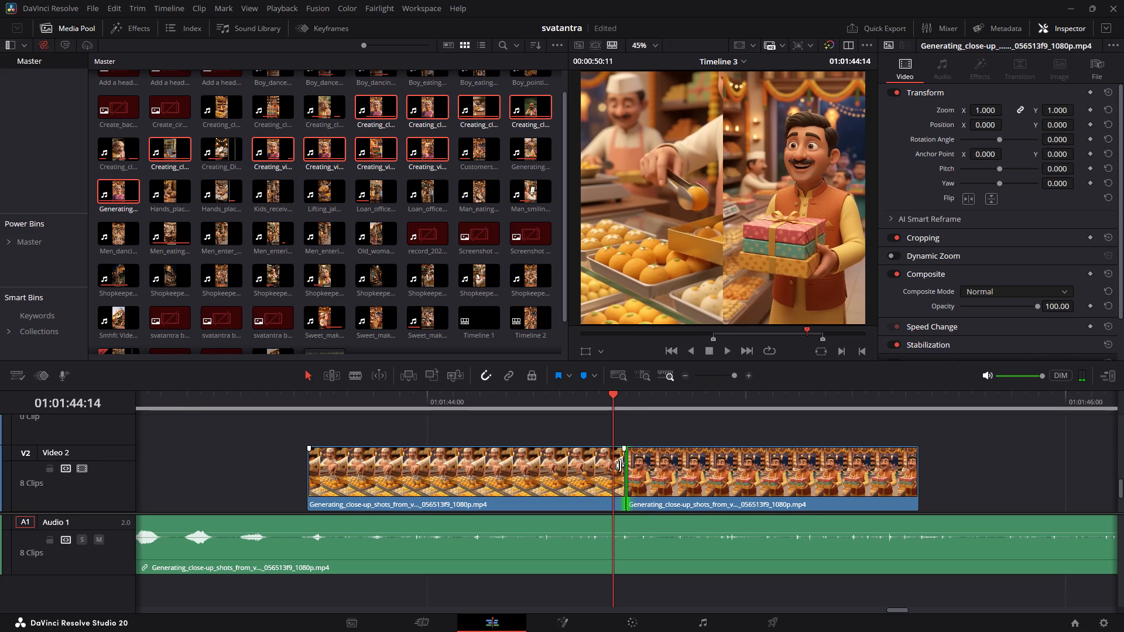
alt+scroll(626, 465, up, 11)
alt+scroll(640, 458, down, 20)
alt+scroll(640, 458, down, 3)
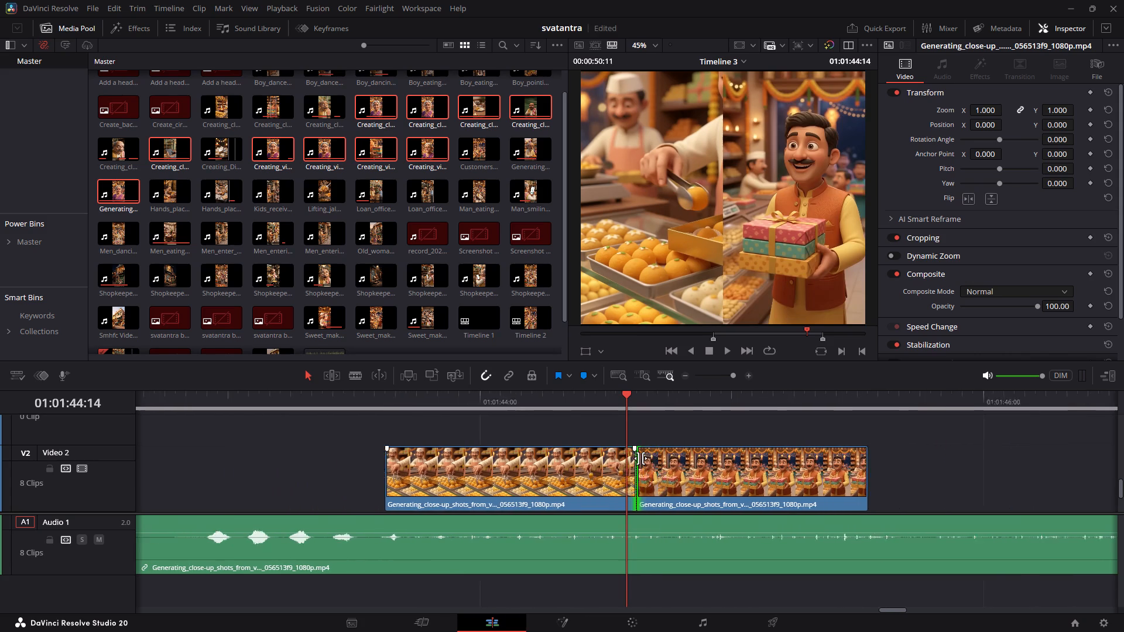
Move the two new Video 2 segments earlier so they sit just after the group of extracted shots.
alt+scroll(640, 458, down, 2)
alt+scroll(640, 458, down, 20)
alt+scroll(640, 458, down, 3)
drag(684, 453, 613, 467)
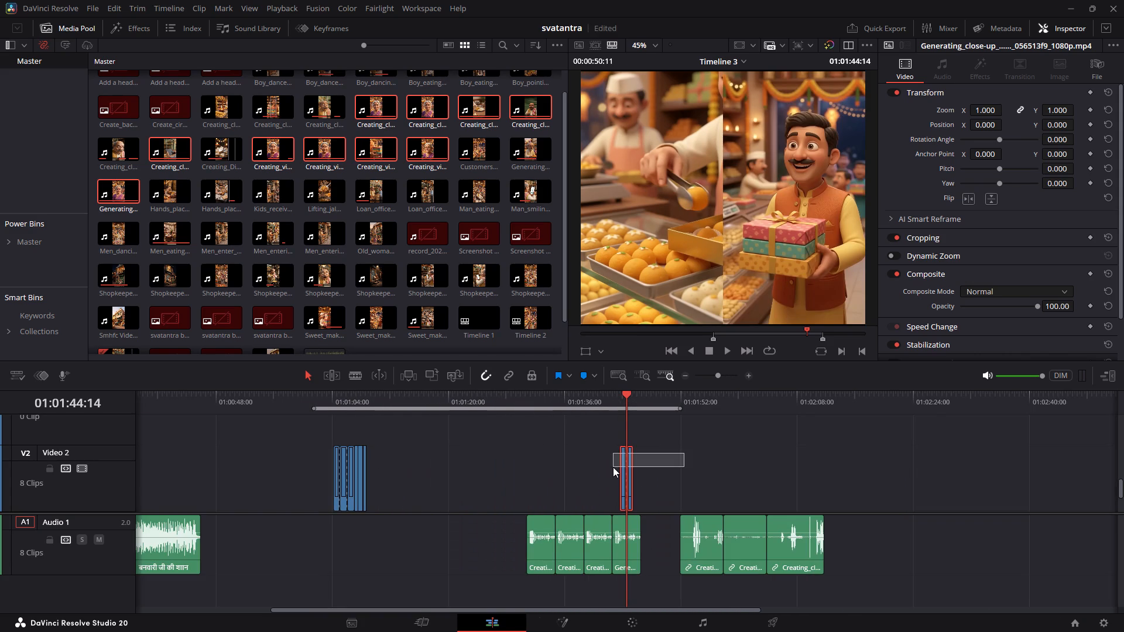
drag(613, 467, 613, 468)
drag(624, 462, 378, 485)
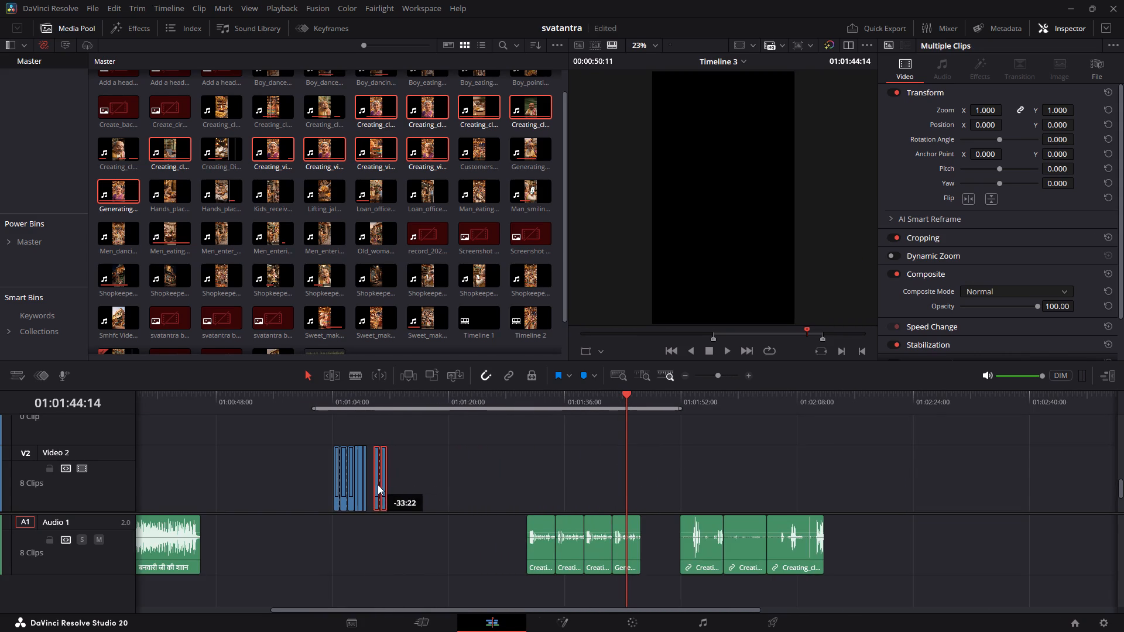
drag(378, 485, 374, 485)
Delete the three whole old-woman clips, the fourth clip's leftover Video 1 pieces and all their audio, leaving the gap in place.
scroll(543, 471, up, 3)
scroll(543, 470, down, 3)
scroll(550, 470, up, 15)
scroll(627, 468, down, 2)
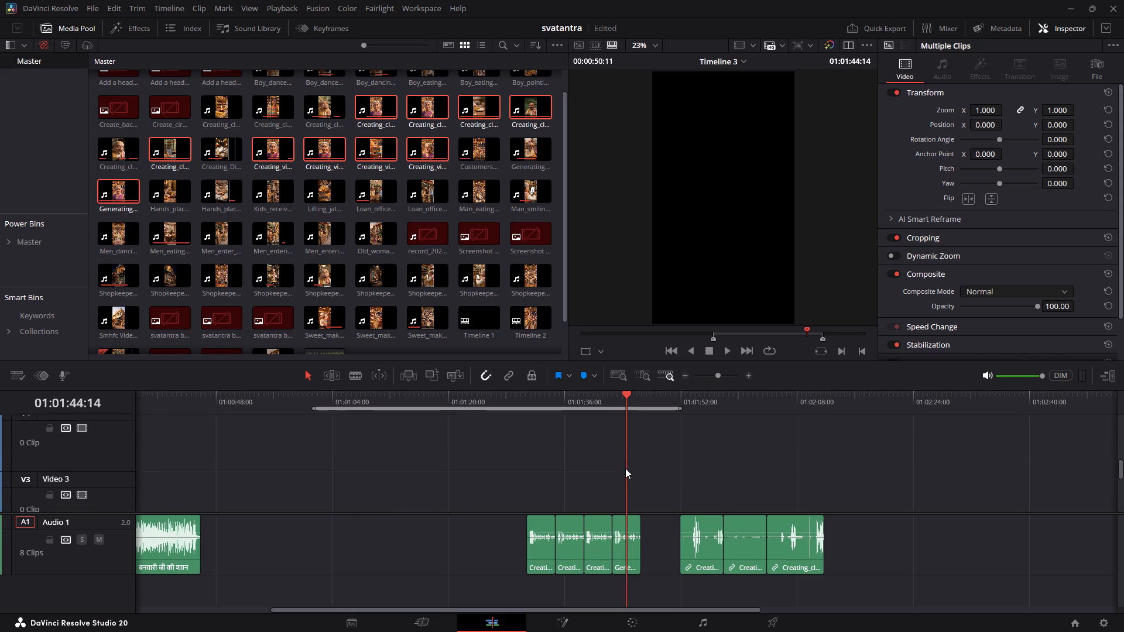
scroll(625, 468, down, 5)
click(632, 414)
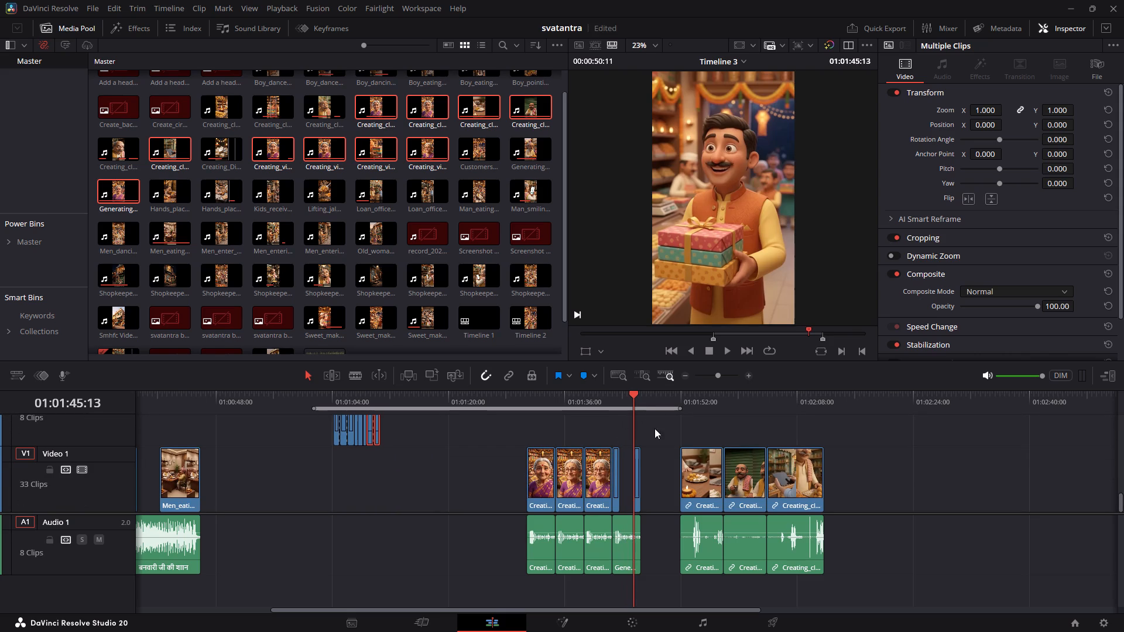
drag(654, 428, 540, 559)
key(BackSpace)
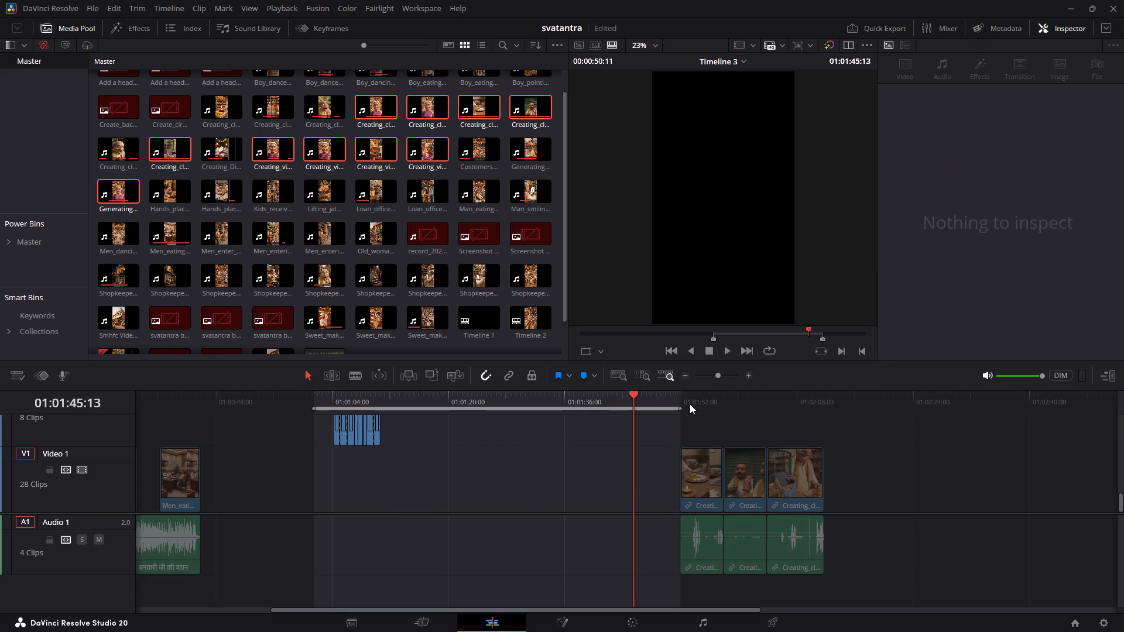
Clear the timeline's in and out range.
key(alt+x)
Move all eight extracted Video 2 segments back over the main edit, starting at about 01:00:33:14 above the Video 1 clips.
drag(690, 399, 727, 396)
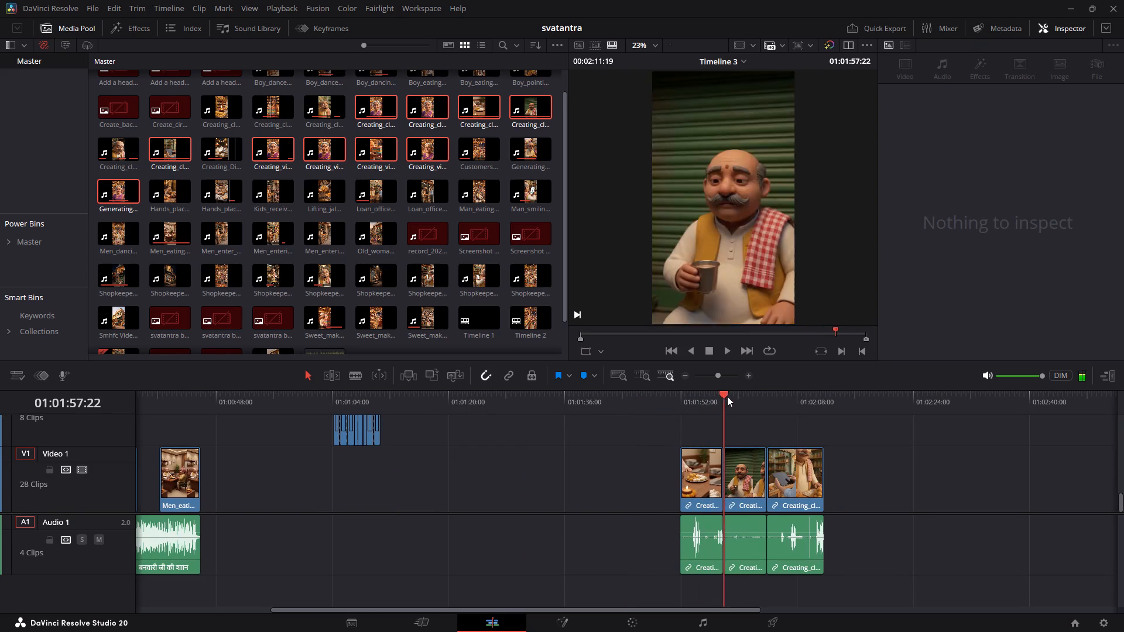
drag(727, 396, 448, 422)
click(217, 400)
middle_drag(315, 443, 500, 474)
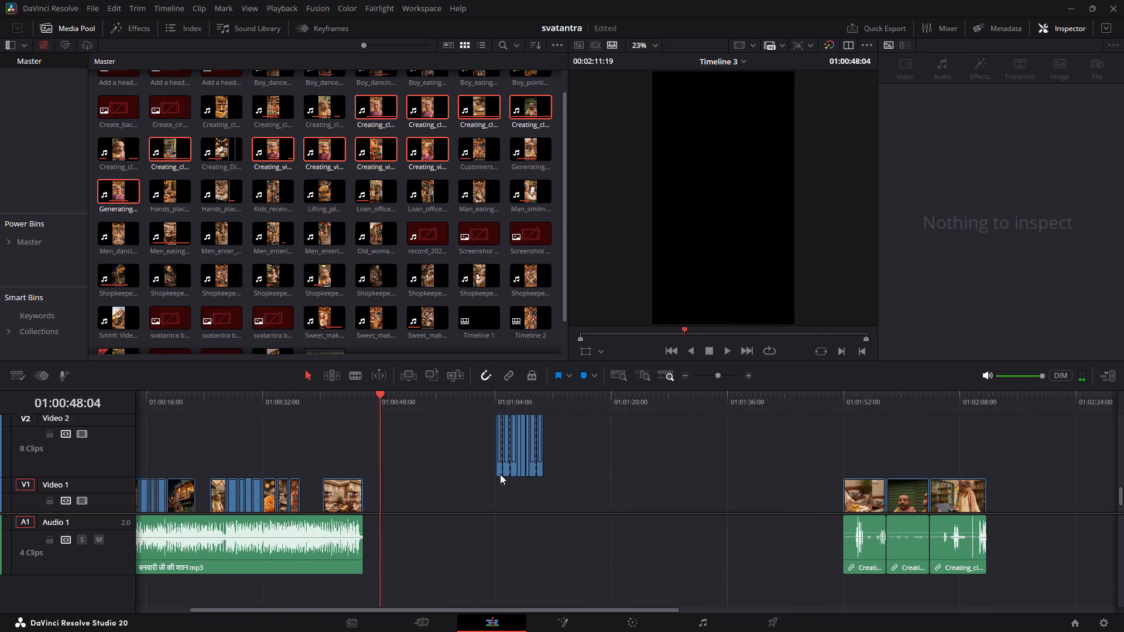
middle_drag(500, 474, 740, 449)
drag(731, 435, 572, 441)
drag(614, 436, 359, 440)
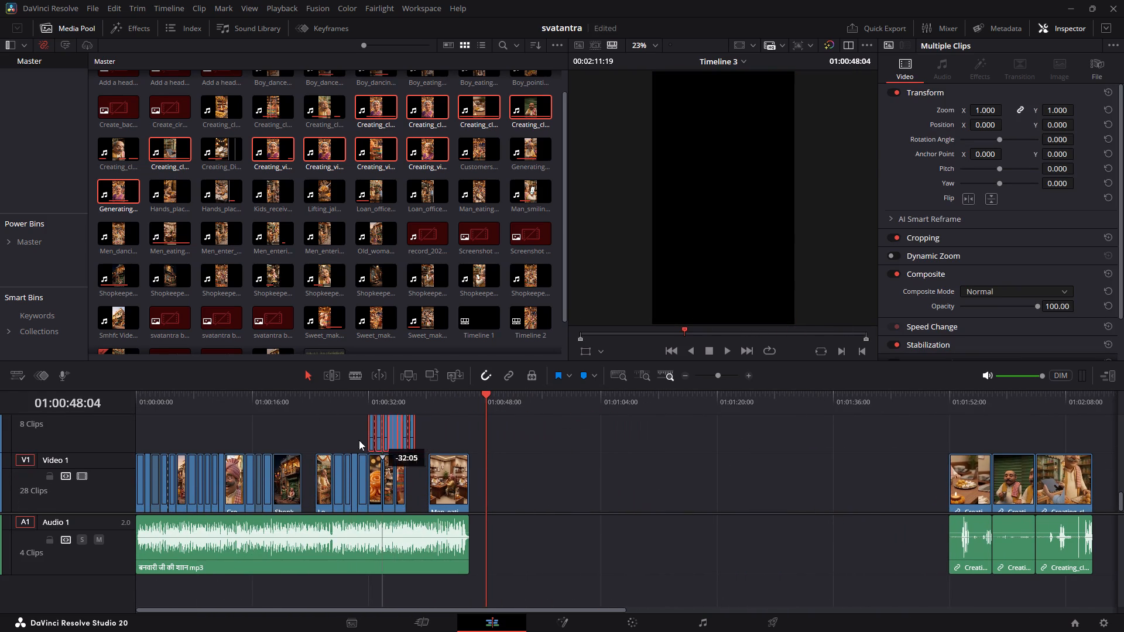
drag(359, 440, 342, 440)
click(344, 388)
click(339, 399)
alt+scroll(406, 414, up, 5)
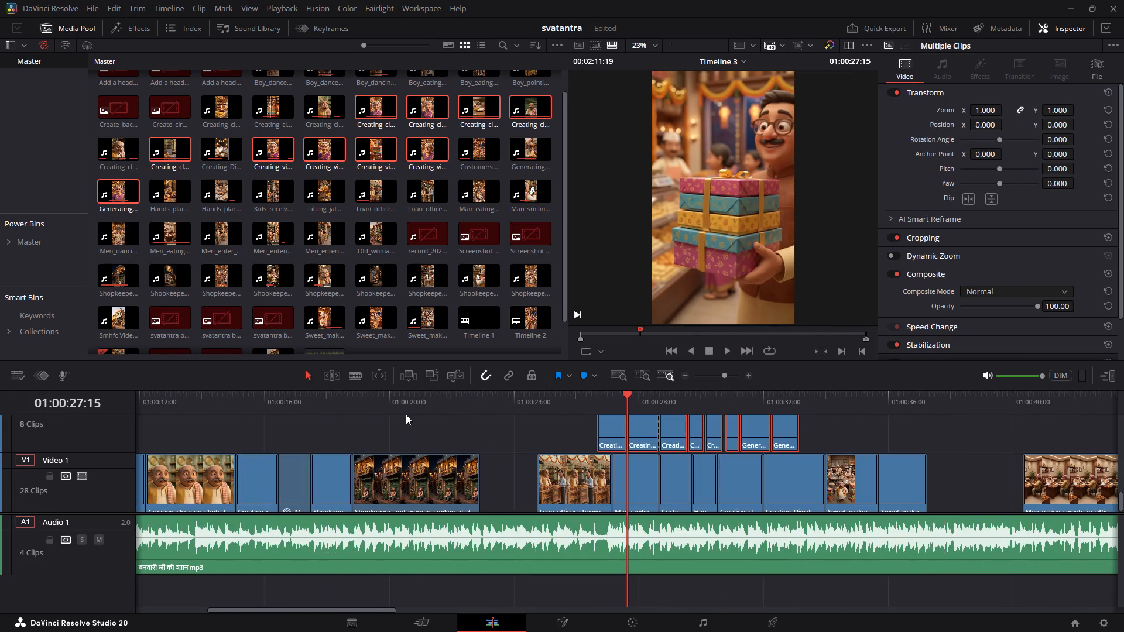
drag(609, 427, 825, 423)
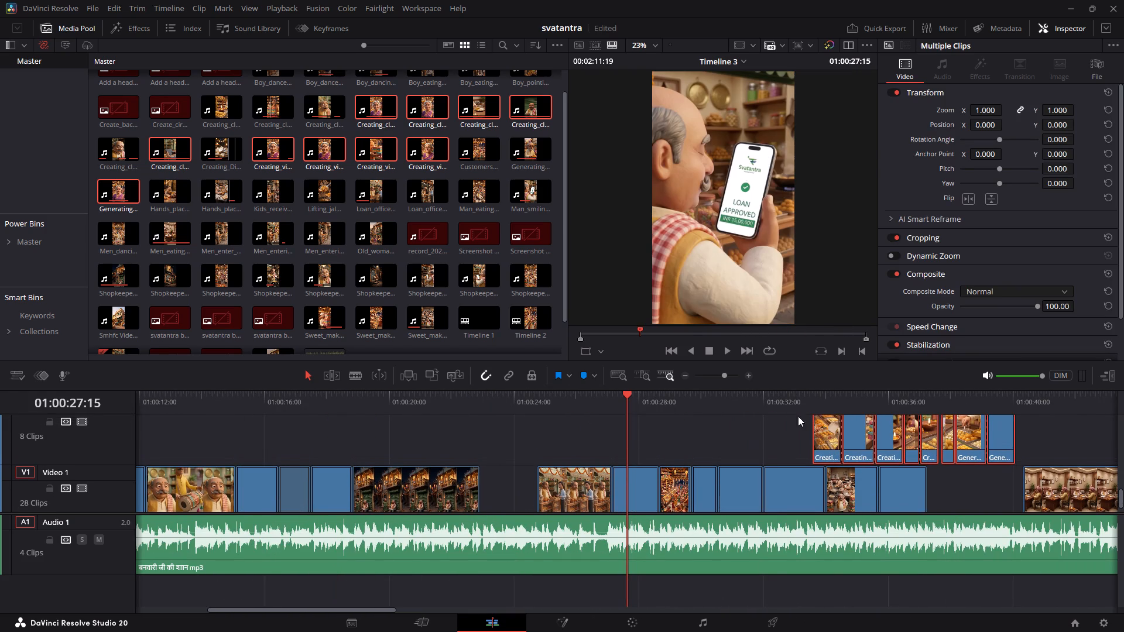
Play the sequence and shift the eight Video 2 segments later so they start at about 01:00:36:12, then review their playback.
click(774, 397)
key(space)
alt+scroll(773, 405, up, 3)
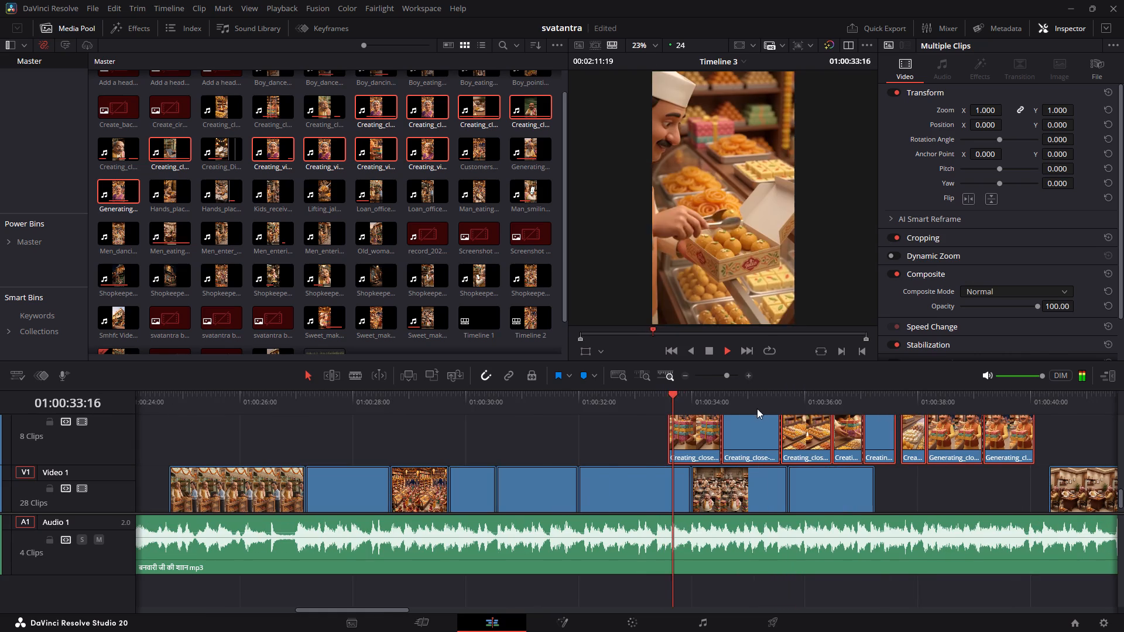
key(space)
drag(696, 442, 794, 439)
key(space)
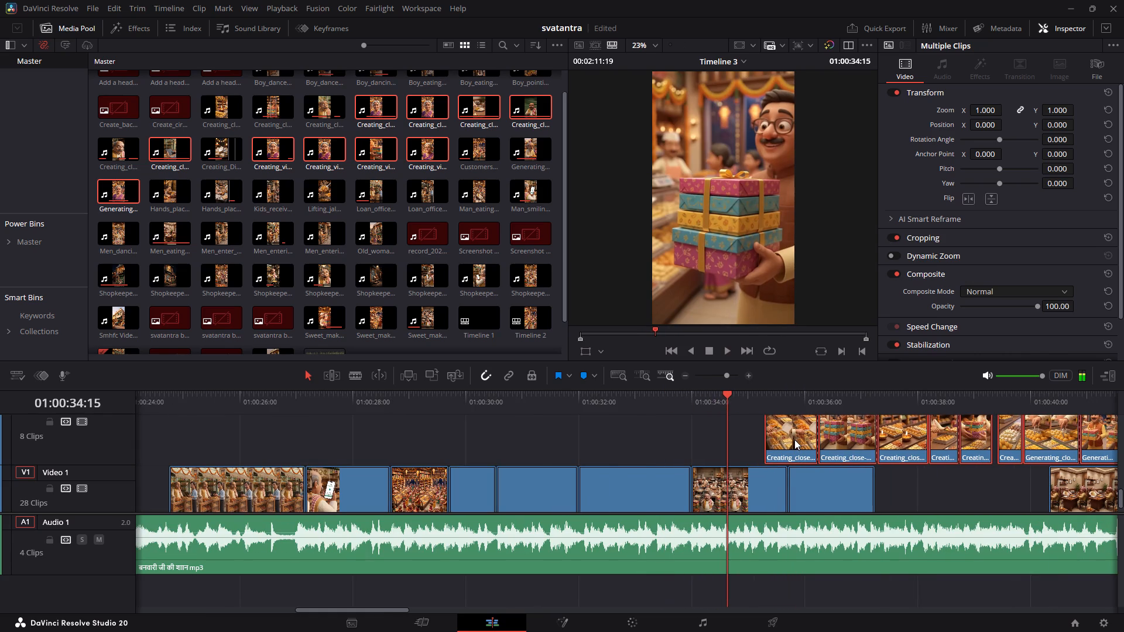
key(space)
drag(723, 403, 657, 403)
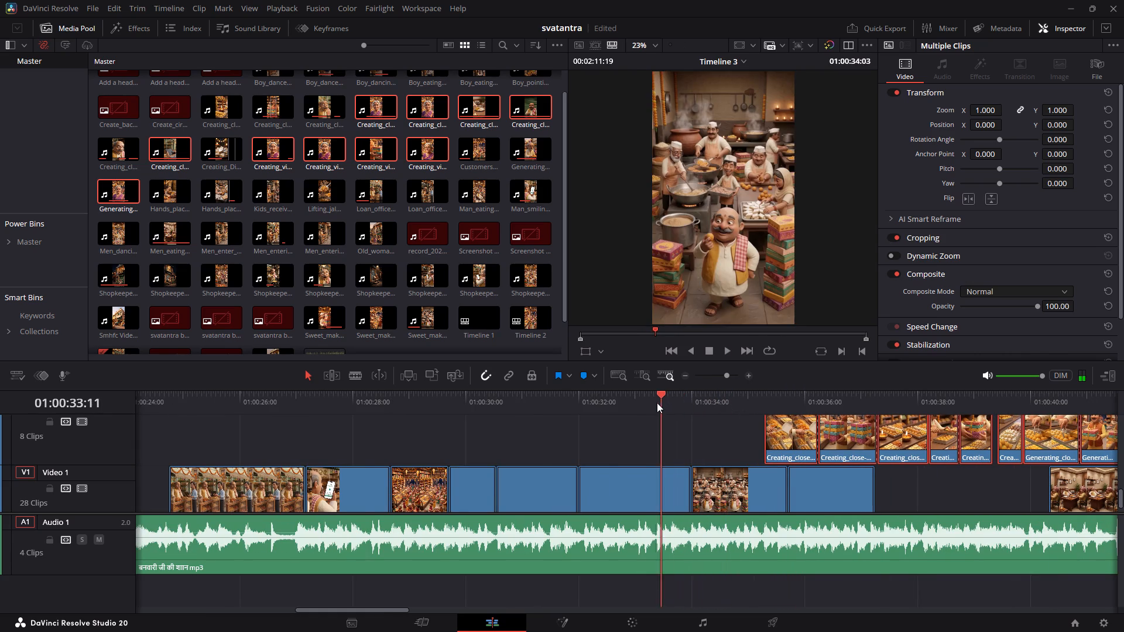
drag(657, 403, 656, 403)
key(space)
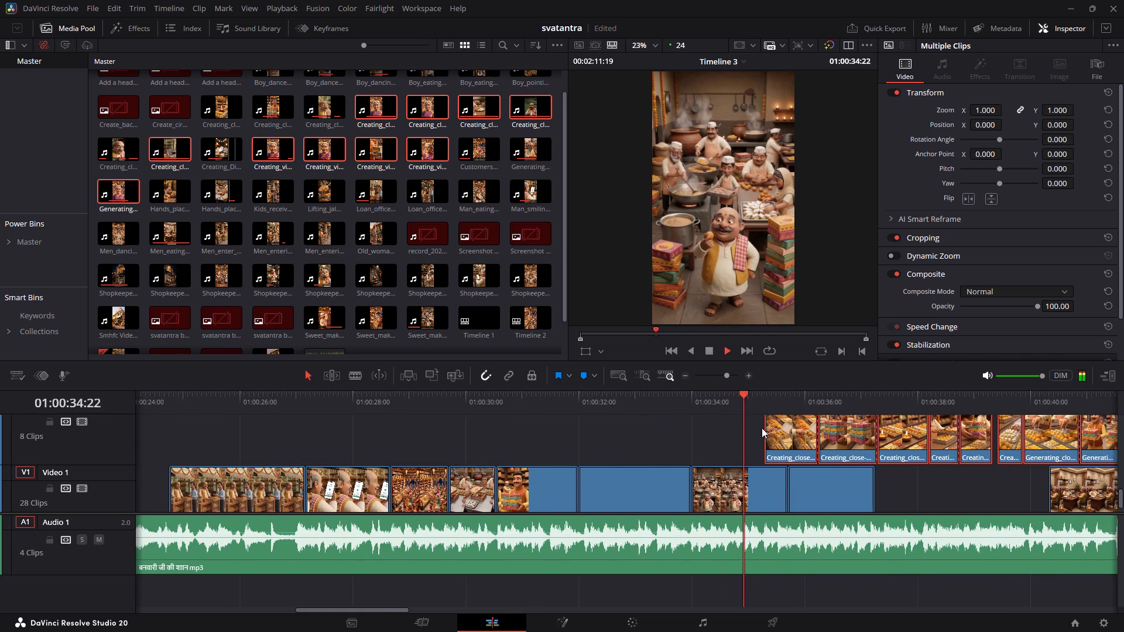
key(space)
drag(792, 440, 863, 438)
key(space)
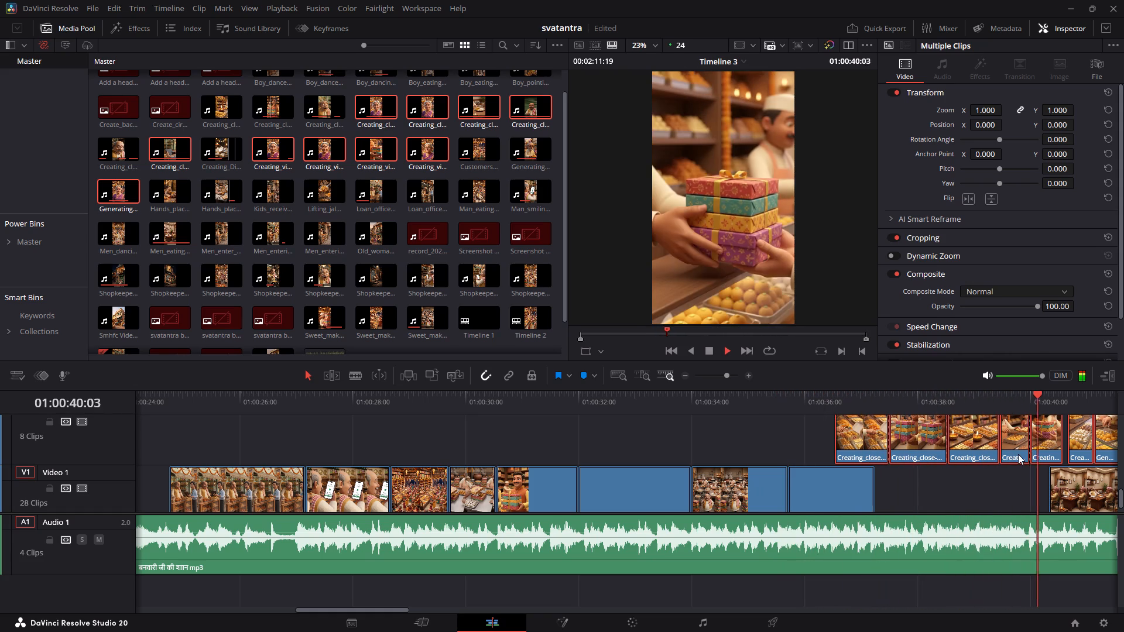
key(space)
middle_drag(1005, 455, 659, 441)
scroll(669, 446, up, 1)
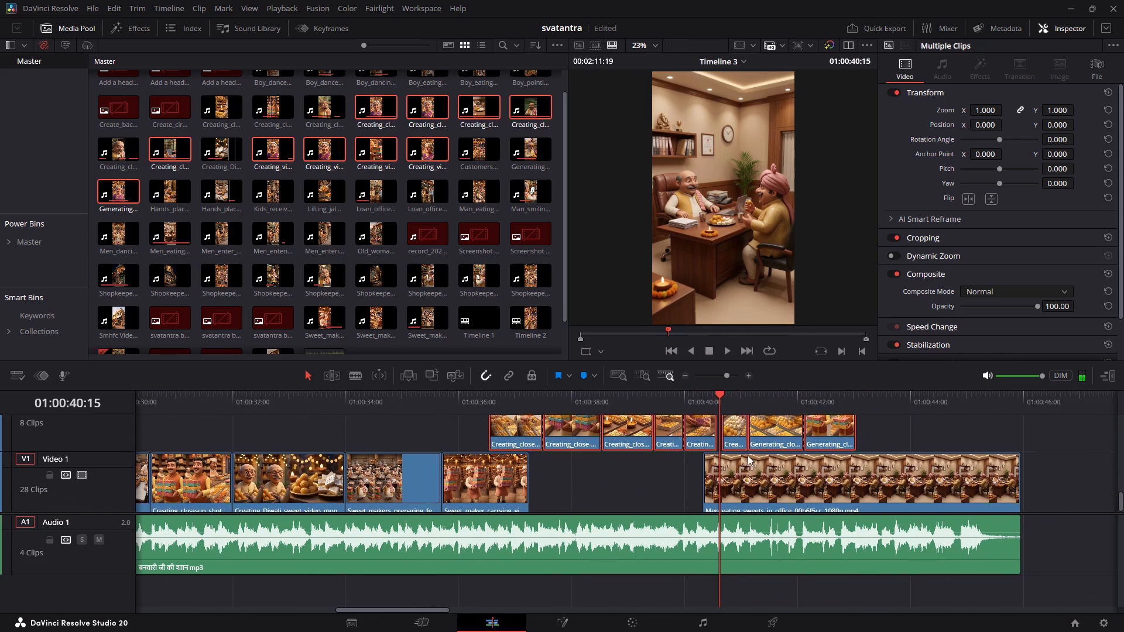
Lift the sixth Video 2 segment, the sweets display, onto Video 3 so it ends at 01:00:39:11 above the third segment, and play it.
drag(723, 391, 742, 400)
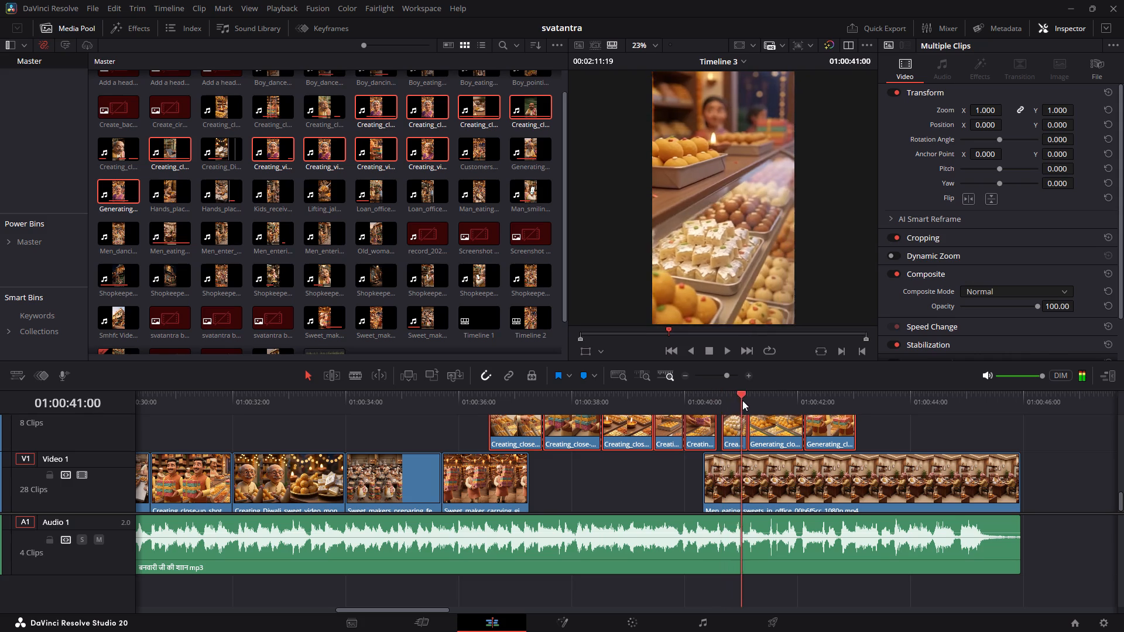
drag(742, 400, 654, 416)
scroll(751, 468, down, 1)
middle_drag(751, 468, 752, 469)
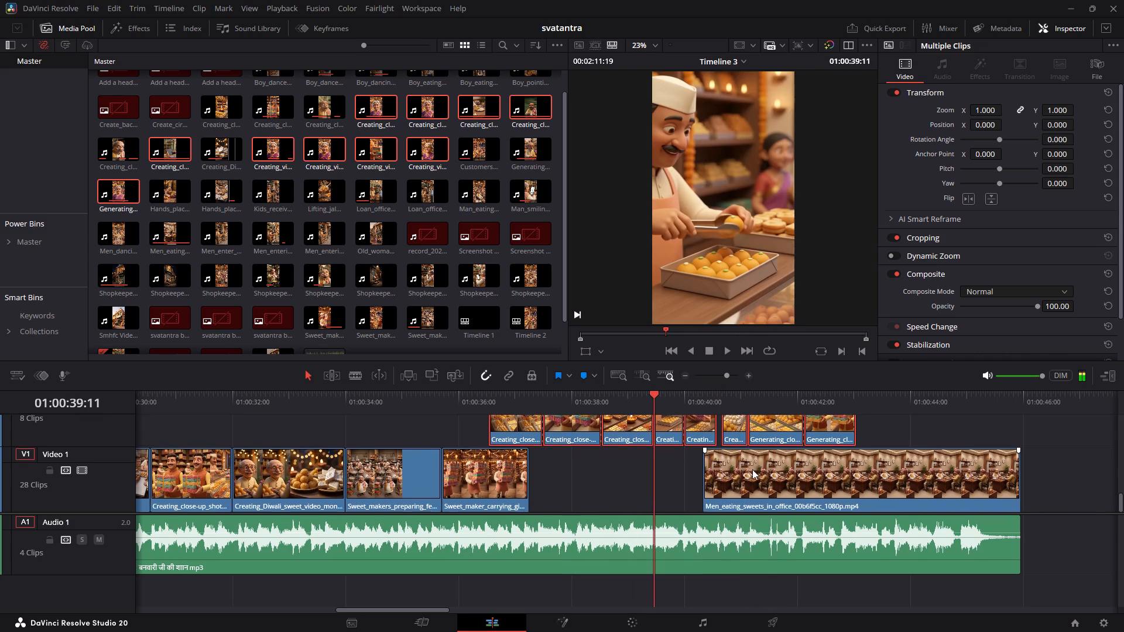
middle_drag(752, 469, 783, 515)
click(955, 441)
drag(773, 453, 680, 421)
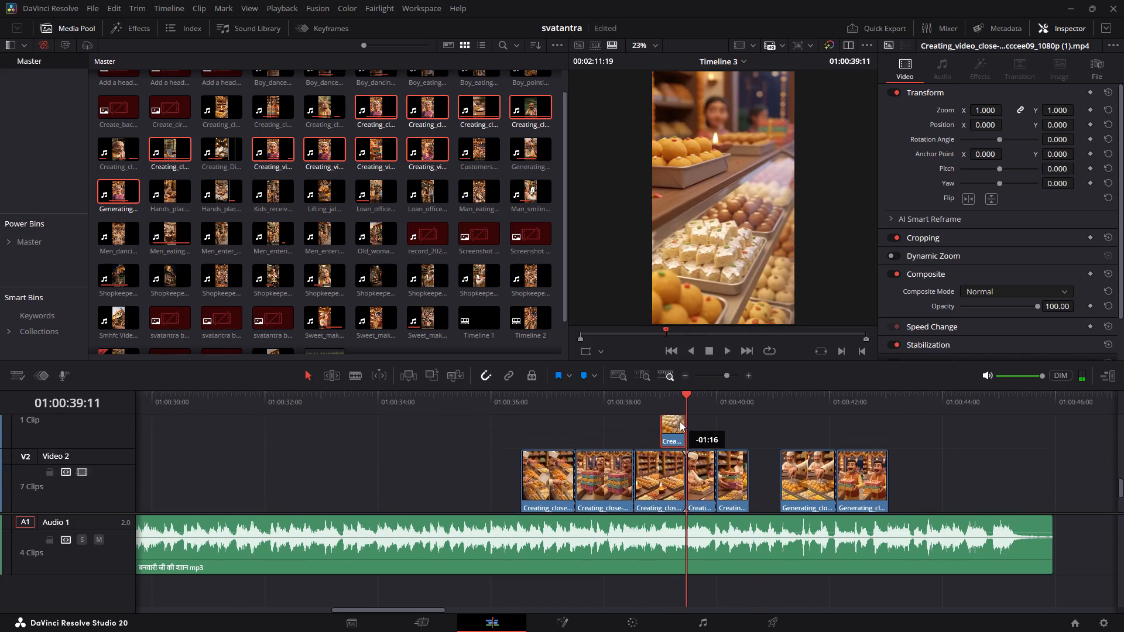
drag(680, 421, 674, 435)
click(651, 400)
key(space)
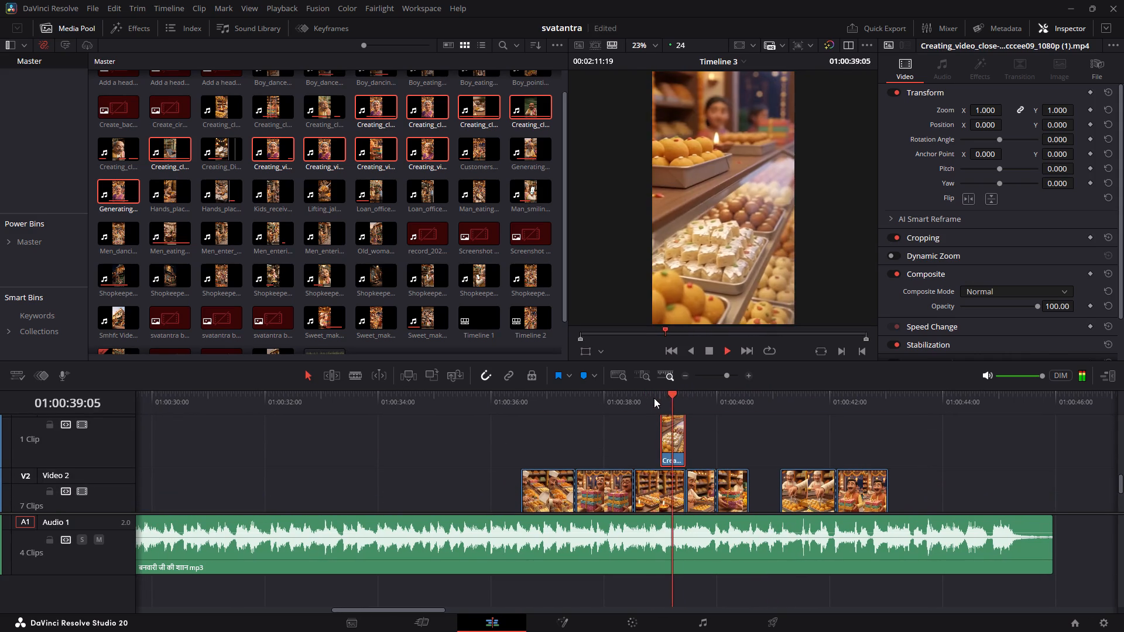
key(space)
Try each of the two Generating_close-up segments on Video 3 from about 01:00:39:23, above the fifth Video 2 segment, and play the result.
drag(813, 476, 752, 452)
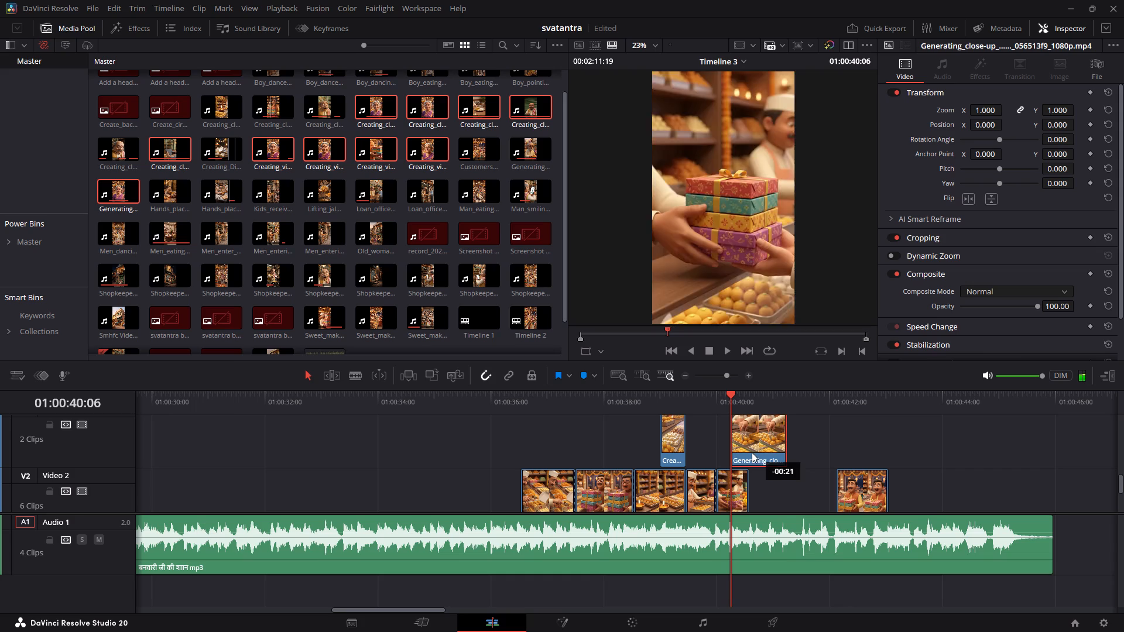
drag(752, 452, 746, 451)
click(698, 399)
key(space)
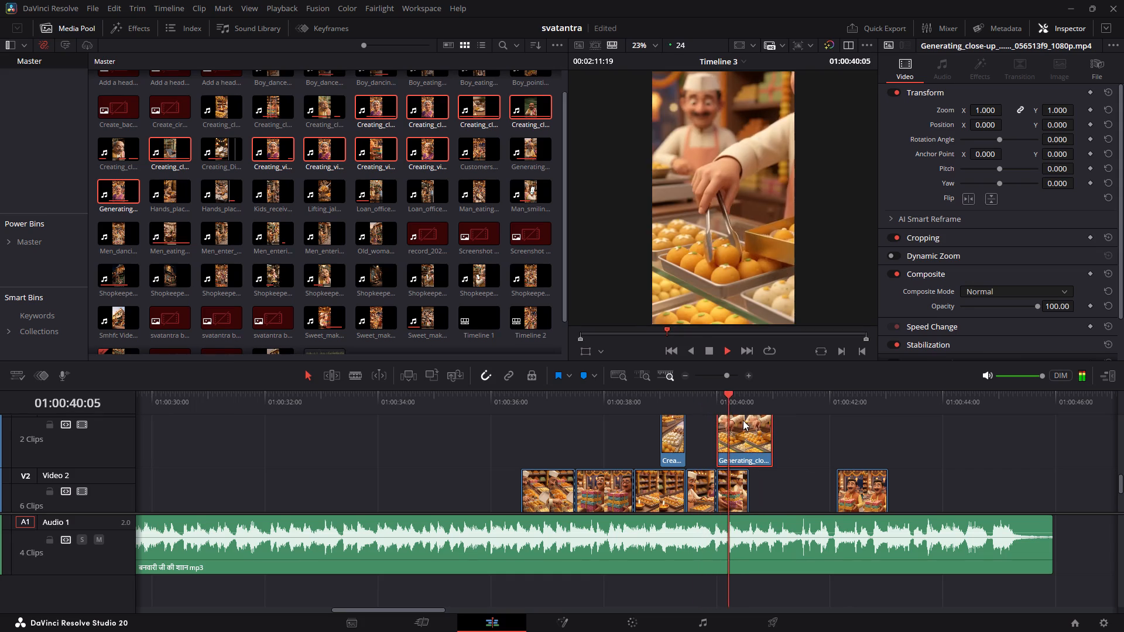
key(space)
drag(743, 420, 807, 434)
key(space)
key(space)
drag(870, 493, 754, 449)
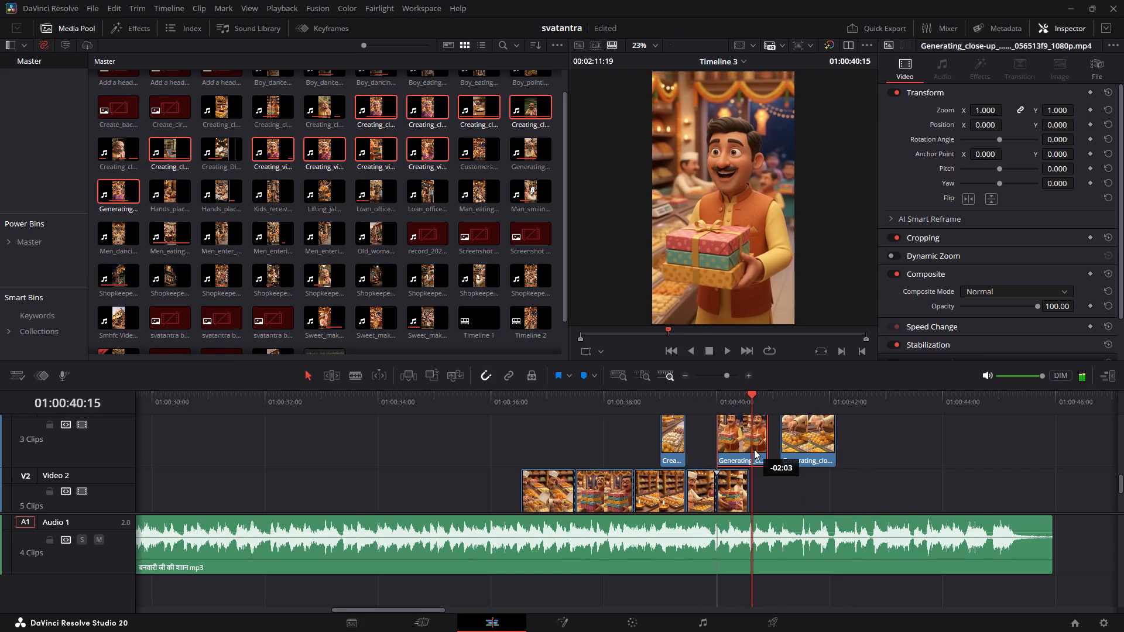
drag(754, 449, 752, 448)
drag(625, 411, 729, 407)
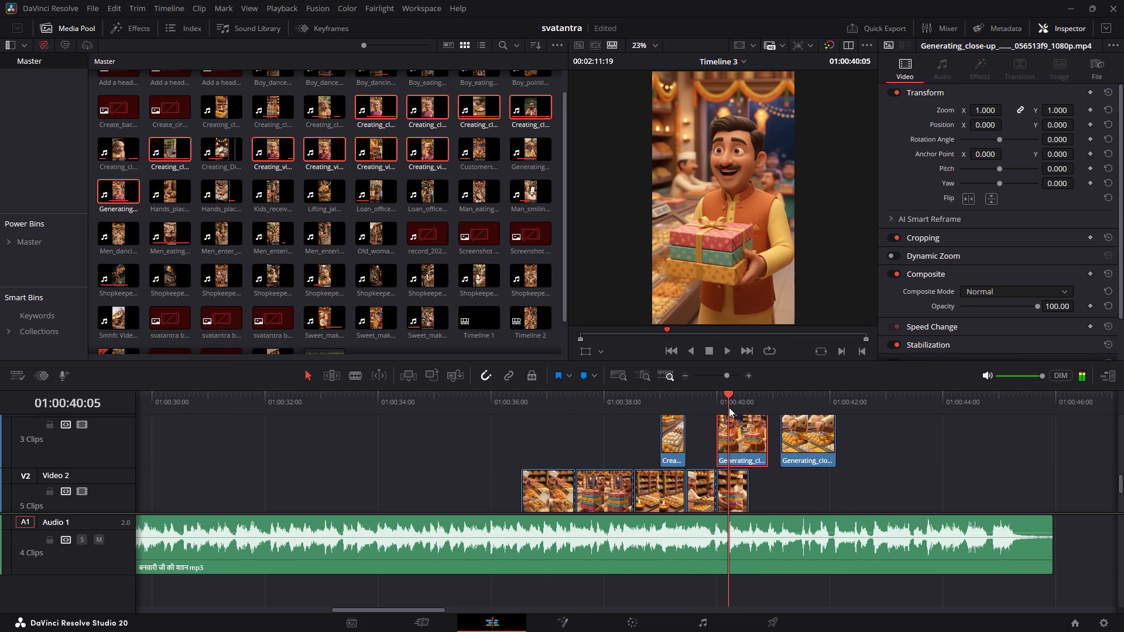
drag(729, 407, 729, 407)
Delete both Generating_close-up segments from the timeline.
key(BackSpace)
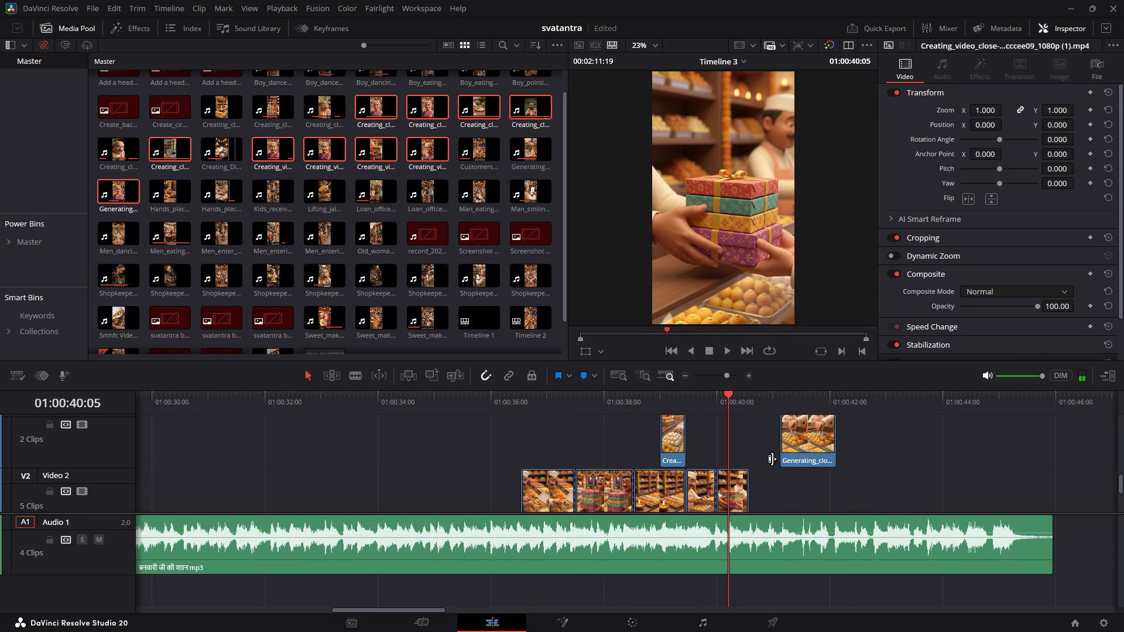
click(789, 447)
key(BackSpace)
Move the sweets display segment from Video 3 down onto Video 2, replacing the end of the third segment.
drag(787, 446, 650, 461)
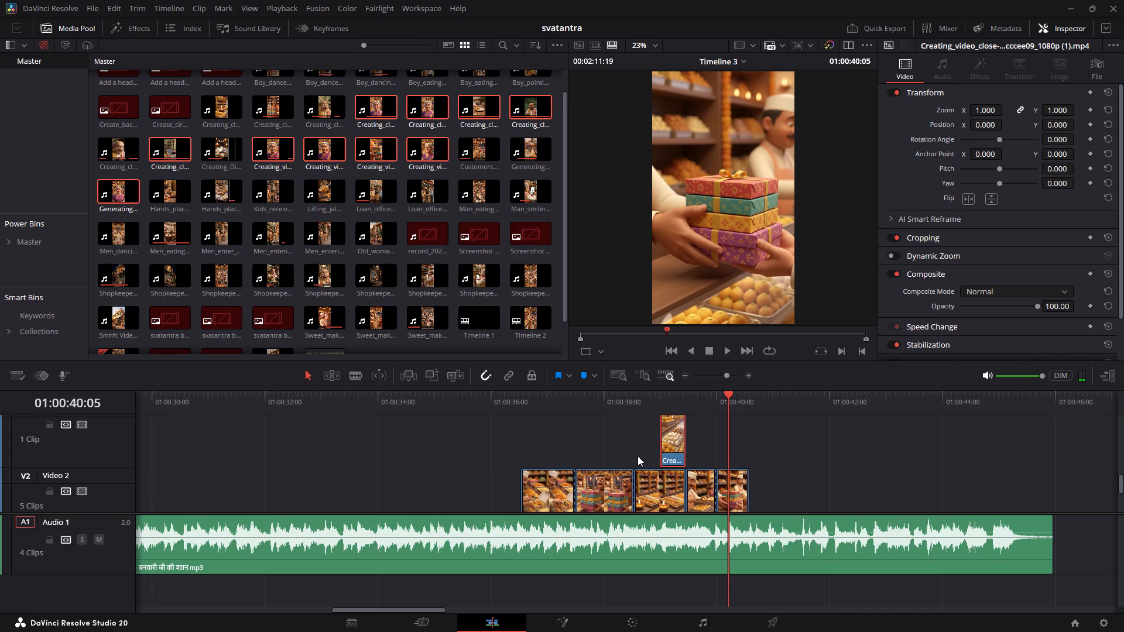
key(alt+Down)
scroll(638, 456, up, 2)
scroll(635, 458, down, 4)
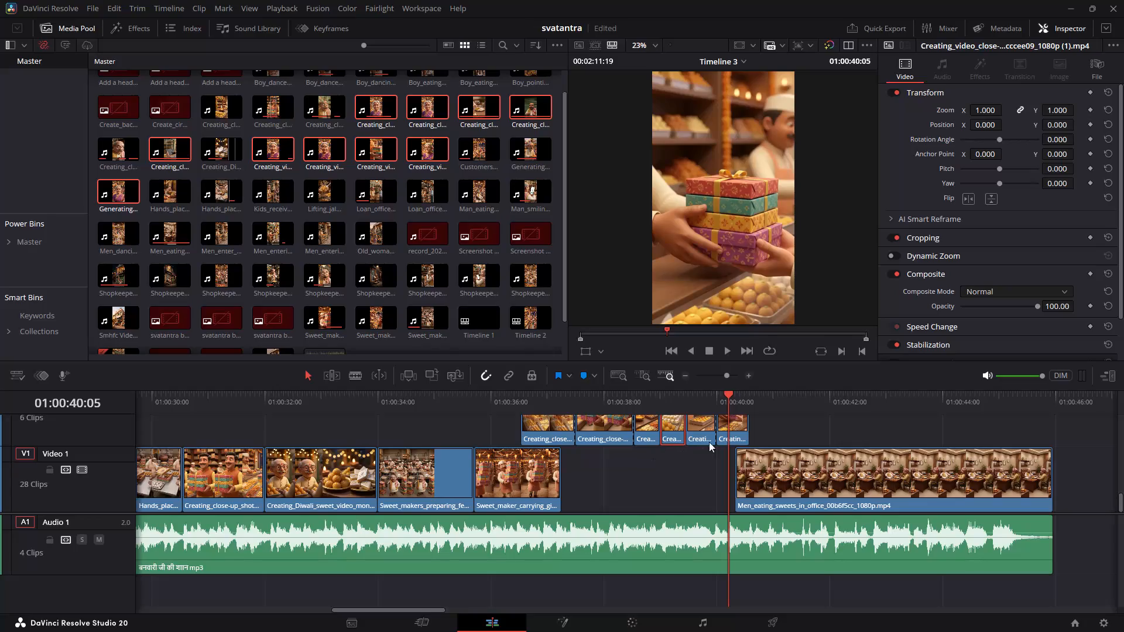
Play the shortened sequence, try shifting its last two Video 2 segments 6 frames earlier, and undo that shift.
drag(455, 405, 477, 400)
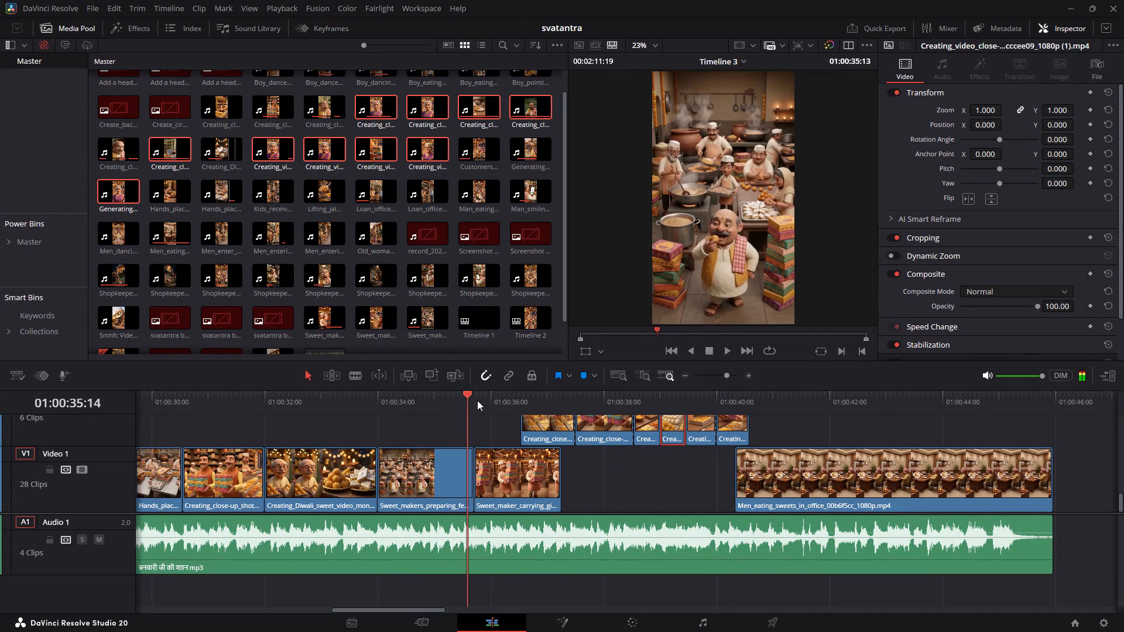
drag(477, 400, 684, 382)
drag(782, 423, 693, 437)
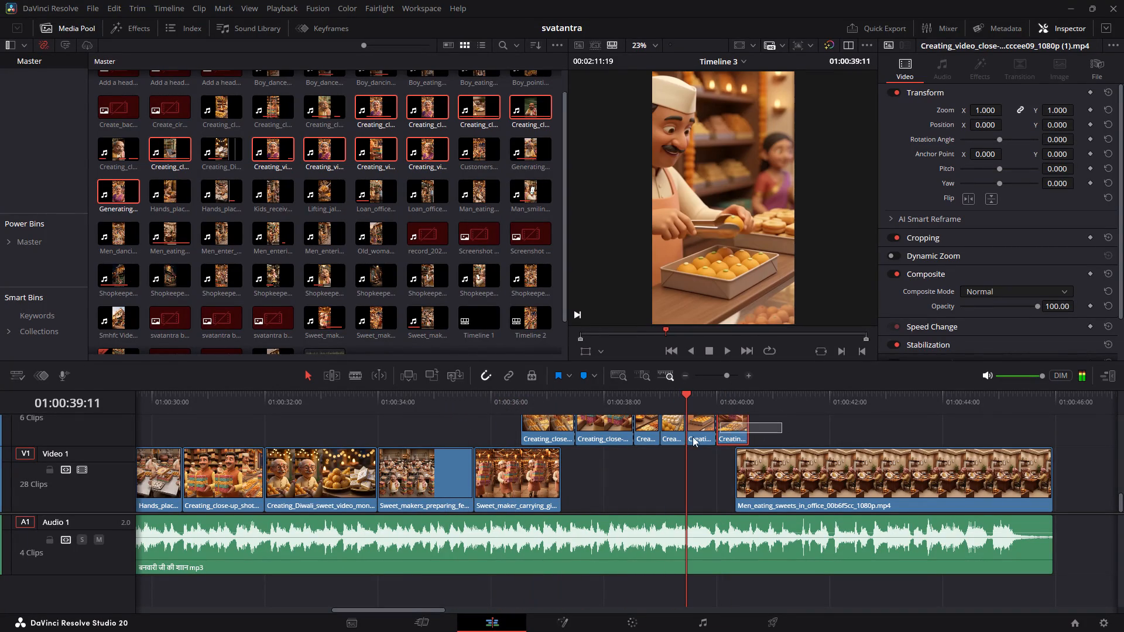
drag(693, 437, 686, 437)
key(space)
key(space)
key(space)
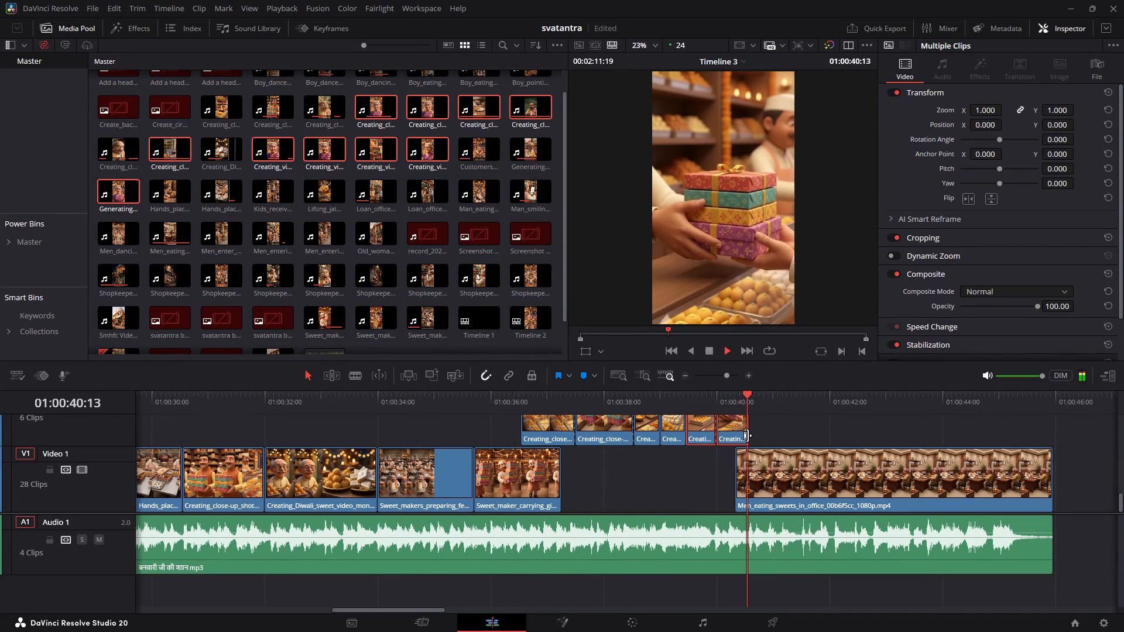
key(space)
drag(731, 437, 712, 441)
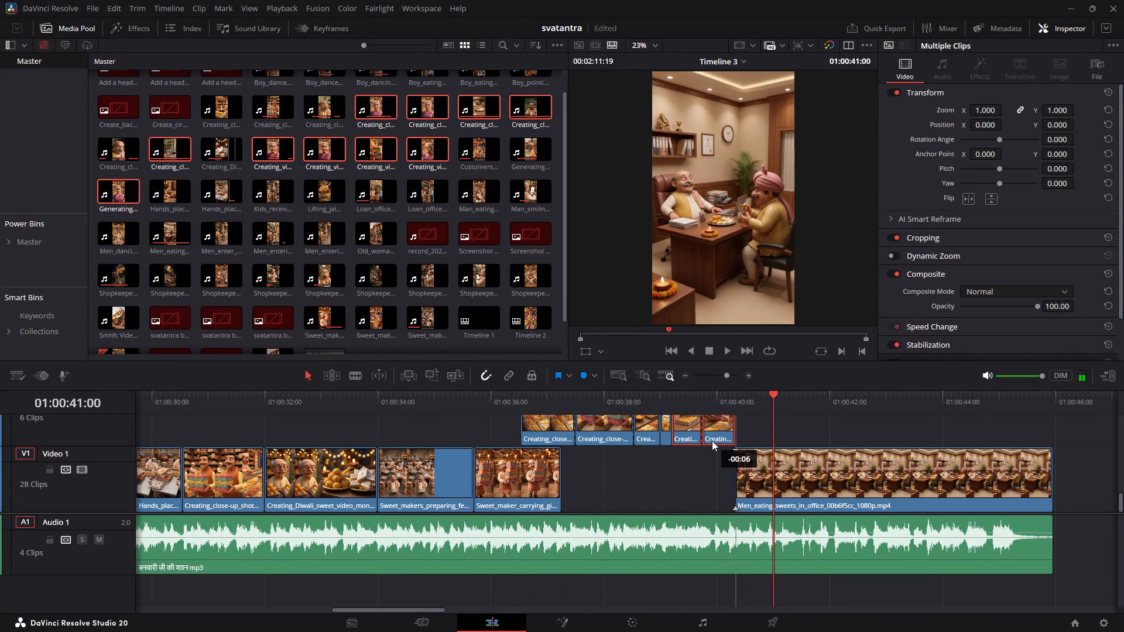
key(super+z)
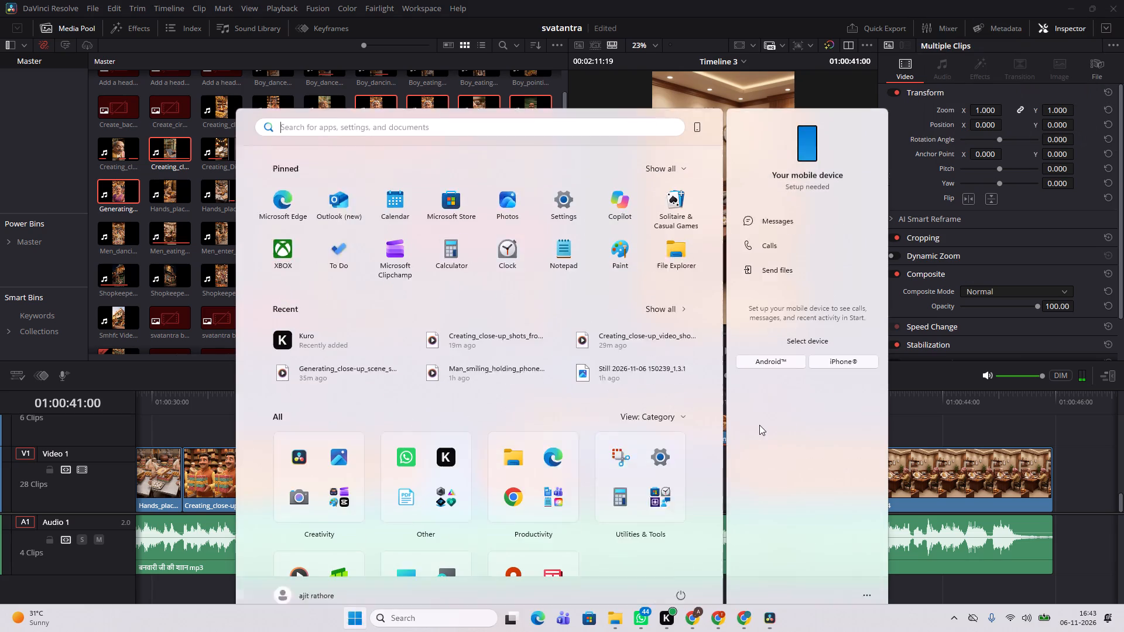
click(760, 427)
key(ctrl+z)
Shift all six Video 2 segments about 6 frames earlier so they end where the Men_eating_sweets_in_office clip begins, and play them.
drag(762, 425, 755, 426)
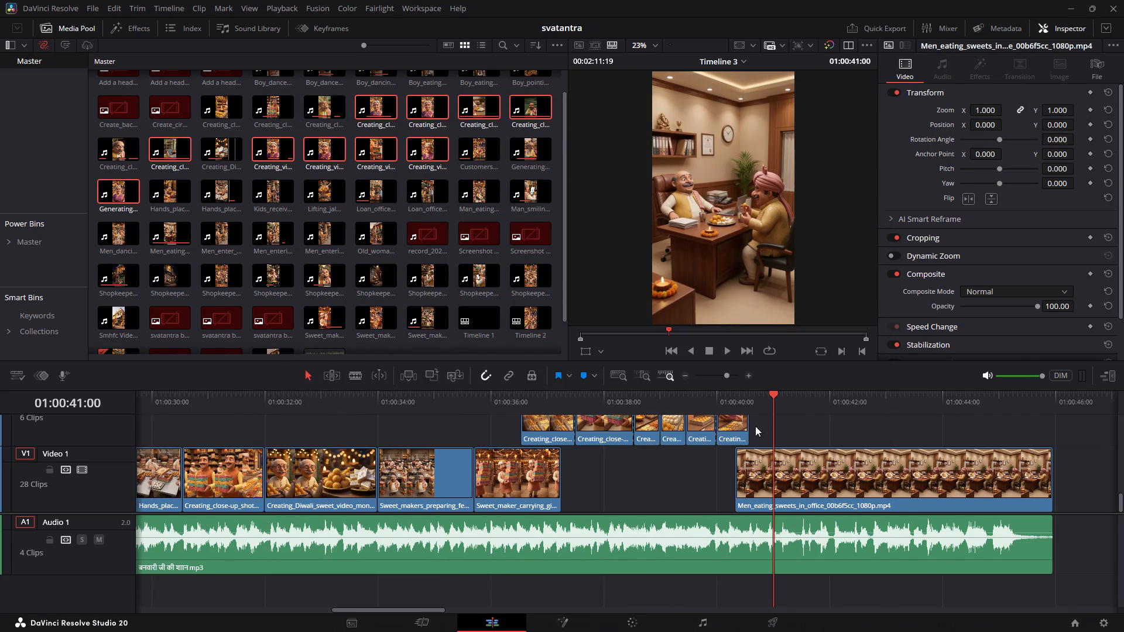
drag(755, 426, 551, 437)
drag(551, 431, 535, 430)
click(489, 393)
key(space)
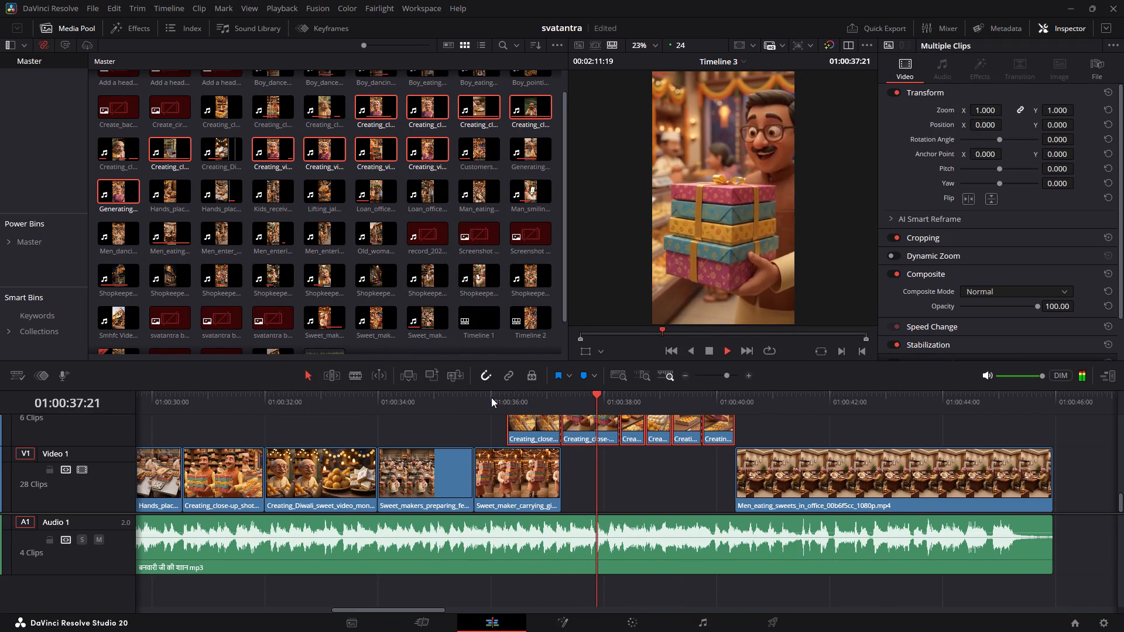
click(491, 399)
key(space)
Move the second Video 2 segment earlier to about 01:00:36:21, overlapping the end of the first segment, and play the transition.
click(580, 468)
drag(584, 434, 568, 435)
key(space)
key(space)
key(space)
key(space)
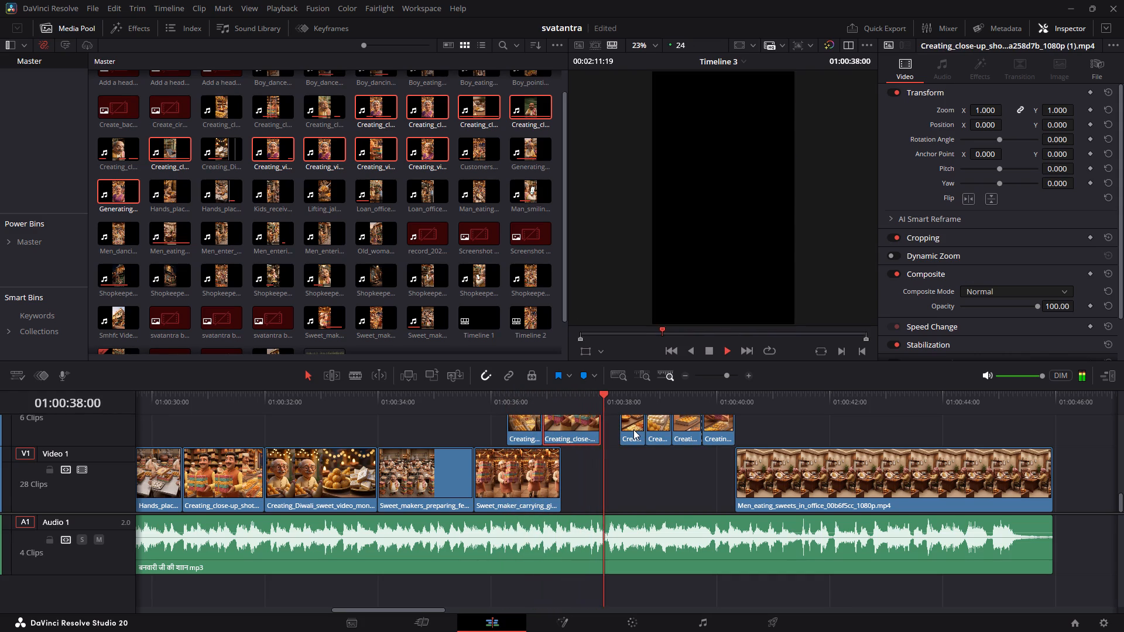
Move the third to sixth Video 2 segments earlier one at a time, each directly after the previous one, and play each cut.
drag(633, 430, 610, 431)
key(space)
key(space)
drag(660, 428, 649, 431)
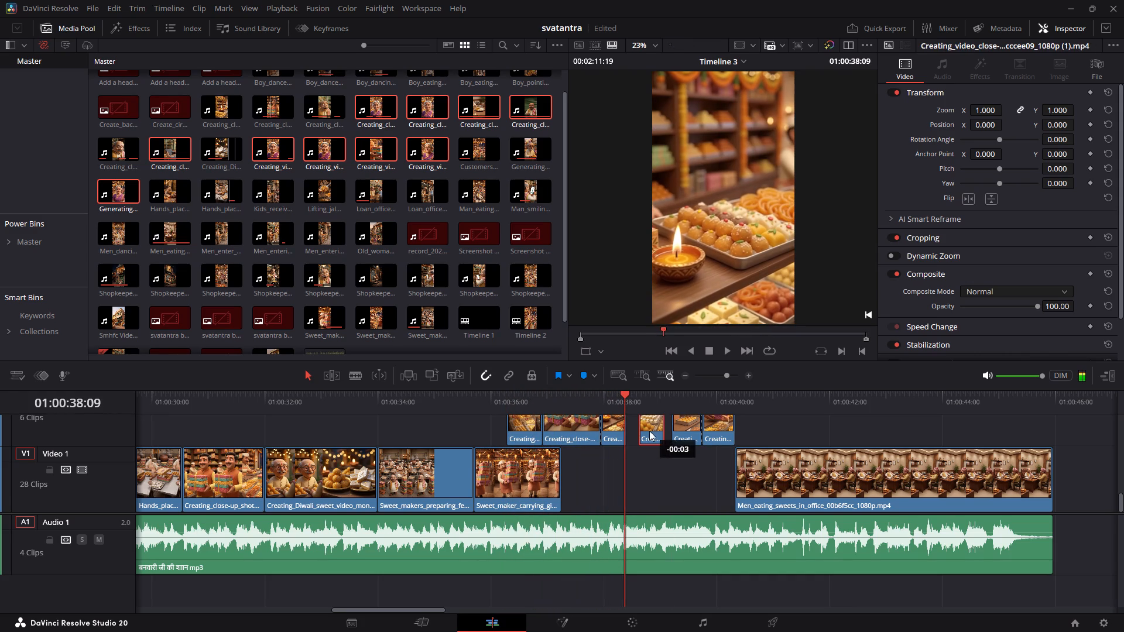
drag(649, 431, 639, 430)
key(space)
key(space)
drag(689, 424, 666, 430)
key(space)
key(space)
drag(719, 427, 700, 430)
key(space)
key(space)
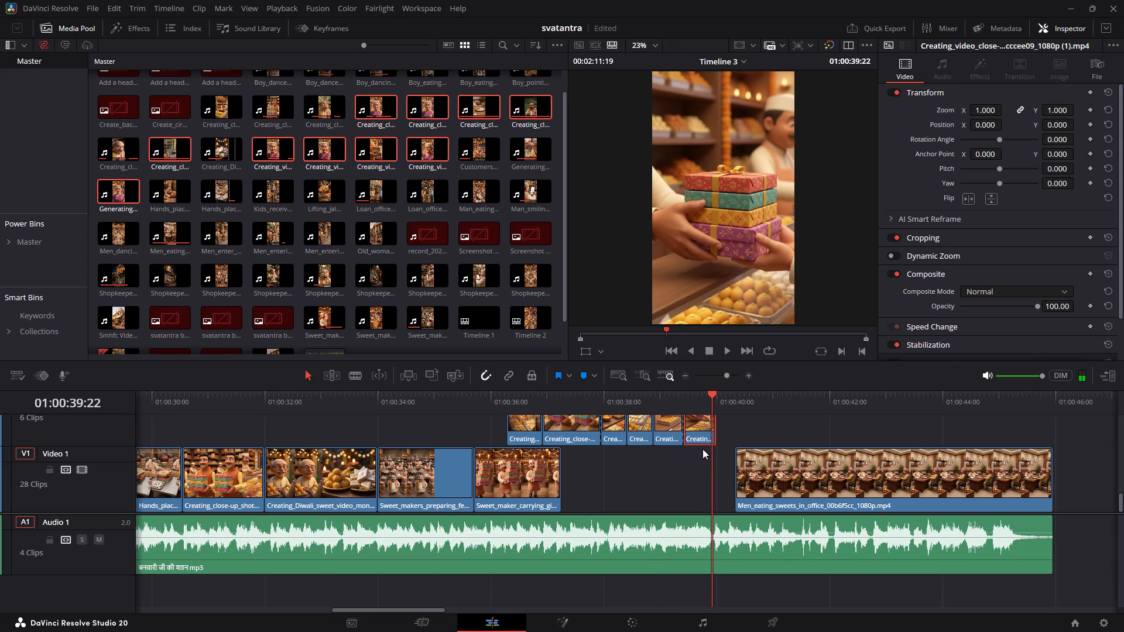
Move the Men_eating_sweets_in_office clip on Video 1 earlier so it starts at 01:00:40:00, and play the cut.
drag(761, 468, 738, 465)
key(space)
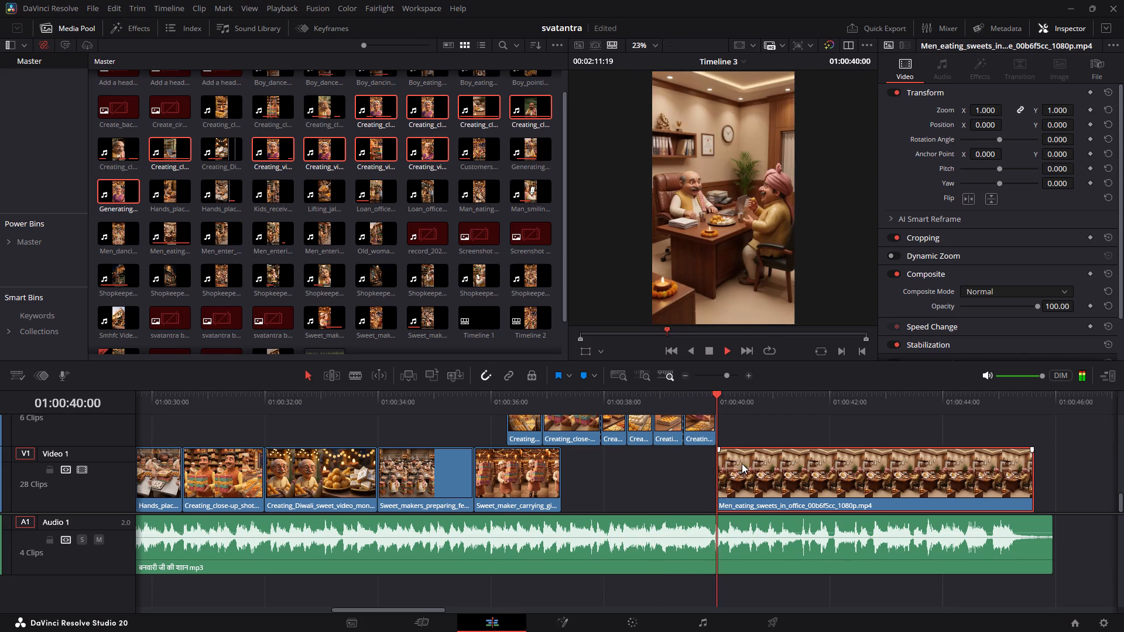
key(space)
Move only the video of the first leftover close-up clip at the timeline's far end onto Video 2 at 01:00:40:00, and play it.
alt+scroll(718, 456, up, 5)
alt+scroll(698, 460, down, 11)
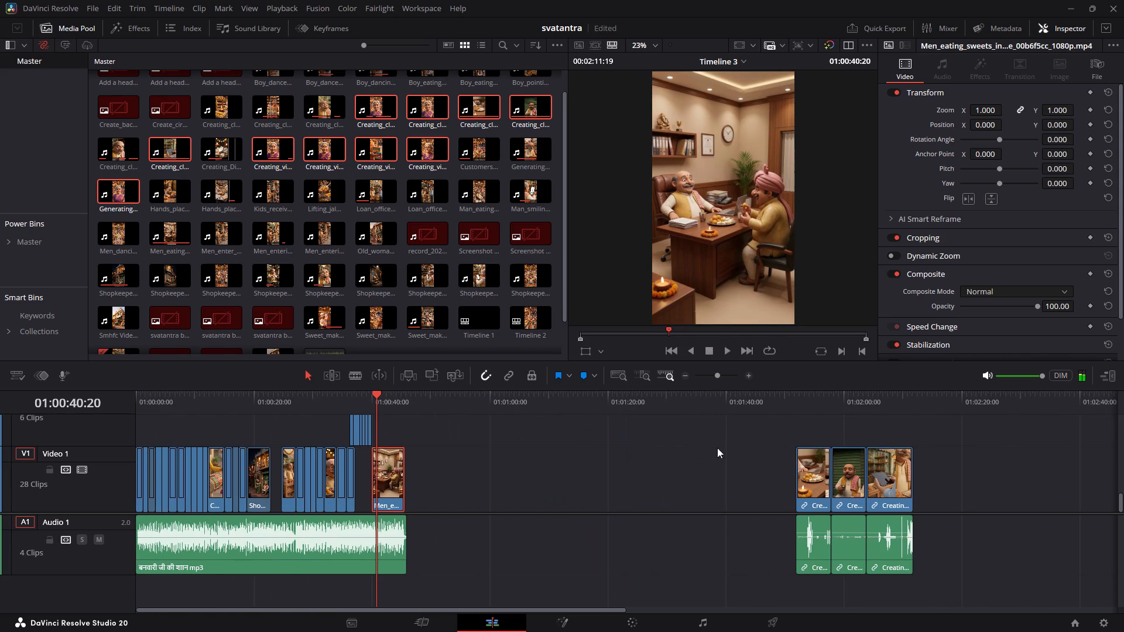
drag(797, 387, 806, 393)
click(806, 394)
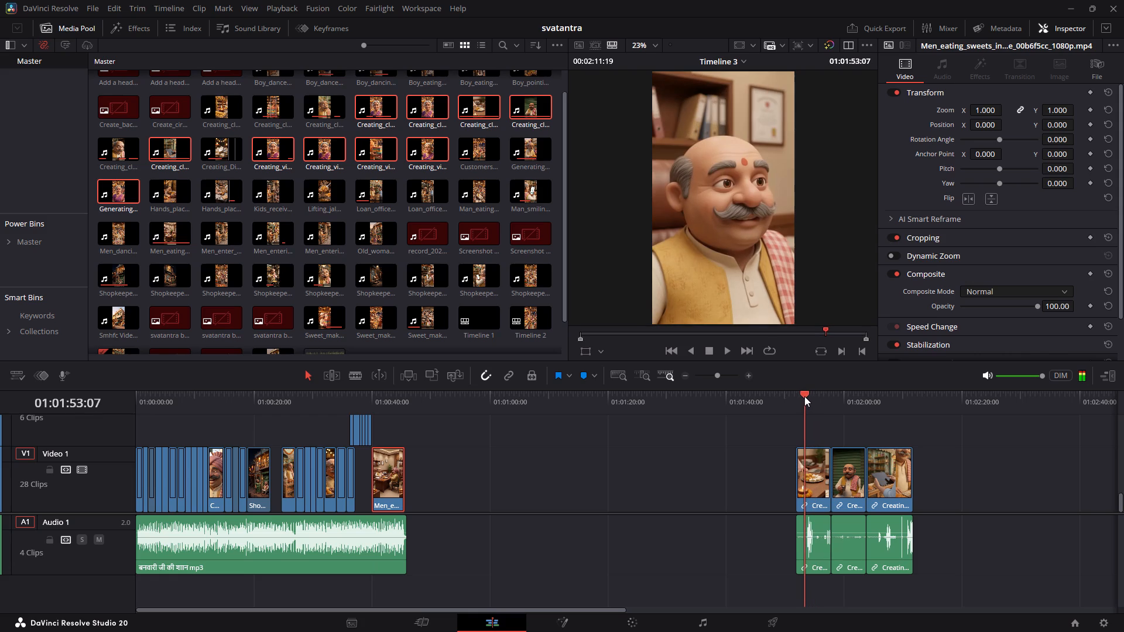
drag(813, 465, 401, 444)
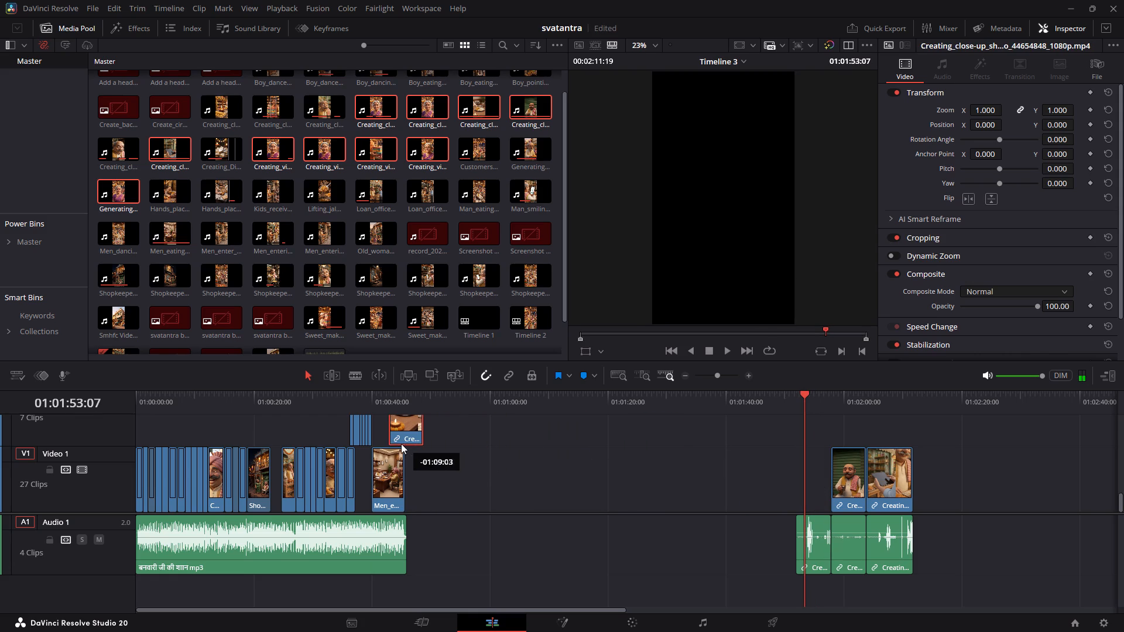
drag(401, 444, 392, 441)
click(365, 397)
key(space)
alt+scroll(395, 411, up, 5)
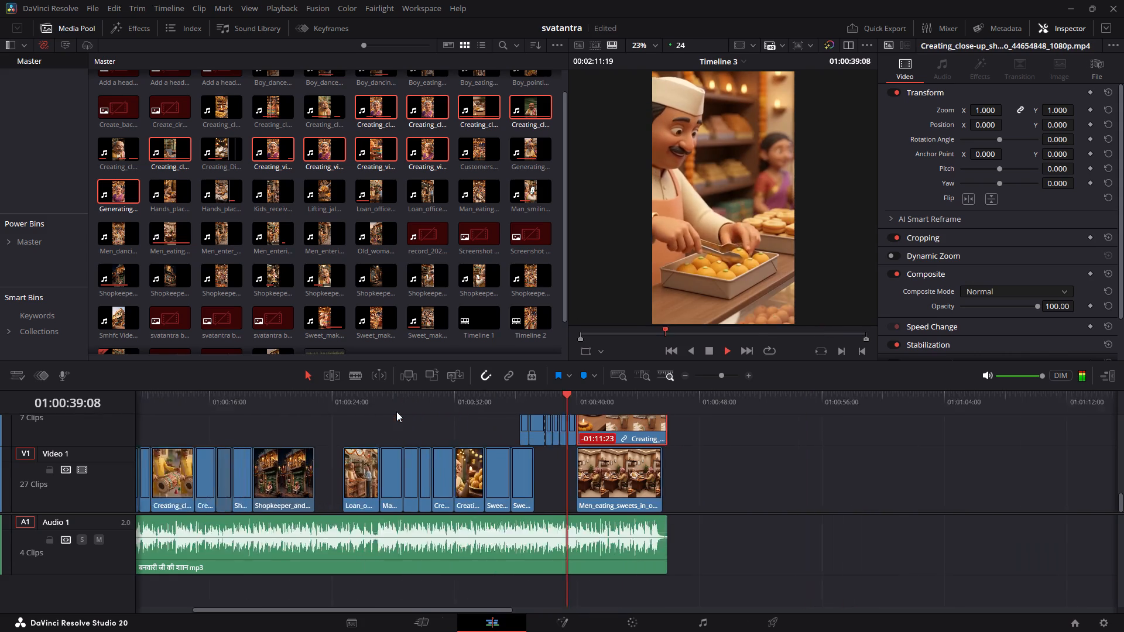
alt+scroll(396, 411, up, 7)
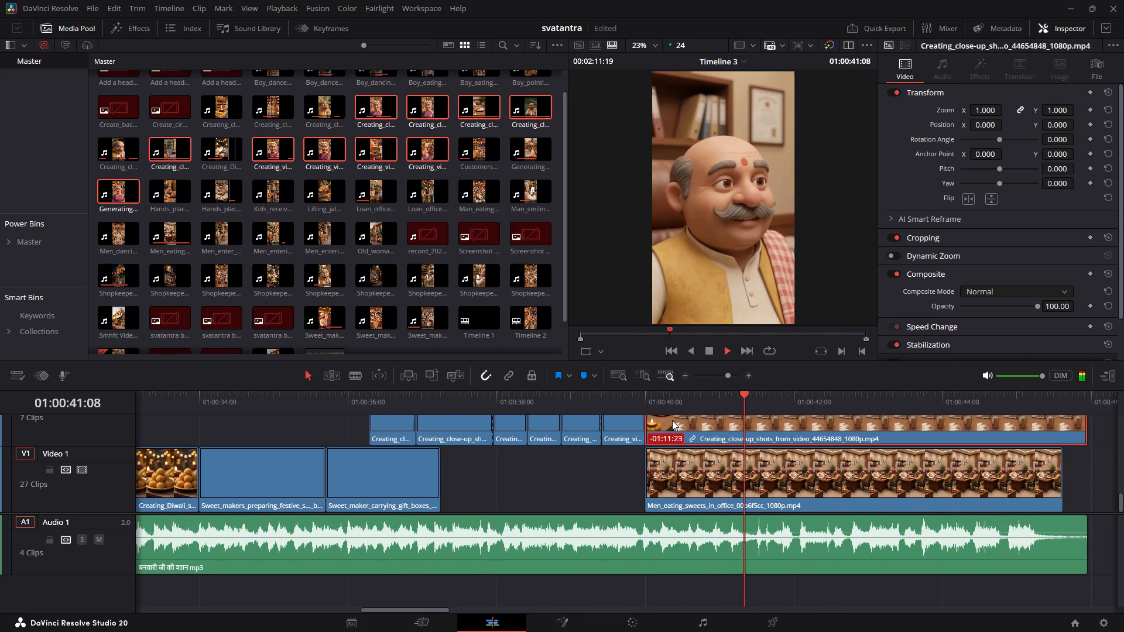
key(space)
Split the Creating_close-up_shots clip on Video 2 at 01:00:41:07 and roll that cut 8 frames later.
drag(673, 402, 719, 412)
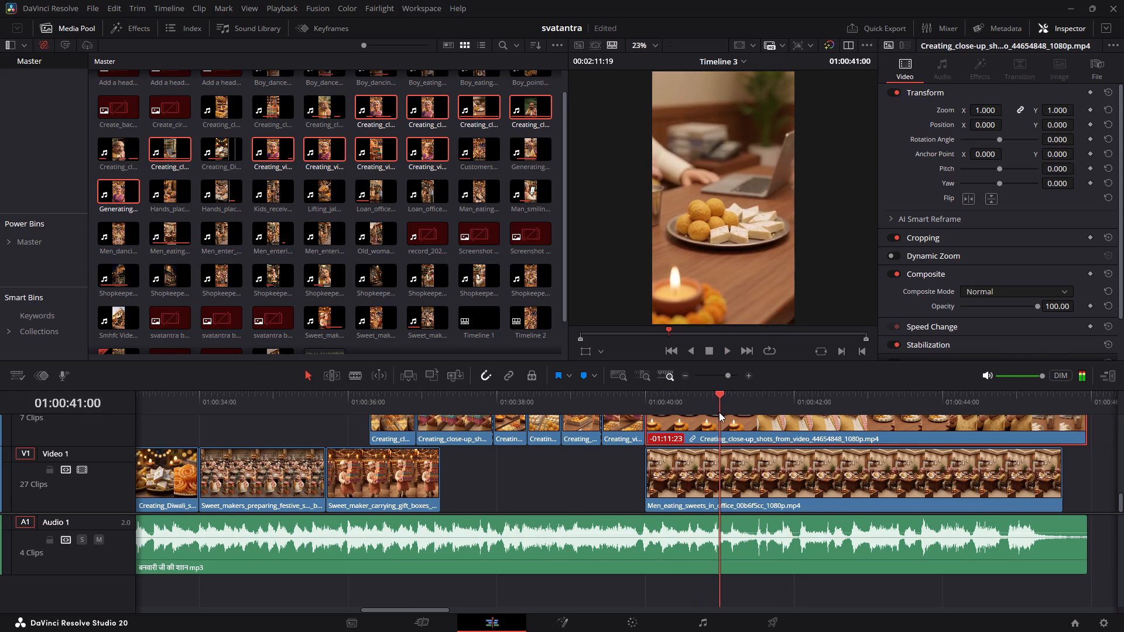
drag(719, 412, 741, 416)
click(741, 416)
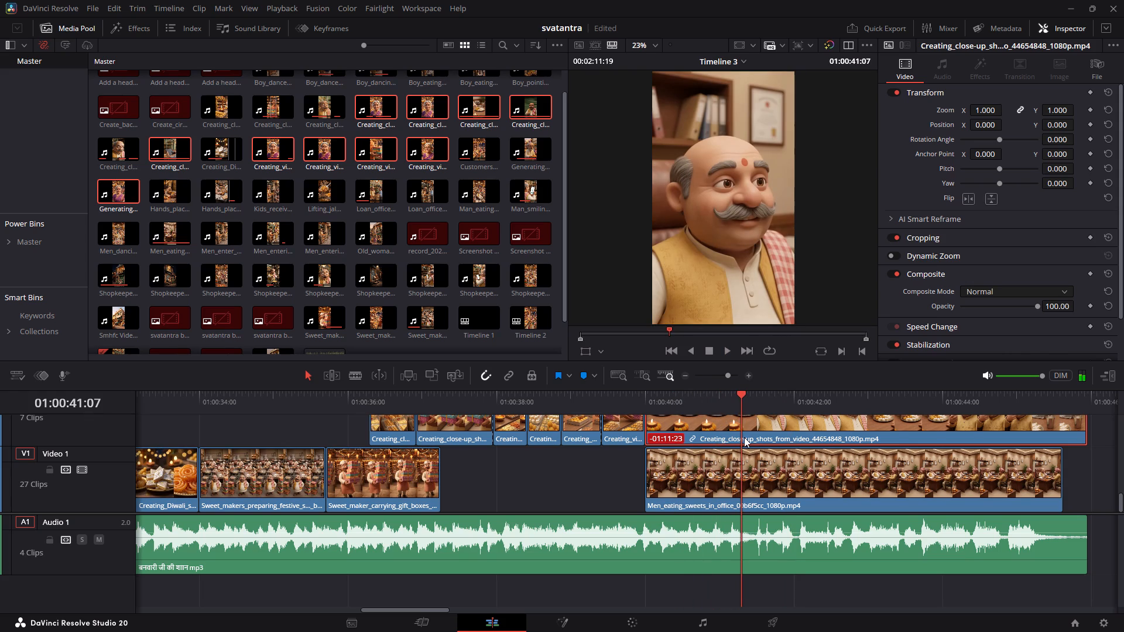
key(ctrl+b)
drag(741, 437, 767, 438)
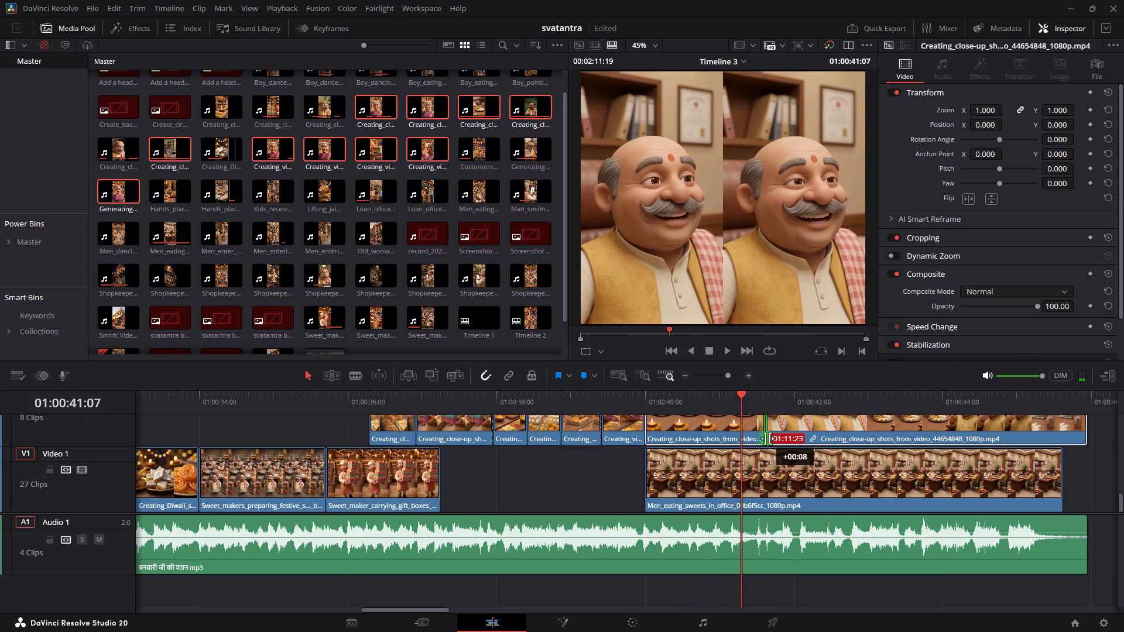
drag(767, 438, 767, 438)
Trim the clip's opening sweets-plate piece to about 1 second and park it on Video 1 at about 01:00:48:08, past the main edit.
drag(760, 429, 716, 427)
drag(705, 436, 817, 454)
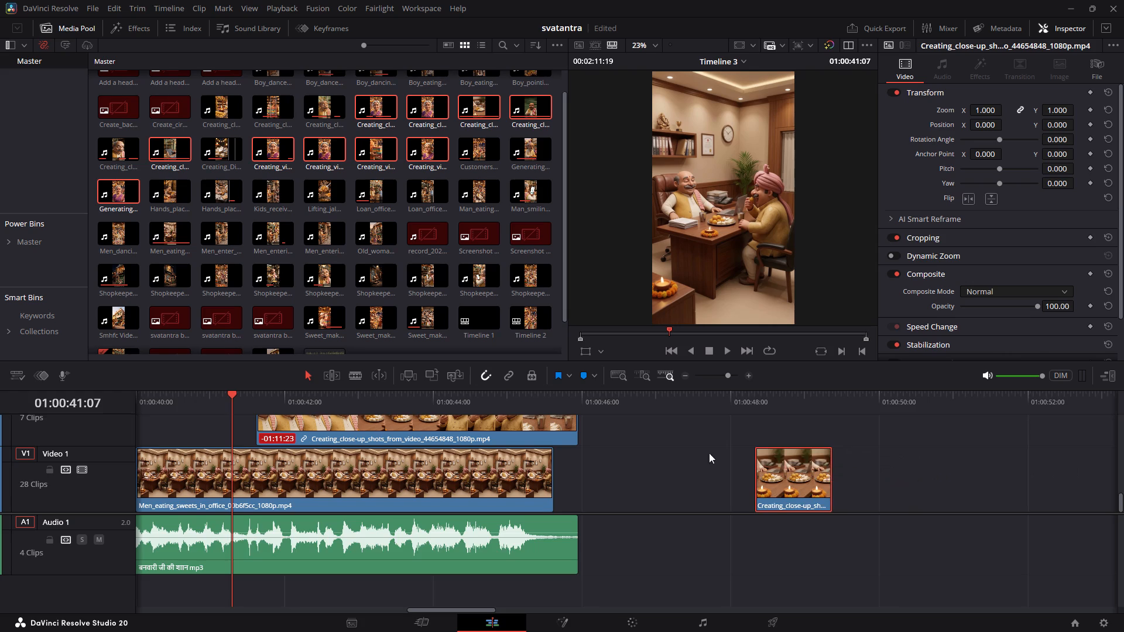
Move the remaining close-up piece on Video 2 earlier to start at about 01:00:41:00, and play it to 01:00:42:05.
middle_drag(686, 453, 915, 436)
click(349, 413)
key(space)
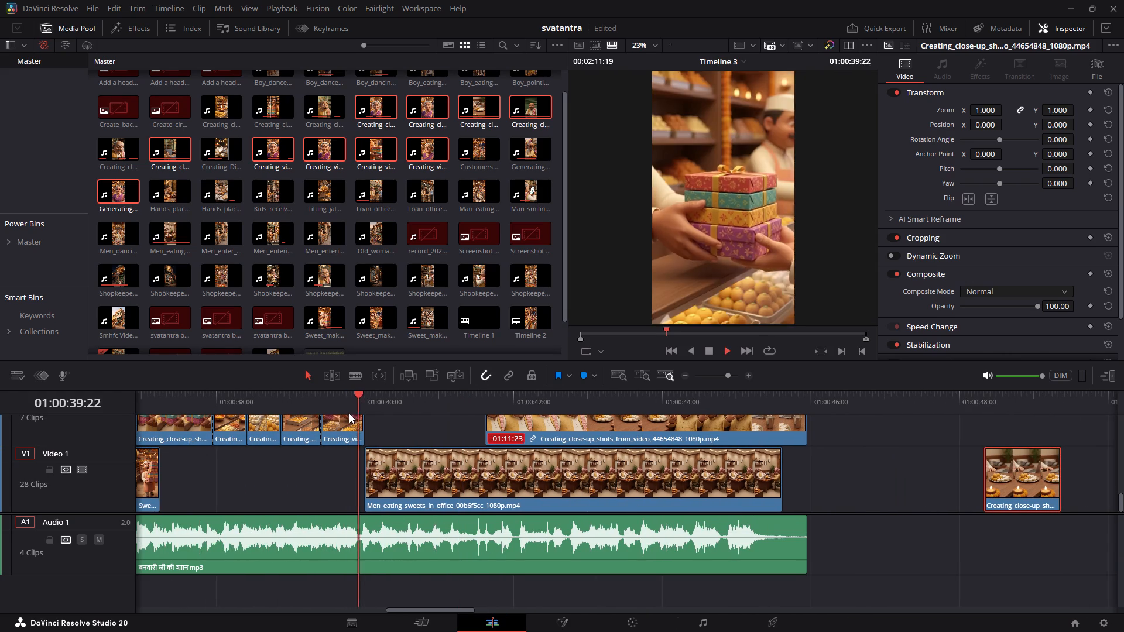
key(space)
drag(542, 421, 495, 425)
key(space)
key(space)
Place the parked sweets-plate piece on Video 2 at 01:00:42:05, overwriting the middle of the close-up clip, and review it to 01:00:43:06.
drag(1008, 473, 664, 448)
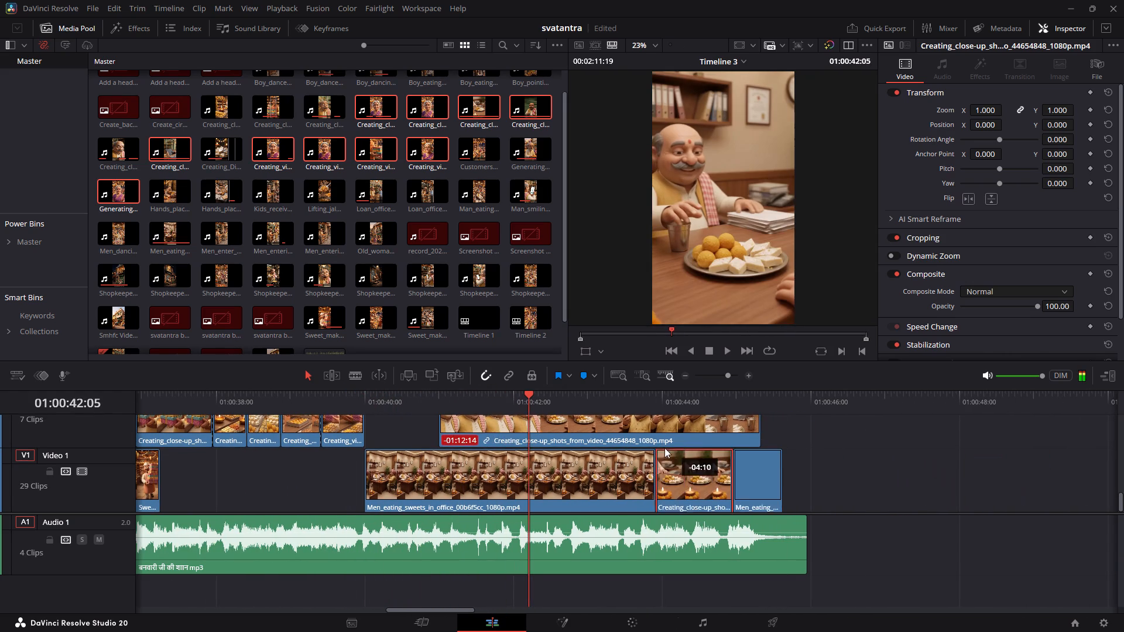
drag(664, 448, 551, 425)
key(space)
key(space)
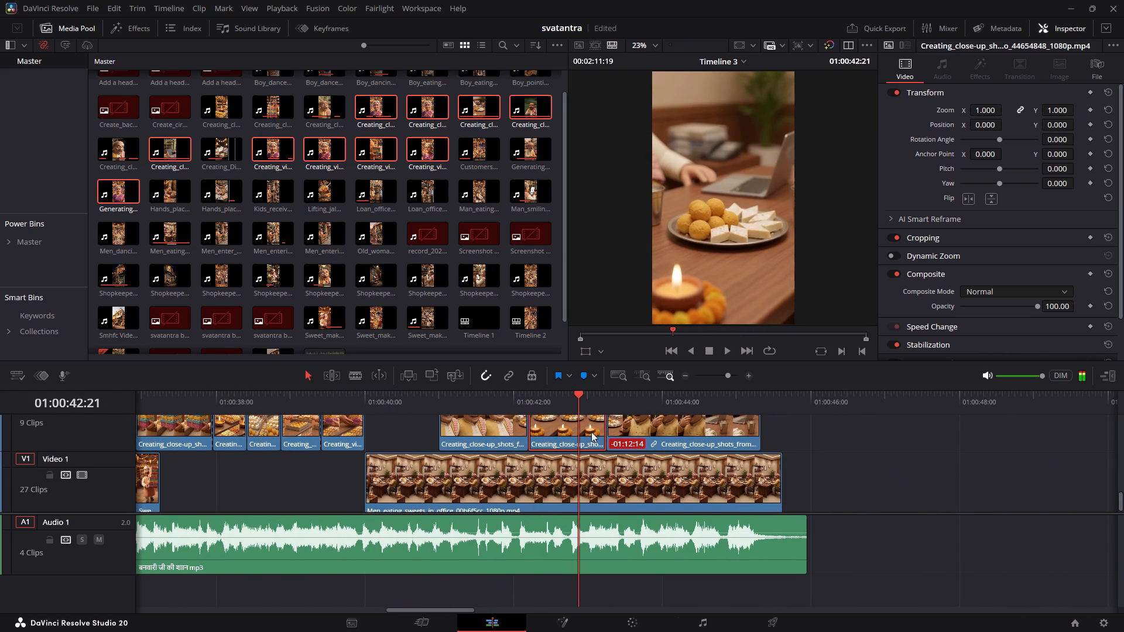
key(space)
key(space)
drag(622, 401, 614, 400)
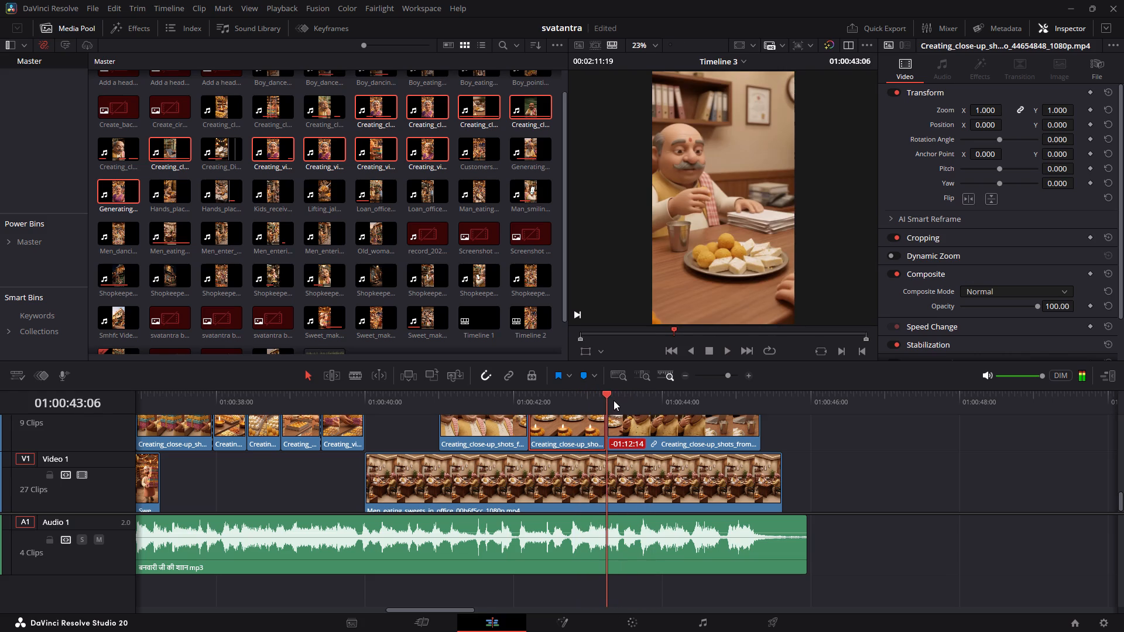
Trim 9 frames off the start of the last office close-up on Video 2, move it back to 01:00:43:06, and play the result.
drag(614, 400, 634, 408)
drag(612, 432, 617, 434)
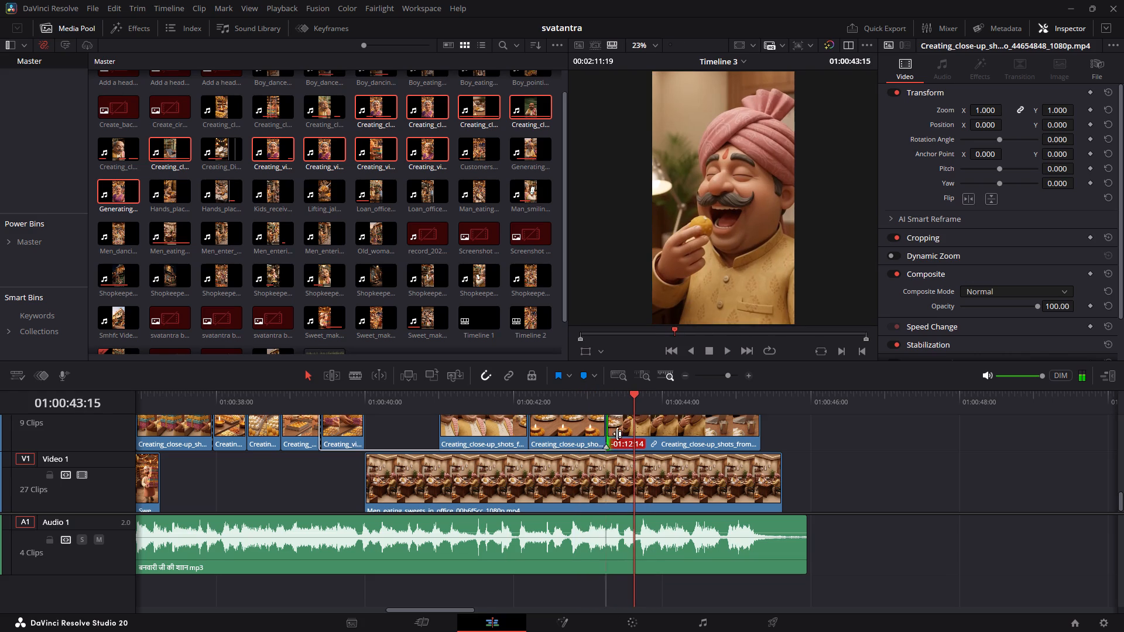
drag(617, 434, 638, 439)
drag(675, 428, 648, 423)
click(577, 398)
key(space)
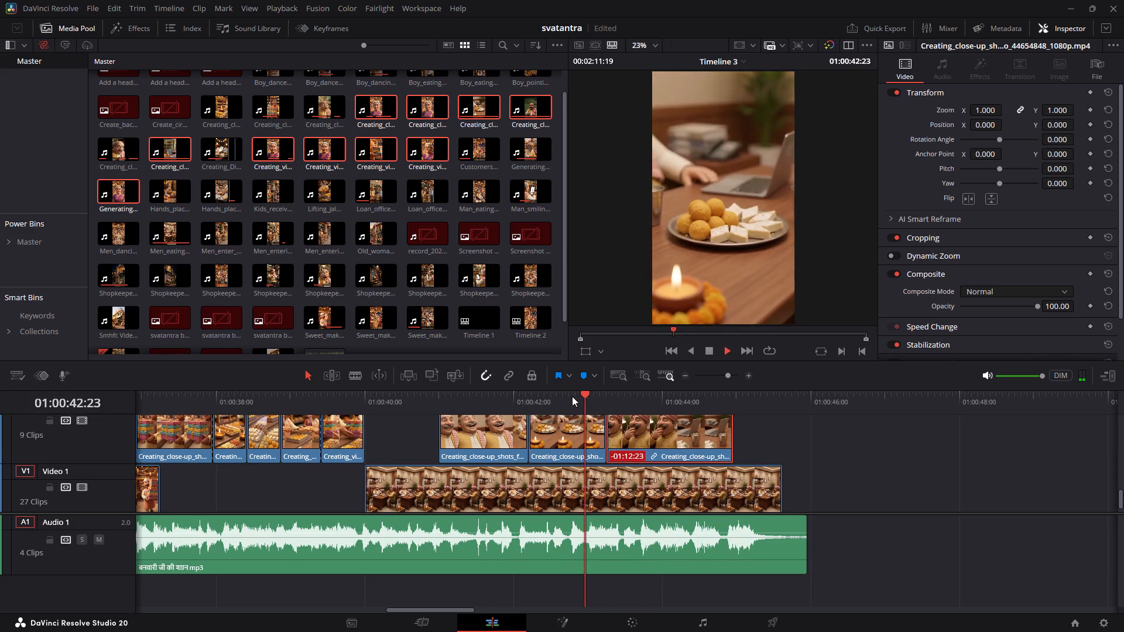
key(space)
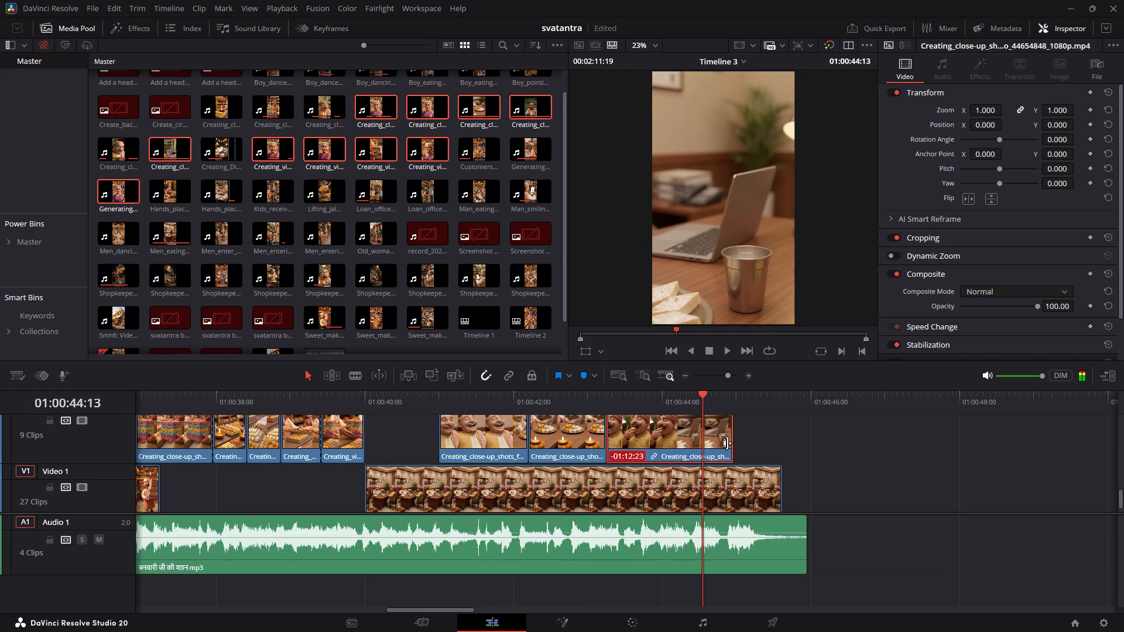
Shorten the end of that last office close-up to about 01:00:44:00, making it 18 frames long, and review the ending.
drag(727, 443, 657, 431)
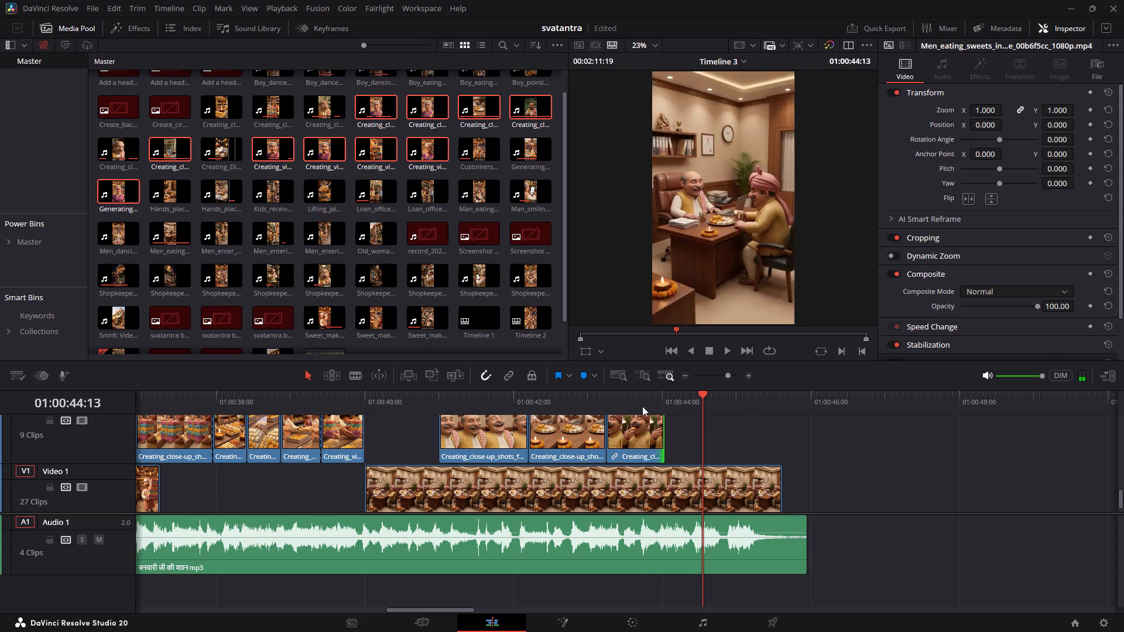
click(642, 406)
key(space)
key(space)
drag(664, 437, 669, 444)
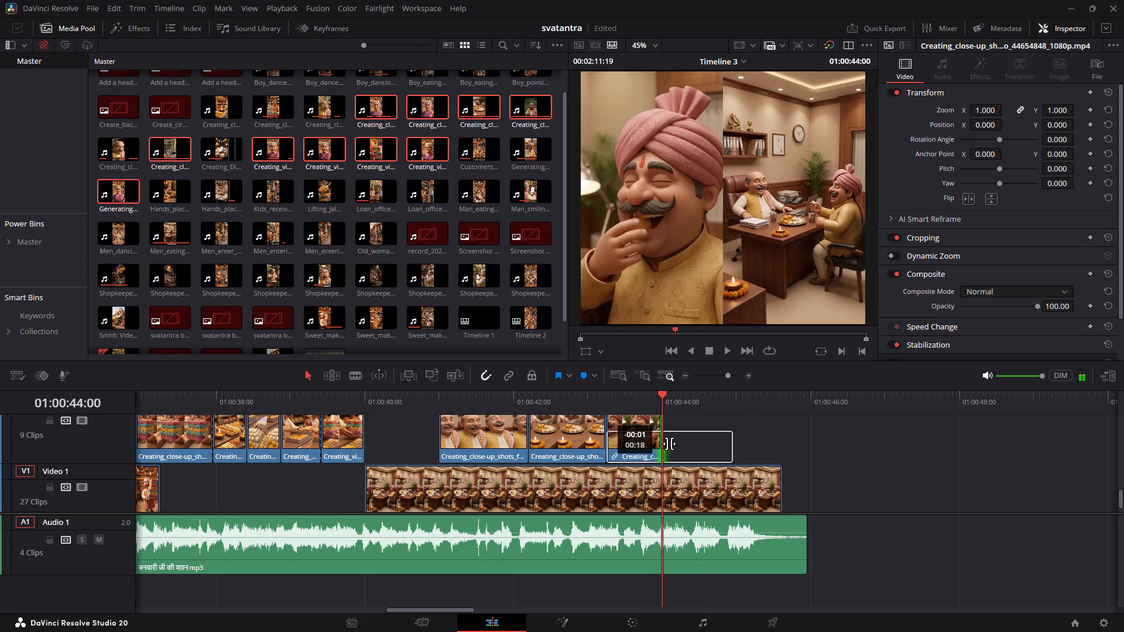
drag(669, 444, 664, 442)
click(652, 404)
key(space)
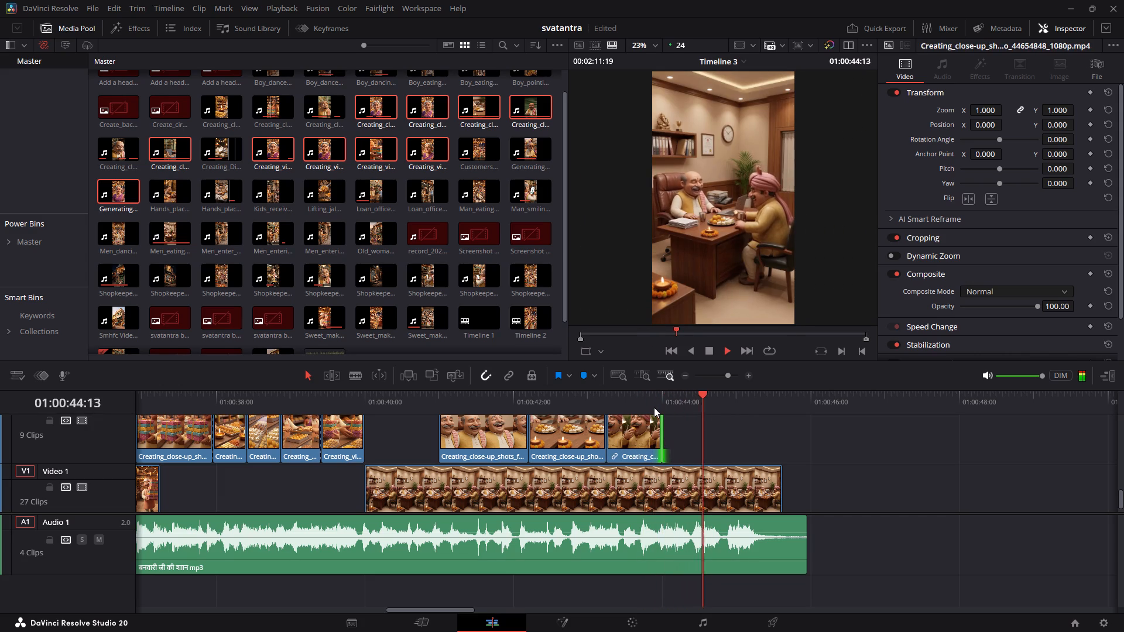
key(space)
Add a short fade-out to the end of the Men_eating_sweets_in_office clip on Video 1, beginning at about 01:00:45:00.
drag(778, 463, 773, 463)
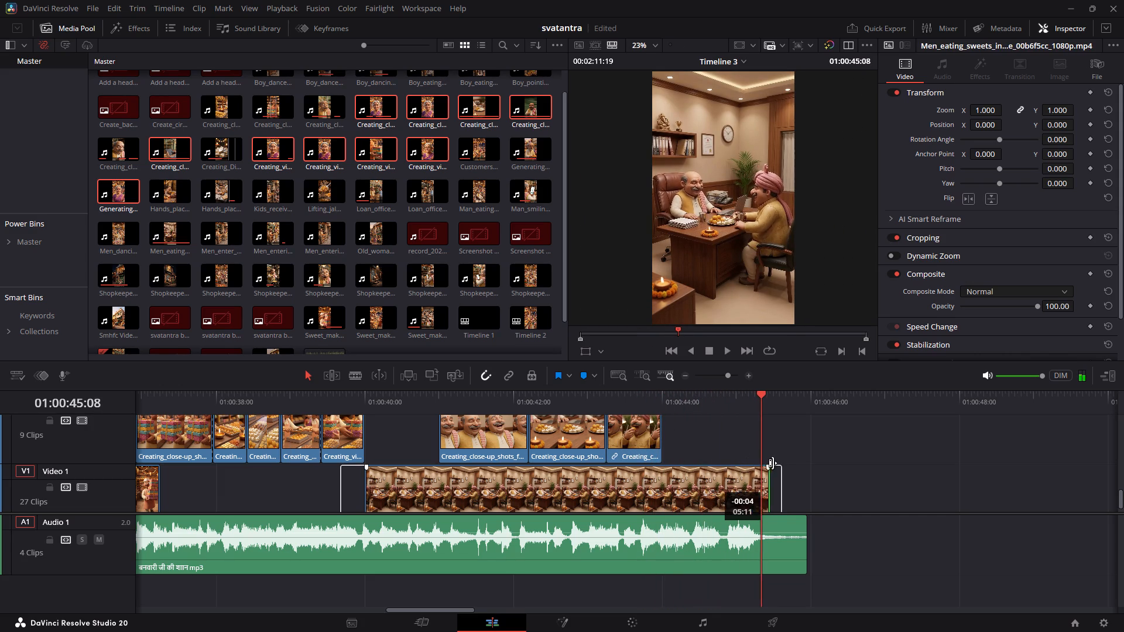
drag(773, 463, 787, 462)
drag(782, 465, 733, 454)
Move the two close-up clips parked on Video 1 around 01:02:00 to Video 2, starting at about 01:00:21:05.
alt+scroll(690, 459, down, 2)
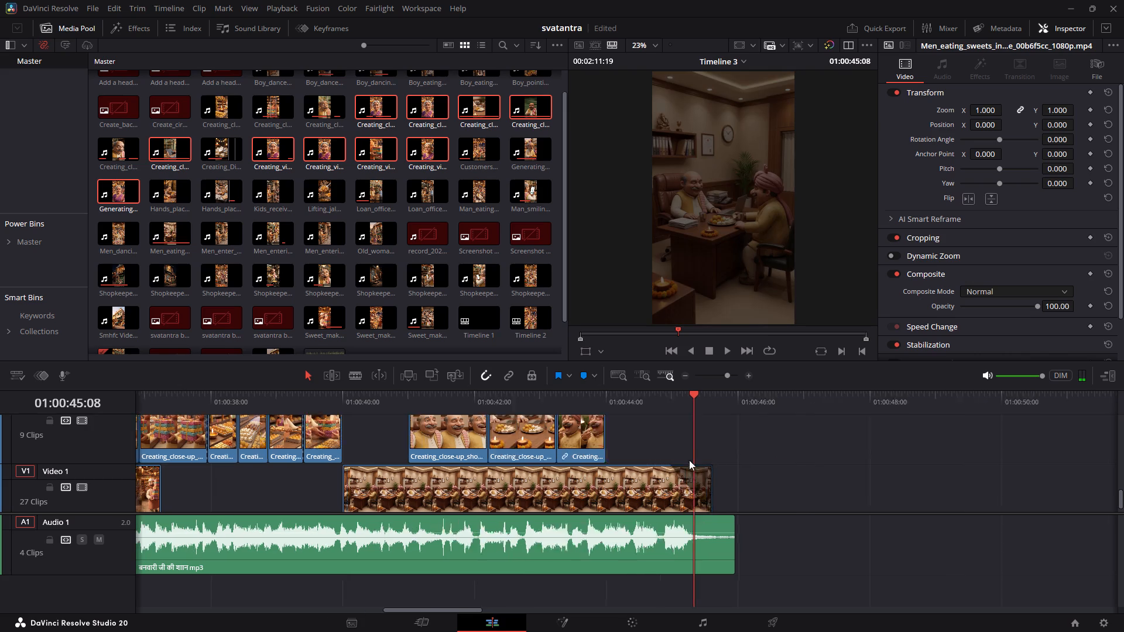
alt+scroll(689, 460, down, 8)
drag(707, 404, 718, 413)
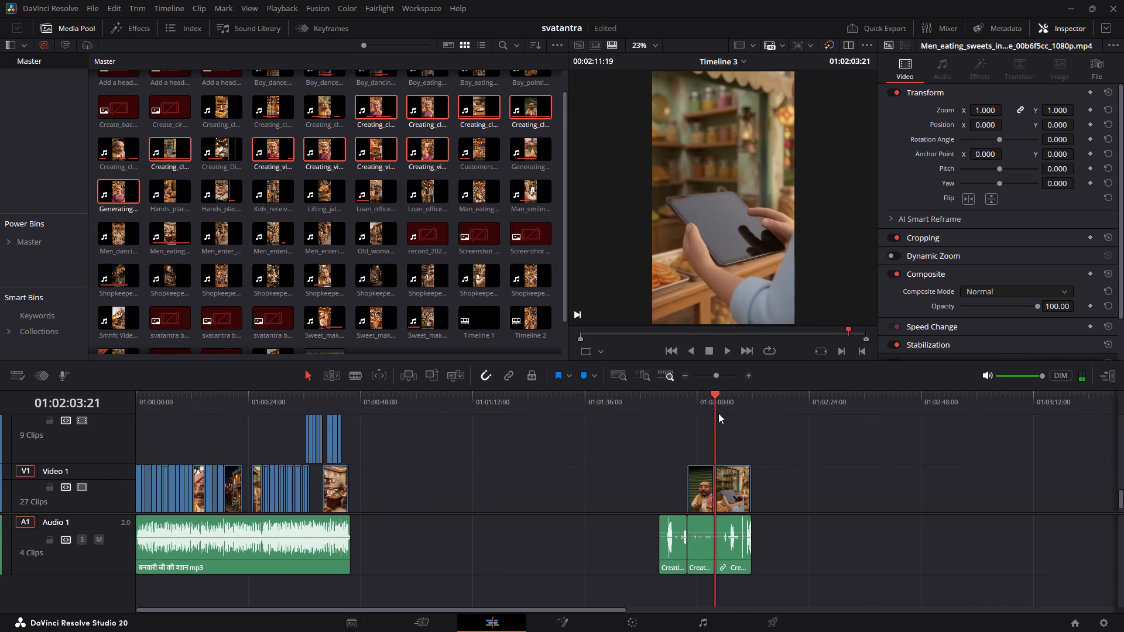
drag(718, 413, 702, 424)
drag(754, 444, 711, 482)
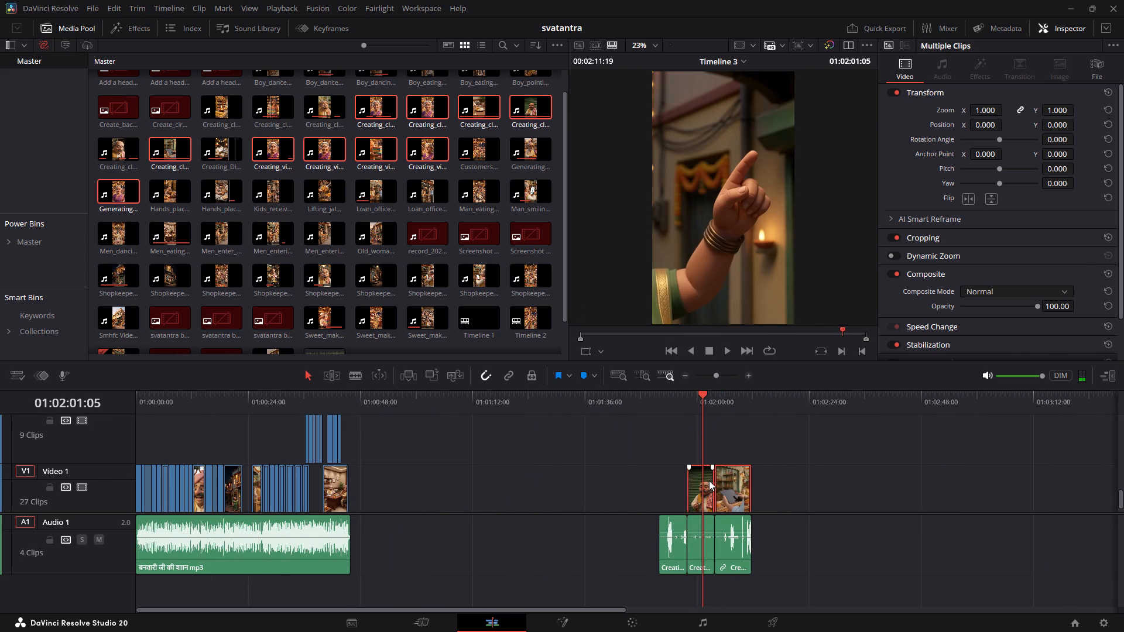
drag(702, 476, 248, 444)
Play the night-street shopkeeper-and-woman clip on Video 1 from 01:00:18:20 to judge where its close-ups belong.
click(224, 409)
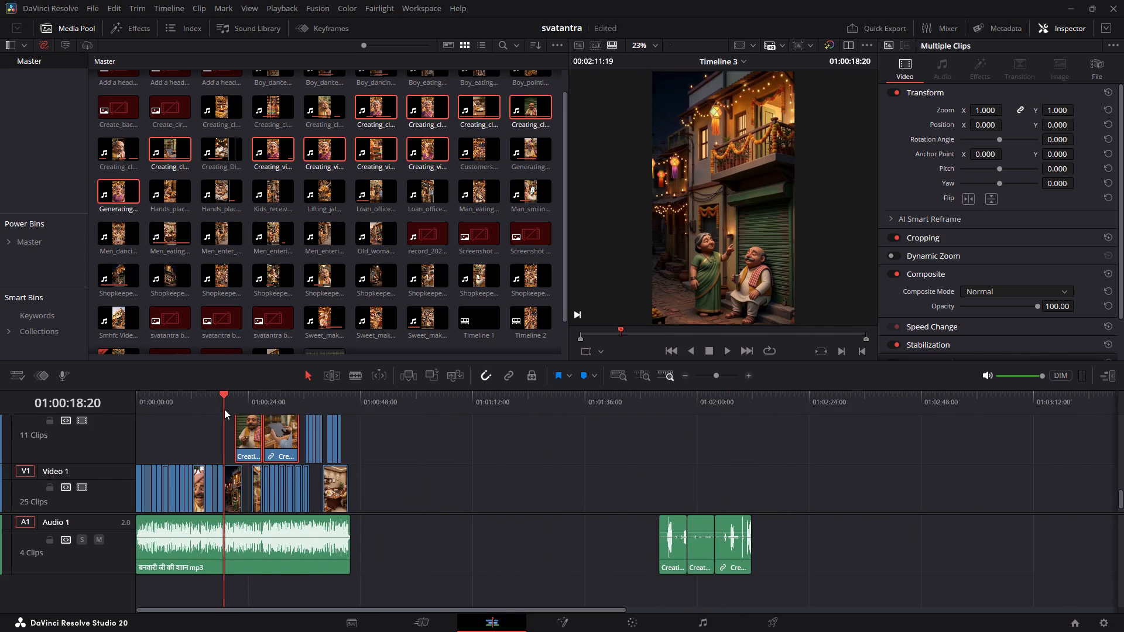
key(space)
alt+scroll(282, 436, up, 16)
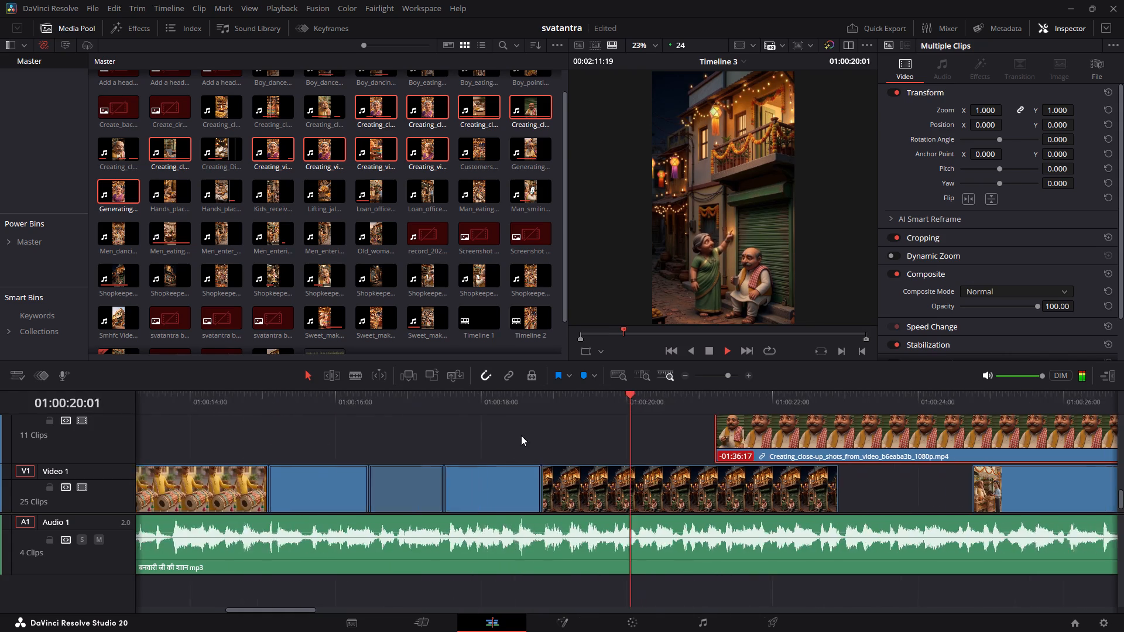
alt+scroll(521, 435, up, 1)
key(space)
drag(758, 404, 492, 409)
click(701, 416)
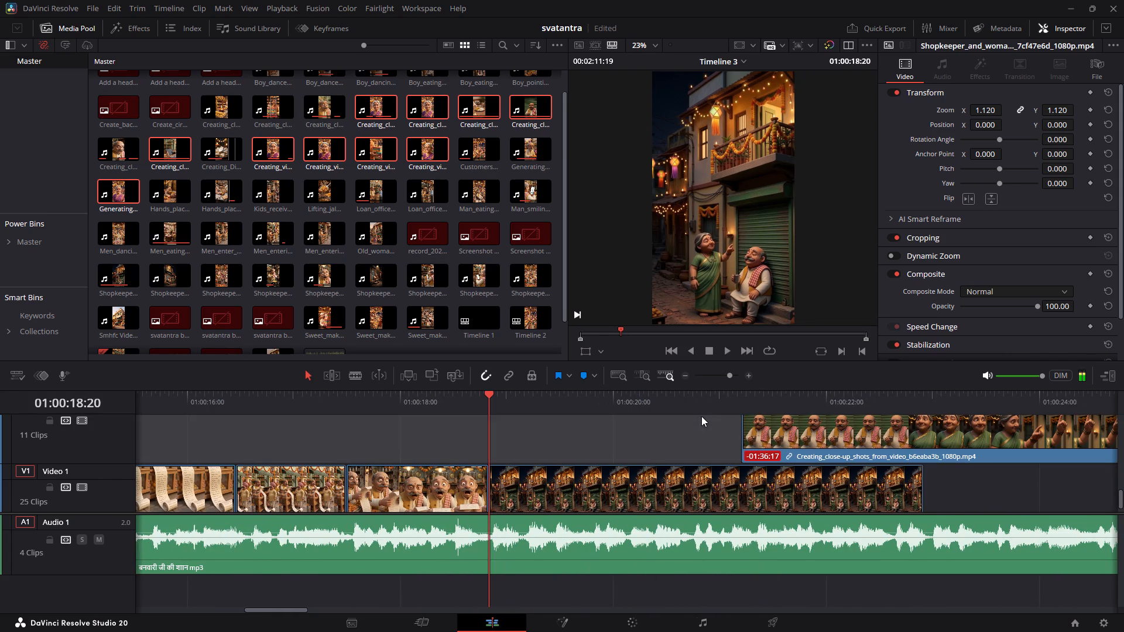
key(space)
click(459, 421)
click(426, 406)
key(space)
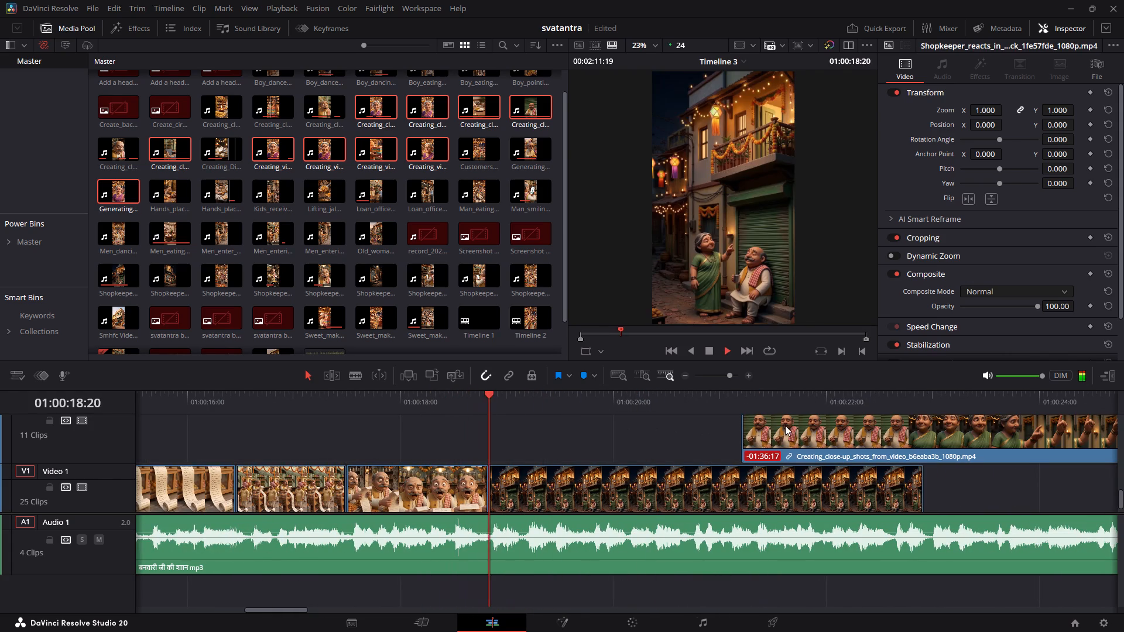
Split the shopkeeper-and-woman close-up clip on Video 2 at 01:00:22:19 and move the later piece to about 01:00:16:09.
drag(866, 397, 921, 410)
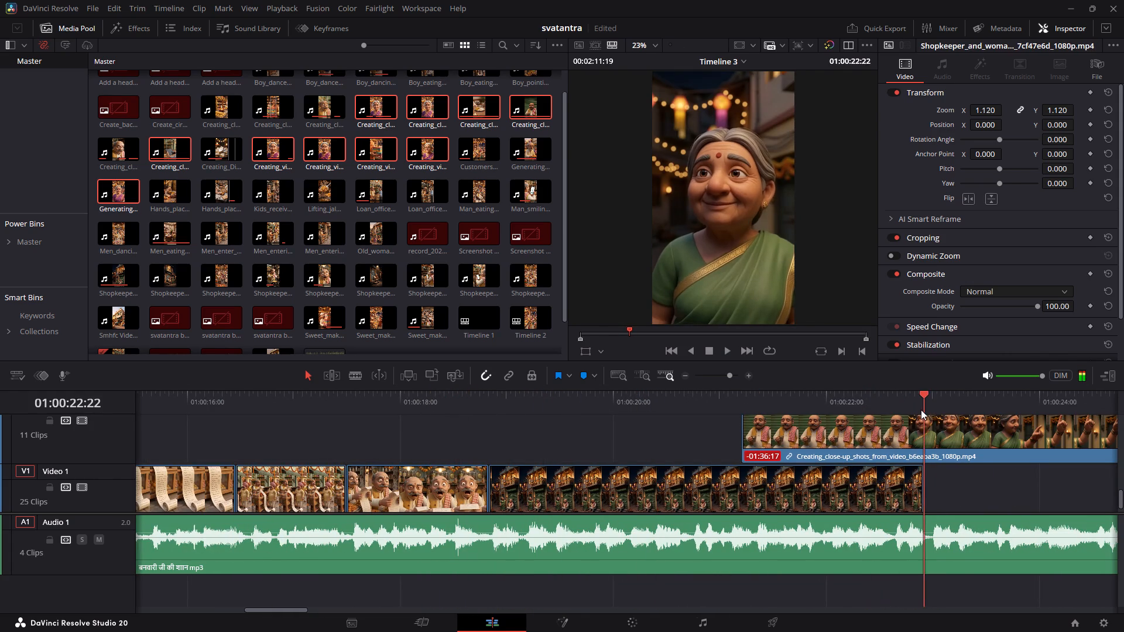
drag(921, 410, 945, 399)
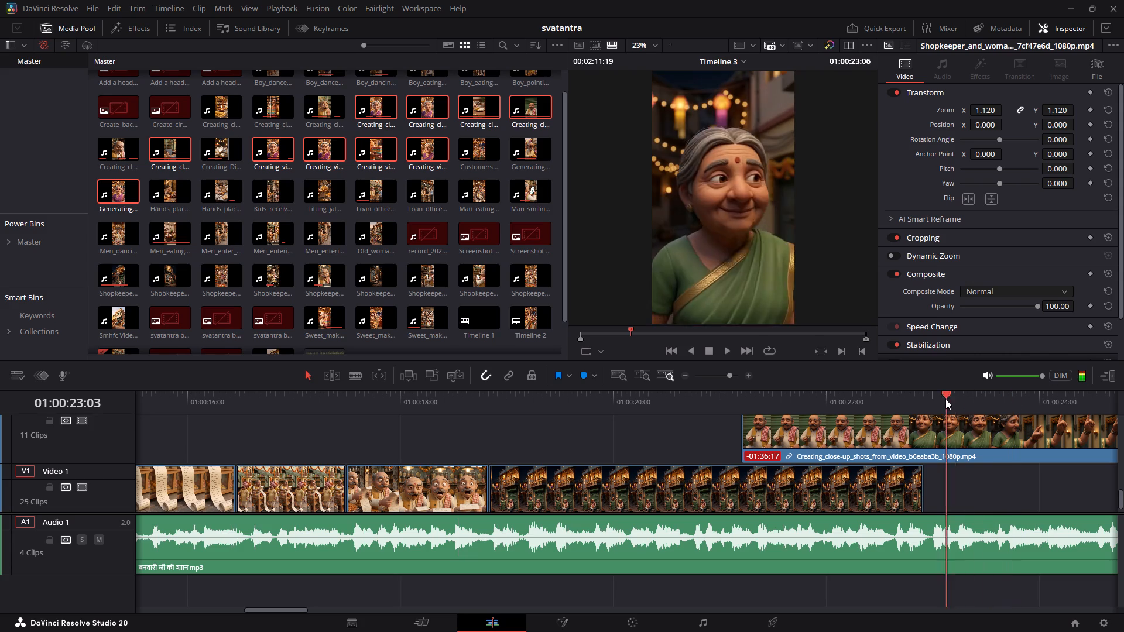
drag(945, 399, 919, 403)
click(935, 426)
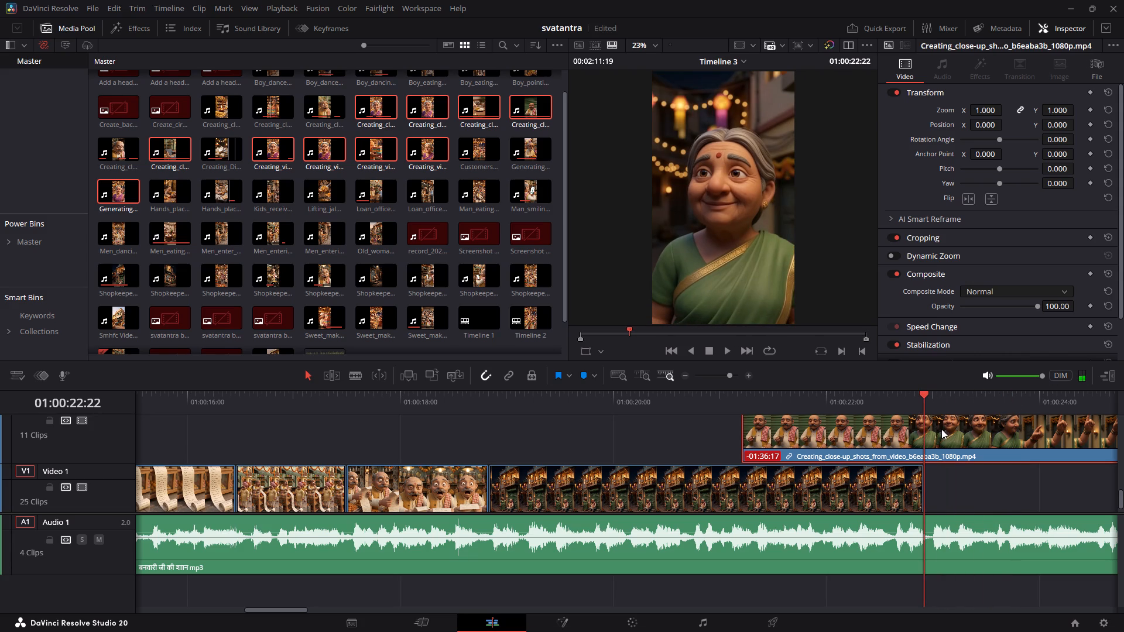
key(super+b)
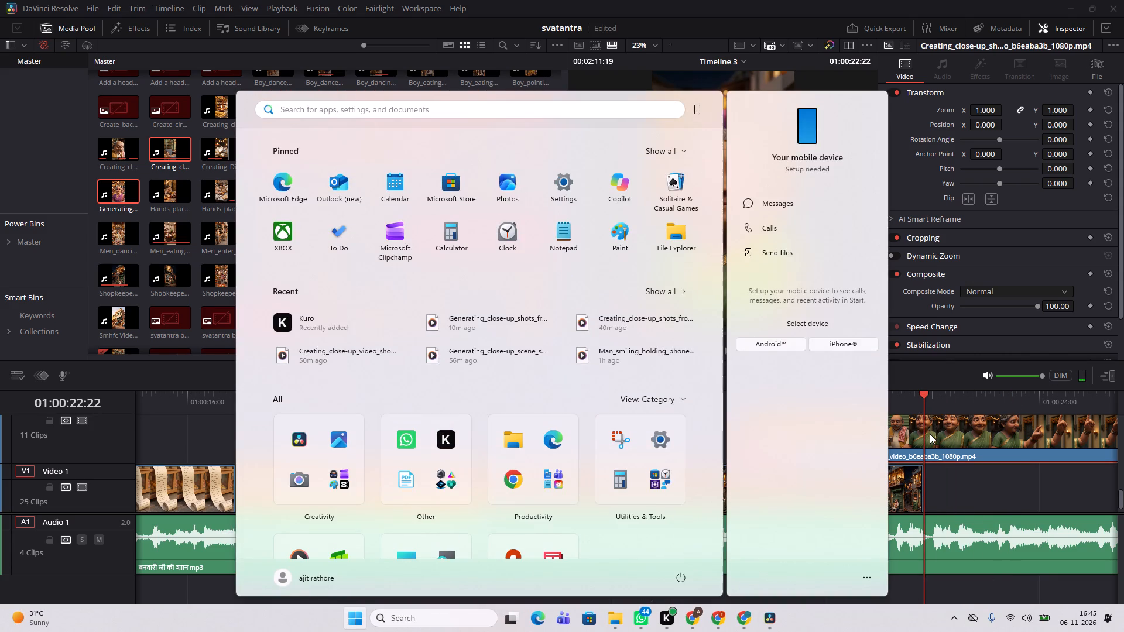
click(911, 400)
click(920, 424)
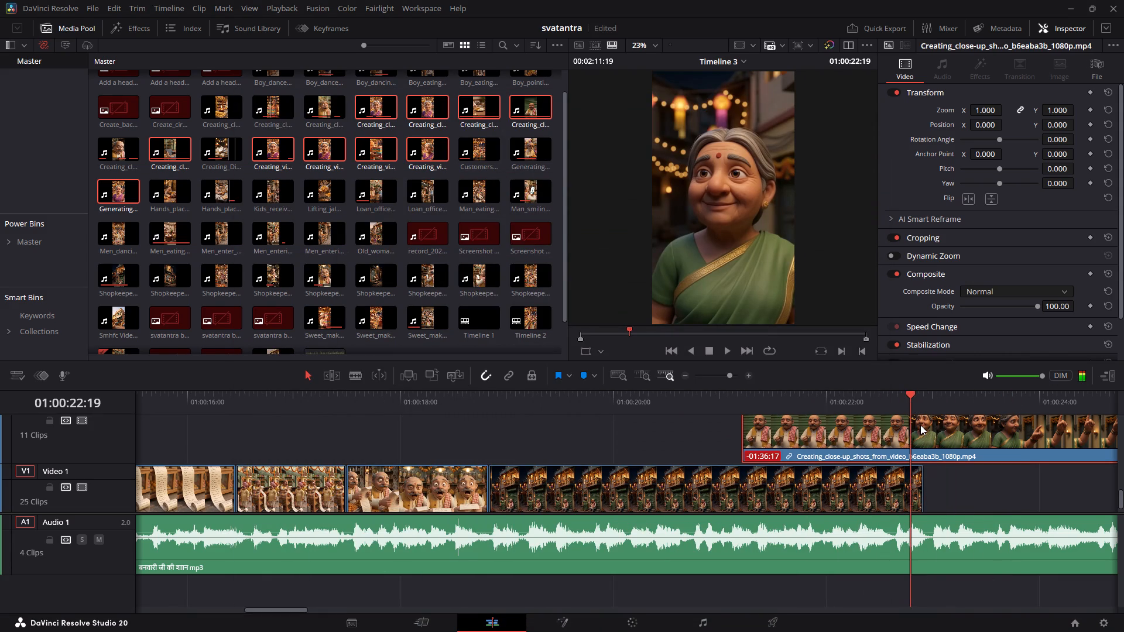
key(ctrl+b)
drag(929, 435, 399, 447)
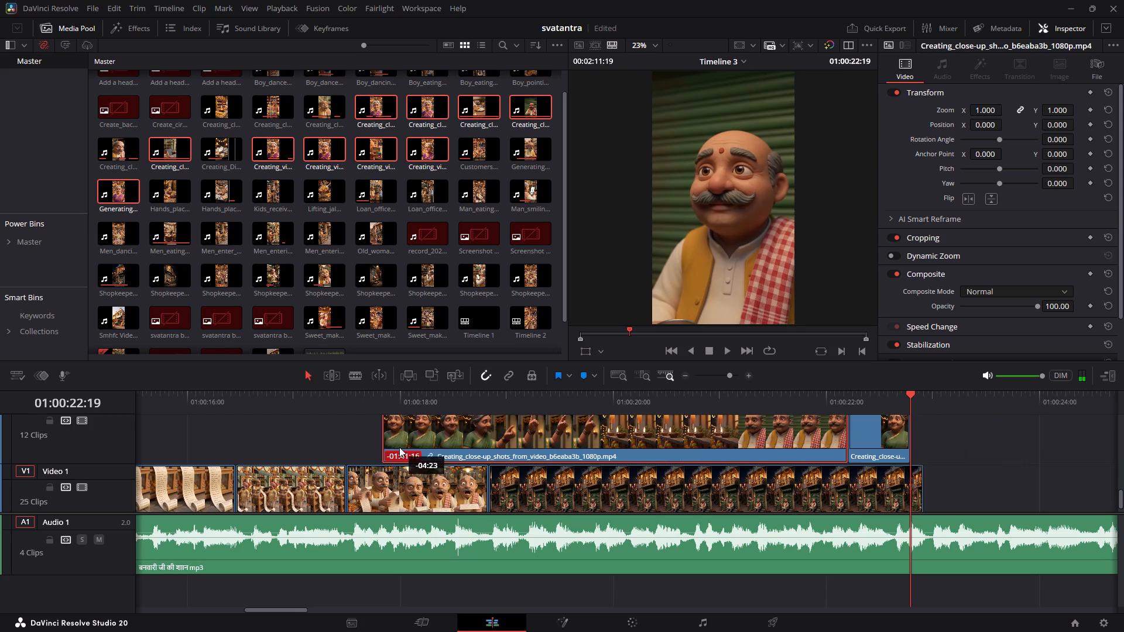
drag(399, 447, 244, 430)
Find the end of the pointing-hand shot in the moved close-up piece and split it at 01:00:18:09.
drag(238, 401, 302, 406)
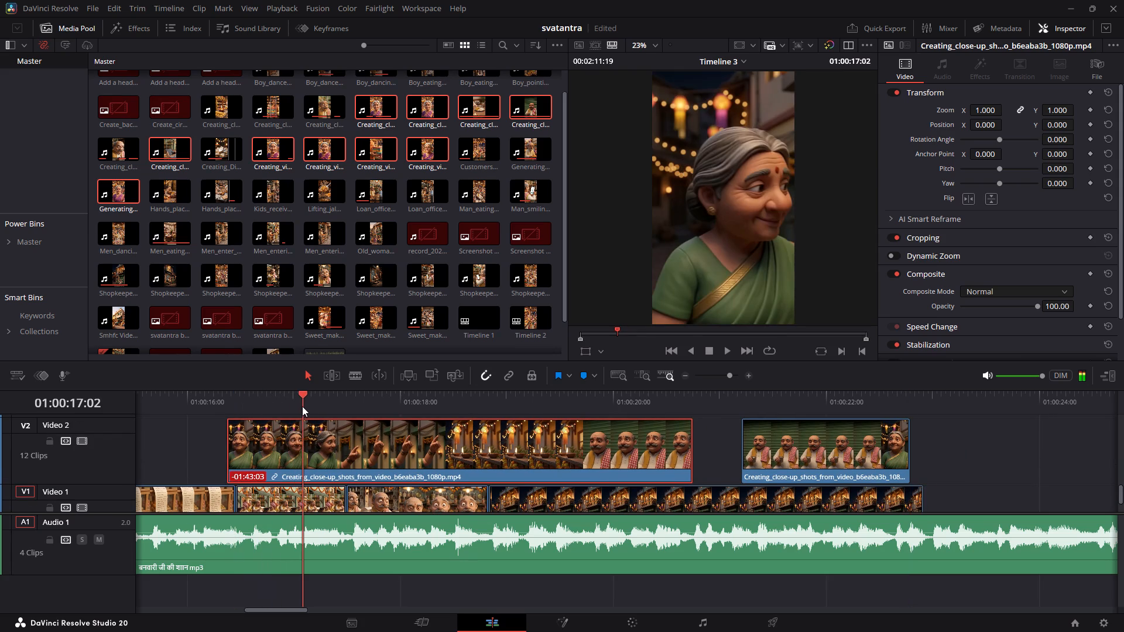
drag(302, 406, 308, 411)
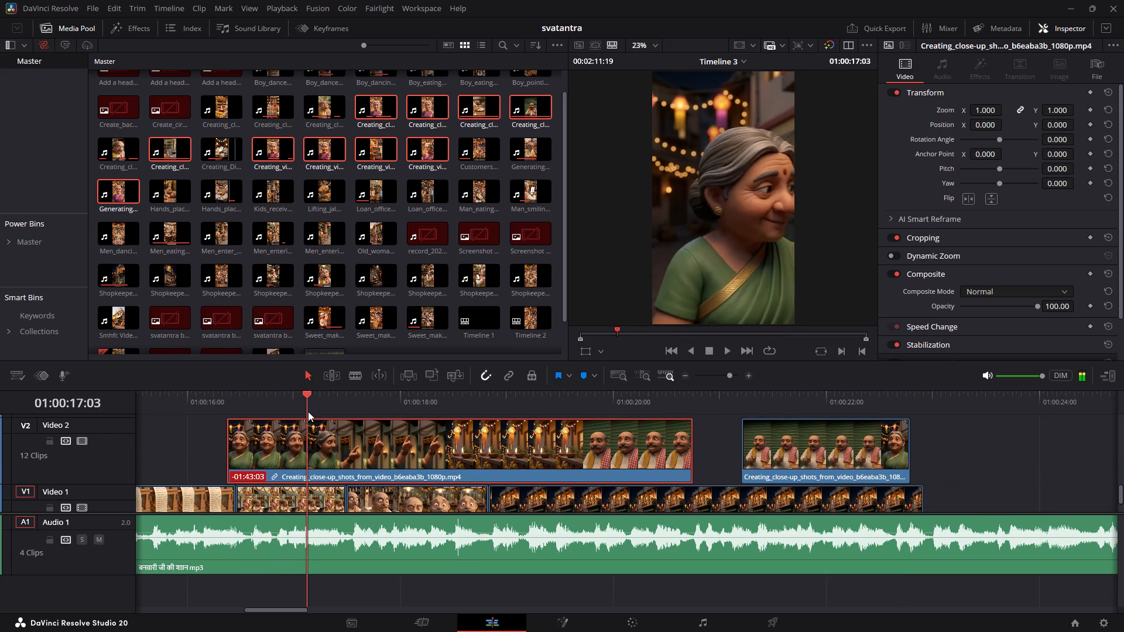
drag(308, 411, 423, 405)
drag(426, 398, 446, 404)
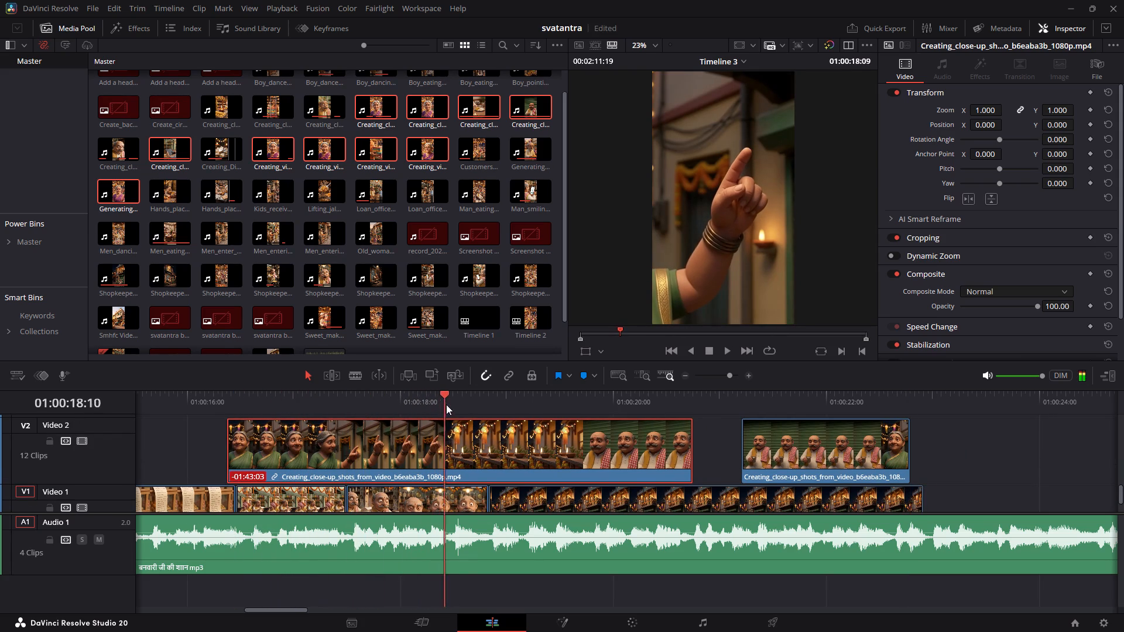
drag(446, 404, 438, 403)
key(ctrl+b)
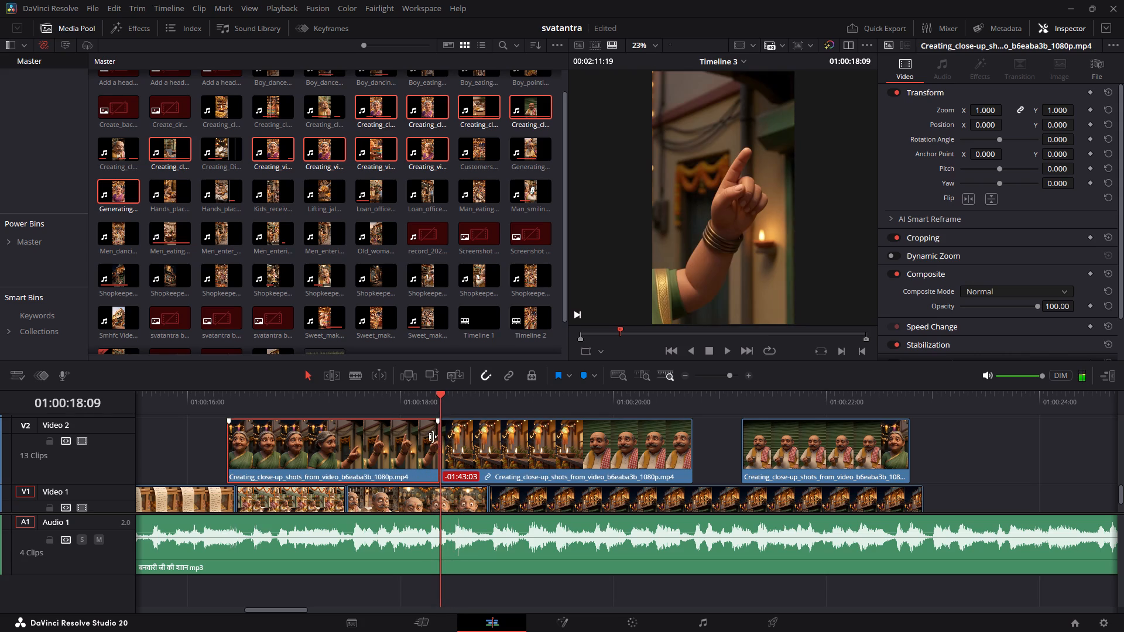
Split the woman's close-up at 01:00:16:22, trim the second piece to the pointing hand, about 13 frames, and butt it against the first.
drag(385, 407, 238, 421)
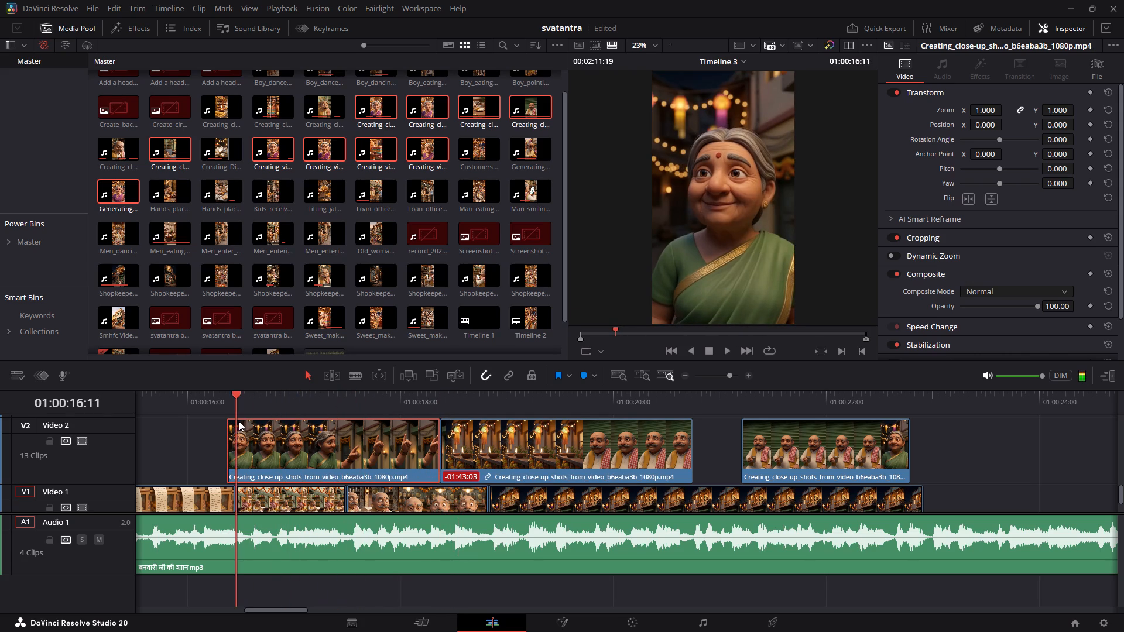
drag(238, 421, 285, 427)
key(ctrl+b)
drag(287, 445, 293, 449)
drag(293, 441, 390, 439)
drag(403, 438, 311, 435)
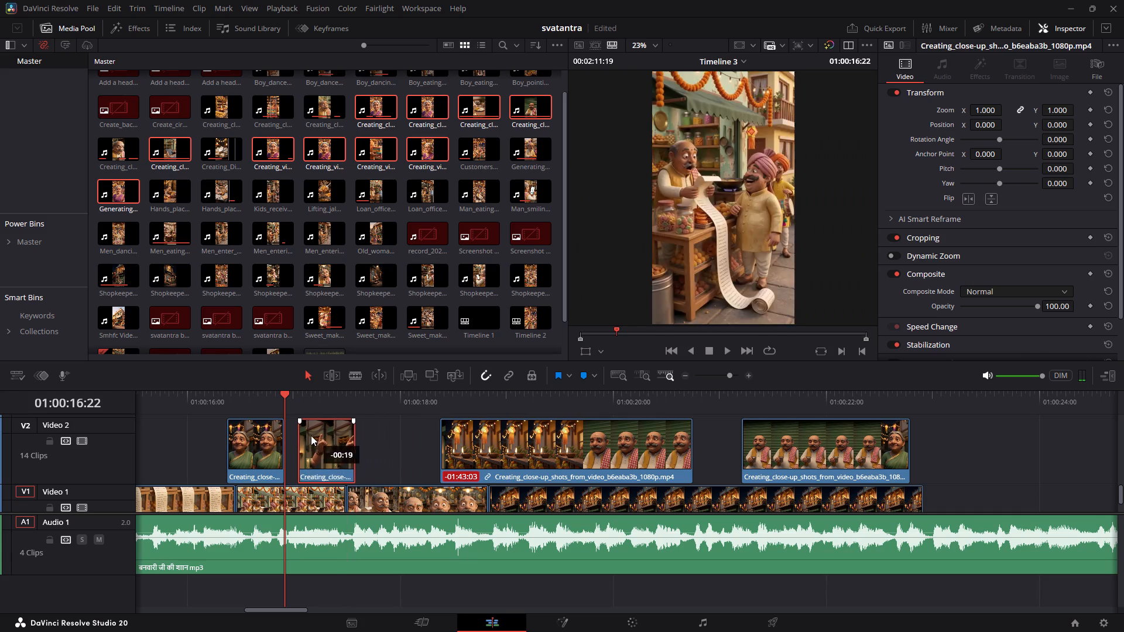
drag(311, 435, 304, 435)
Trim the start of the following piece to about 01:00:19:23, leaving about 19 frames of the shopkeeper's close-up.
drag(588, 406, 639, 407)
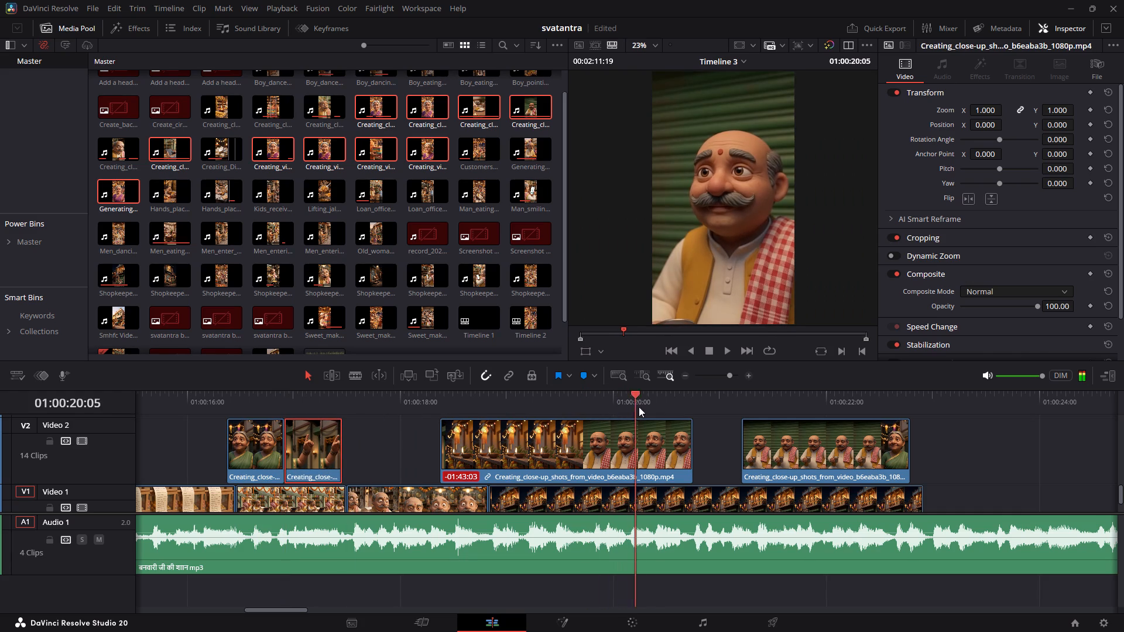
drag(639, 407, 646, 407)
drag(445, 441, 595, 449)
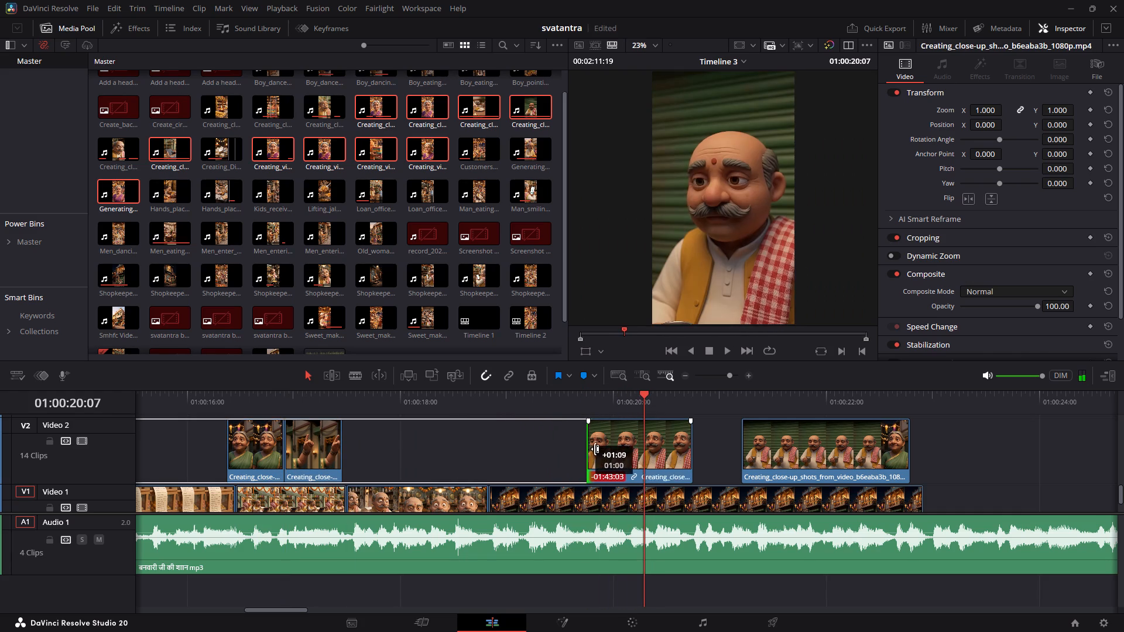
drag(595, 449, 615, 448)
Move the woman and pointing-hand pieces together to start at 01:00:18:20 on Video 2, and play them to 01:00:19:09.
drag(421, 424, 289, 452)
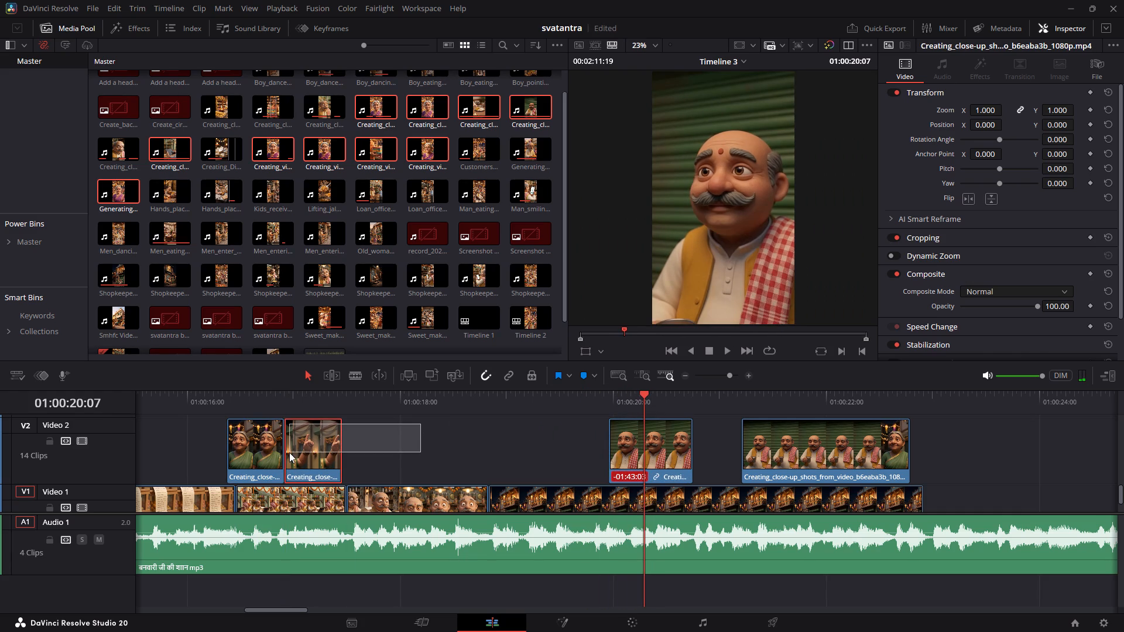
drag(289, 452, 268, 456)
drag(242, 459, 501, 439)
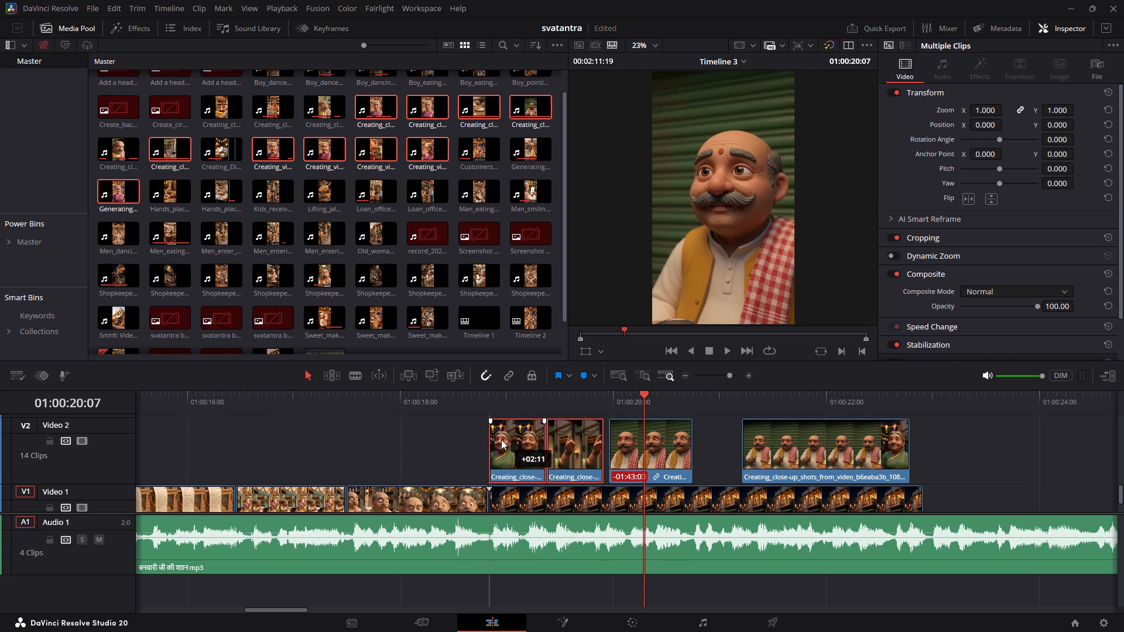
drag(501, 439, 499, 439)
click(447, 407)
key(space)
key(space)
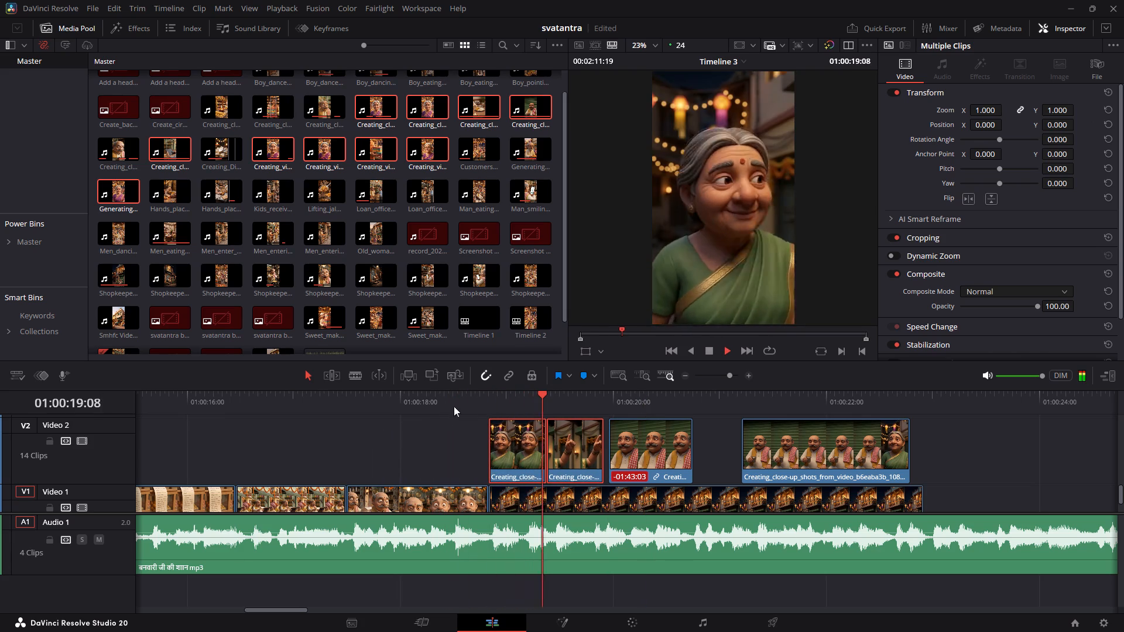
Flip the woman's close-up at 01:00:18:20 on Video 2 horizontally.
click(396, 431)
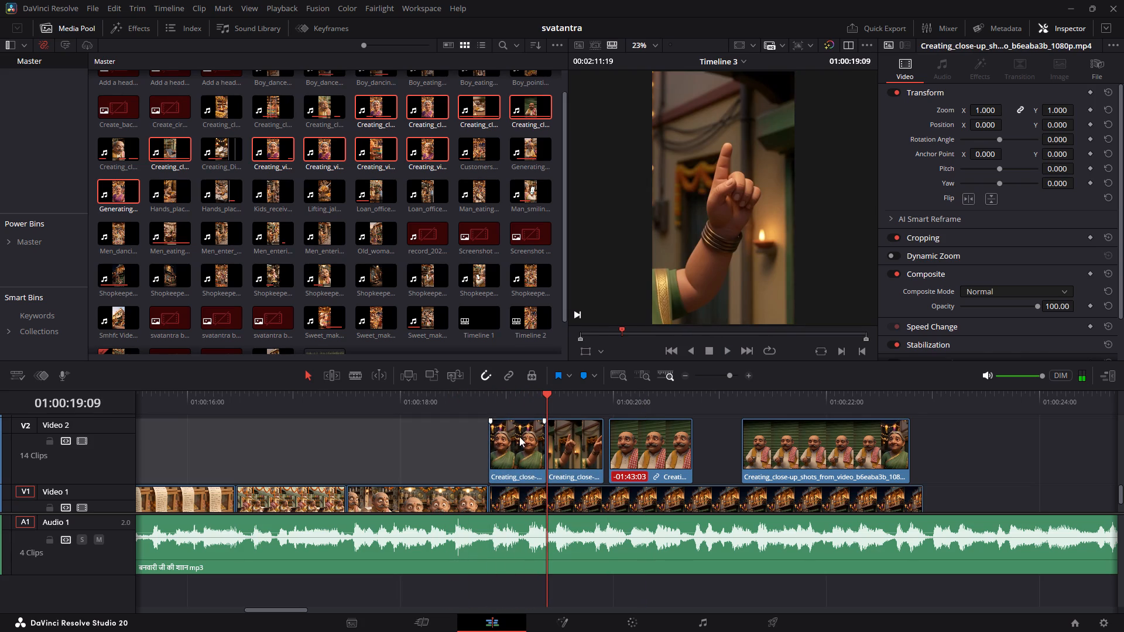
click(533, 437)
click(502, 397)
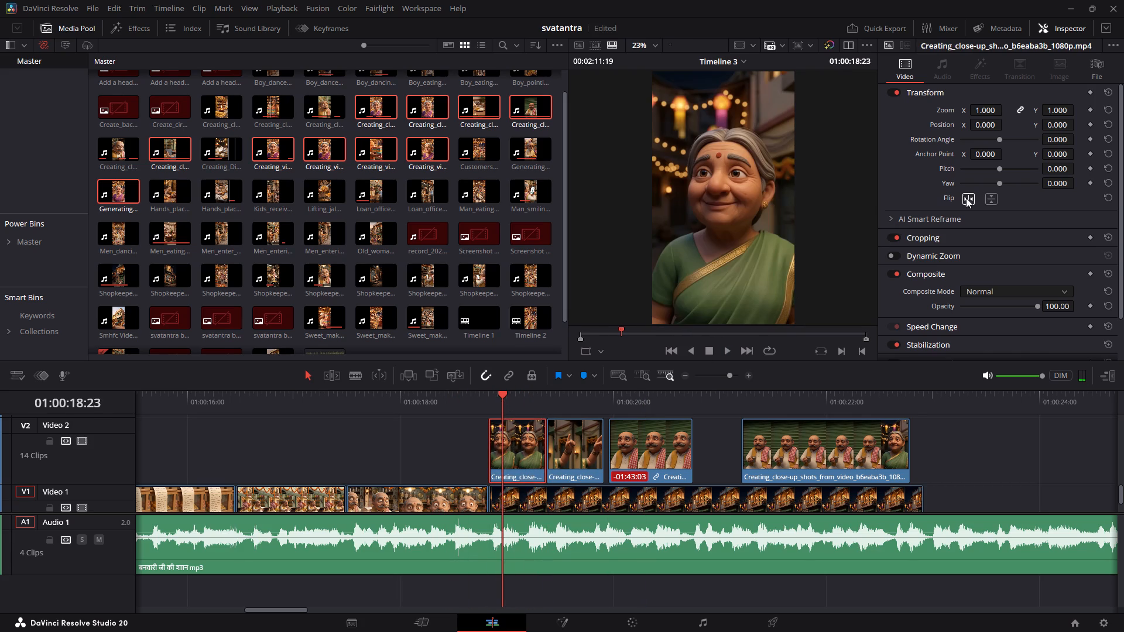
click(972, 200)
Move the pointing-hand piece on Video 2 out to about 01:00:22:22, and play the sequence from 01:00:18:23.
drag(584, 441, 883, 423)
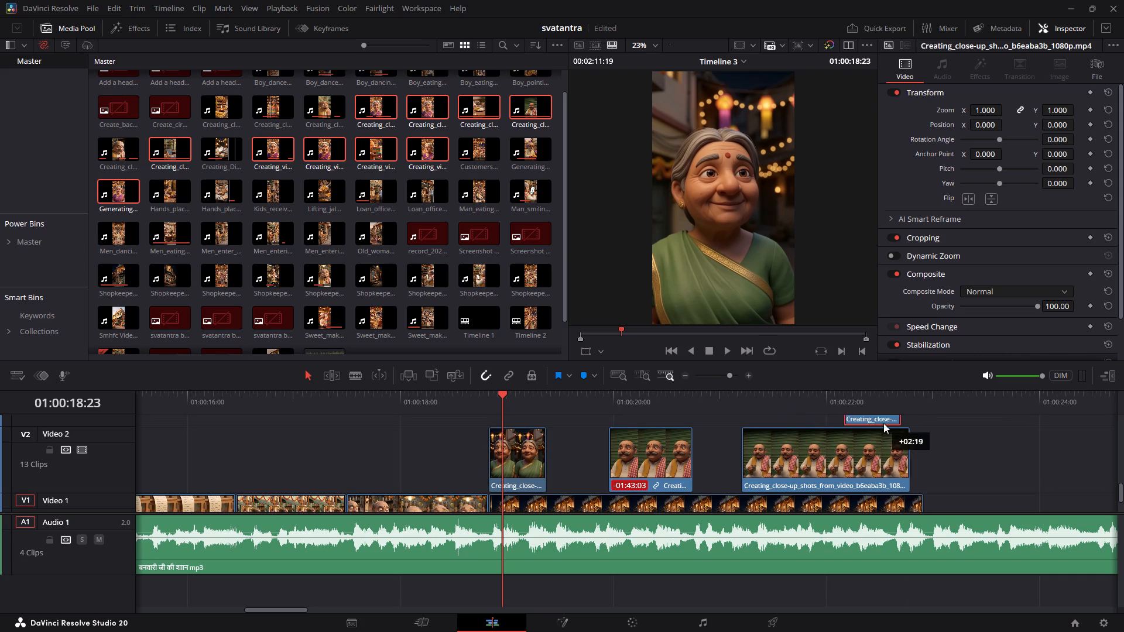
drag(883, 423, 969, 455)
key(space)
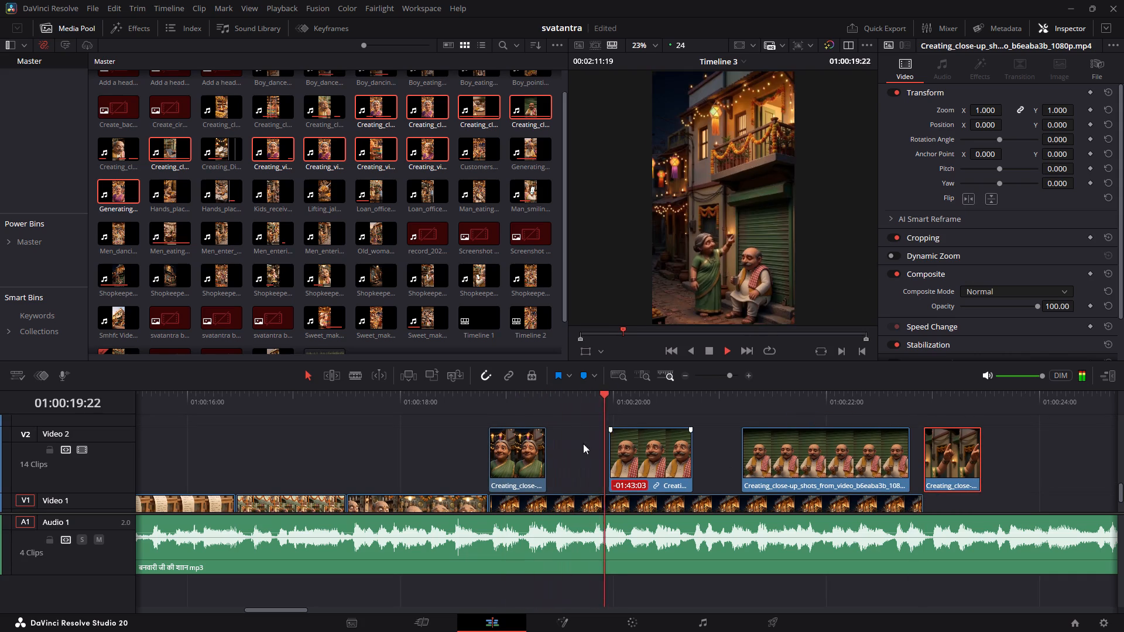
Trim the end of the woman's close-up on Video 2 to about 01:00:19:00, leaving about 4 frames, and play the passage.
key(space)
drag(525, 423, 520, 417)
click(518, 403)
key(space)
key(space)
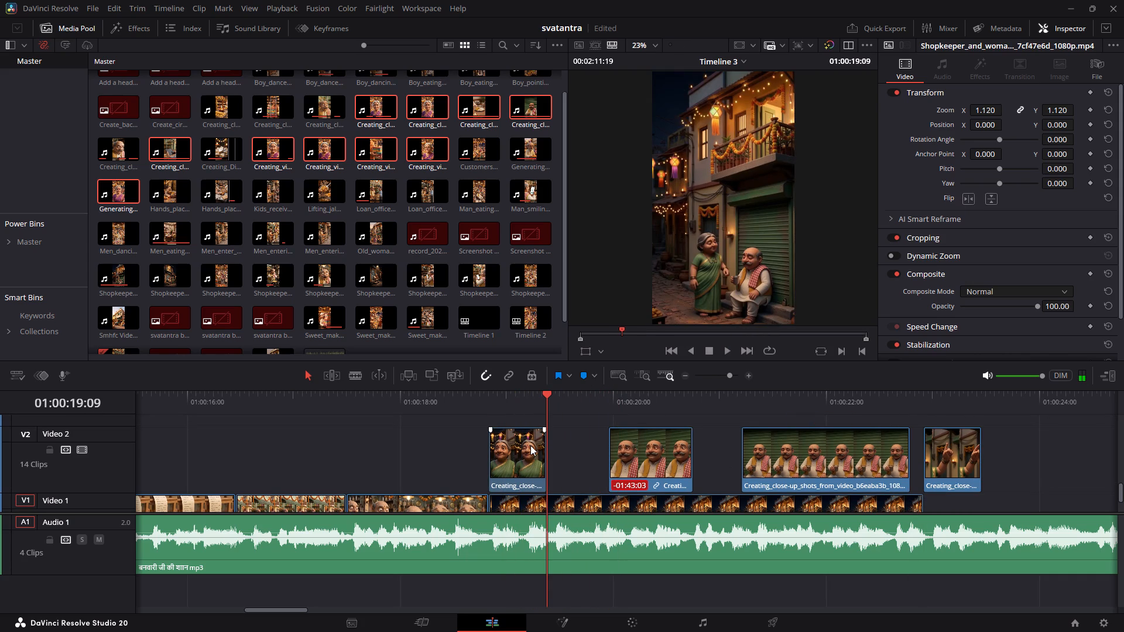
drag(544, 448, 529, 449)
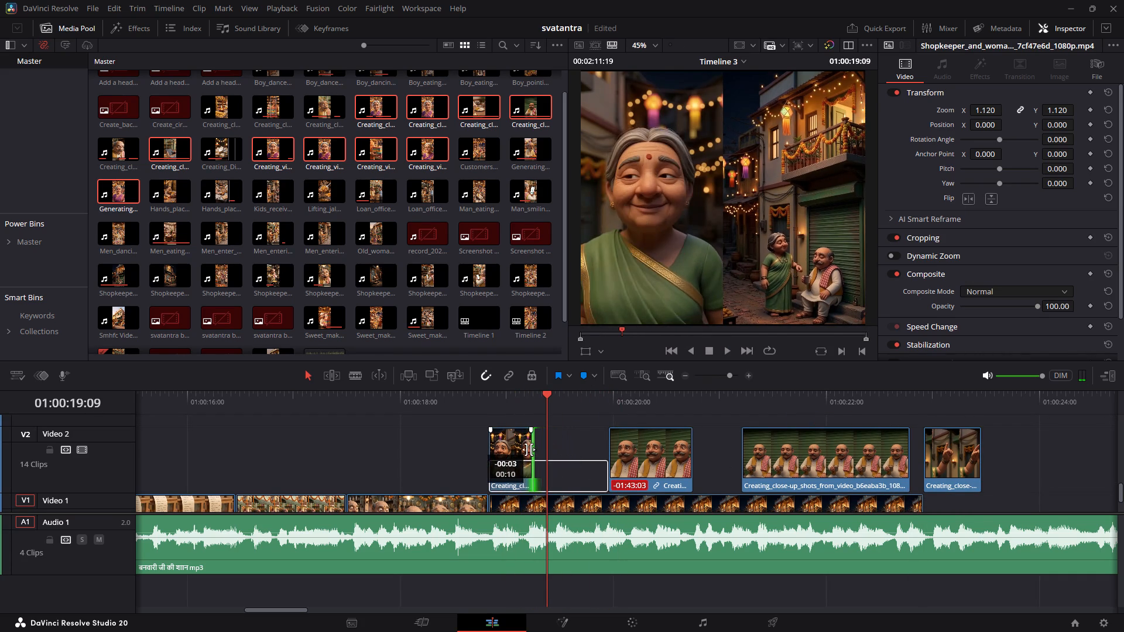
drag(529, 449, 502, 448)
click(472, 393)
key(space)
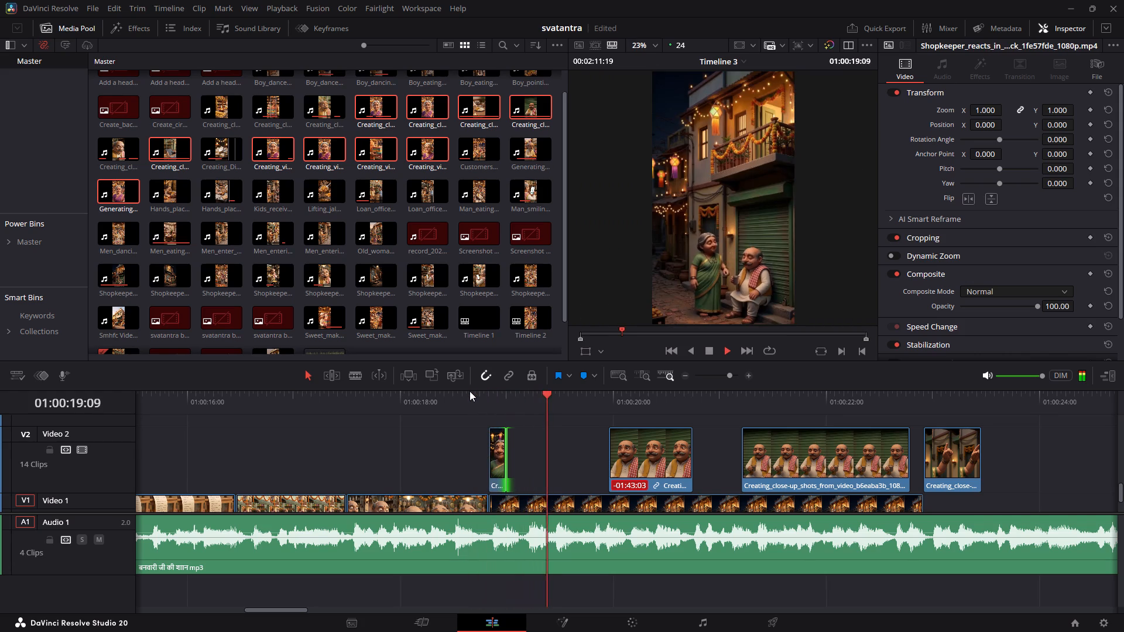
key(space)
click(470, 391)
Move the woman's piece to start at about 01:00:19:06, butt the shopkeeper's close-up against it at about 01:00:19:10, and play through.
drag(503, 457, 550, 460)
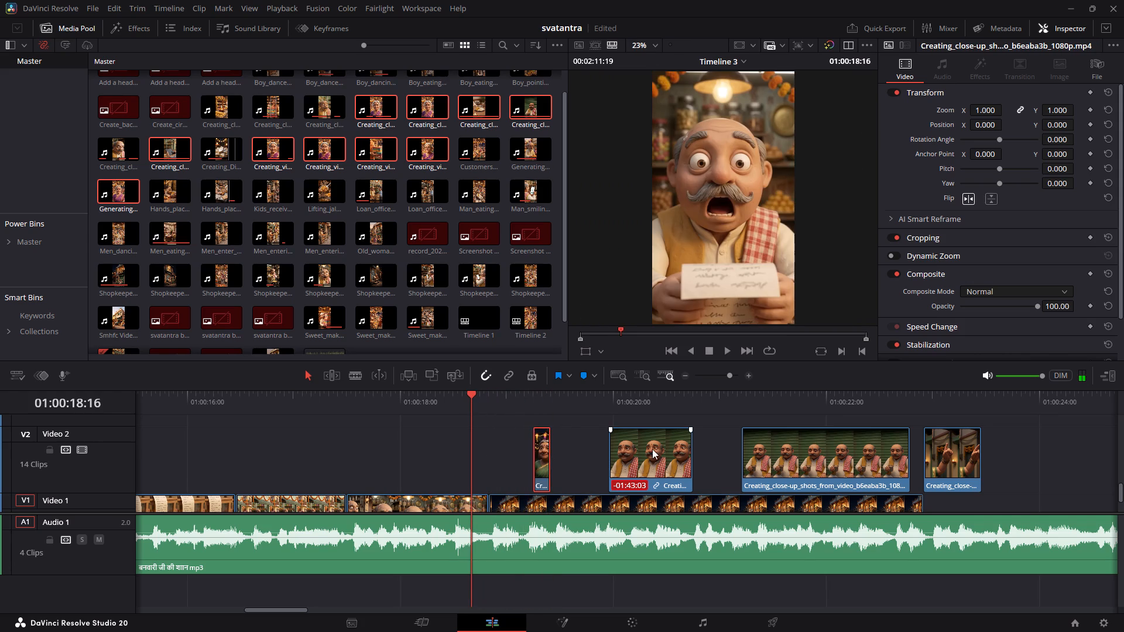
drag(649, 449, 590, 454)
key(space)
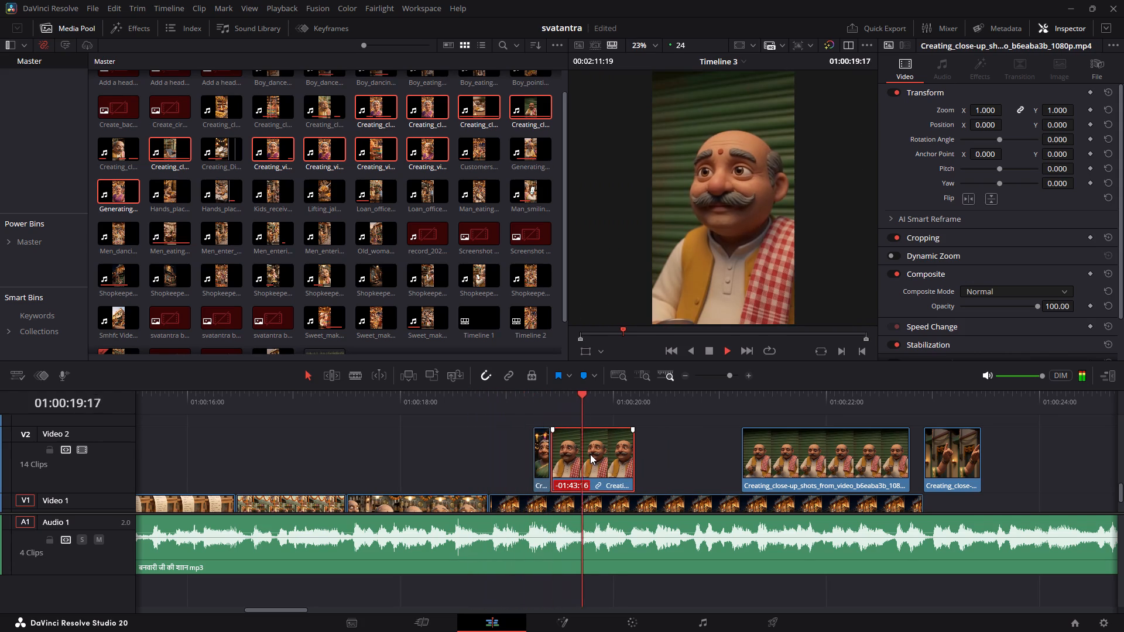
key(space)
Retime the woman's close-up on Video 2 so it stretches to about 01:00:19:13, moving the shopkeeper piece clear to make room, and play it.
click(537, 445)
drag(535, 444, 530, 444)
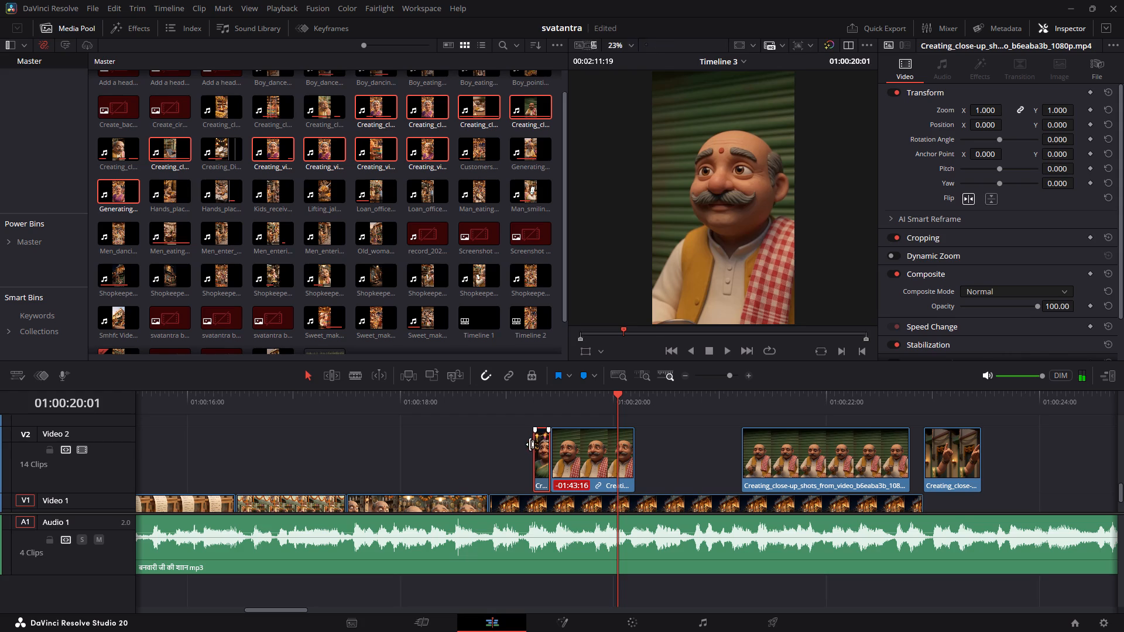
drag(530, 444, 519, 446)
drag(570, 452, 610, 454)
ctrl+click(537, 445)
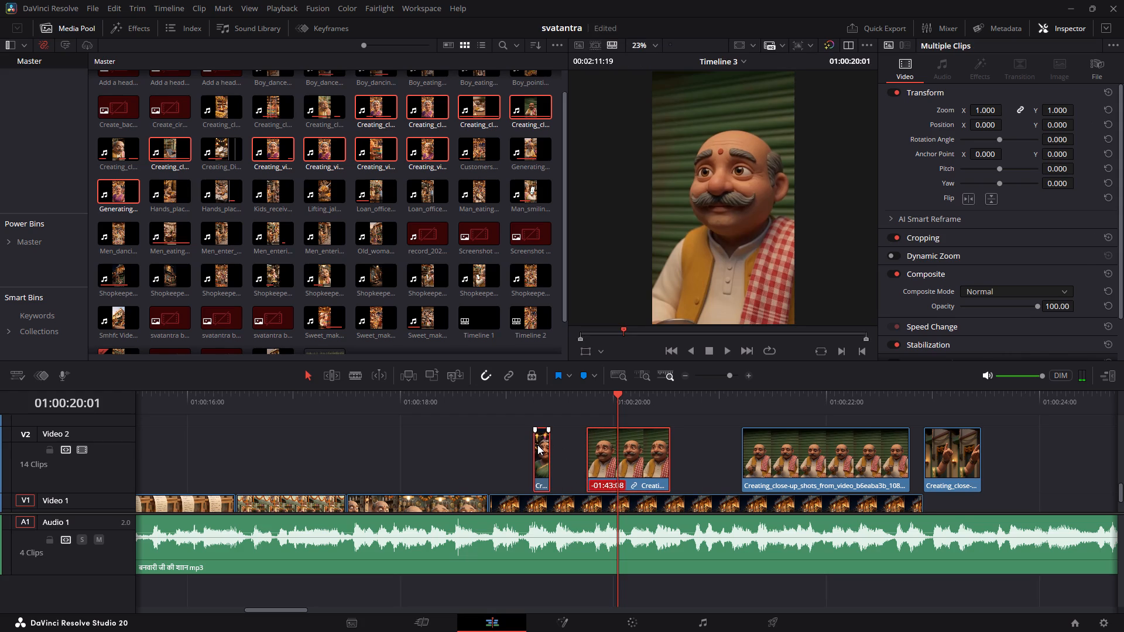
key(ctrl+r)
drag(550, 437, 564, 443)
click(542, 434)
click(517, 400)
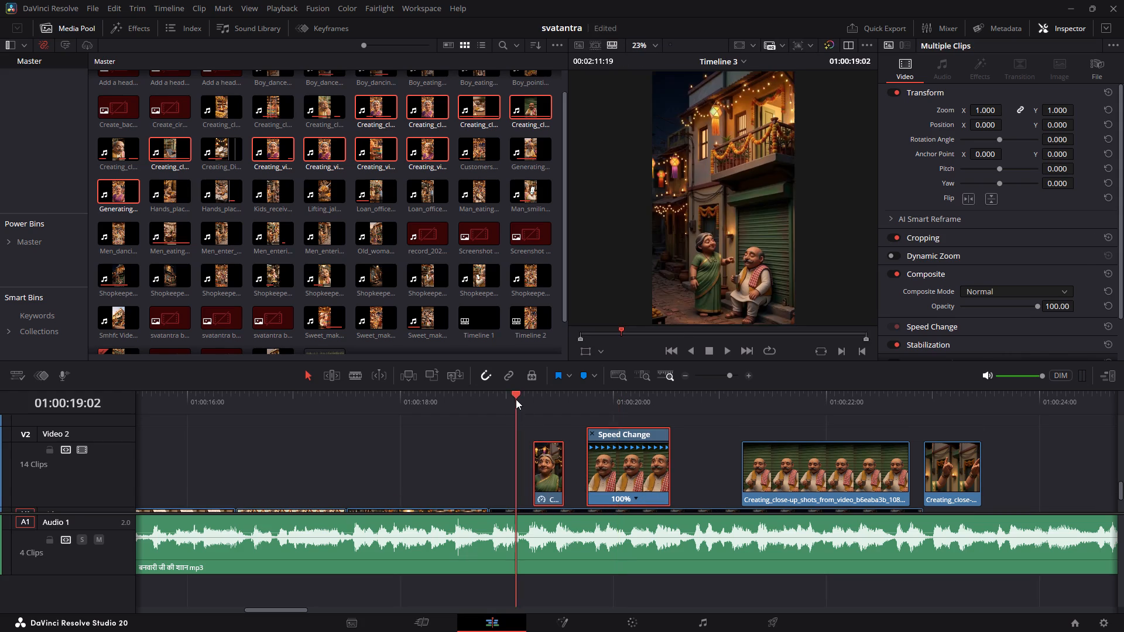
key(space)
key(space)
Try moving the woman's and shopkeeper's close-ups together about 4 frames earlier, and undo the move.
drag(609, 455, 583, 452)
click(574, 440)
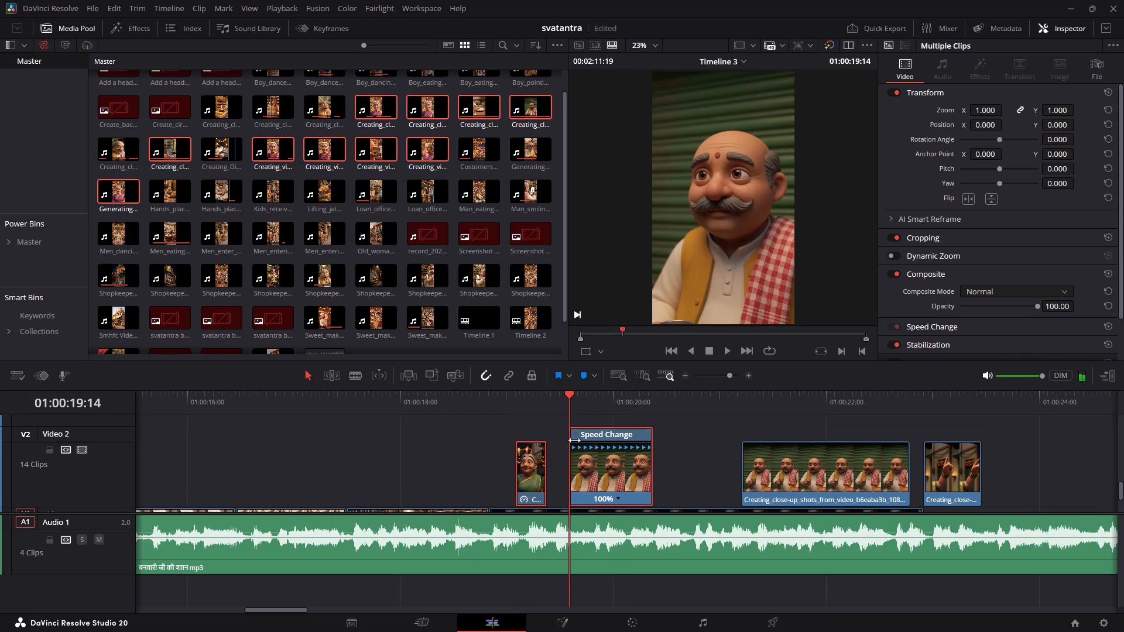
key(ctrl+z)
Move the shopkeeper's close-up directly after the woman's at about 01:00:19:13 on Video 2, and play from before the pair.
click(502, 455)
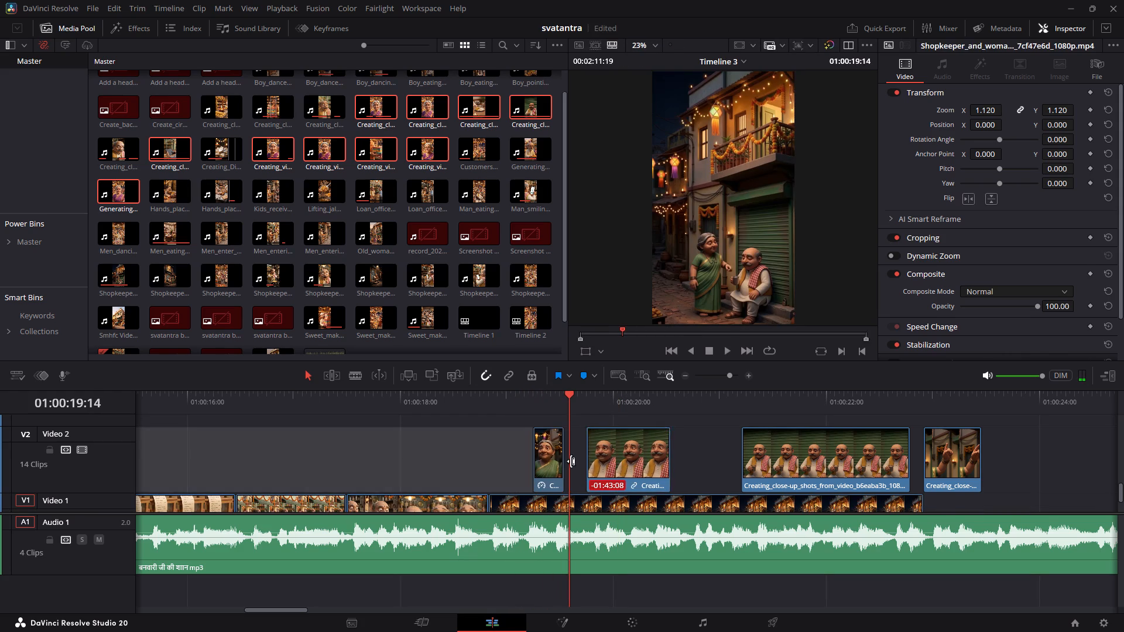
click(609, 461)
drag(625, 463, 598, 465)
drag(495, 416, 472, 408)
click(472, 408)
key(space)
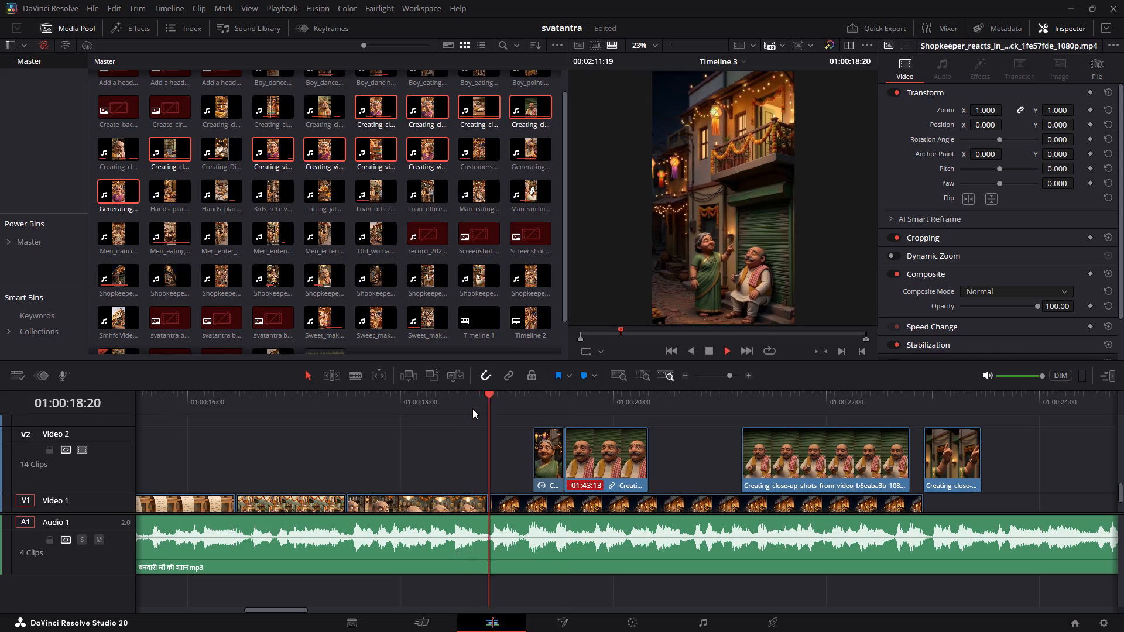
key(space)
key(space)
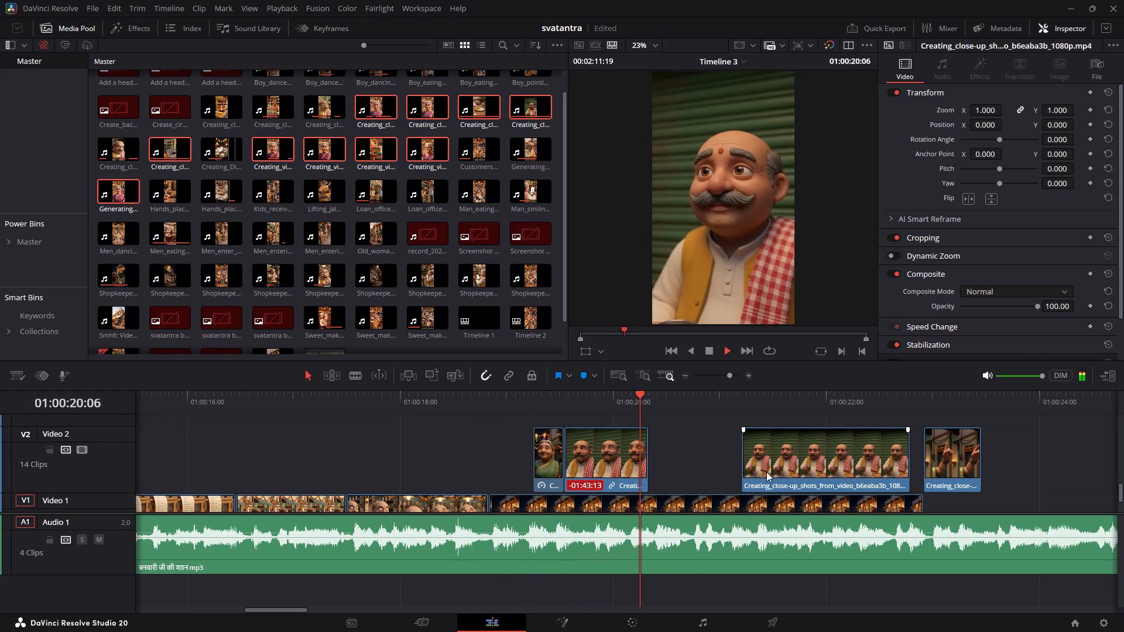
key(space)
Move the pointing-hand piece to about 01:00:20:10, trim the end of the preceding shopkeeper close-up to 01:00:20:05, and play the result.
drag(939, 449, 705, 452)
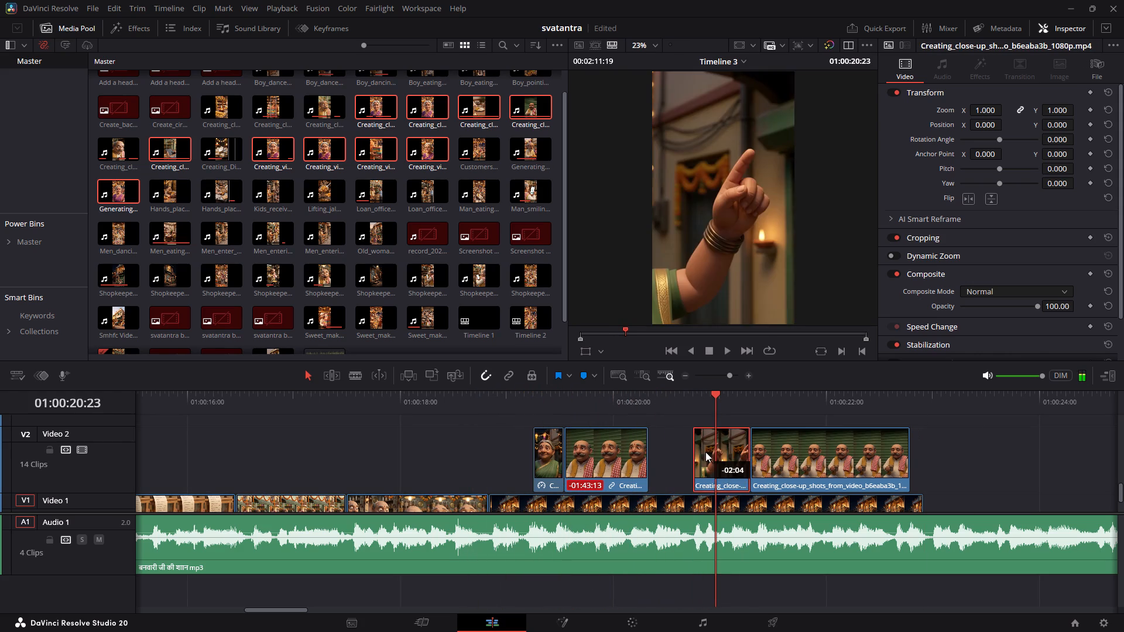
drag(705, 452, 673, 456)
click(638, 390)
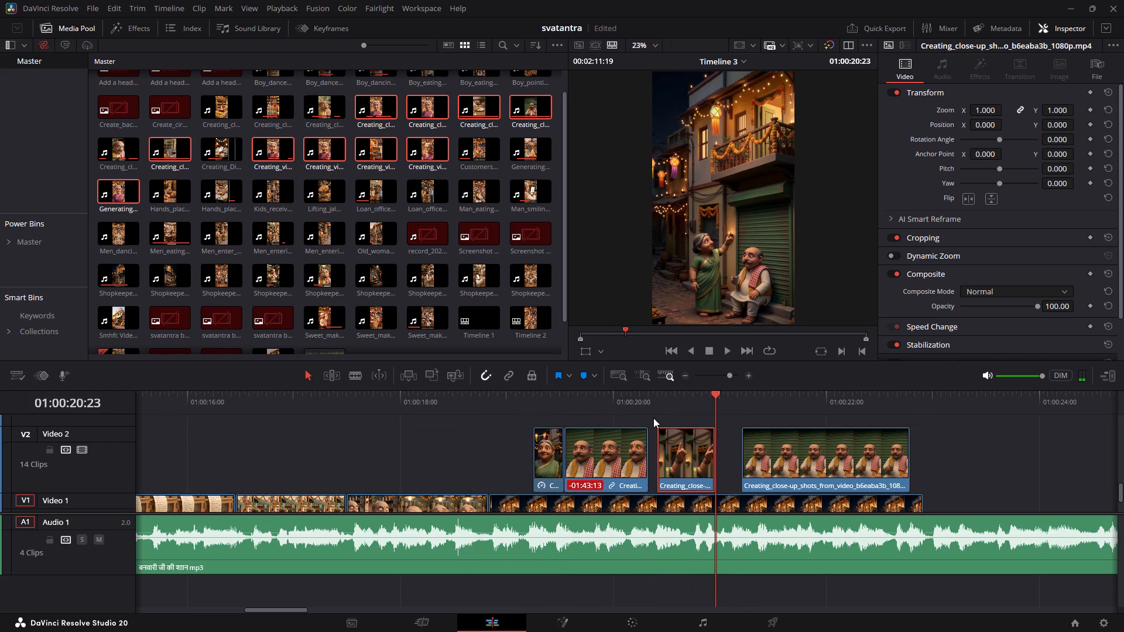
drag(642, 401, 636, 394)
drag(646, 445, 603, 442)
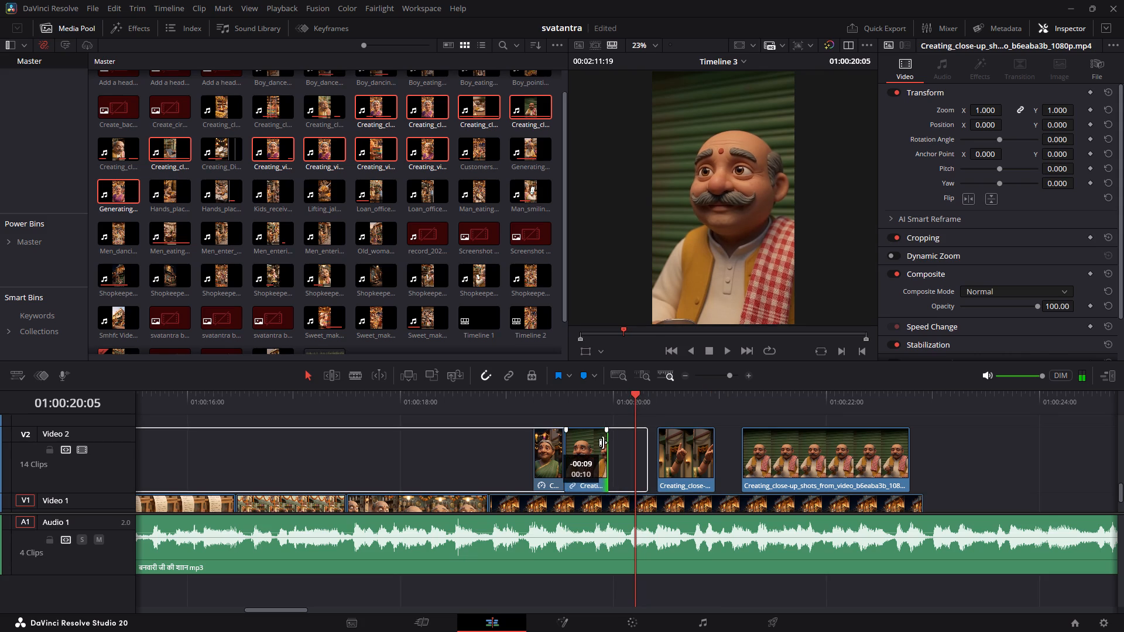
drag(603, 442, 625, 449)
click(581, 410)
key(space)
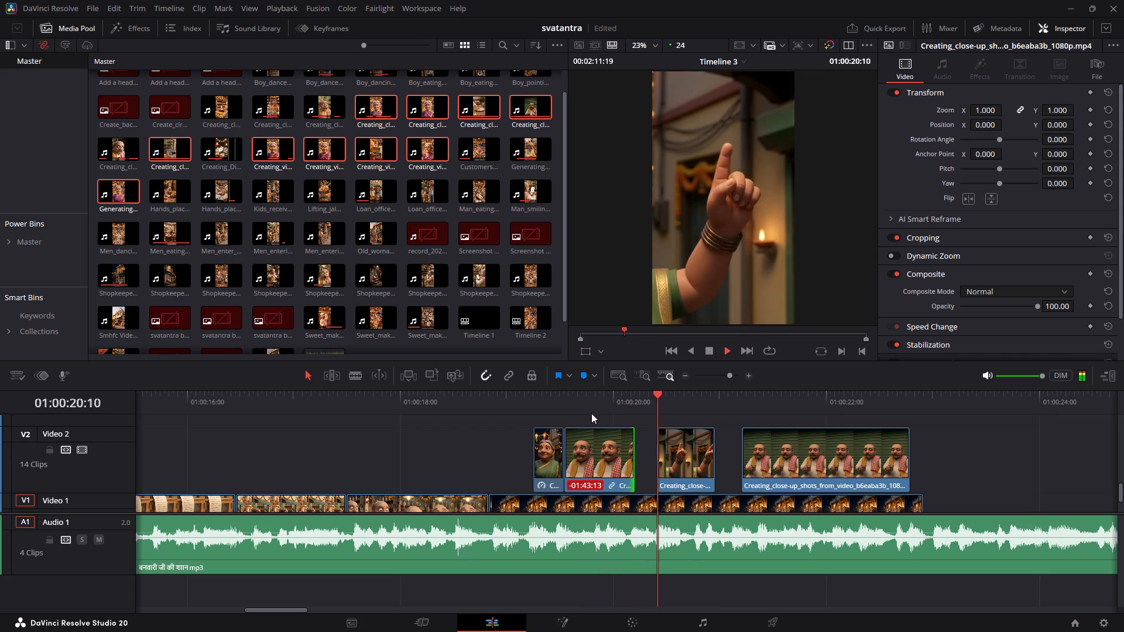
key(space)
Move the pointing-hand piece to about 01:00:20:16, directly before the long shopkeeper clip, and play through to 01:00:22:08.
drag(684, 463, 707, 468)
click(627, 405)
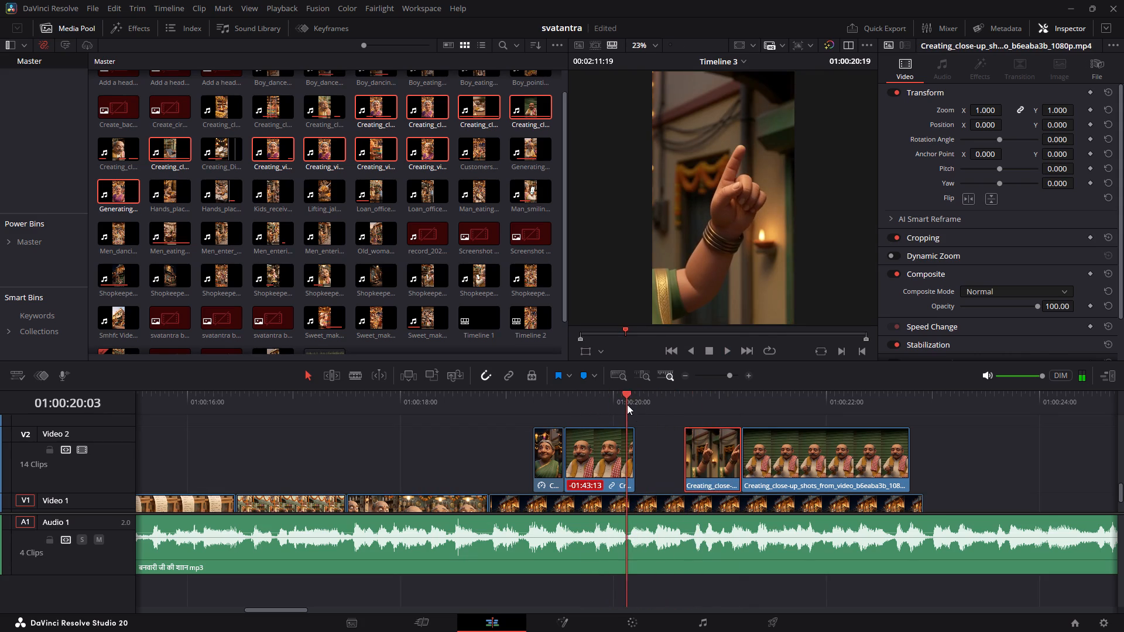
key(space)
key(space)
key(space)
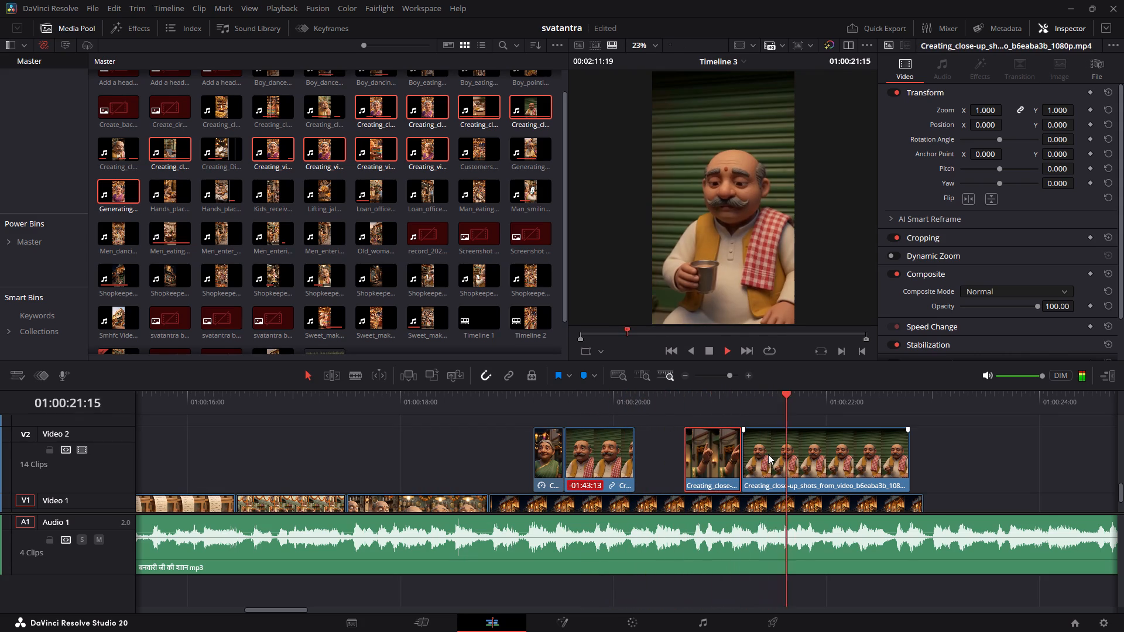
key(space)
Split the long shopkeeper close-up on Video 2 at 01:00:22:08 and delete both resulting pieces.
click(770, 440)
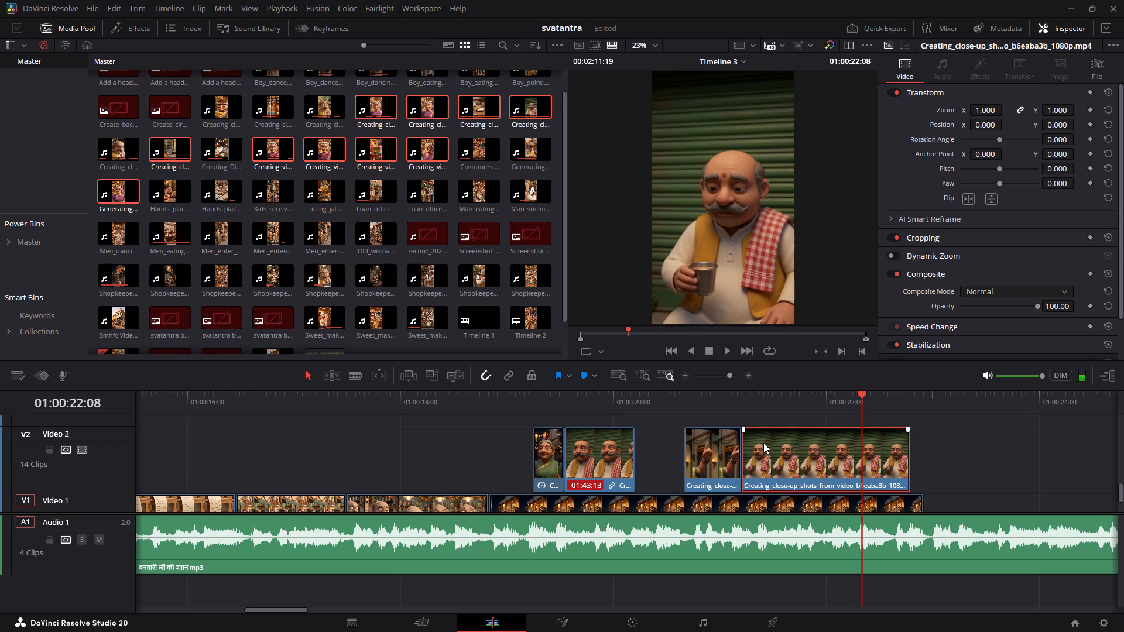
key(ctrl+b)
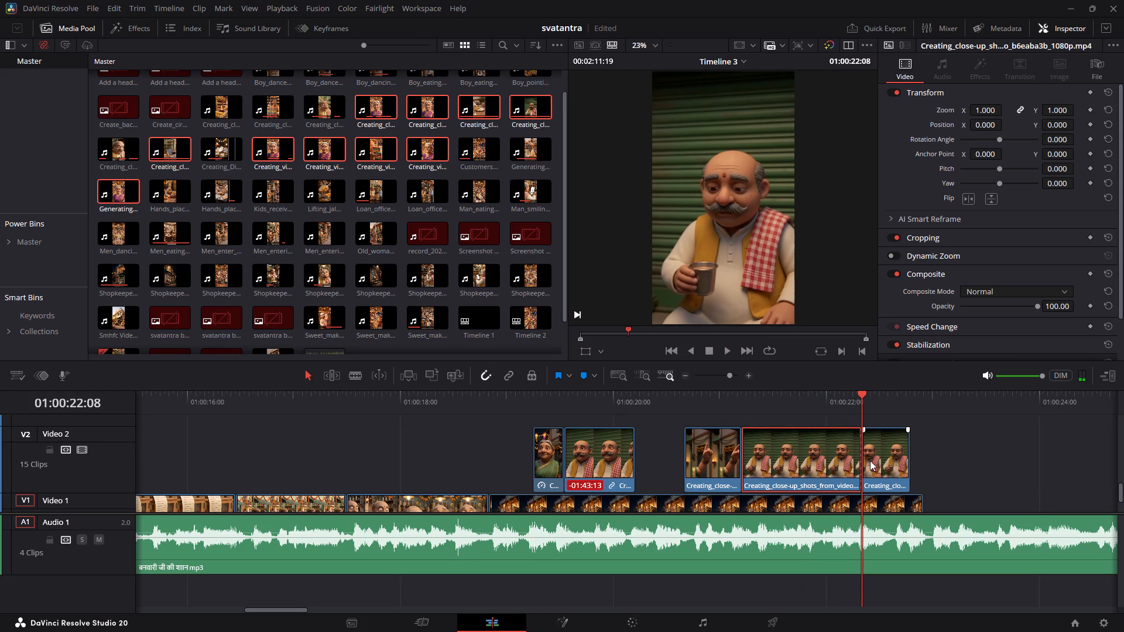
click(870, 461)
key(BackSpace)
drag(746, 454, 829, 465)
drag(840, 461, 953, 463)
key(BackSpace)
Review the gap after the night-street clip and skim the loan-officer clip on Video 1 up to 01:00:25:14.
scroll(890, 482, down, 2)
alt+scroll(831, 482, down, 3)
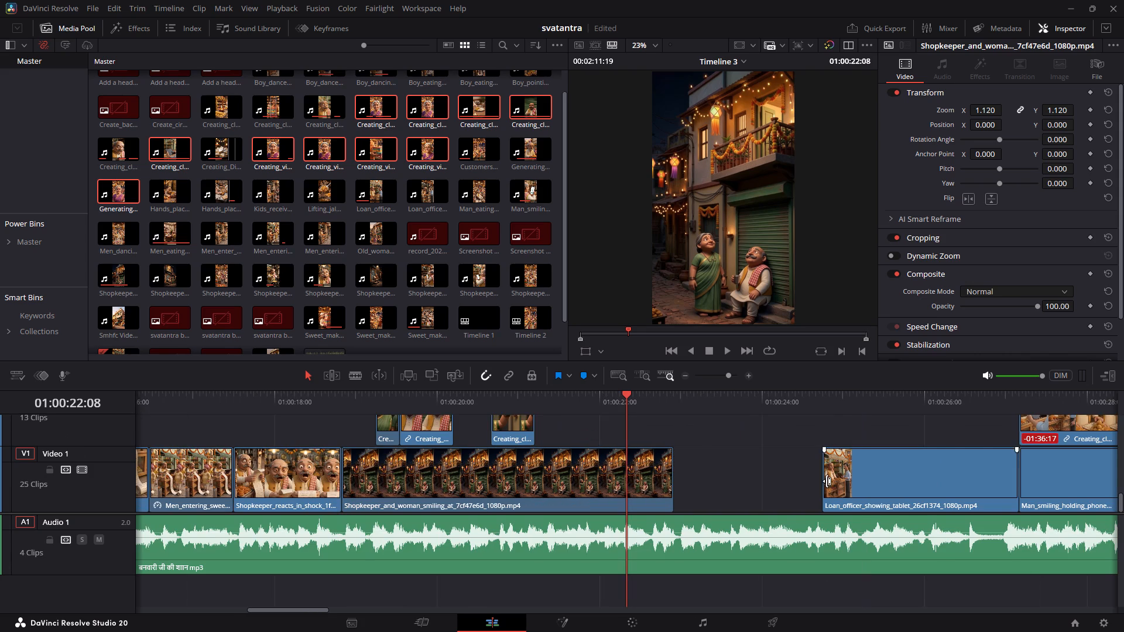
key(space)
key(space)
drag(844, 388, 847, 394)
click(852, 411)
drag(854, 410, 871, 412)
drag(876, 401, 891, 402)
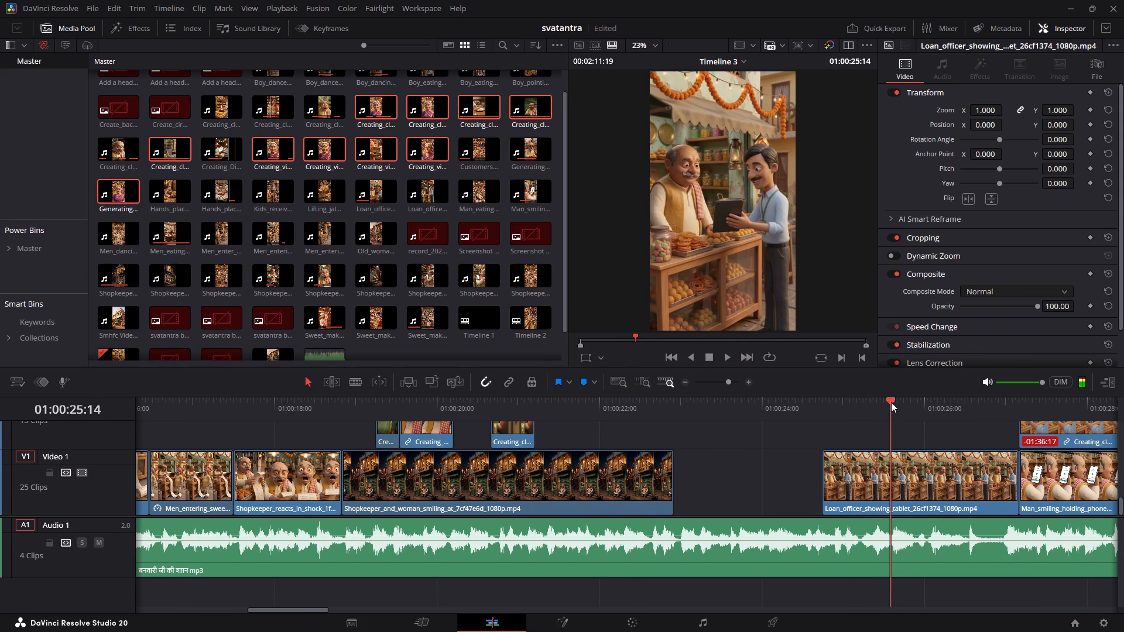
drag(891, 402, 889, 412)
Play the night-street scene from before the Video 2 close-ups, and skim the tablet close-ups further along the timeline.
drag(379, 407, 366, 408)
key(space)
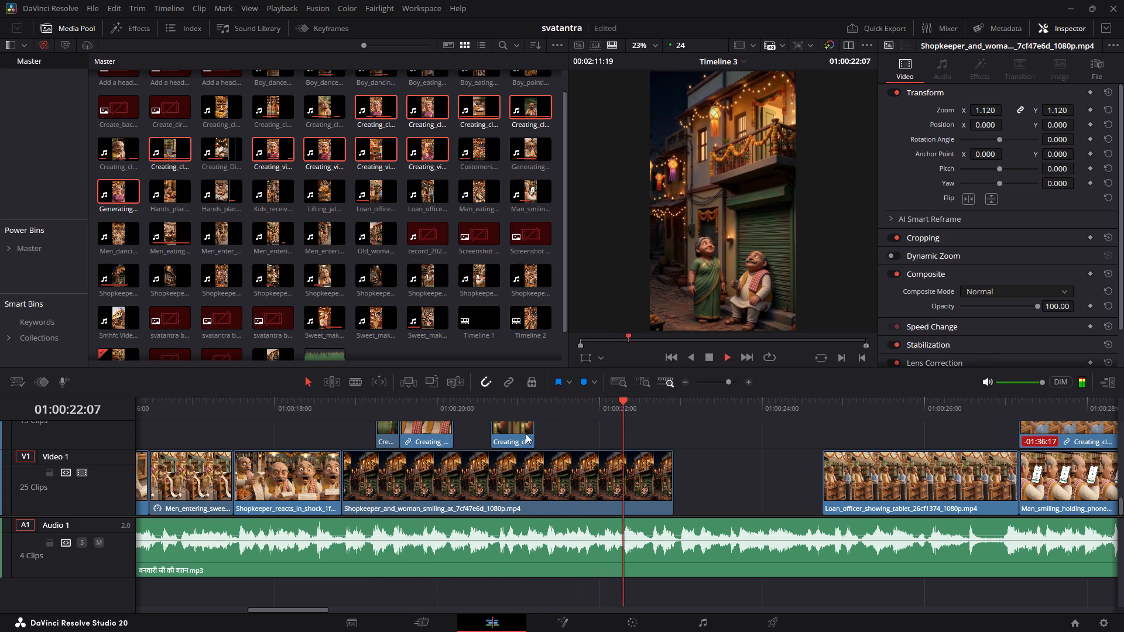
key(space)
alt+scroll(513, 451, down, 5)
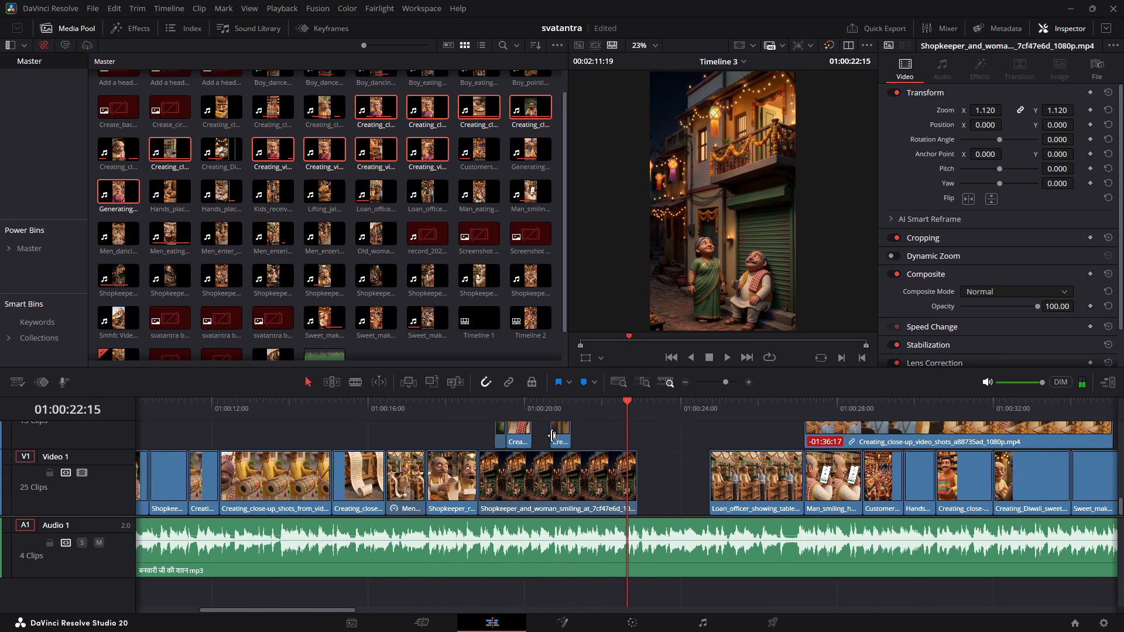
alt+scroll(602, 462, down, 3)
drag(552, 404, 570, 411)
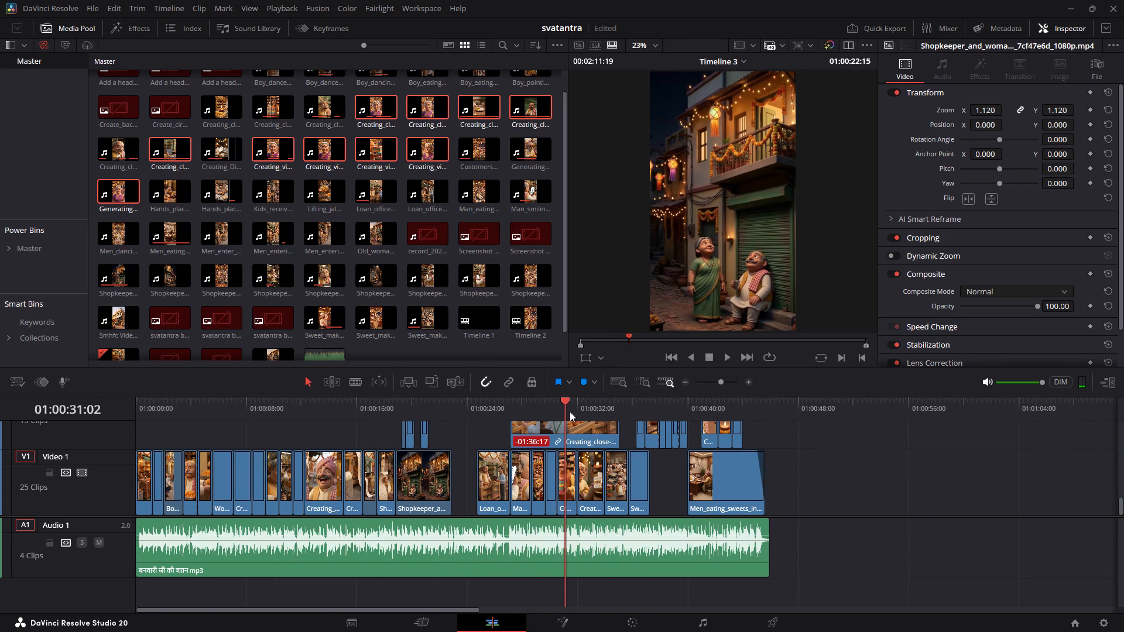
drag(570, 411, 557, 417)
scroll(557, 446, down, 1)
drag(542, 413, 522, 410)
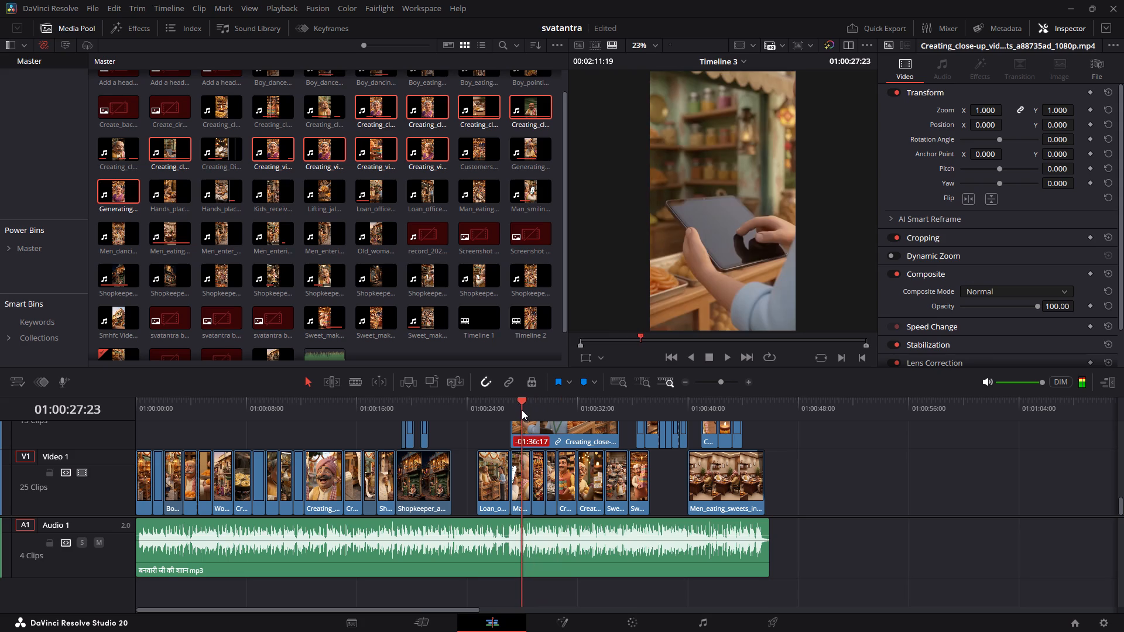
drag(522, 410, 441, 428)
key(space)
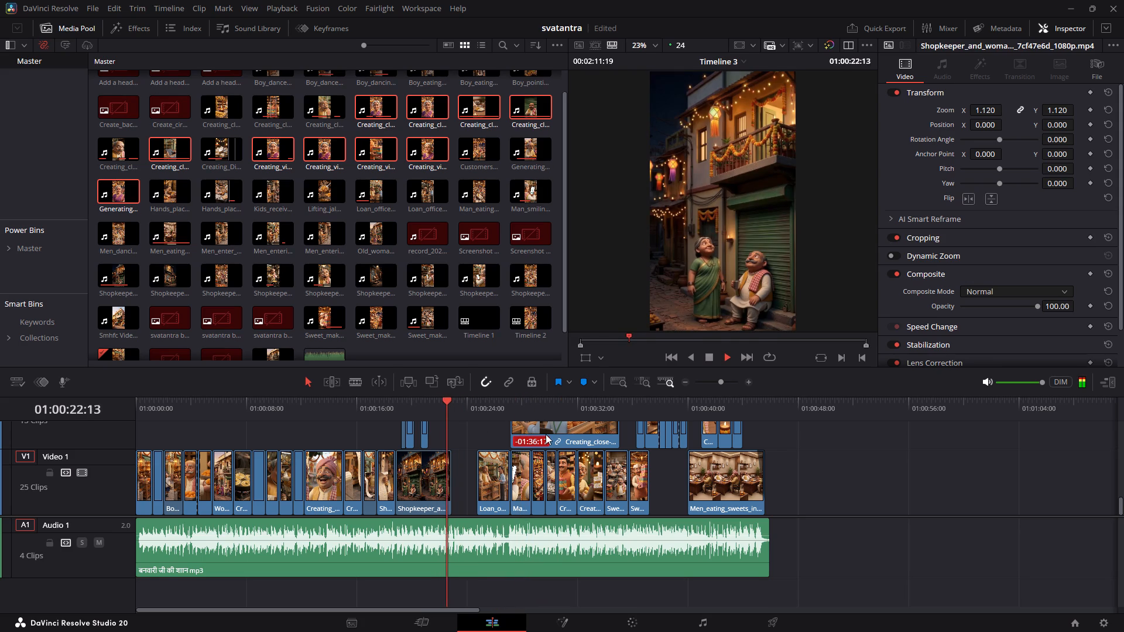
key(space)
key(space)
key(space)
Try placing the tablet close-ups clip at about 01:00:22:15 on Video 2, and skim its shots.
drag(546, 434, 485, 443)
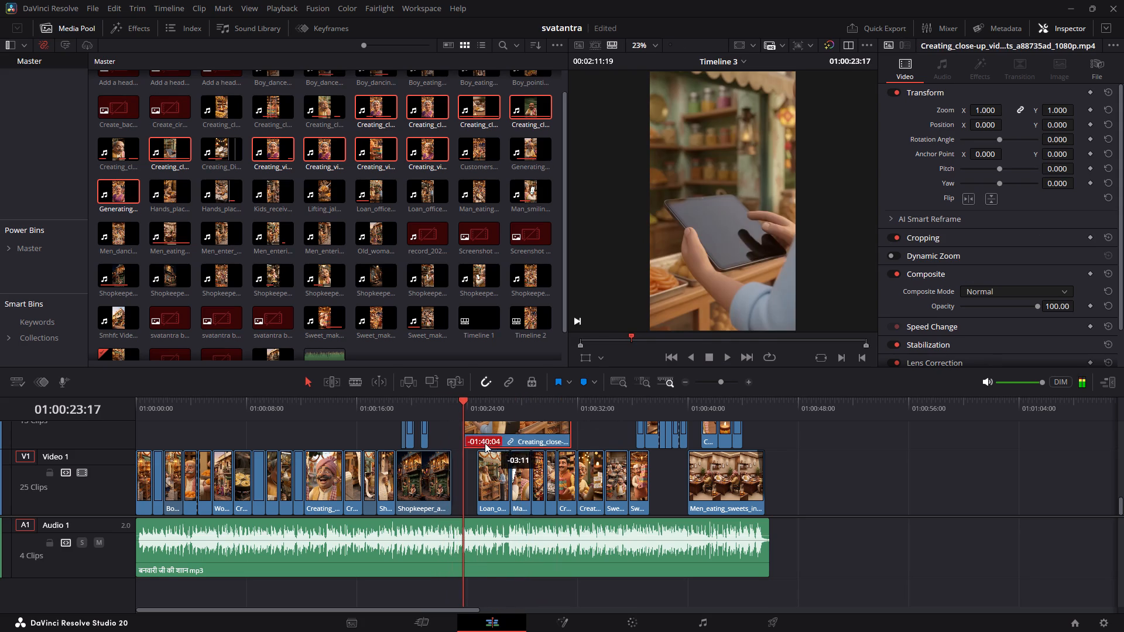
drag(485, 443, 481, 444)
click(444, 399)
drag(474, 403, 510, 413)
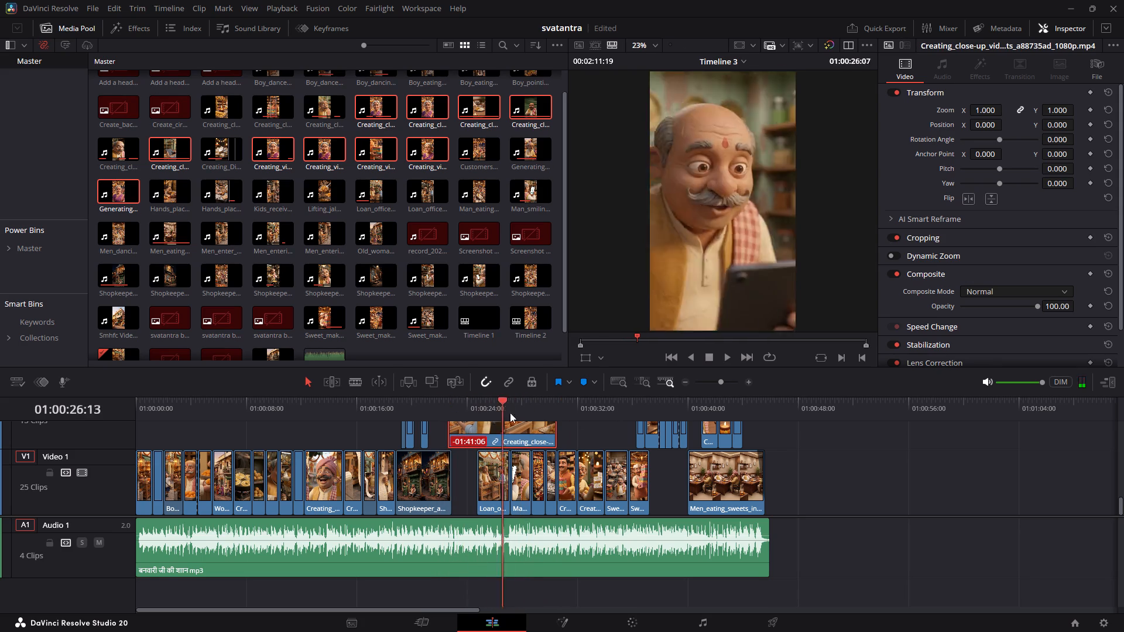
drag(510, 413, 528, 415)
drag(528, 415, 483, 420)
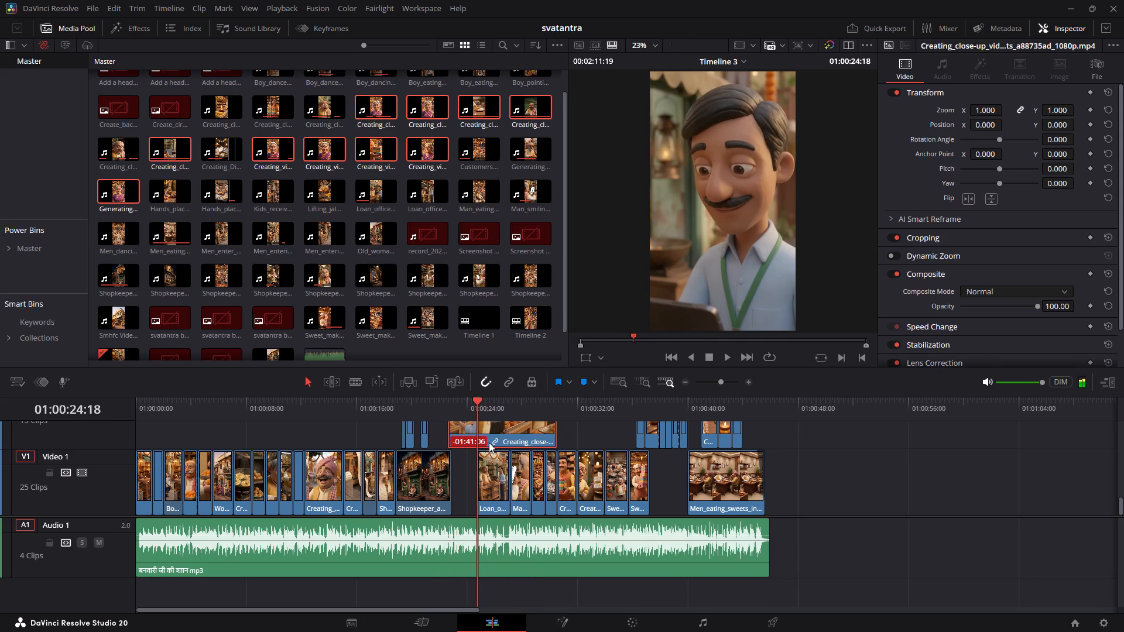
Move the tablet close-ups to about 01:00:26:02 on Video 2, butt the loan-officer clip against the night-street clip on Video 1, and play the join.
drag(489, 445, 537, 448)
drag(494, 469, 475, 467)
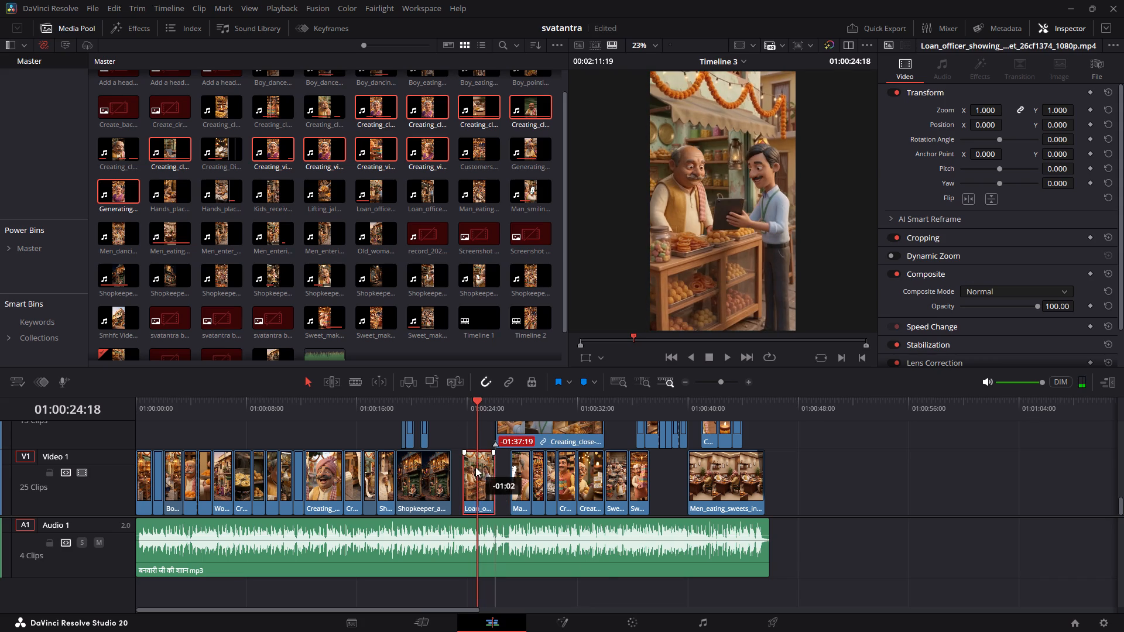
drag(475, 467, 471, 466)
drag(458, 408, 440, 406)
key(space)
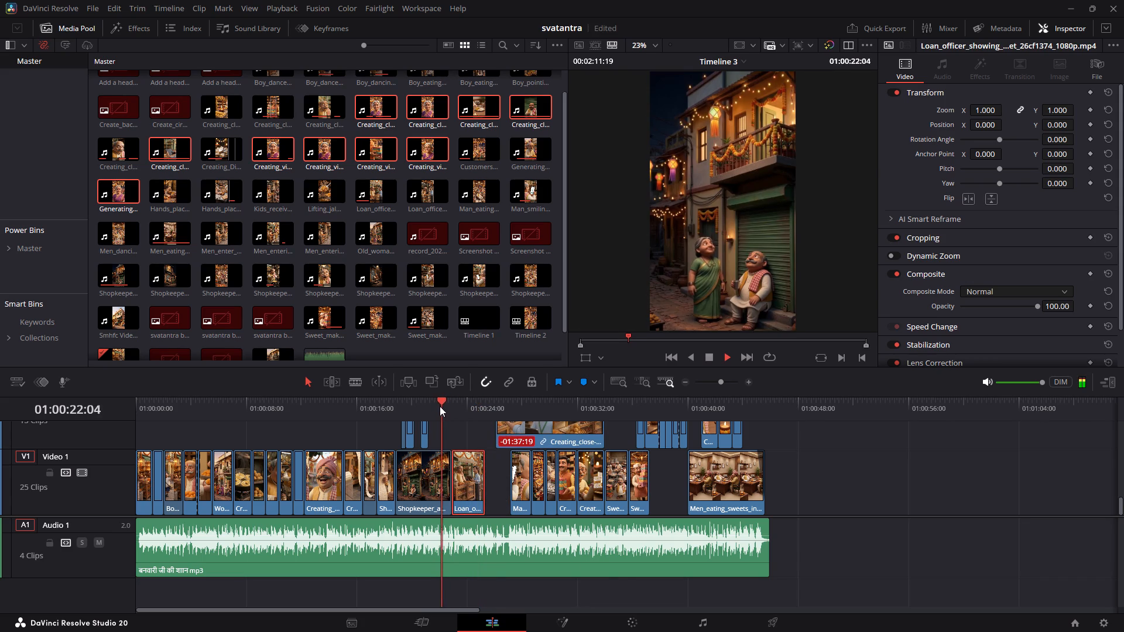
key(space)
Load the source of the short Video 2 close-up near 01:00:21, mark In at 00:00:03:14, and skim the lantern-and-diya shot to 00:00:04:09.
alt+scroll(444, 417, up, 4)
click(544, 429)
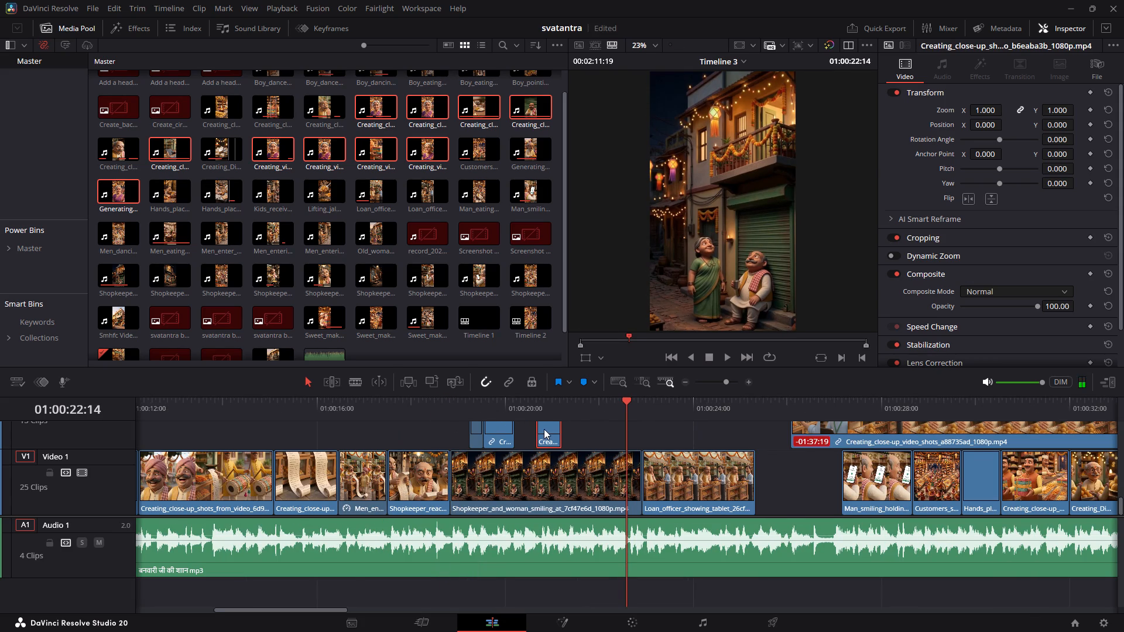
key(alt+f)
click(520, 111)
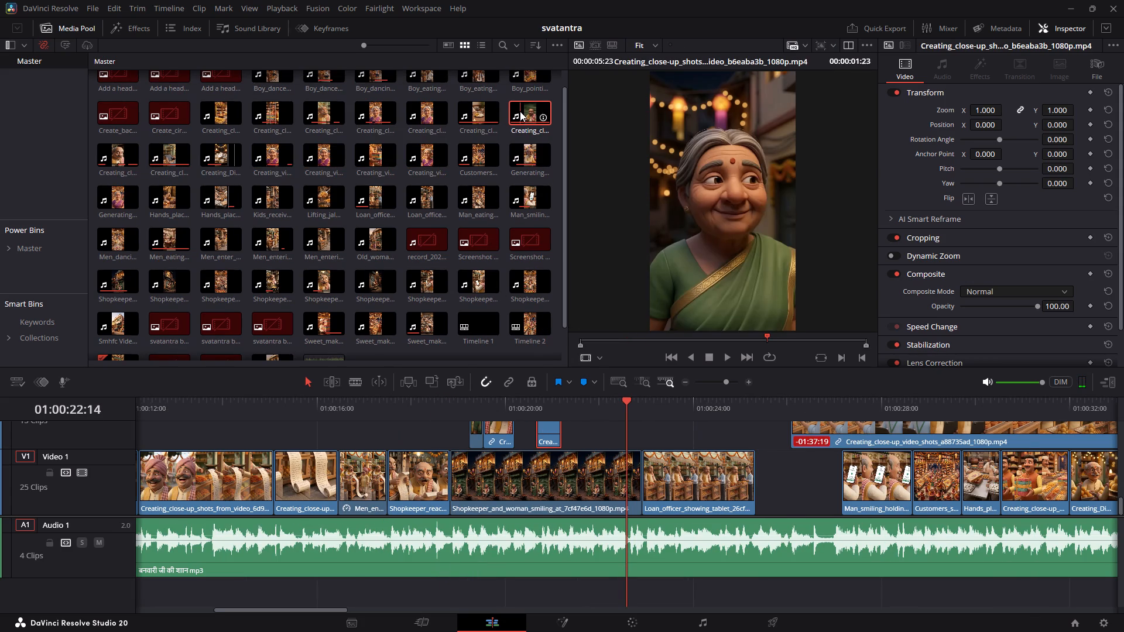
click(520, 111)
drag(592, 335, 614, 335)
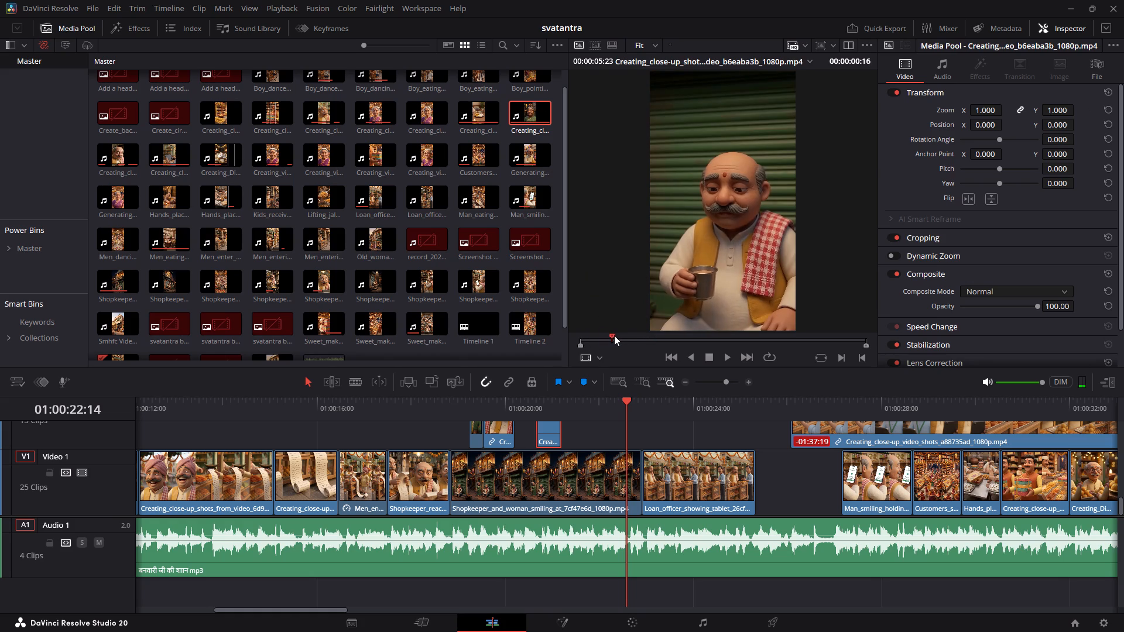
drag(614, 335, 726, 346)
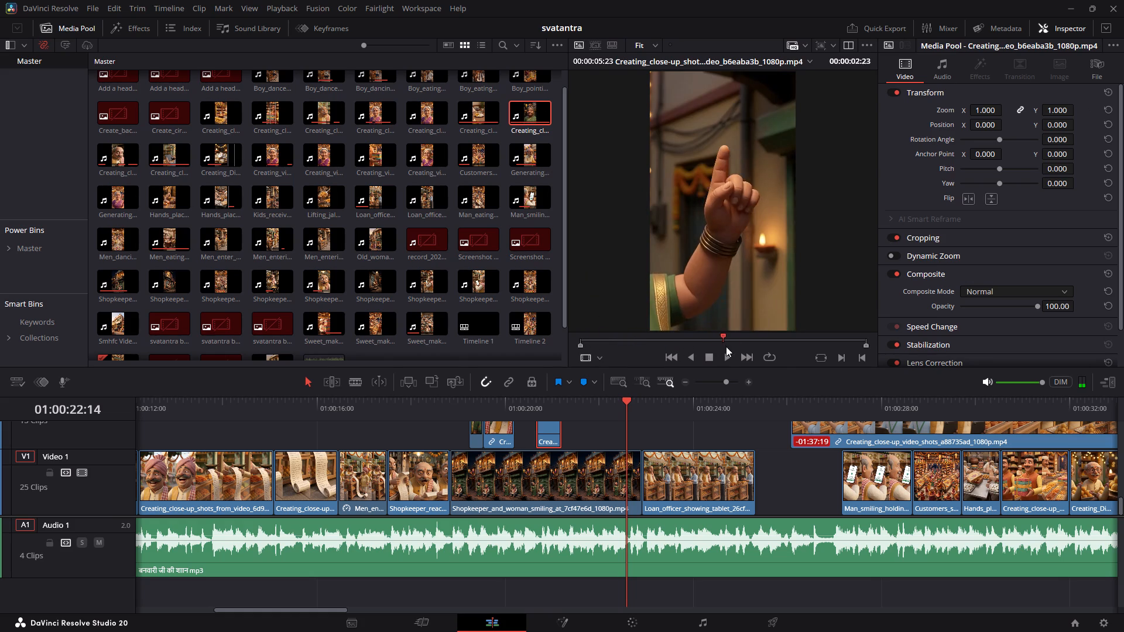
drag(726, 346, 752, 349)
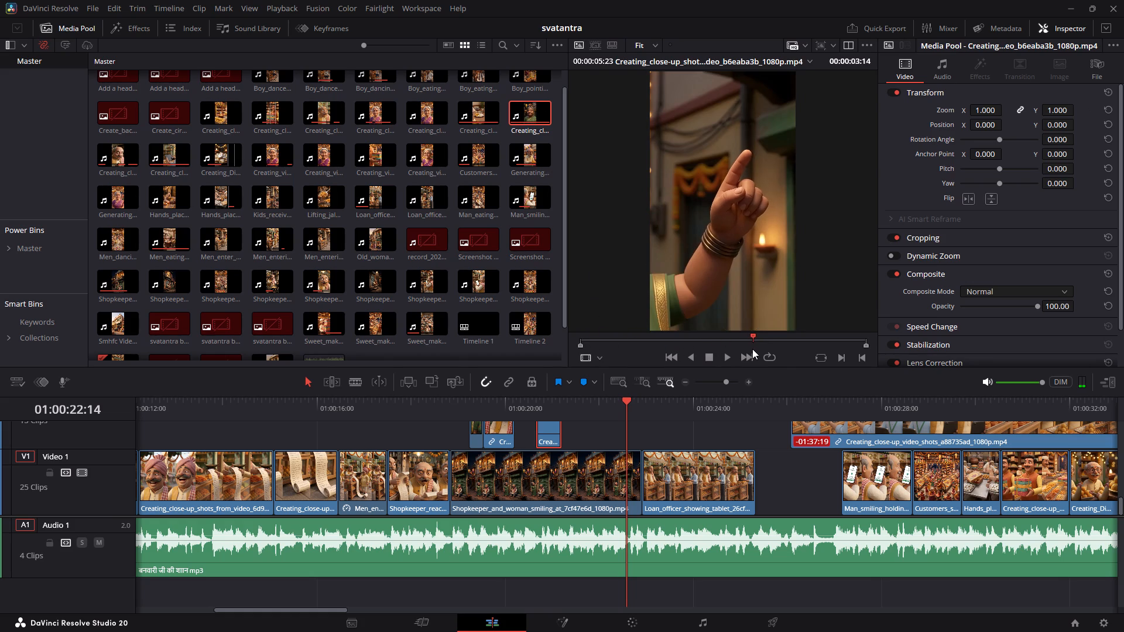
drag(752, 349, 766, 345)
key(i)
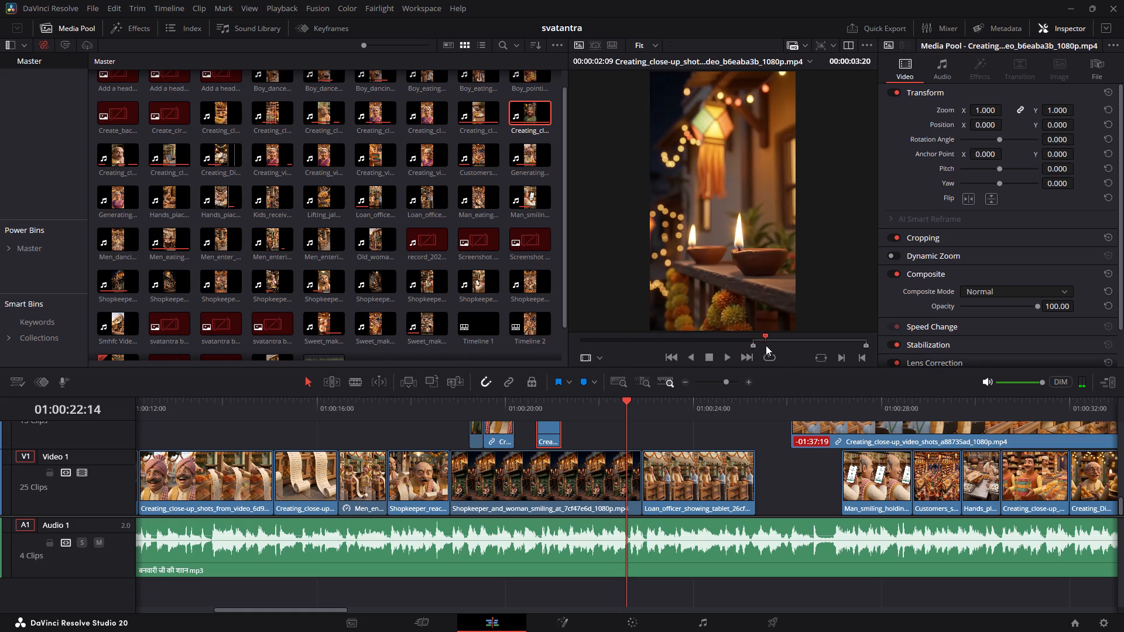
drag(766, 345, 793, 345)
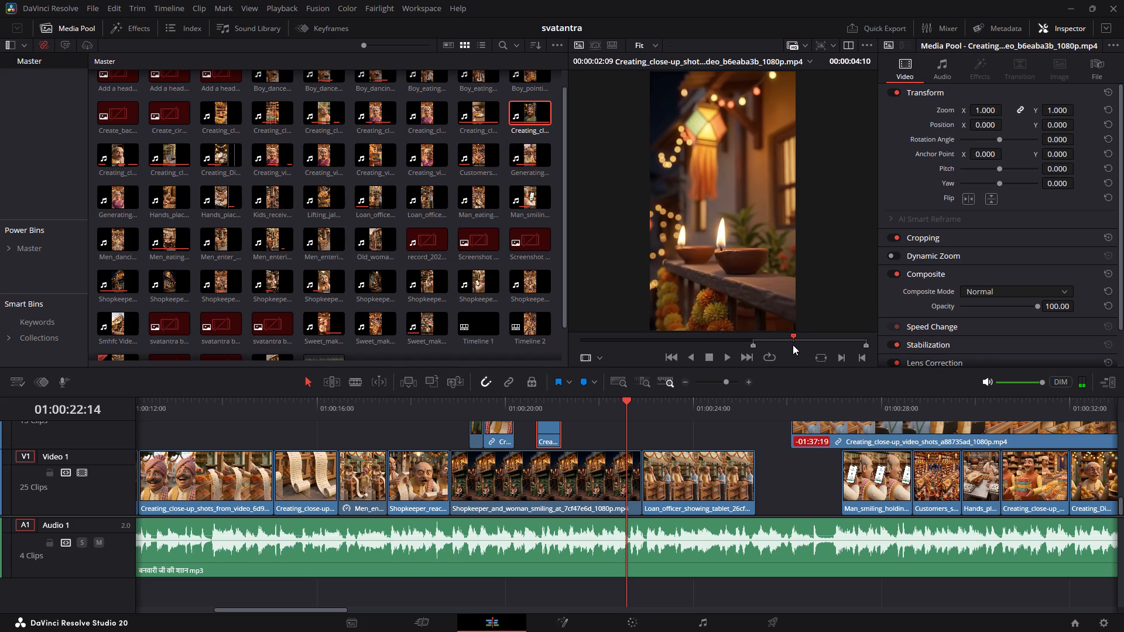
drag(793, 345, 791, 345)
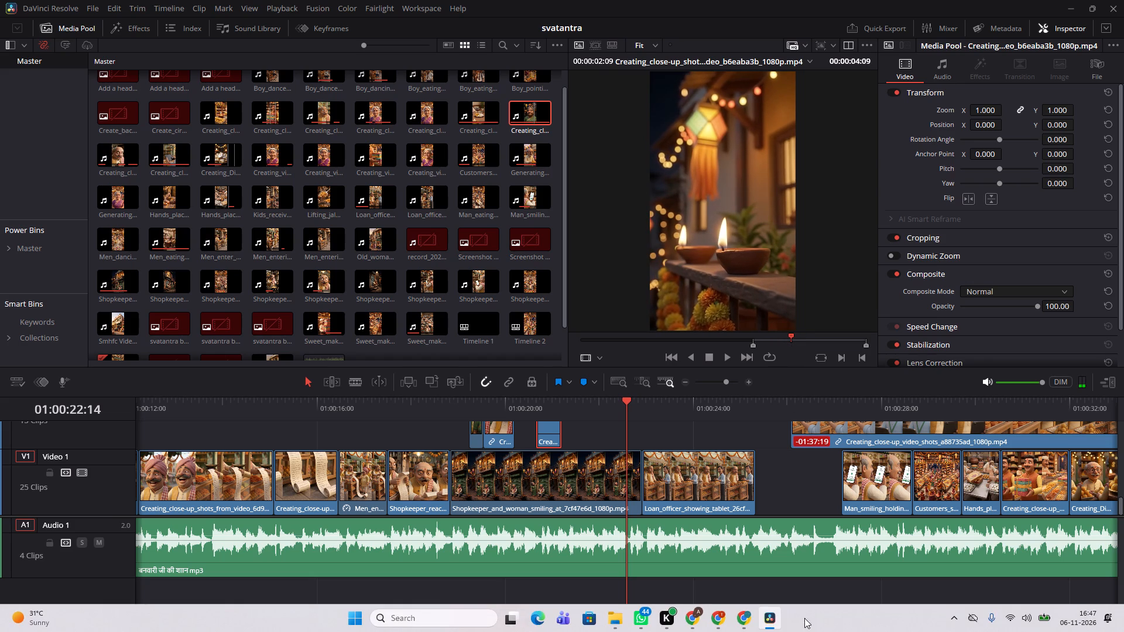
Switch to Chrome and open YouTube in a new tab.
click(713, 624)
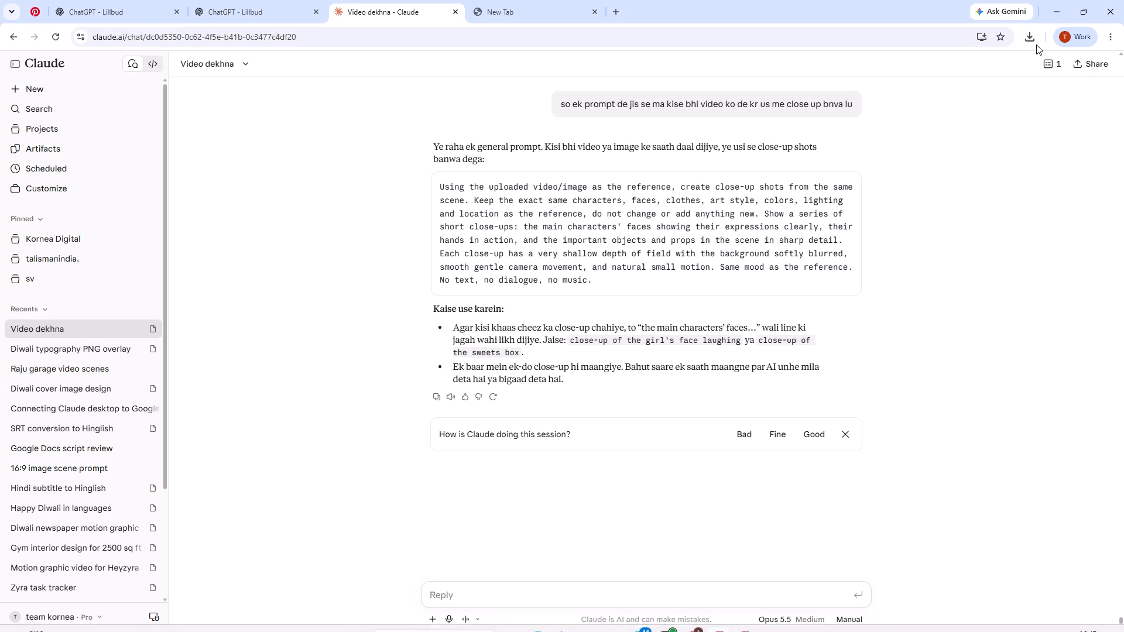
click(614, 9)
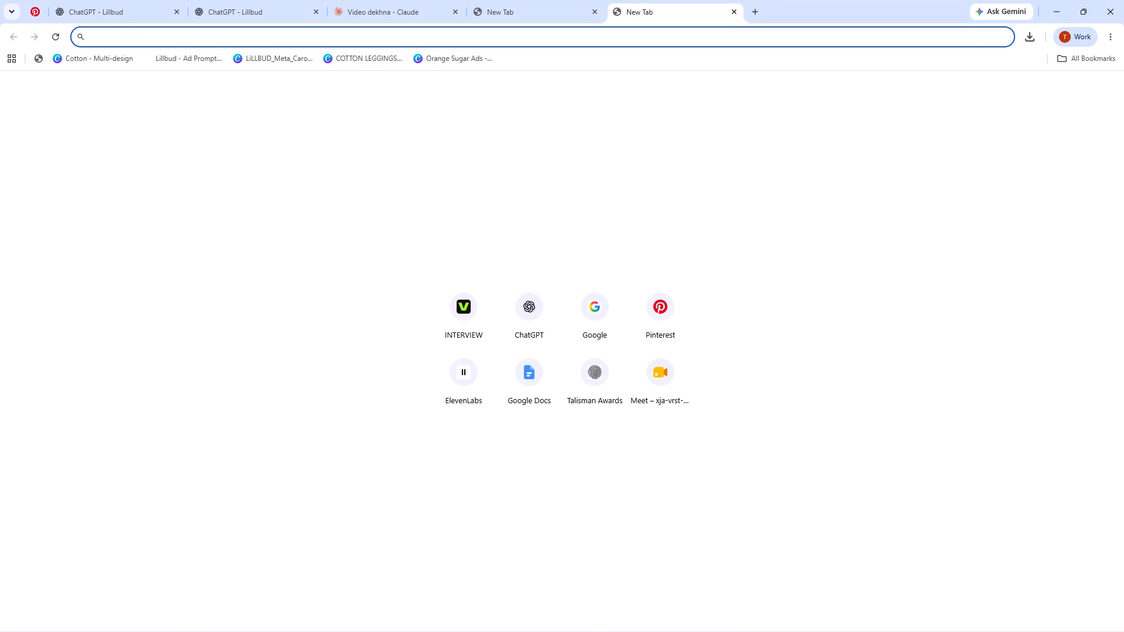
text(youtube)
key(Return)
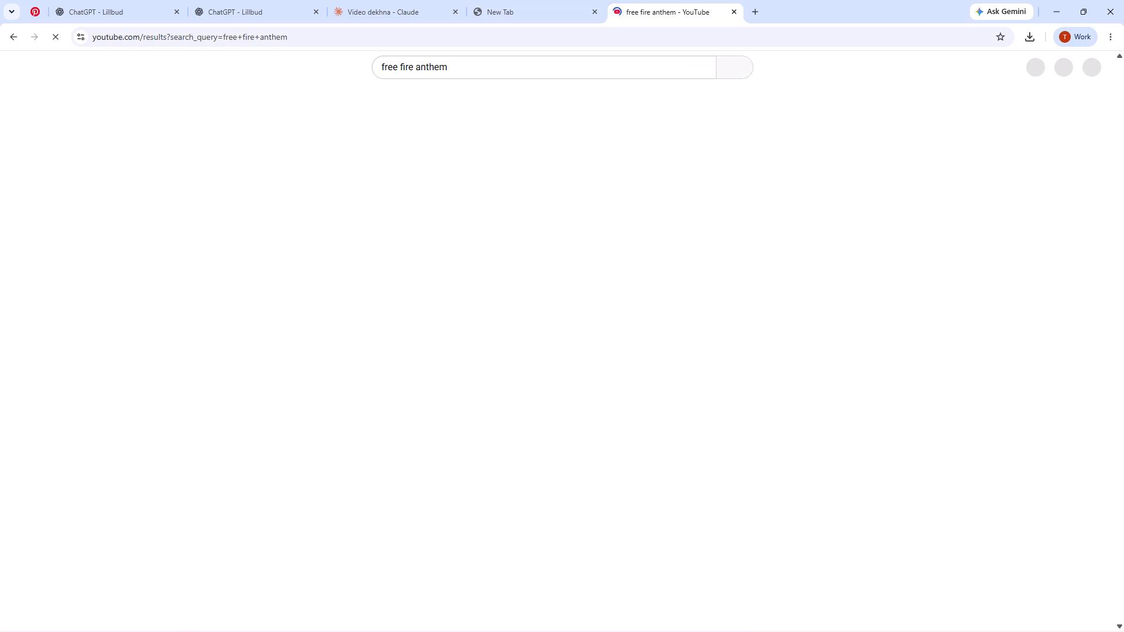
Replace the existing YouTube query and search for "wanted movie".
triple_click(597, 64)
key(BackSpace)
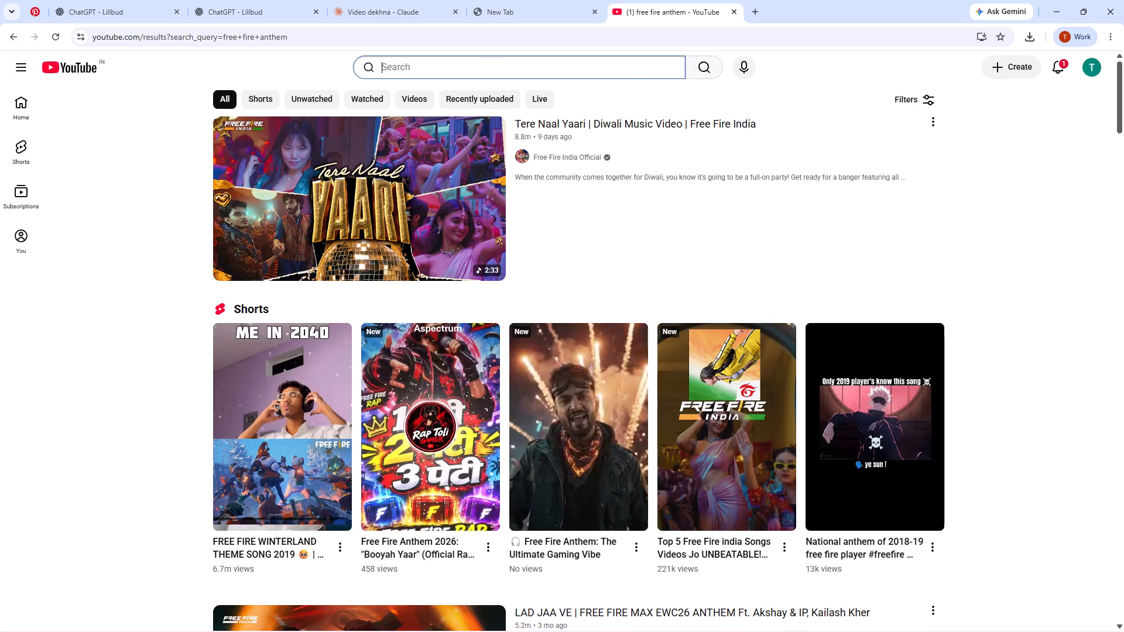
text(kadak)
key(space)
key(BackSpace)
key(BackSpace)
key(BackSpace)
key(BackSpace)
key(BackSpace)
key(BackSpace)
key(BackSpace)
key(BackSpace)
key(BackSpace)
key(BackSpace)
key(BackSpace)
key(BackSpace)
key(BackSpace)
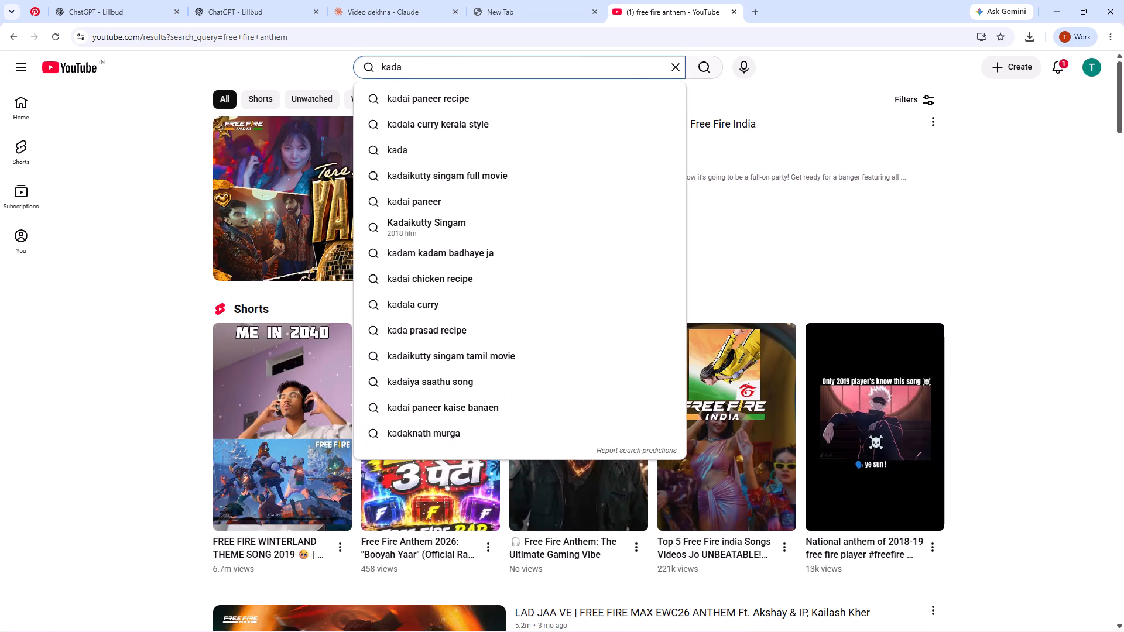
text(aw)
key(BackSpace)
key(BackSpace)
text(wa)
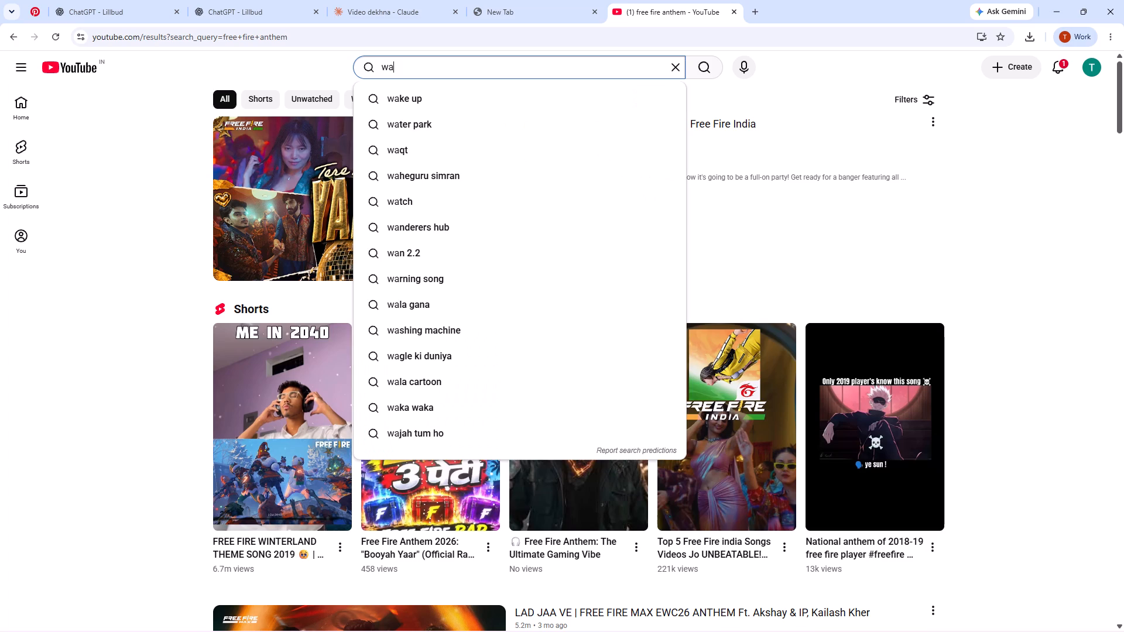
text(tend)
key(space)
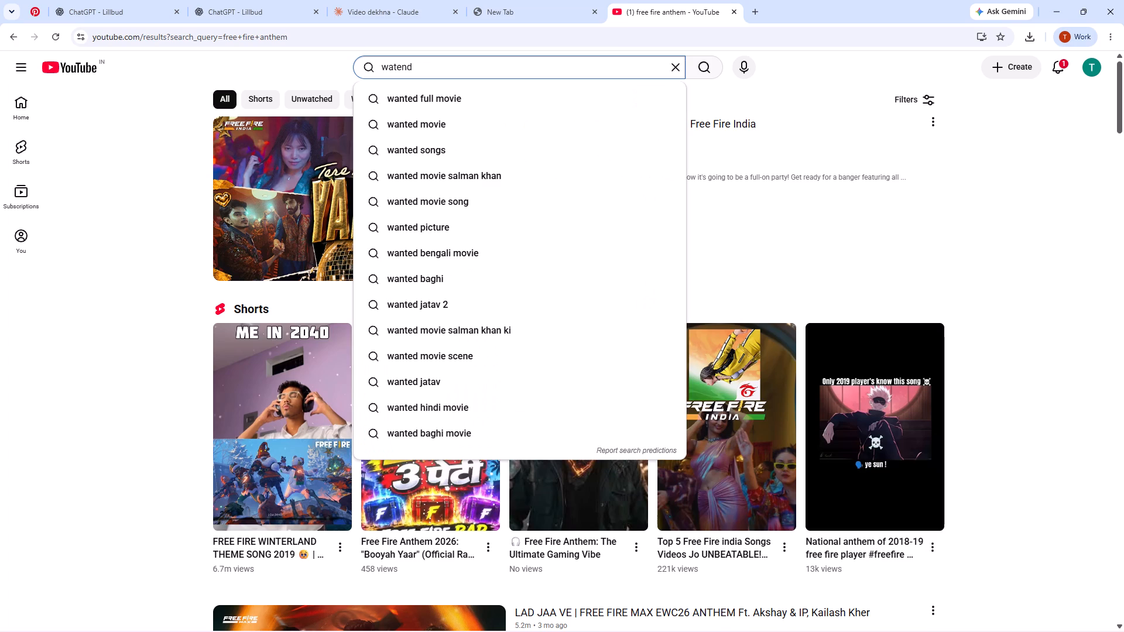
key(BackSpace)
key(BackSpace)
key(BackSpace)
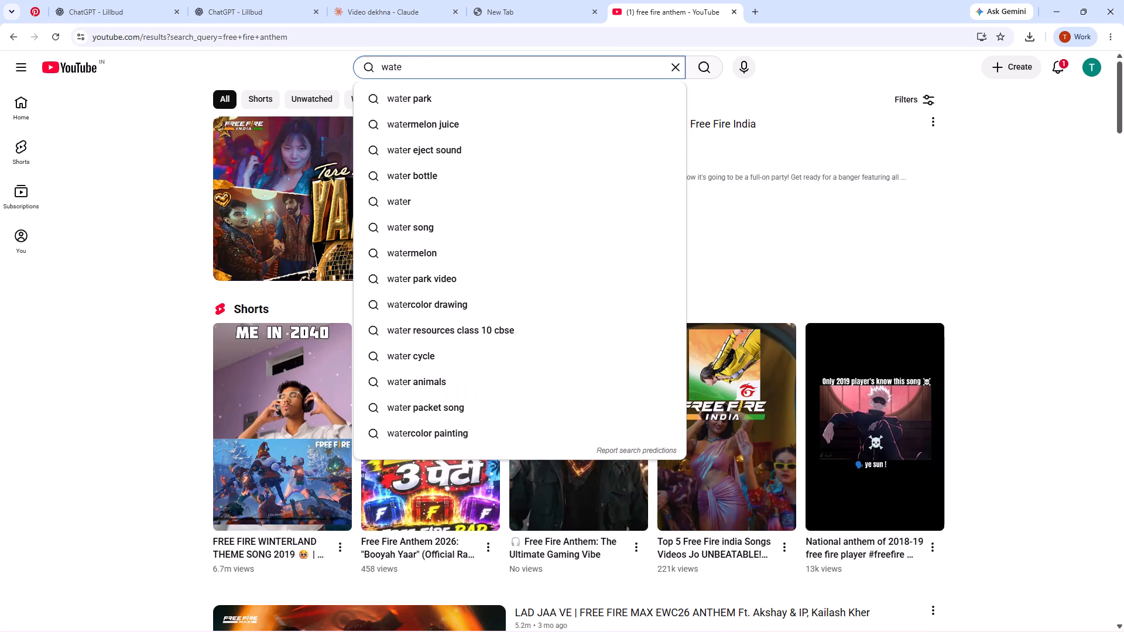
key(BackSpace)
key(BackSpace)
text(unte)
key(d)
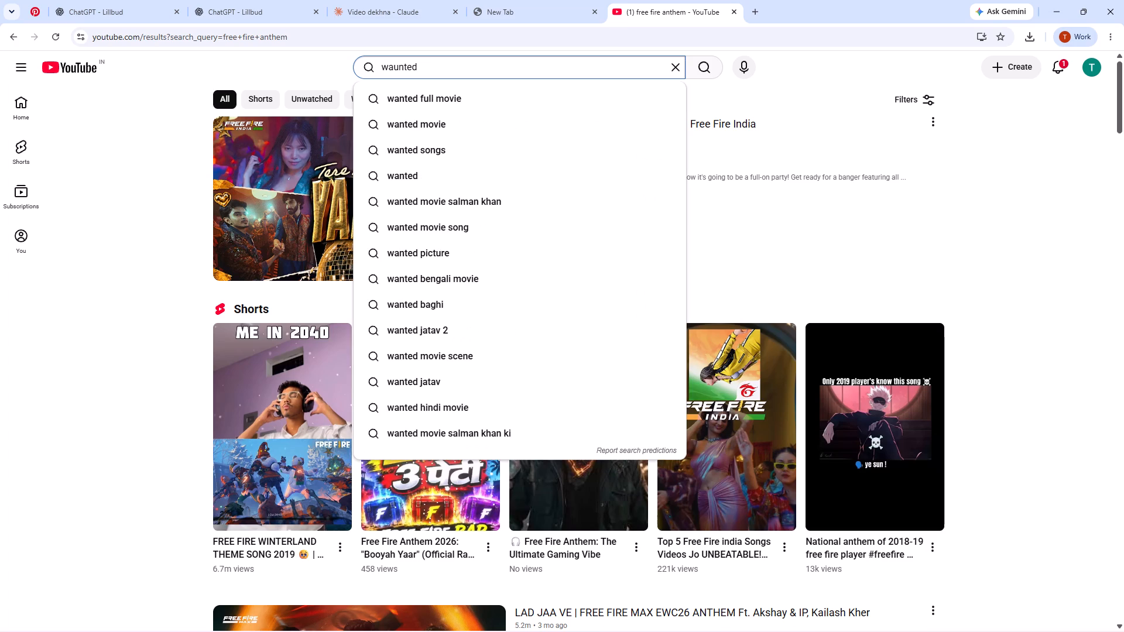
key(BackSpace)
key(BackSpace)
key(BackSpace)
key(BackSpace)
key(BackSpace)
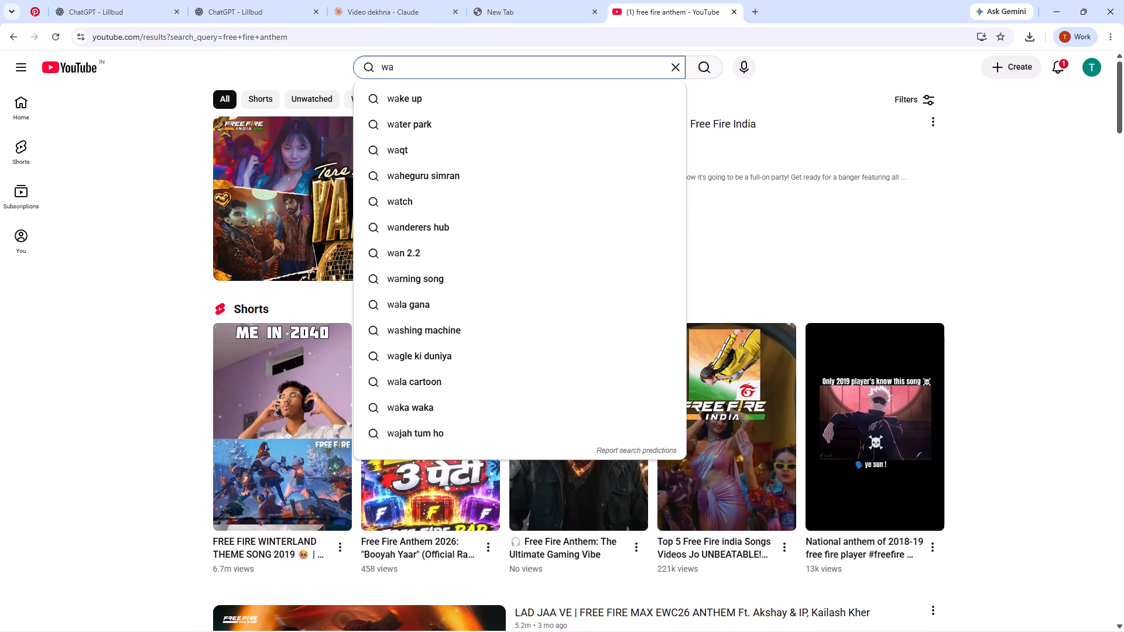
text(nted movie)
key(Return)
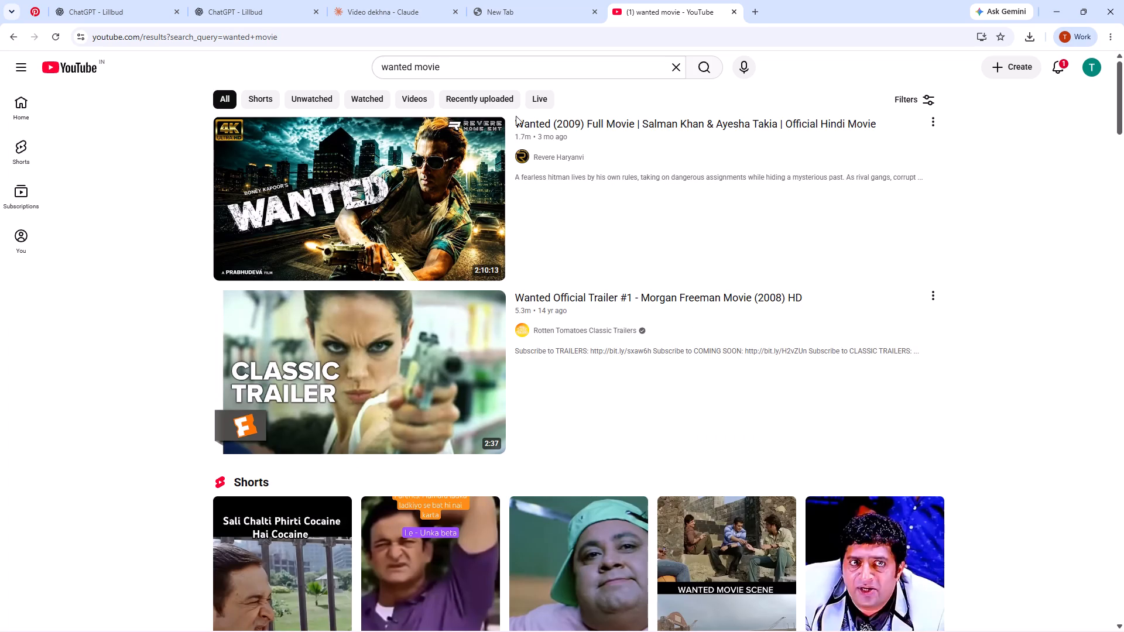
Find the Sanjay Manjrekar meme Short in the search results and play it.
scroll(472, 583, down, 2)
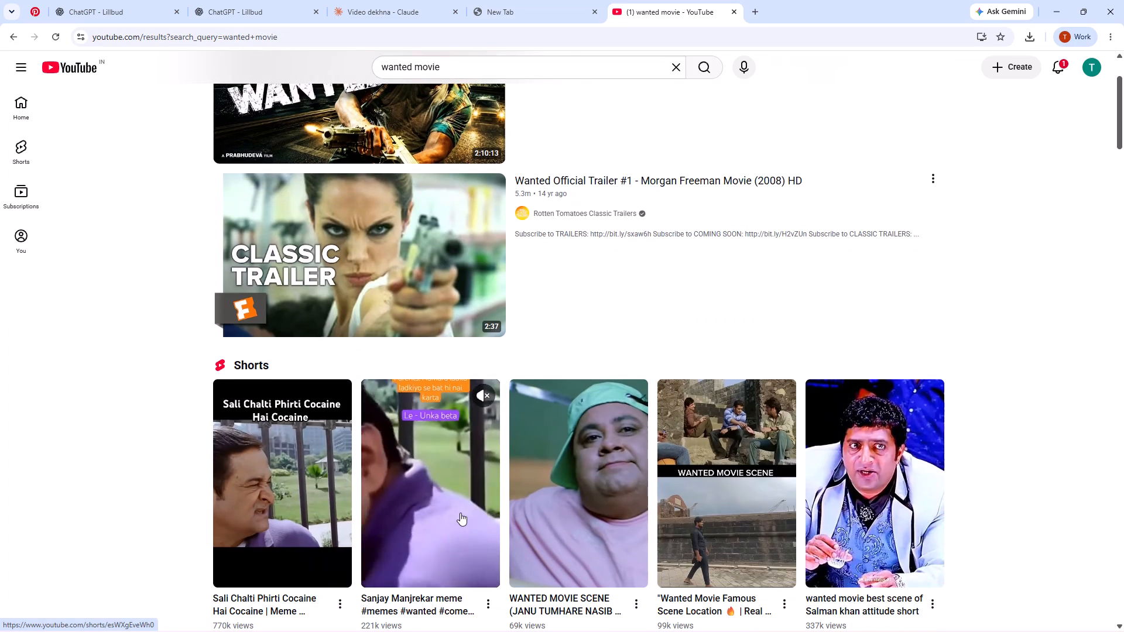
scroll(461, 504, down, 3)
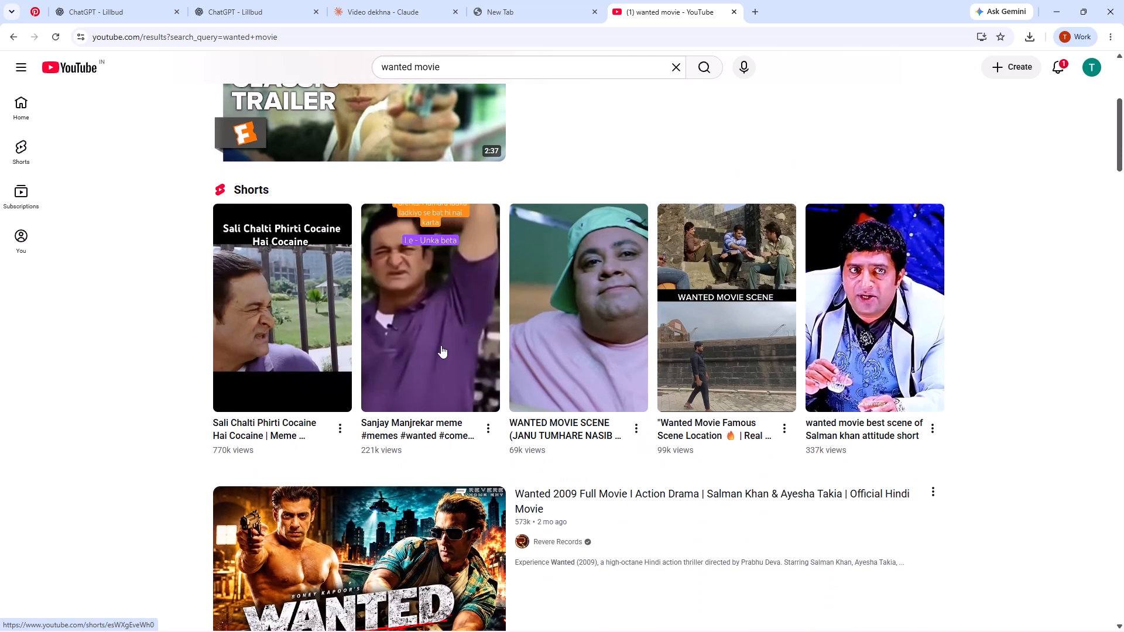
click(441, 345)
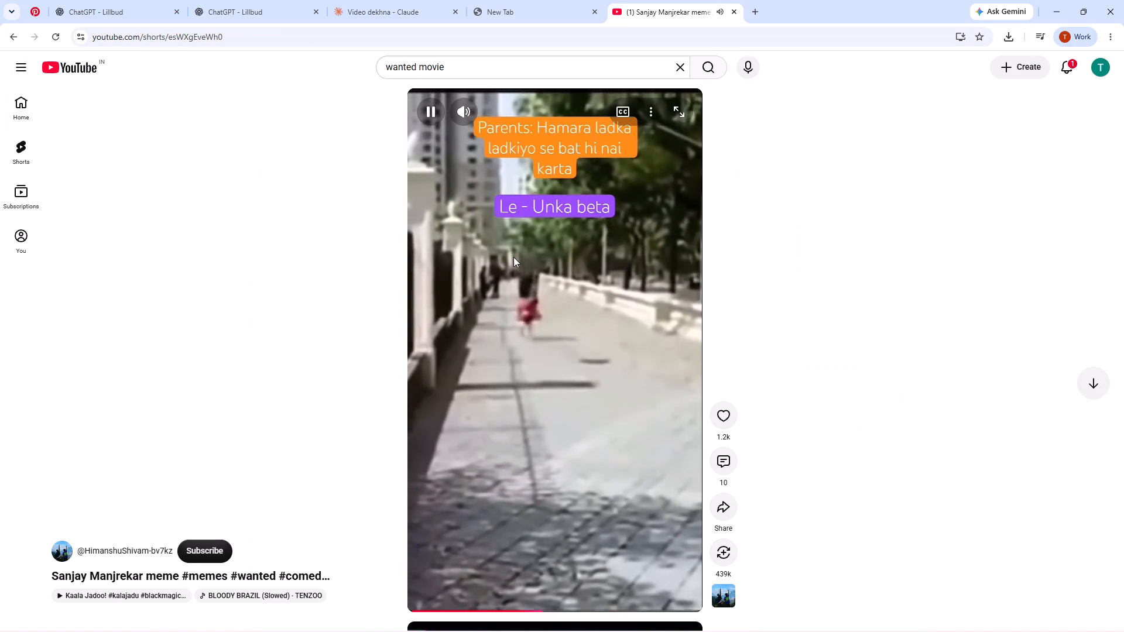
click(513, 257)
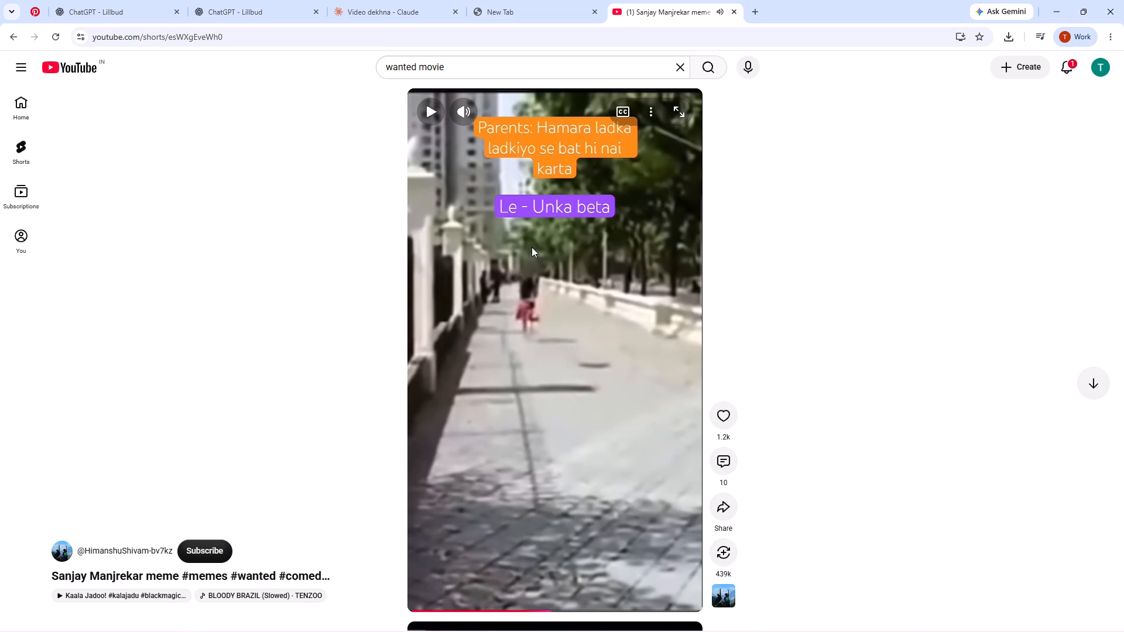
double_click(527, 252)
click(542, 297)
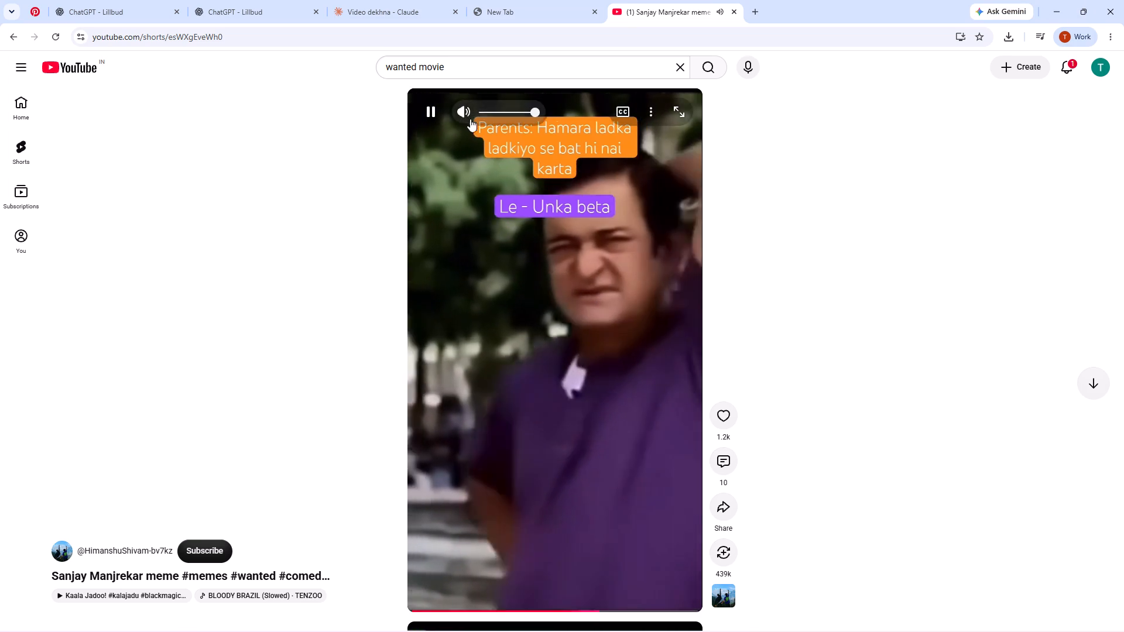
Raise the system volume to nearly the maximum while the Short plays, and return to the video.
click(1033, 620)
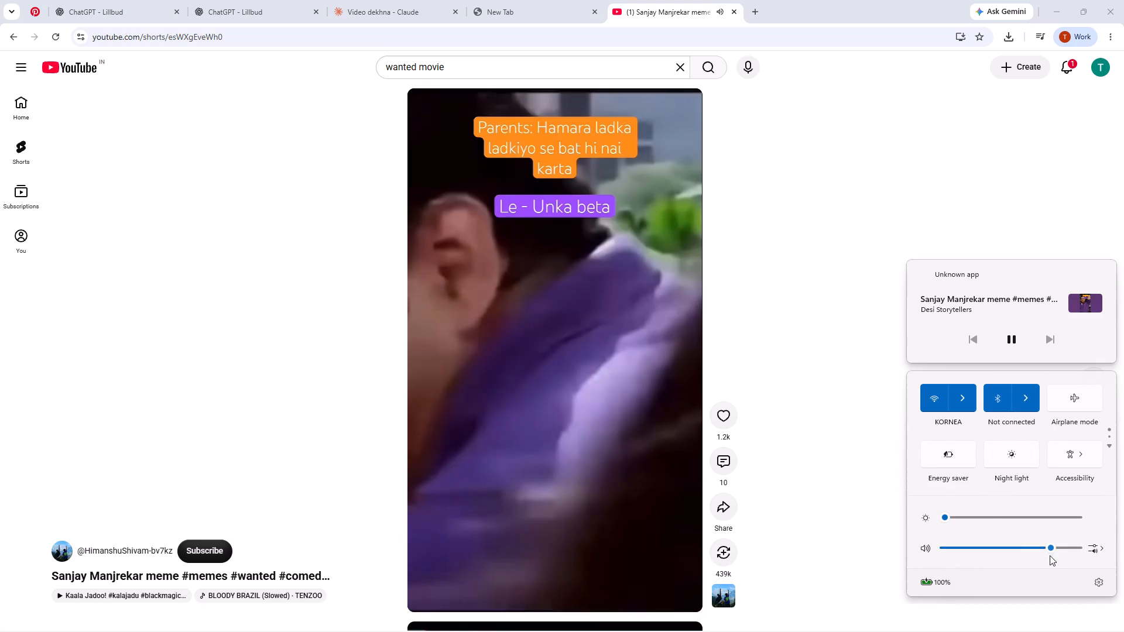
drag(1054, 550, 1101, 561)
drag(1056, 547, 1089, 549)
drag(1053, 546, 1054, 547)
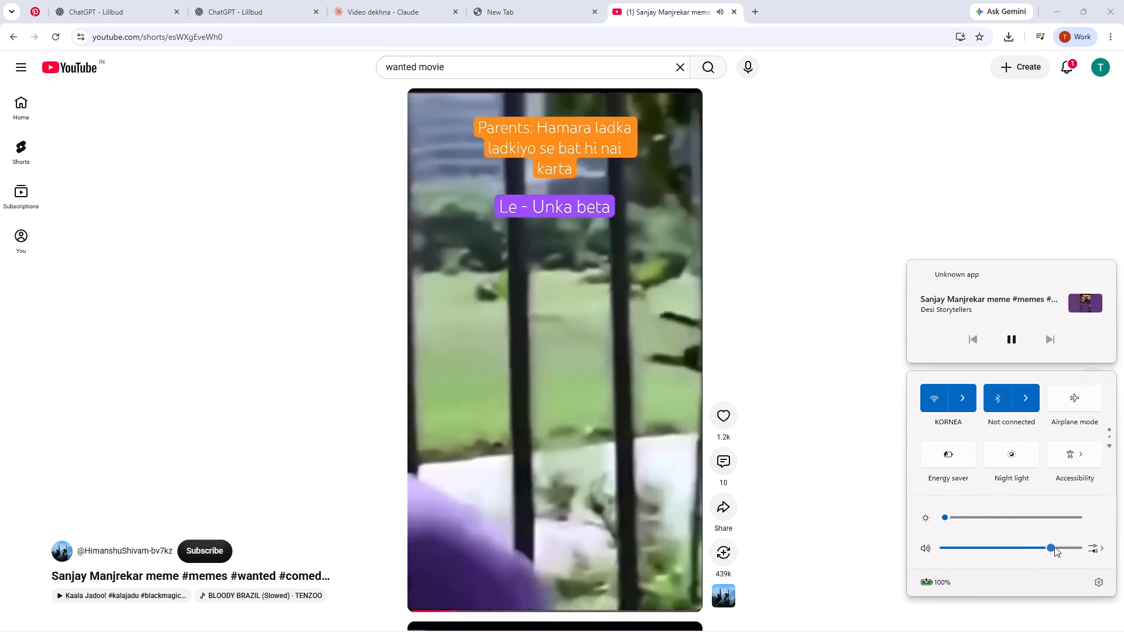
drag(1054, 547, 1078, 552)
drag(1052, 546, 1070, 551)
drag(1074, 547, 1102, 549)
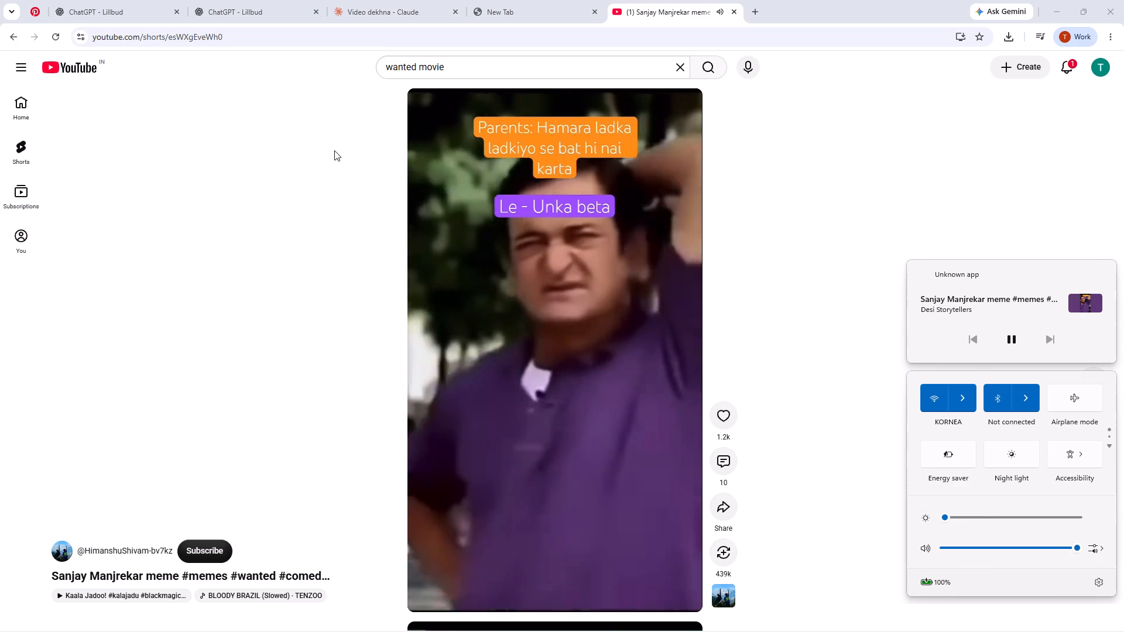
click(325, 151)
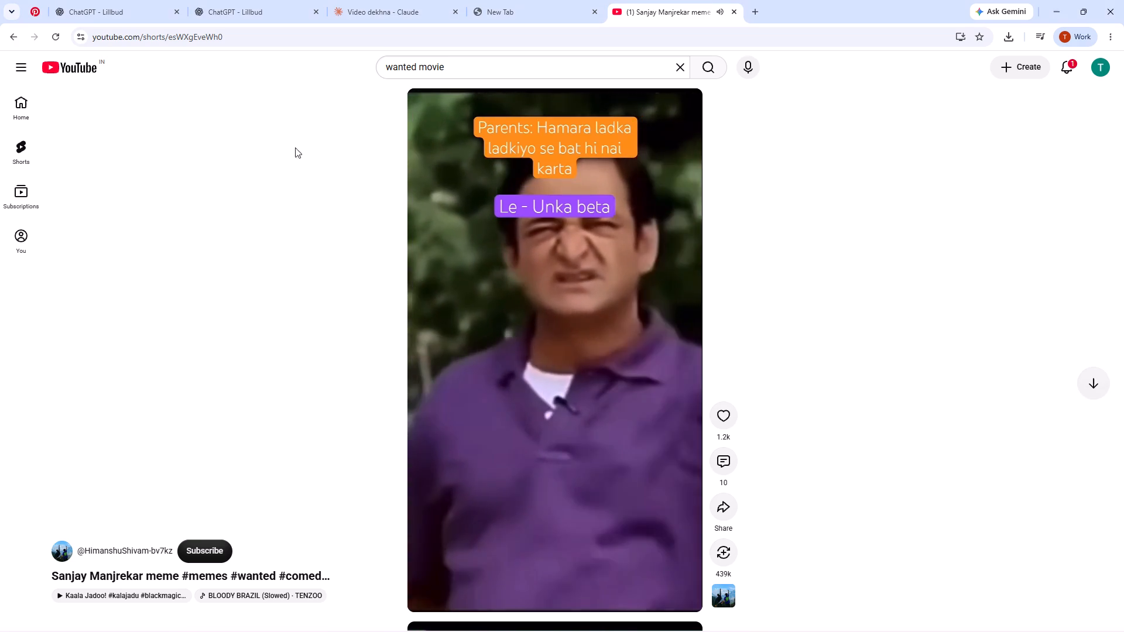
click(0, 31)
click(299, 294)
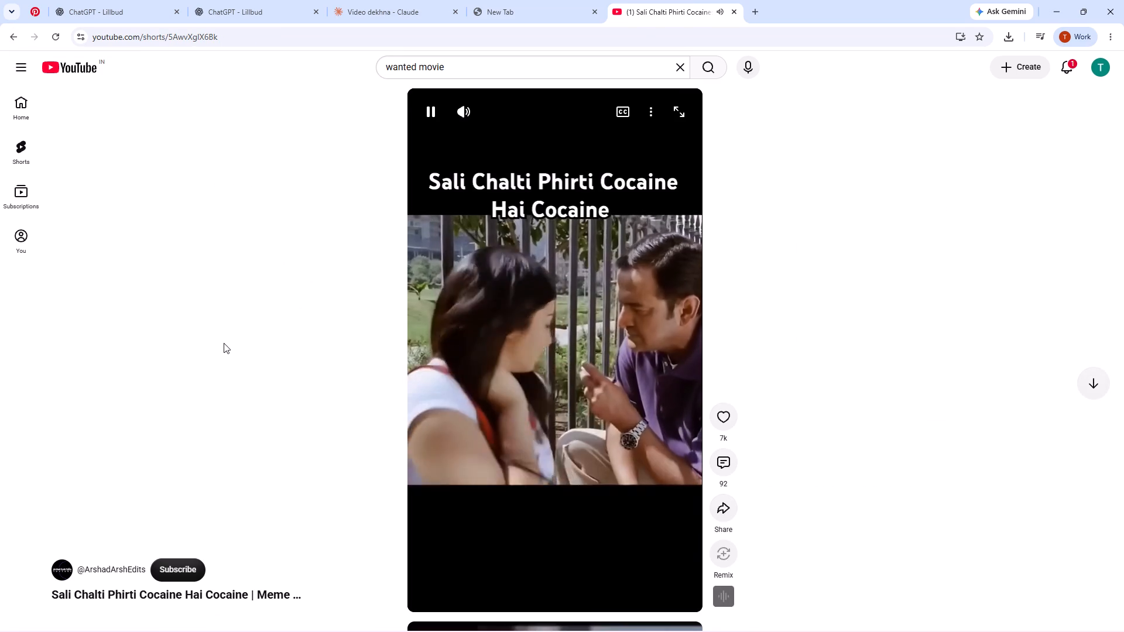
click(471, 325)
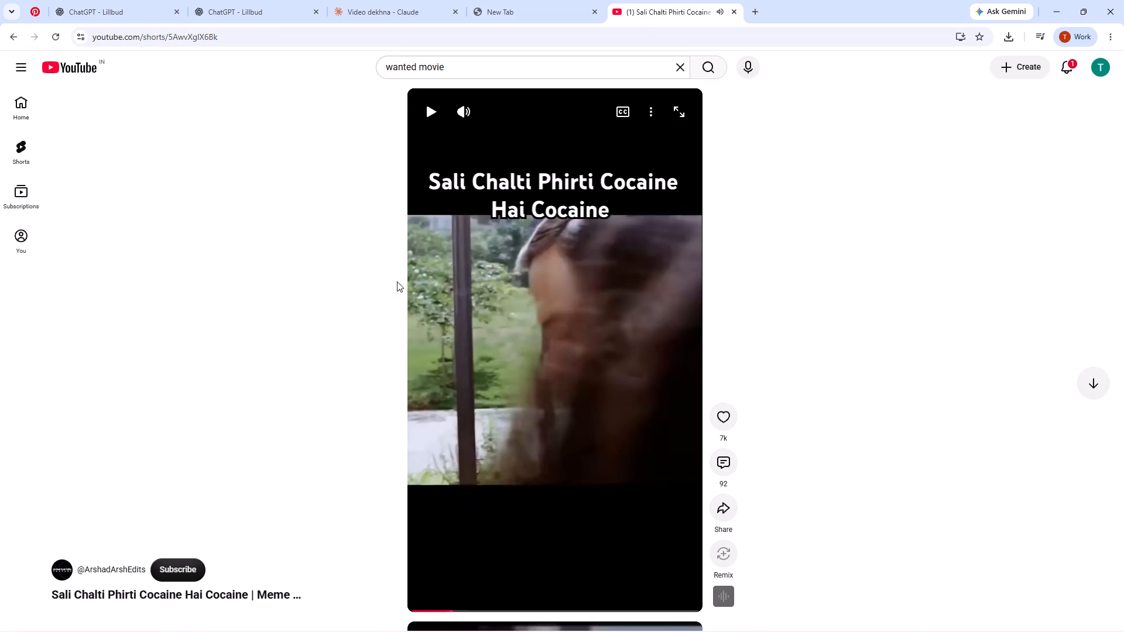
drag(462, 277, 472, 283)
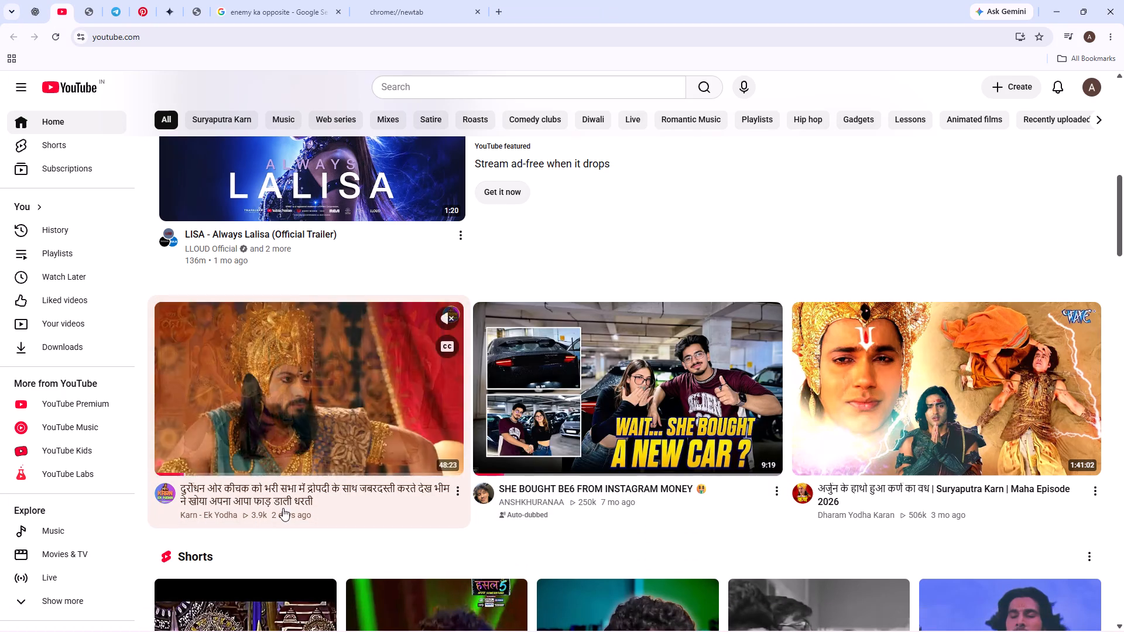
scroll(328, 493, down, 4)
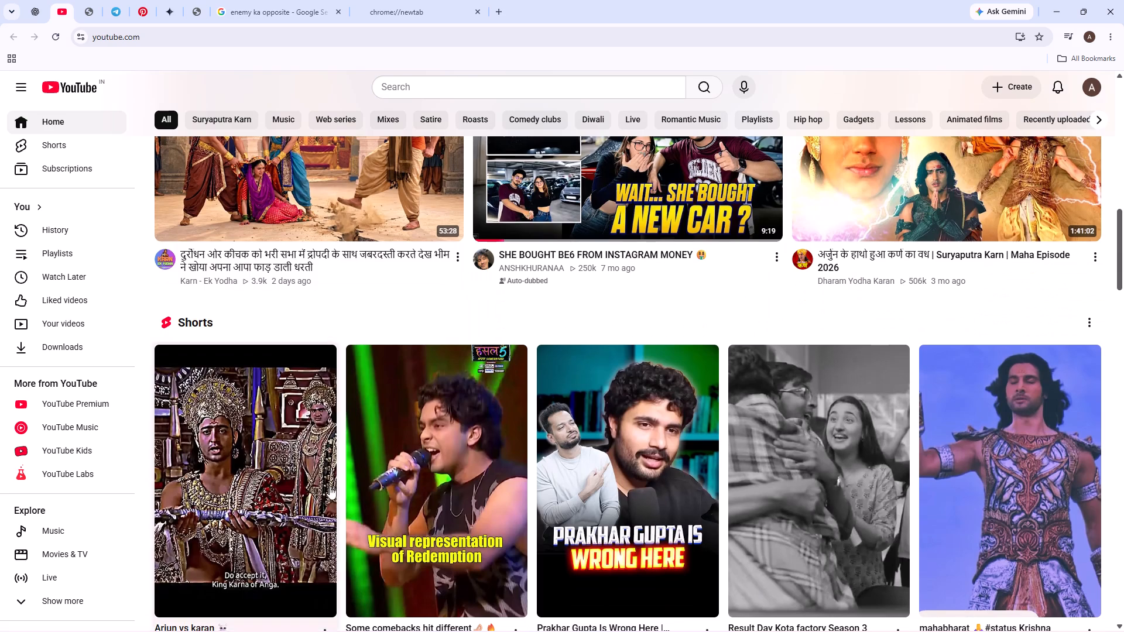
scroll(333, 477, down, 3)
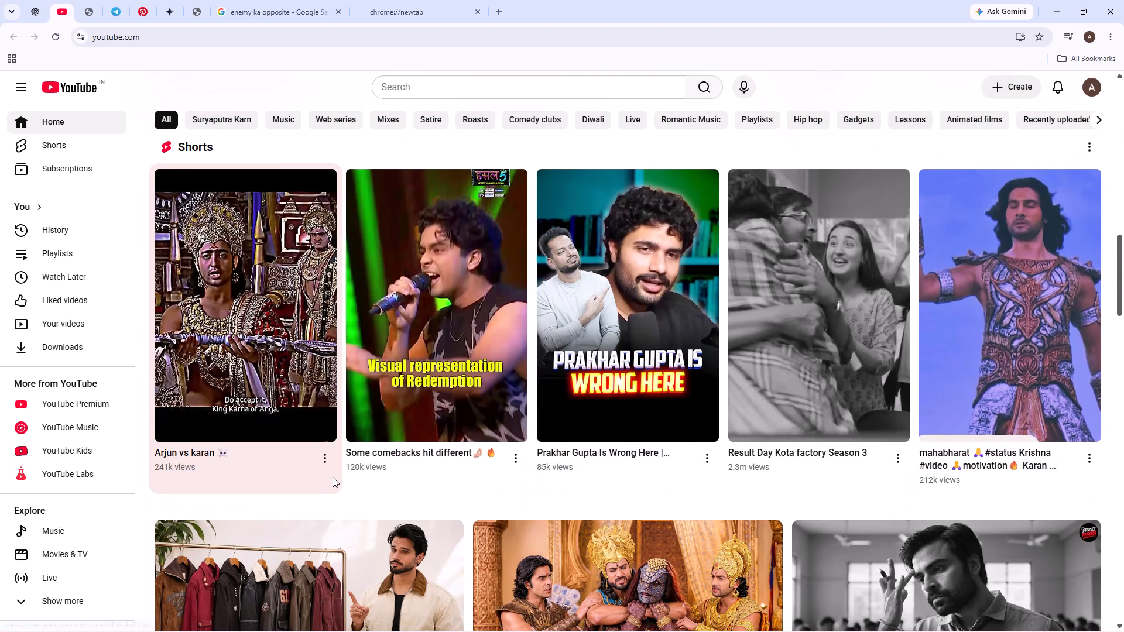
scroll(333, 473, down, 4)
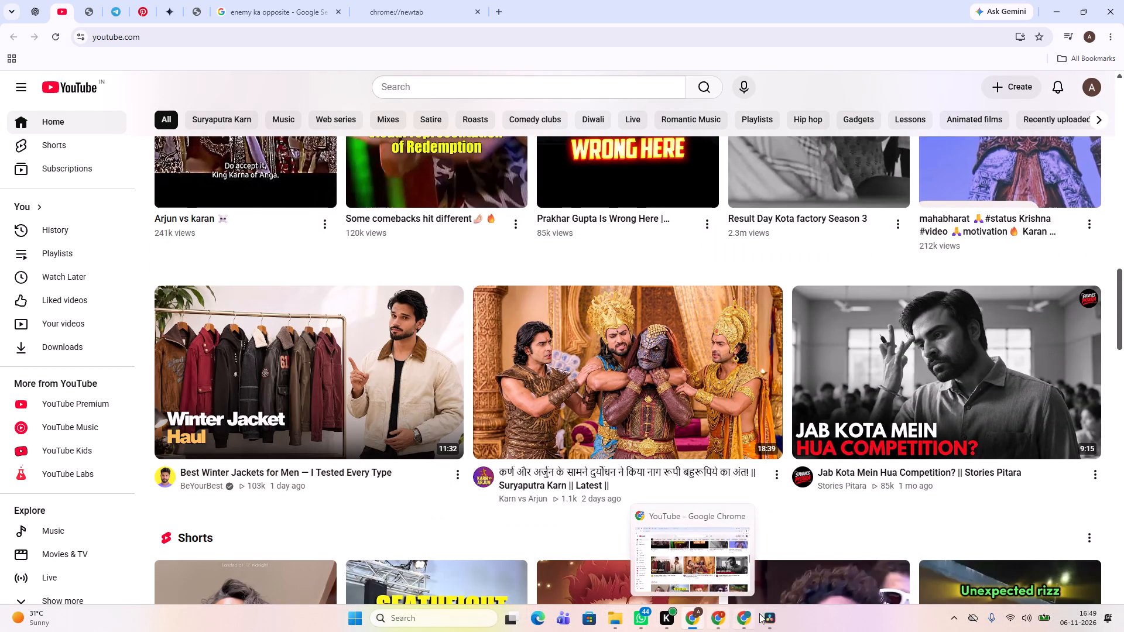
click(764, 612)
Play the night-street section on the timeline from 01:00:18:20 to about 01:00:22:14.
drag(509, 421, 453, 407)
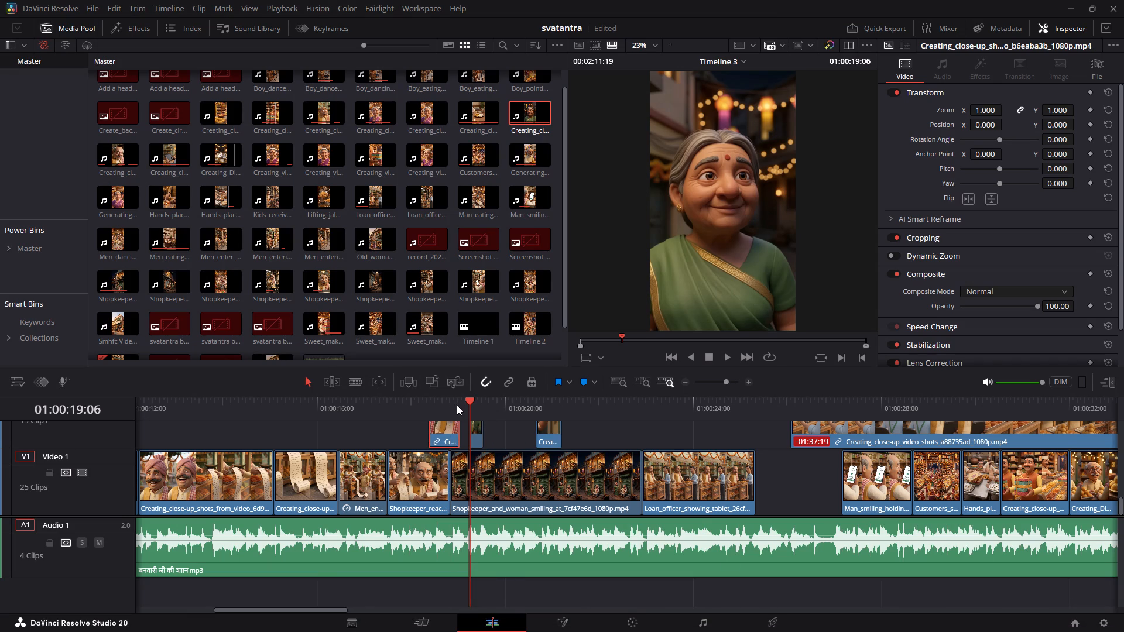
key(ctrl+z)
click(445, 413)
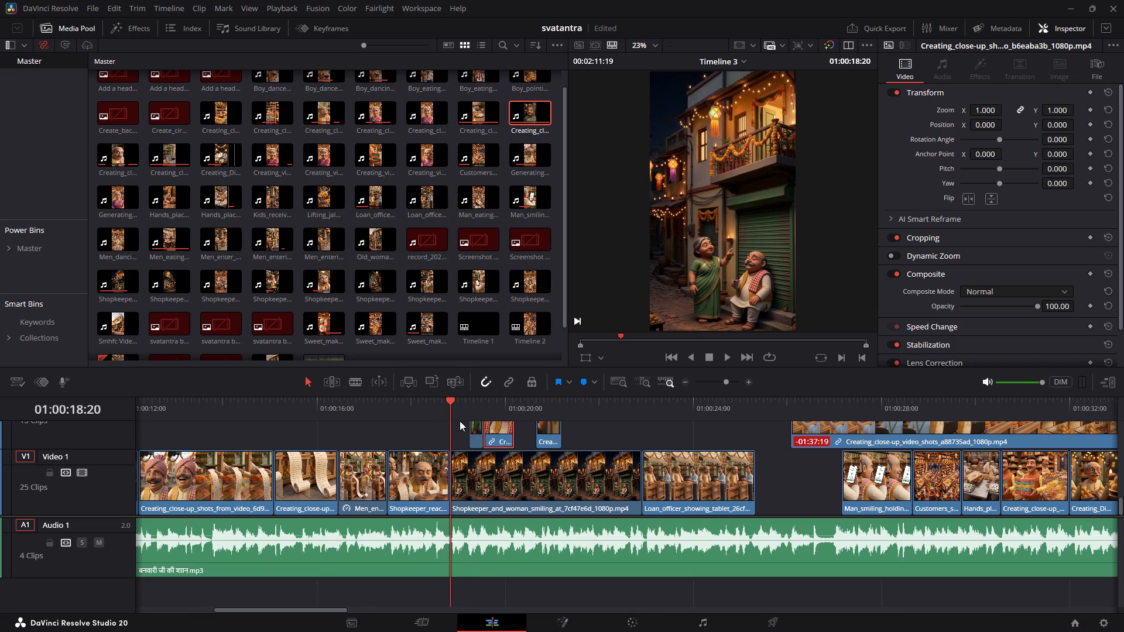
key(space)
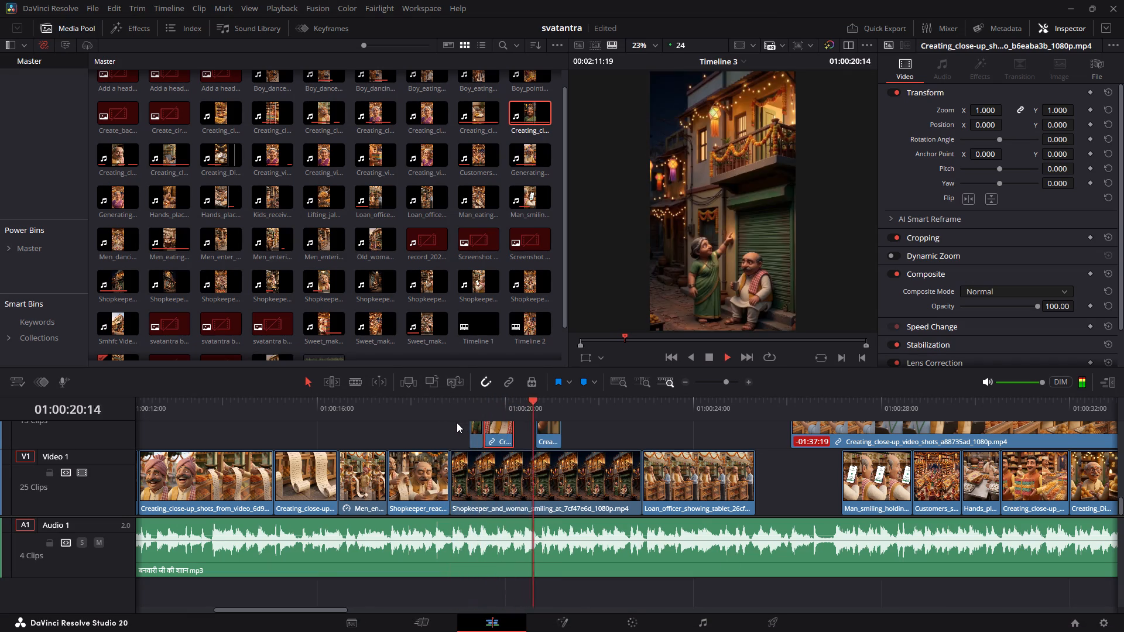
key(space)
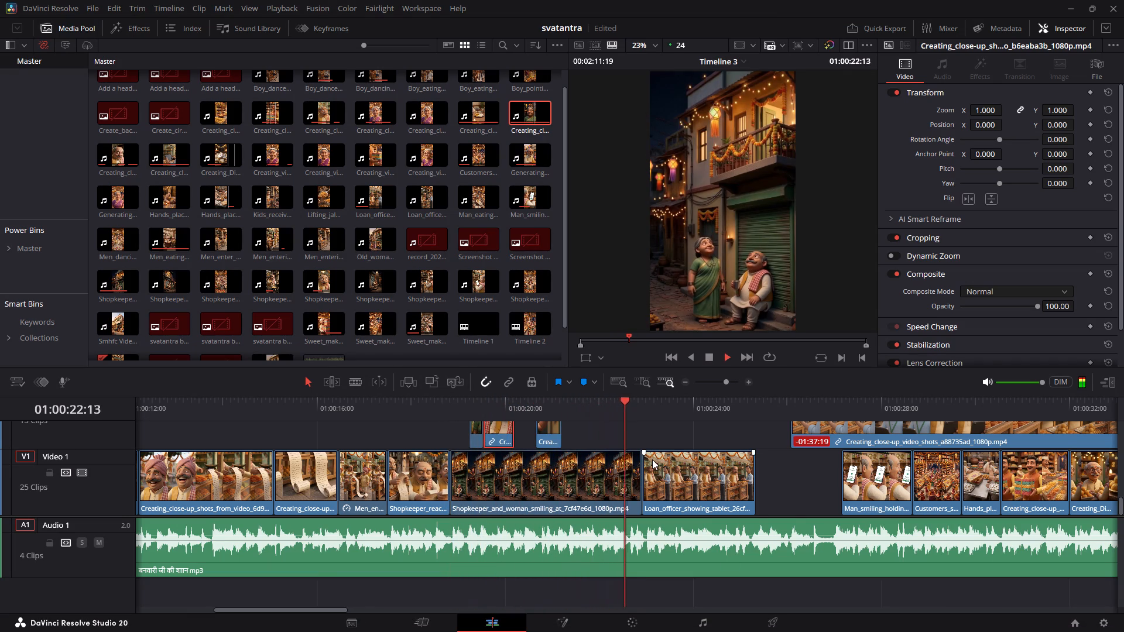
Mark a 20-frame range ending on the lantern-and-diya shot in the source close-up and place it on Video 2, ending where the loan-officer clip begins.
double_click(534, 105)
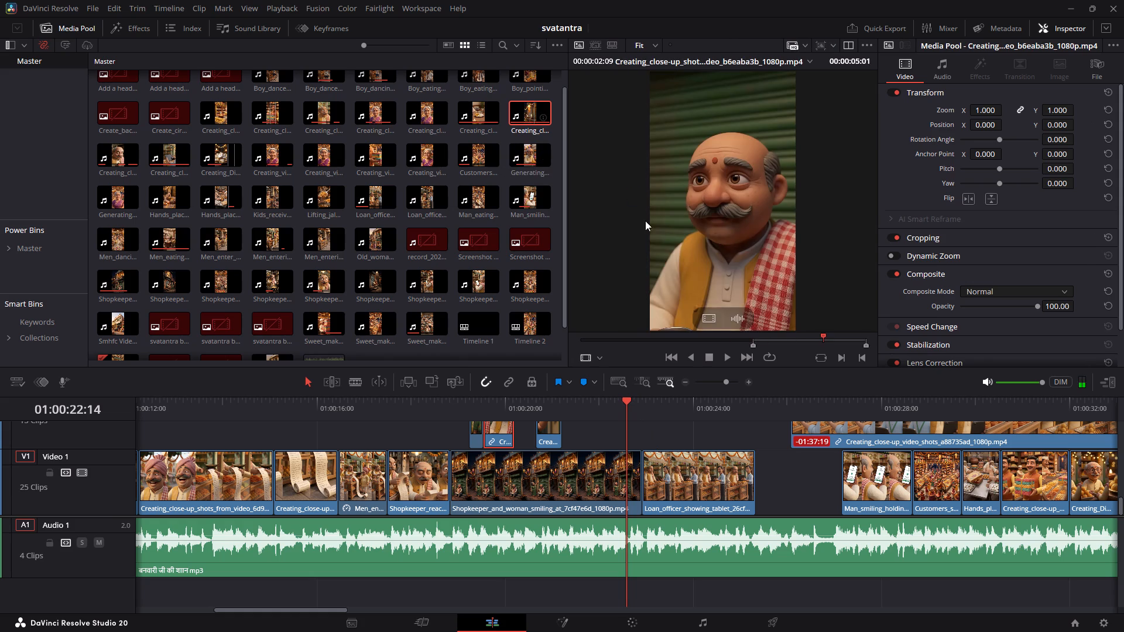
drag(755, 332, 791, 334)
key(o)
drag(707, 315, 601, 435)
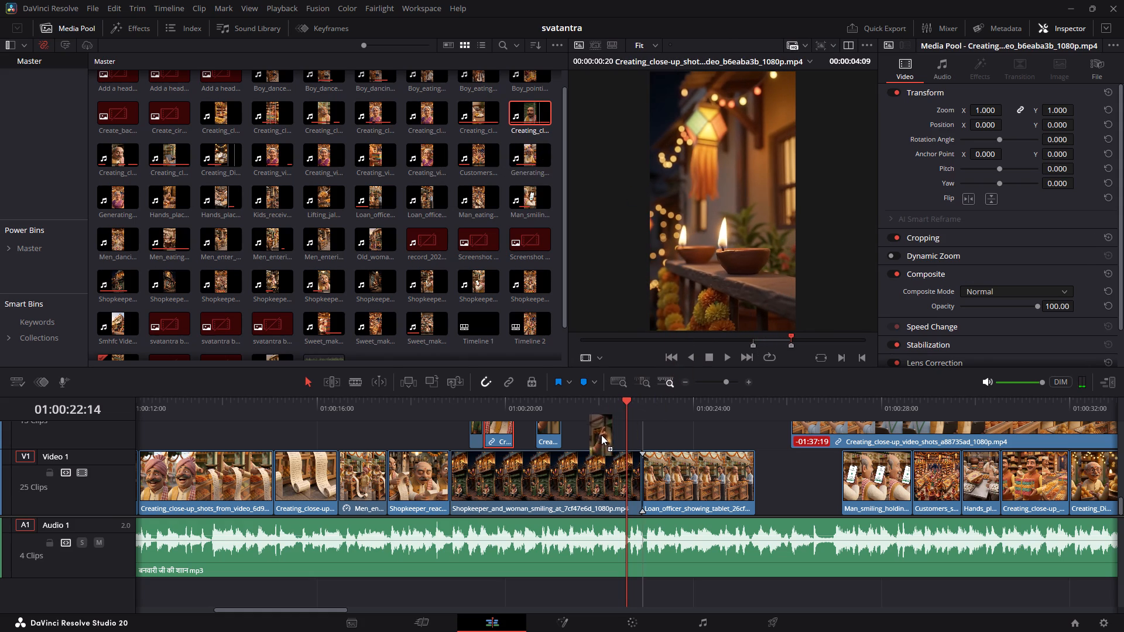
drag(601, 435, 659, 441)
drag(683, 434, 638, 425)
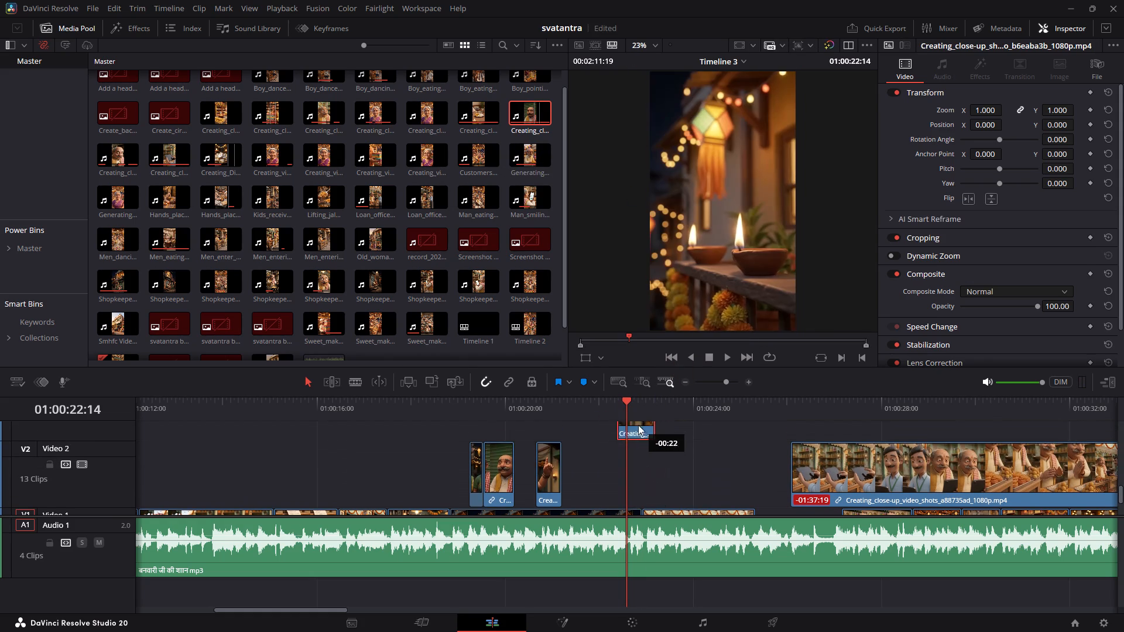
drag(638, 425, 628, 479)
Split the lantern clip on Video 2 at 01:00:22:03 and delete the leading pointing-hand piece.
drag(597, 420, 589, 410)
key(space)
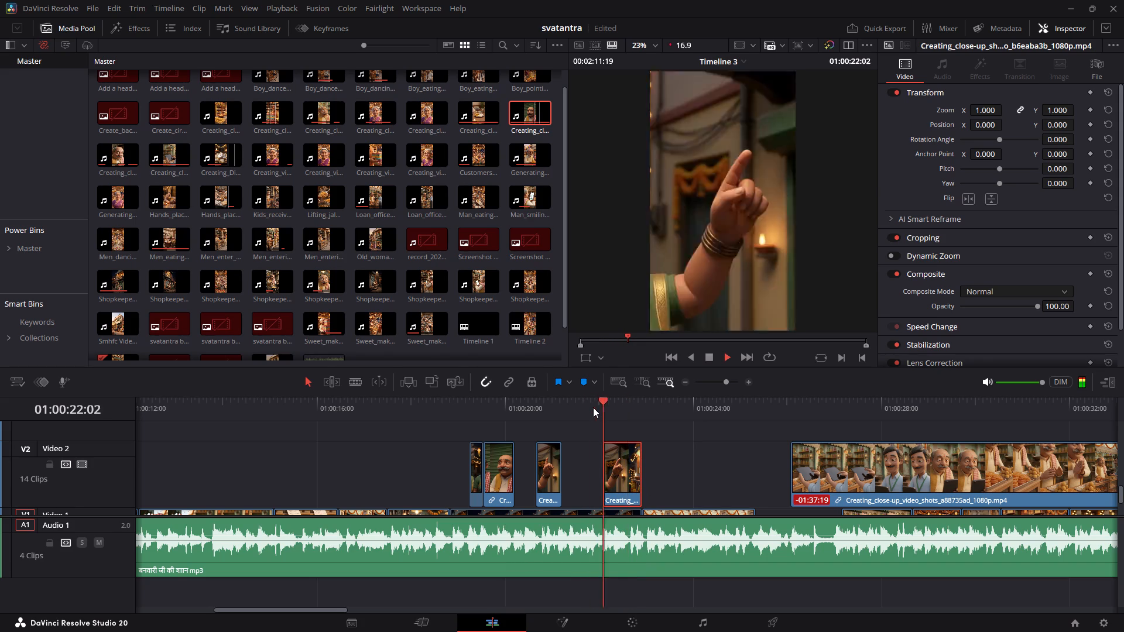
key(space)
click(604, 406)
drag(608, 458, 616, 458)
key(space)
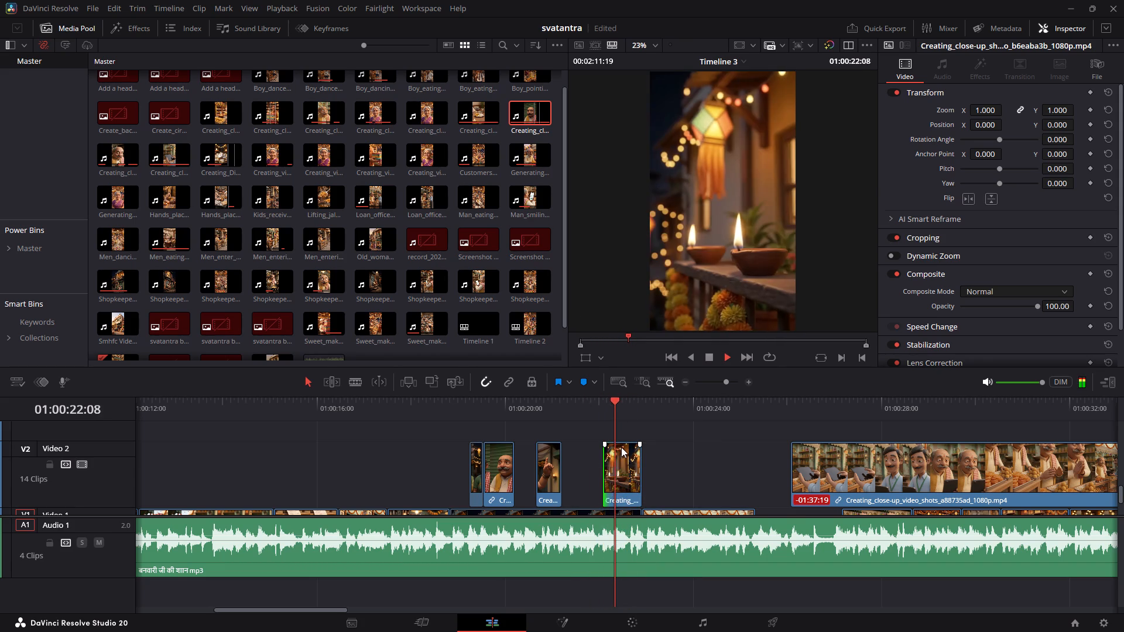
key(space)
click(611, 409)
key(Right)
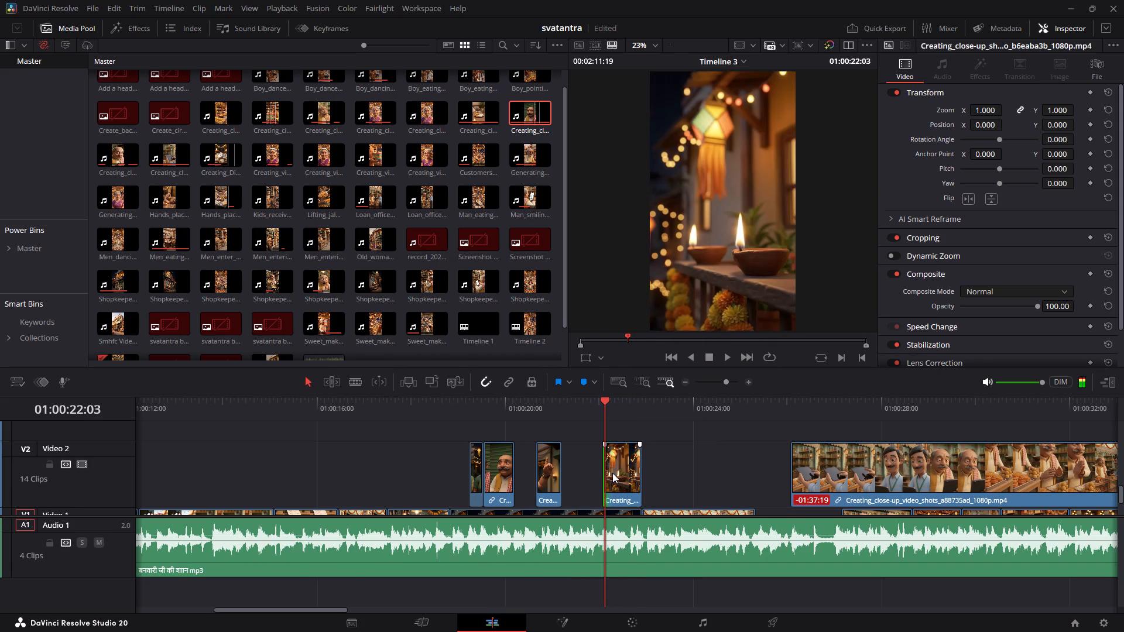
click(612, 472)
key(ctrl+b)
key(BackSpace)
Play on from the lantern clip and move the long loan-officer close-up on Video 2 to start at 01:00:24:08.
drag(594, 390, 587, 390)
click(584, 404)
key(space)
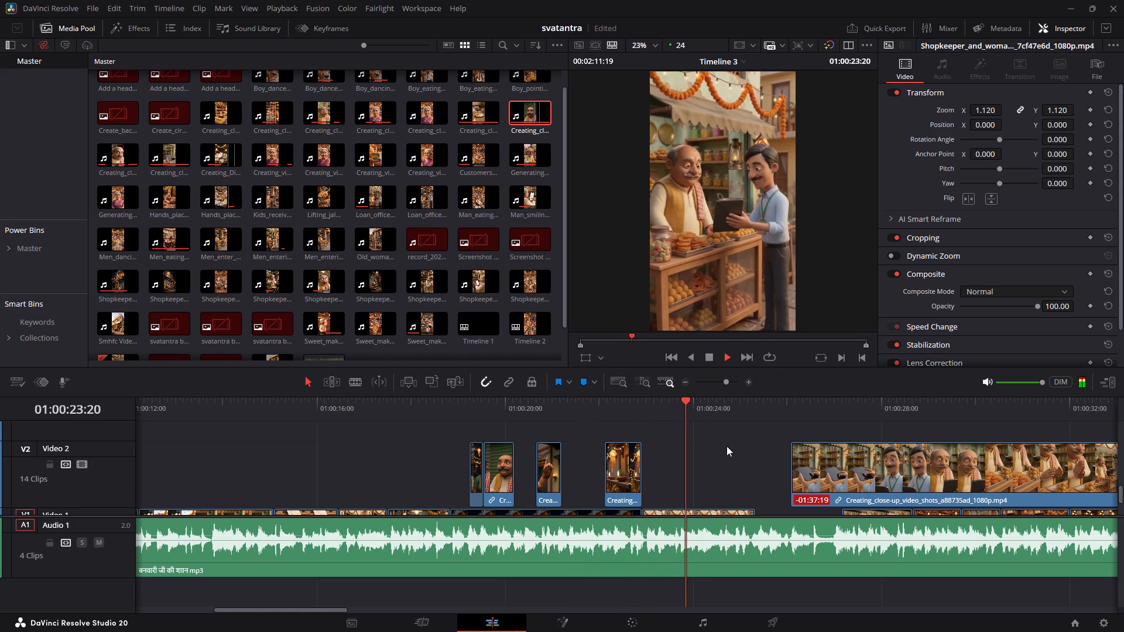
key(space)
drag(821, 476, 780, 473)
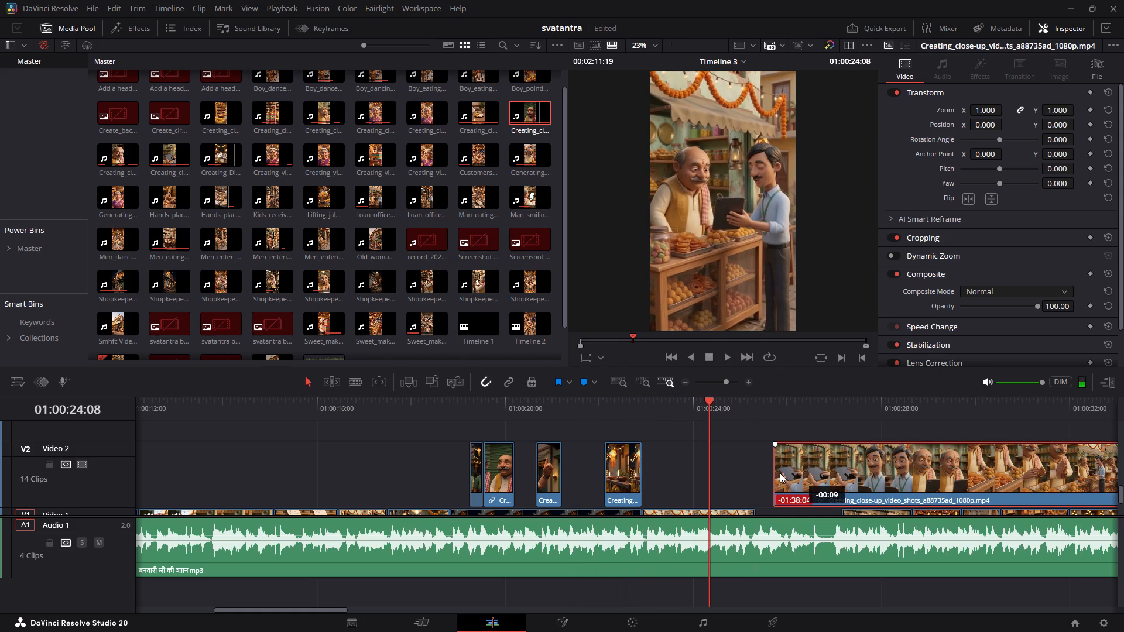
drag(780, 473, 736, 471)
Cut the section from 01:00:24:22 to 01:00:25:16 out of the loan-officer close-up on Video 2 and close the gap.
key(space)
key(space)
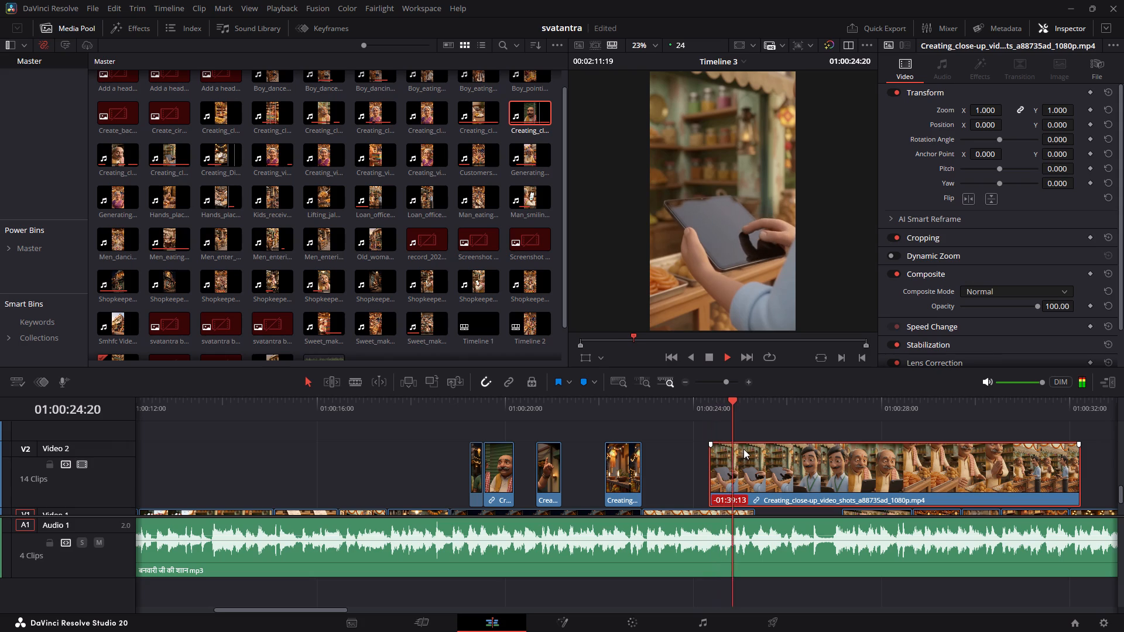
key(ctrl+b)
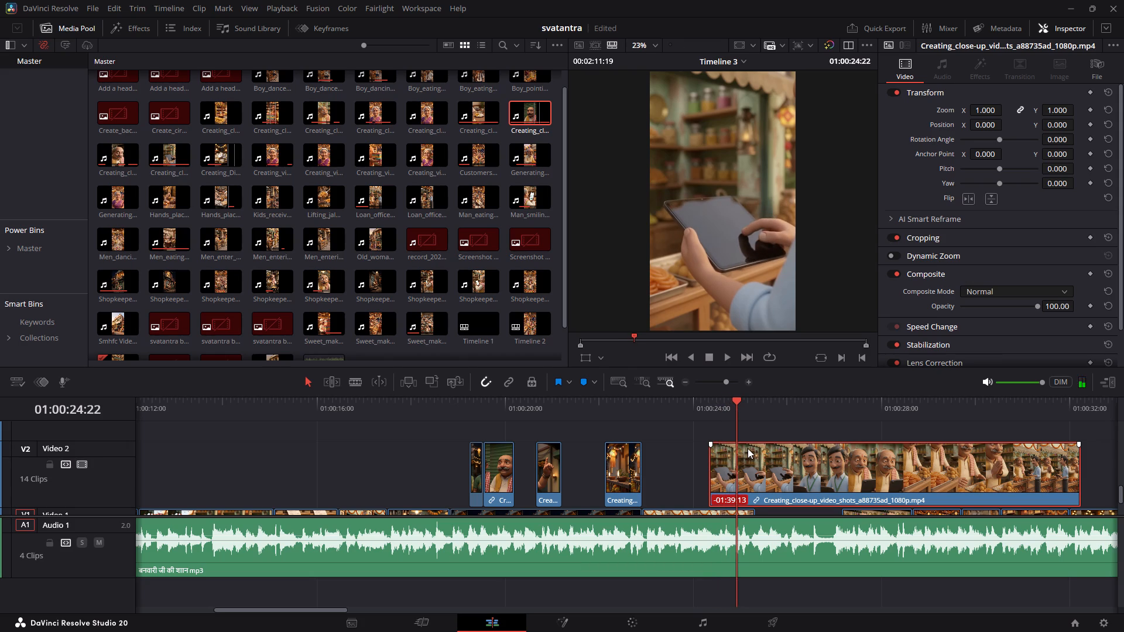
drag(745, 410, 771, 427)
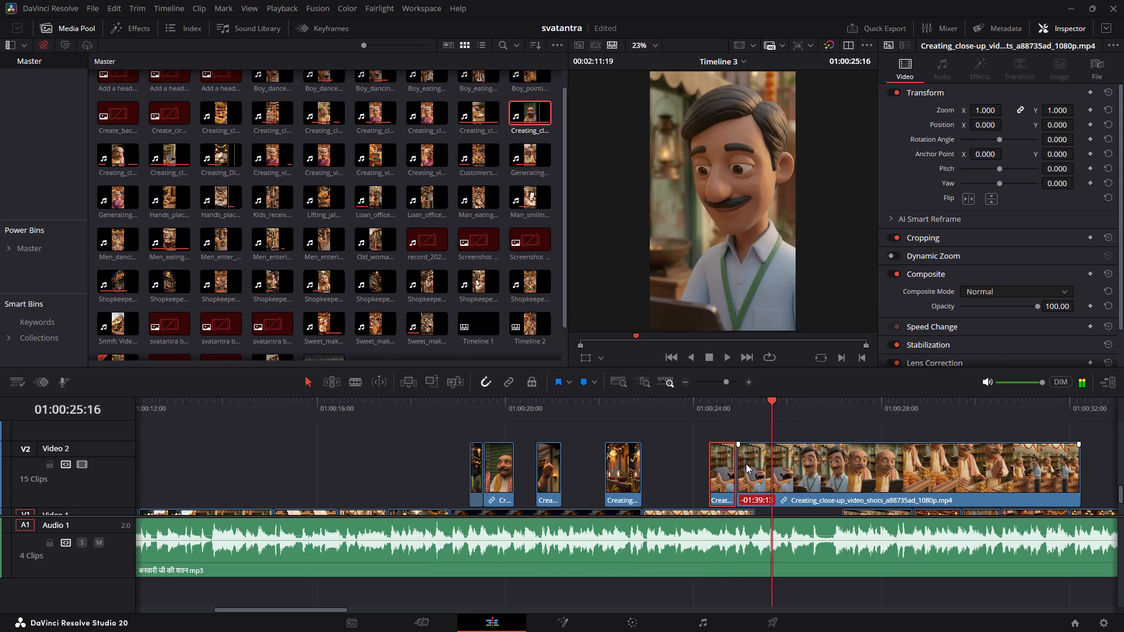
drag(741, 461, 780, 475)
drag(802, 472, 773, 462)
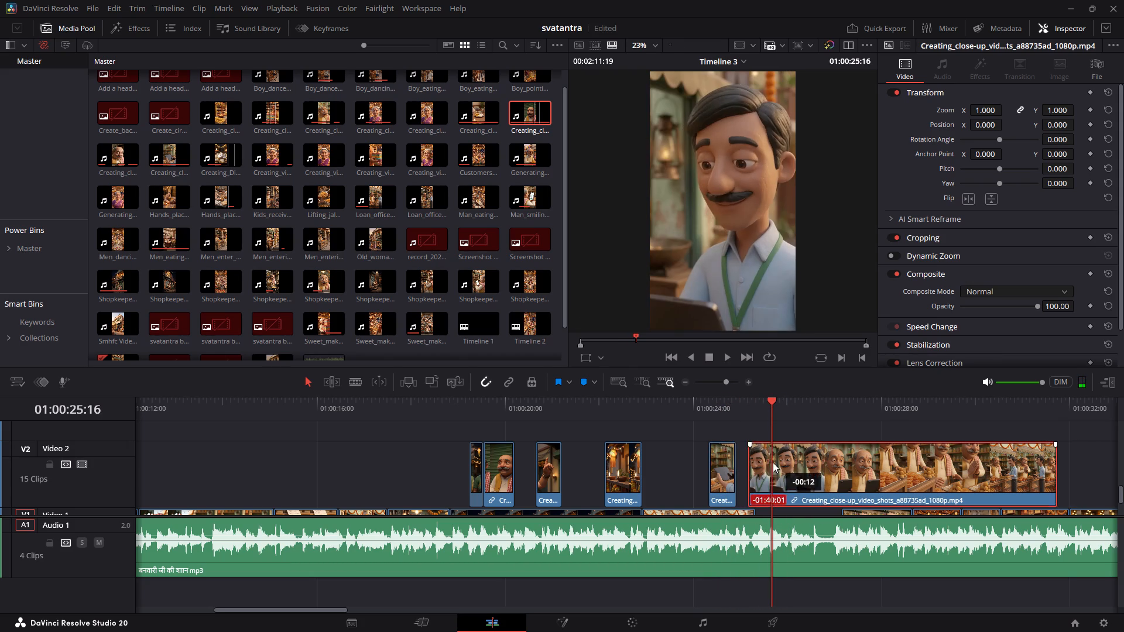
drag(773, 462, 767, 461)
Play the loan-officer scene repeatedly from around 01:00:23:13 to check the tablet and face close-up cuts, stopping at 01:00:26:10.
drag(723, 411, 718, 407)
drag(703, 404, 696, 403)
key(space)
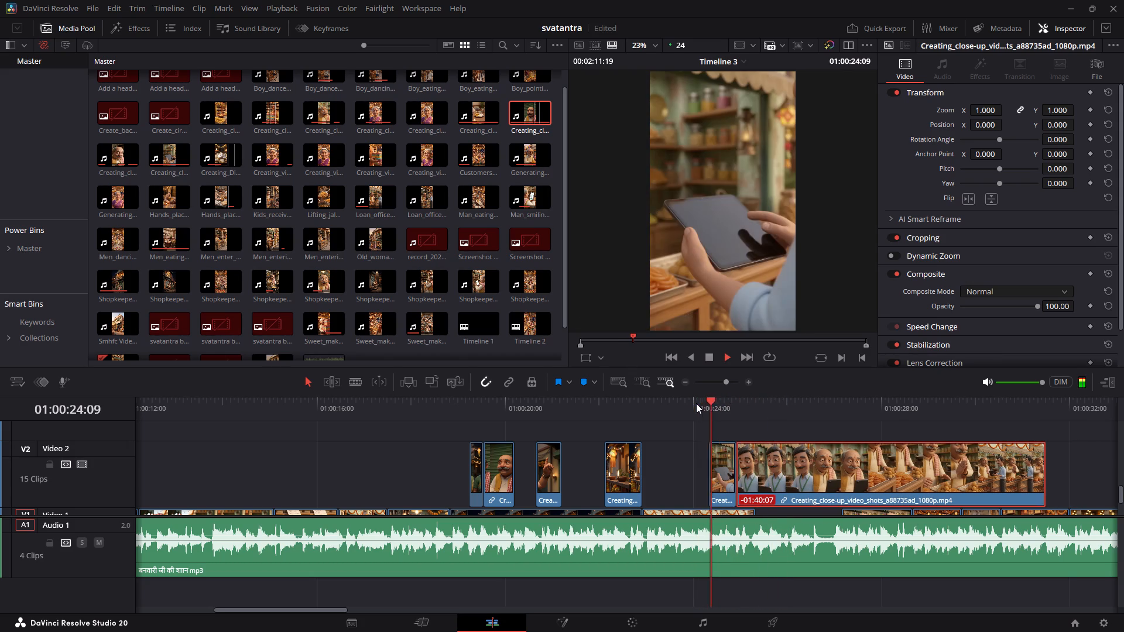
click(694, 403)
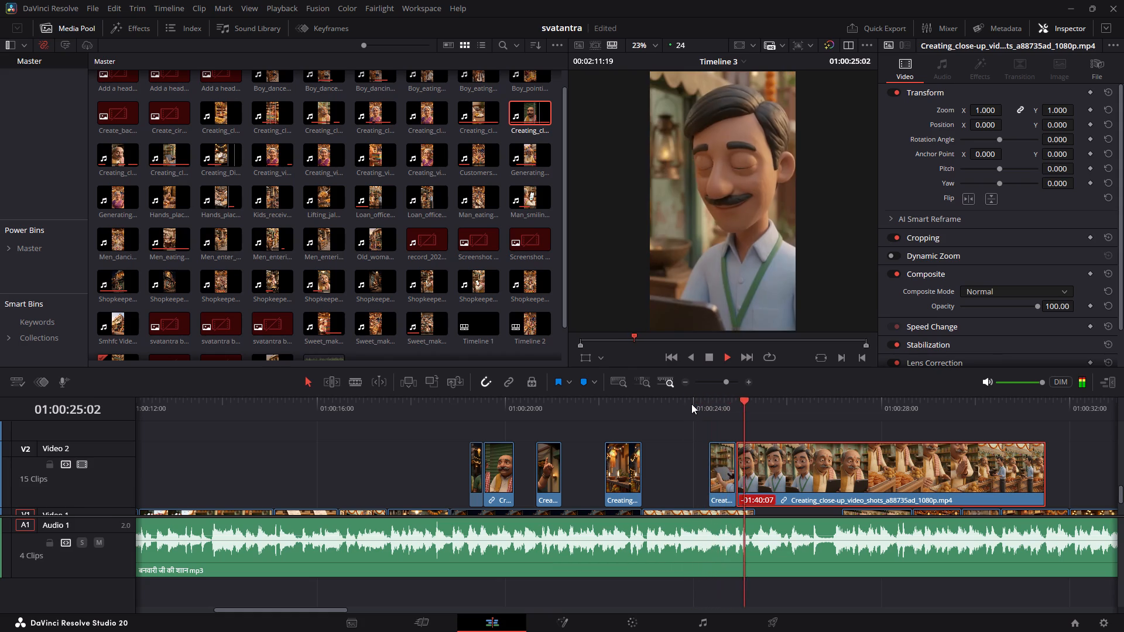
click(702, 405)
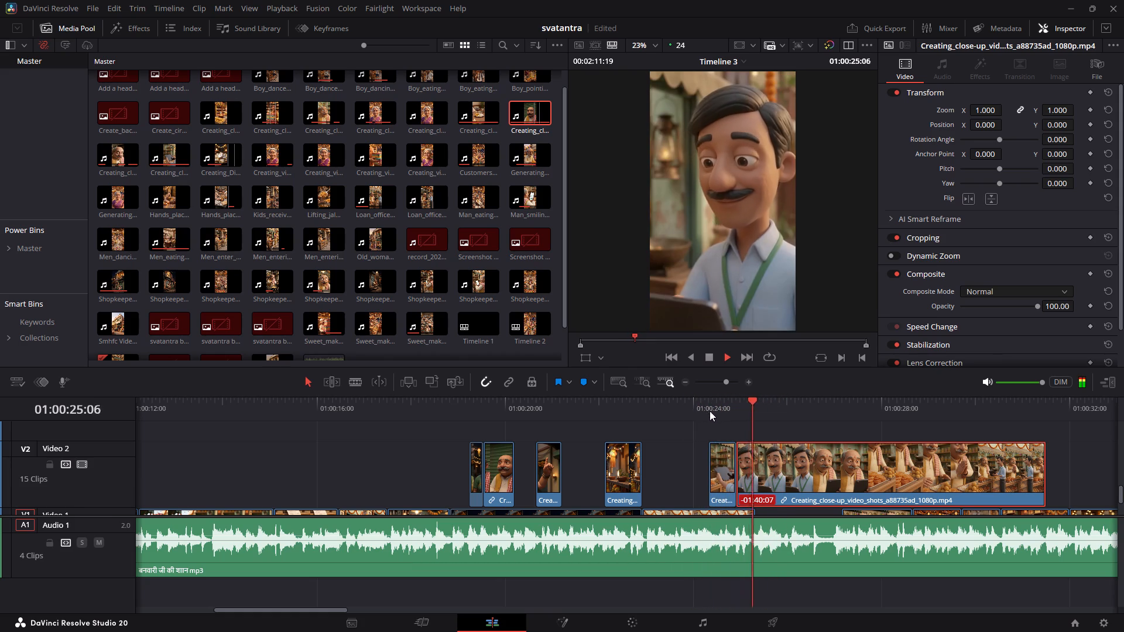
key(space)
scroll(758, 576, down, 3)
click(688, 390)
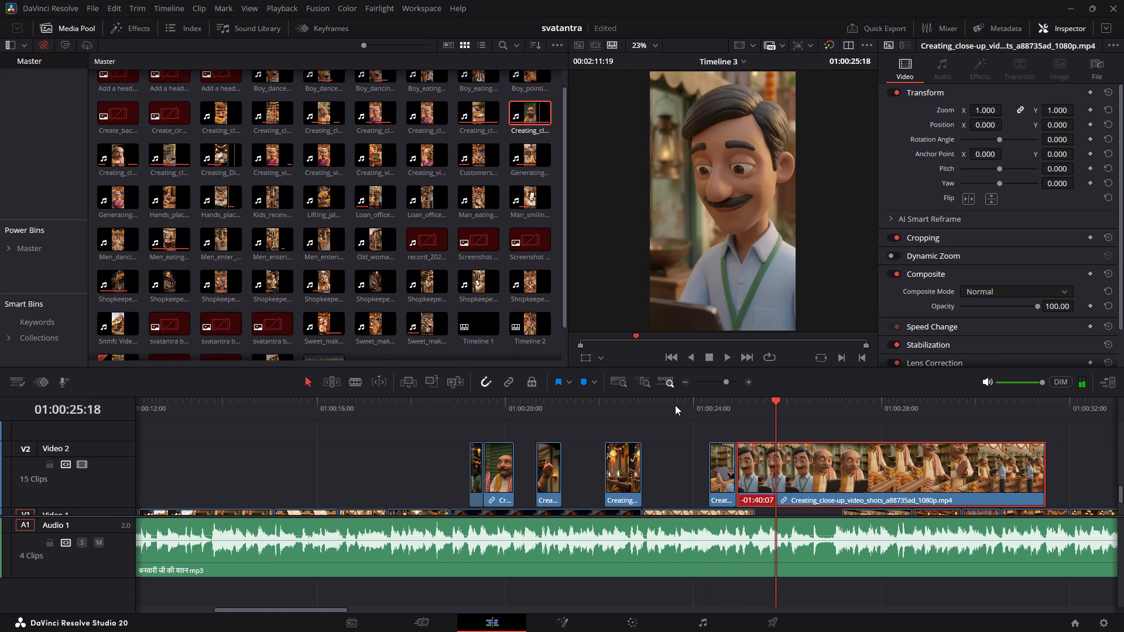
click(672, 407)
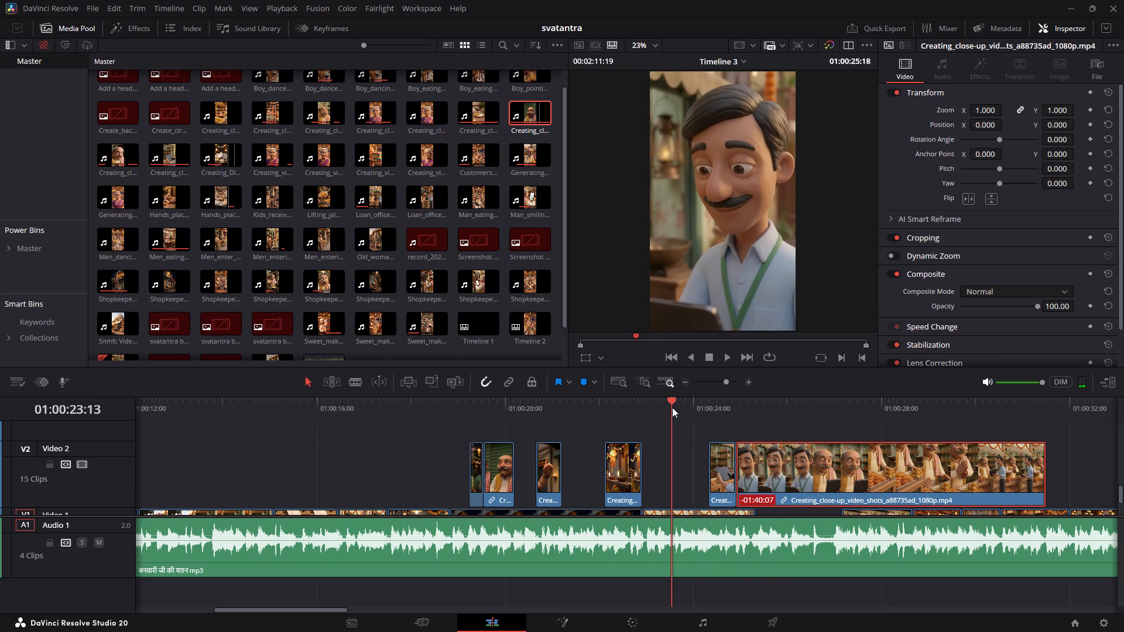
key(space)
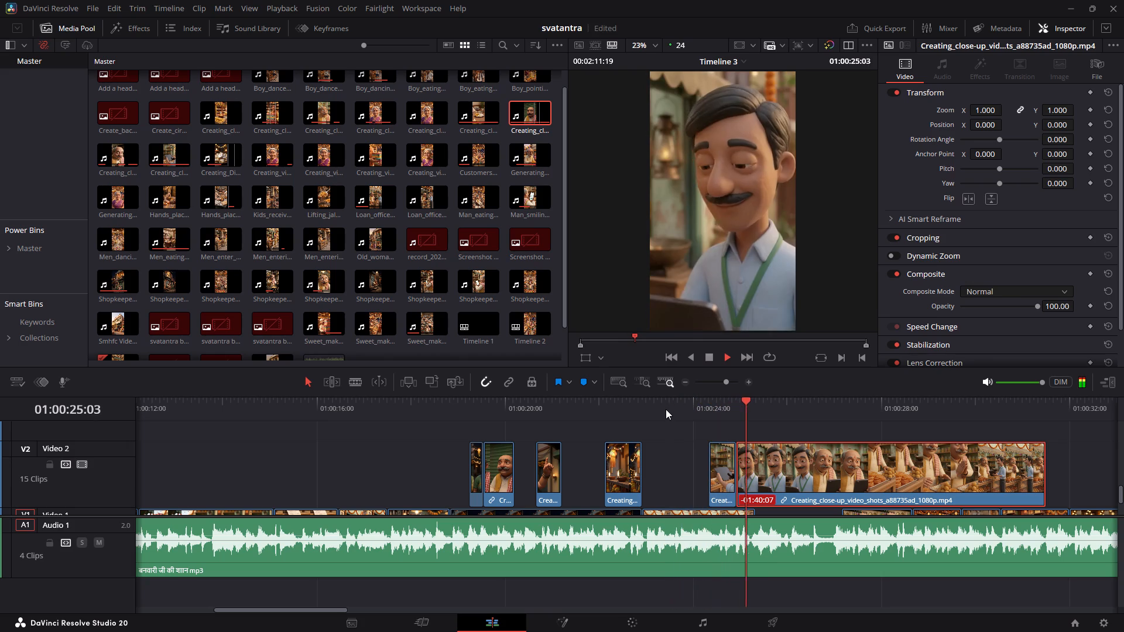
key(space)
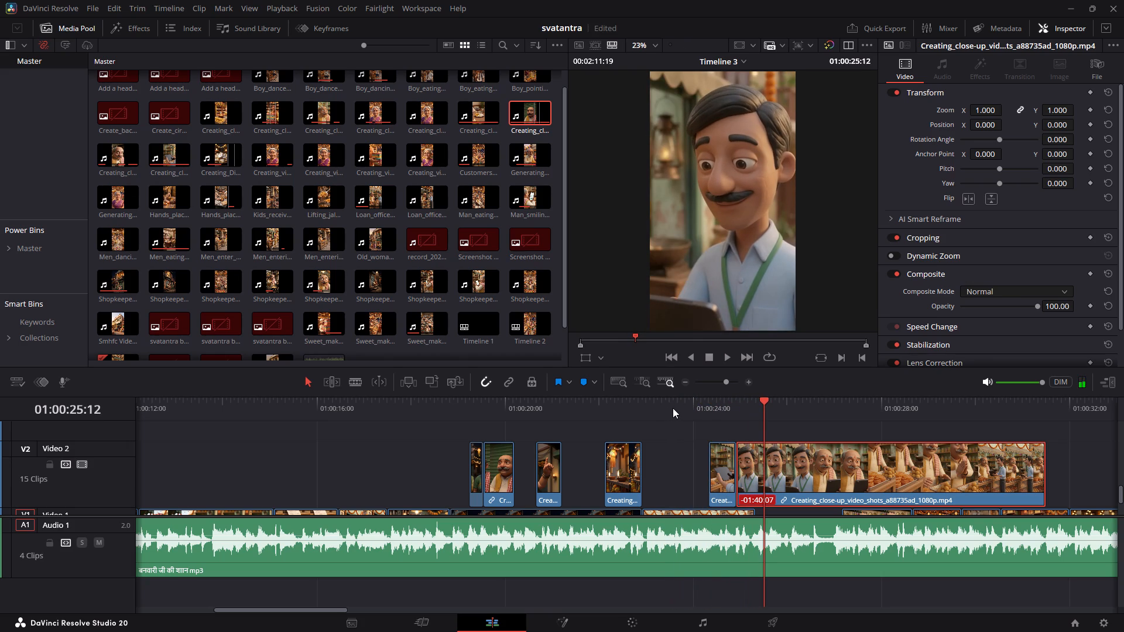
click(673, 408)
key(space)
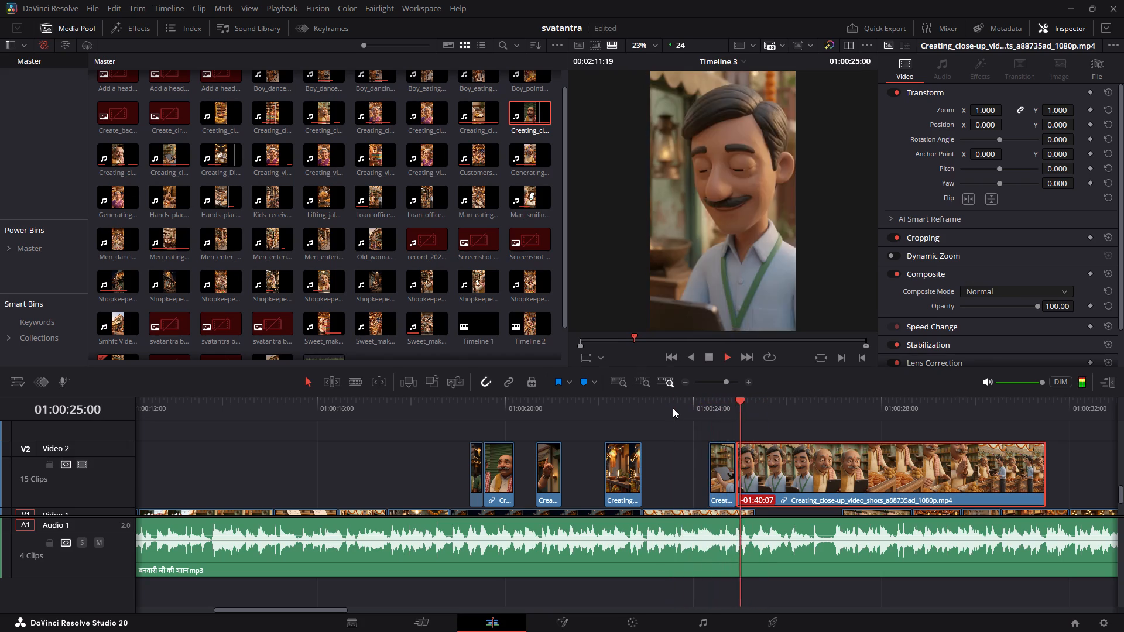
key(space)
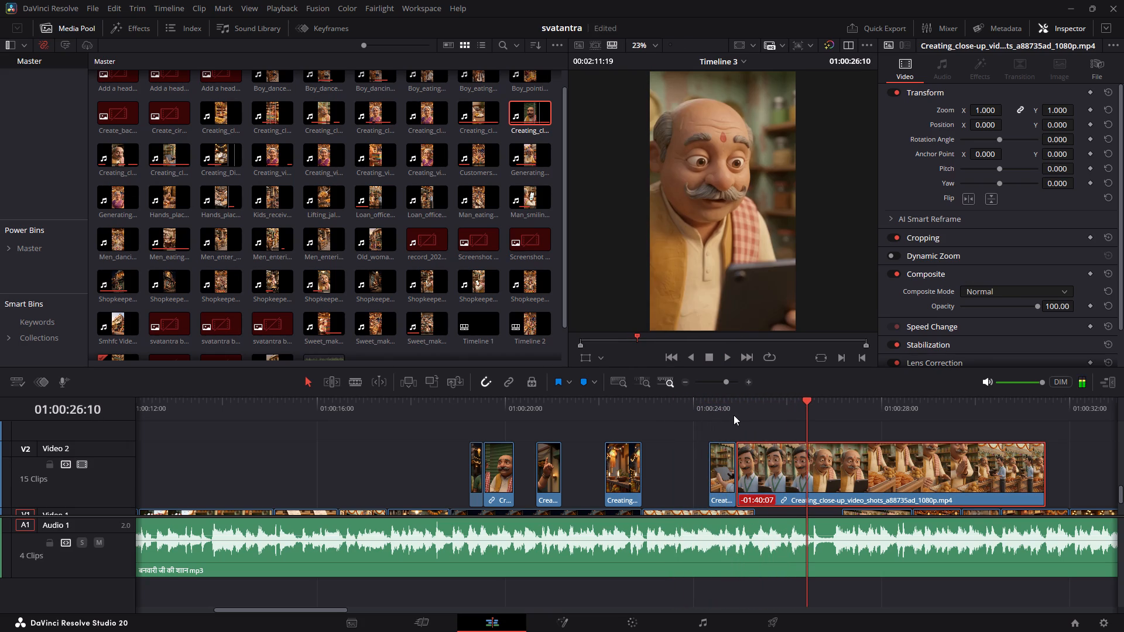
Split the loan-officer close-up on Video 2 at 01:00:27:04 and delete the trailing piece.
click(748, 411)
key(space)
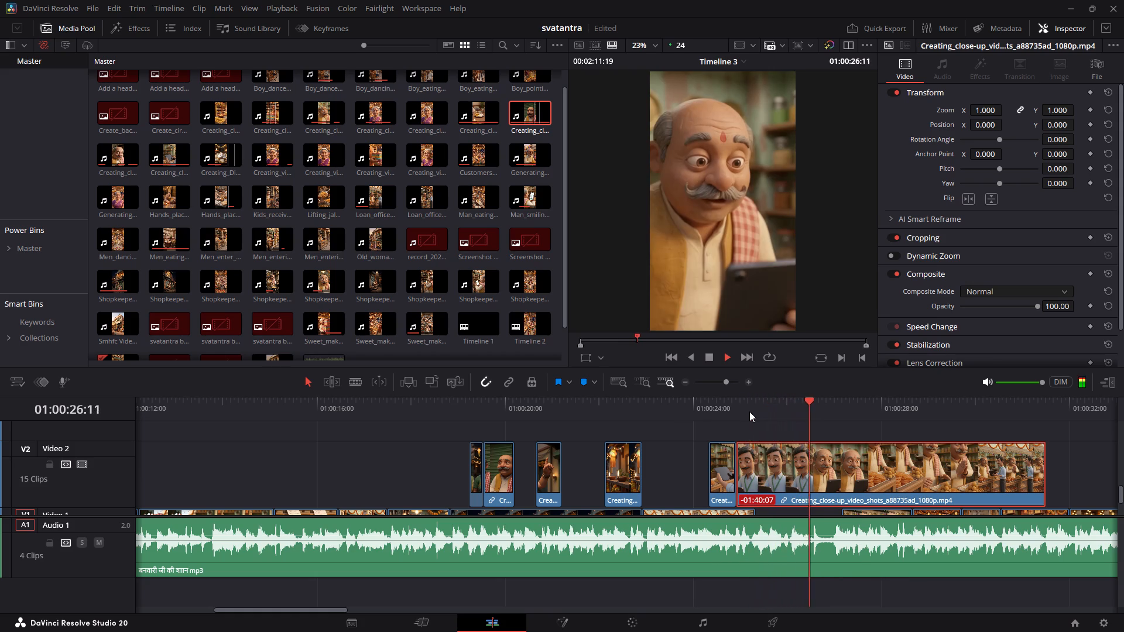
key(space)
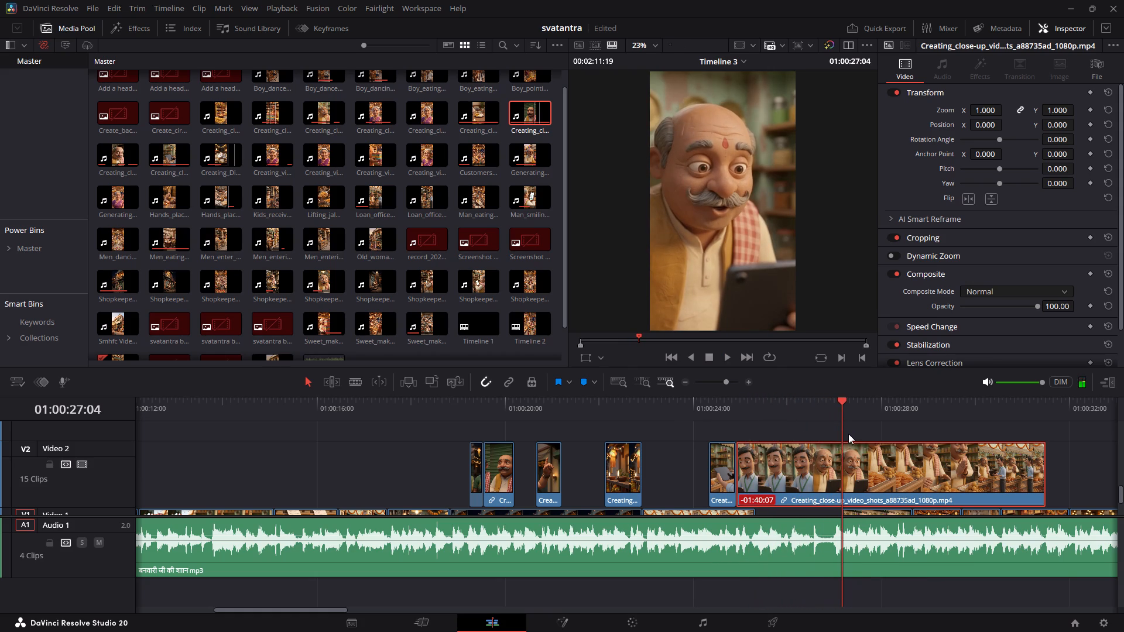
key(ctrl+b)
drag(862, 421, 891, 417)
drag(876, 408, 952, 415)
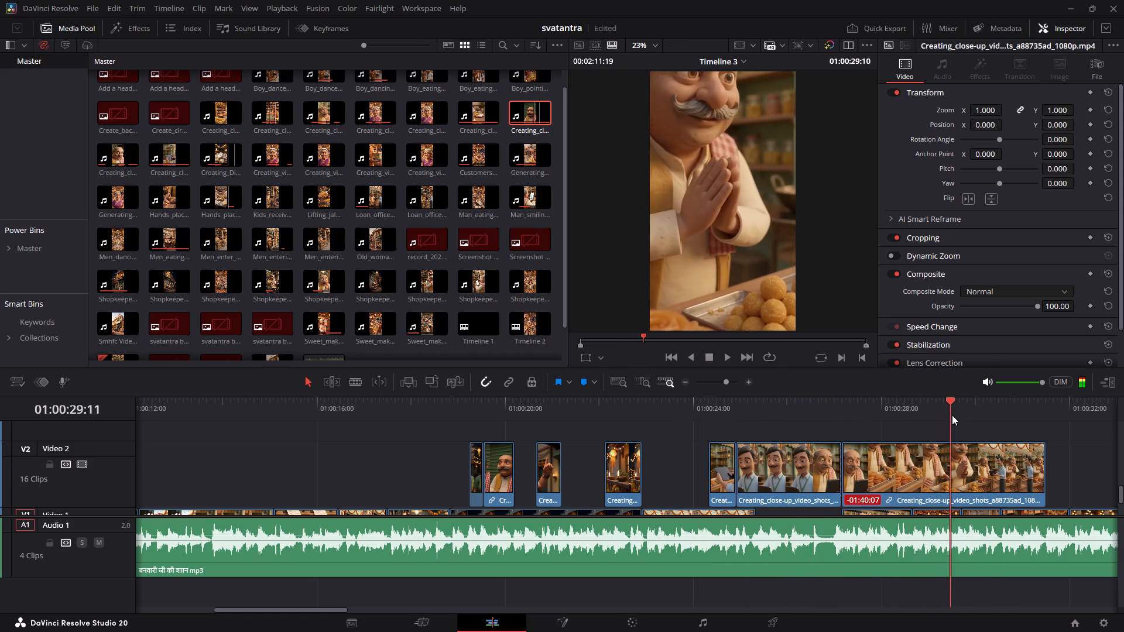
drag(952, 415, 991, 424)
click(988, 458)
key(d)
click(791, 418)
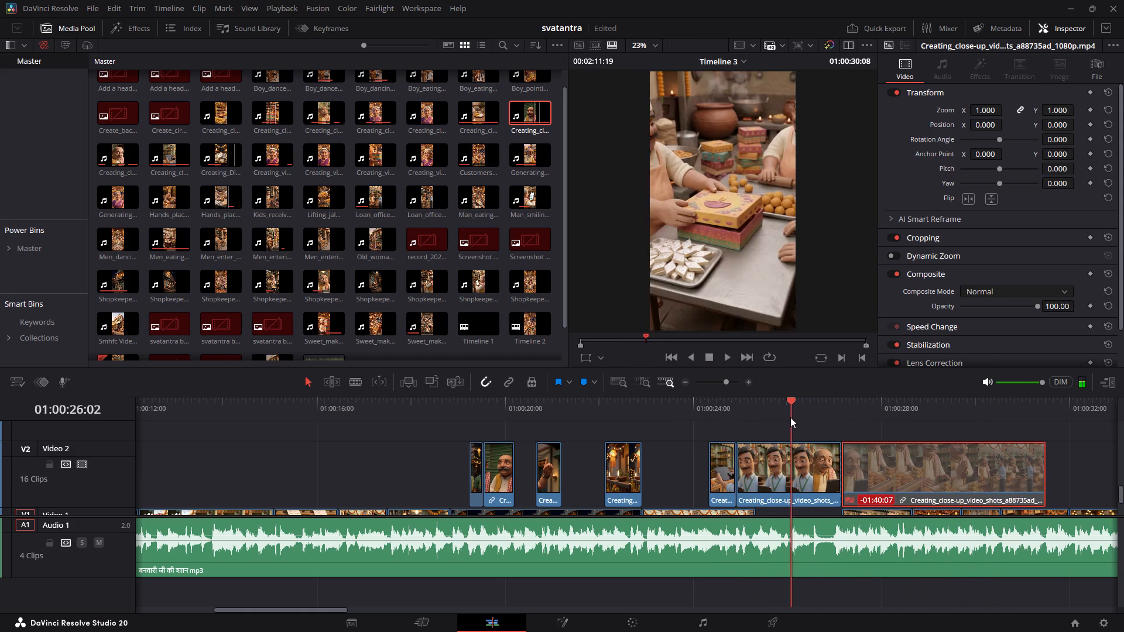
key(space)
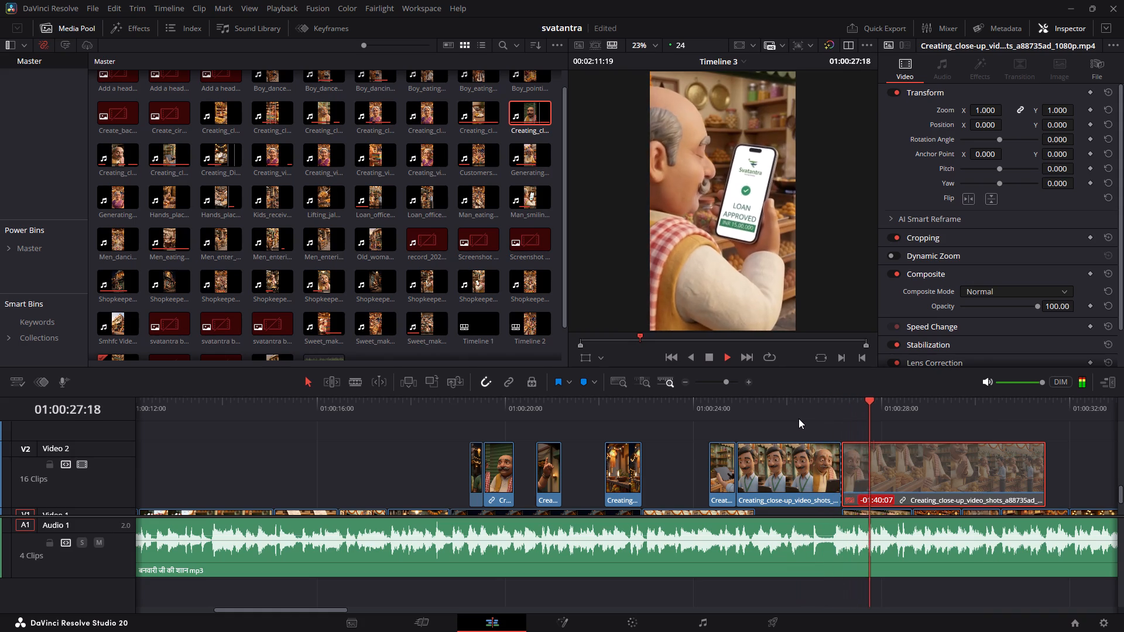
key(BackSpace)
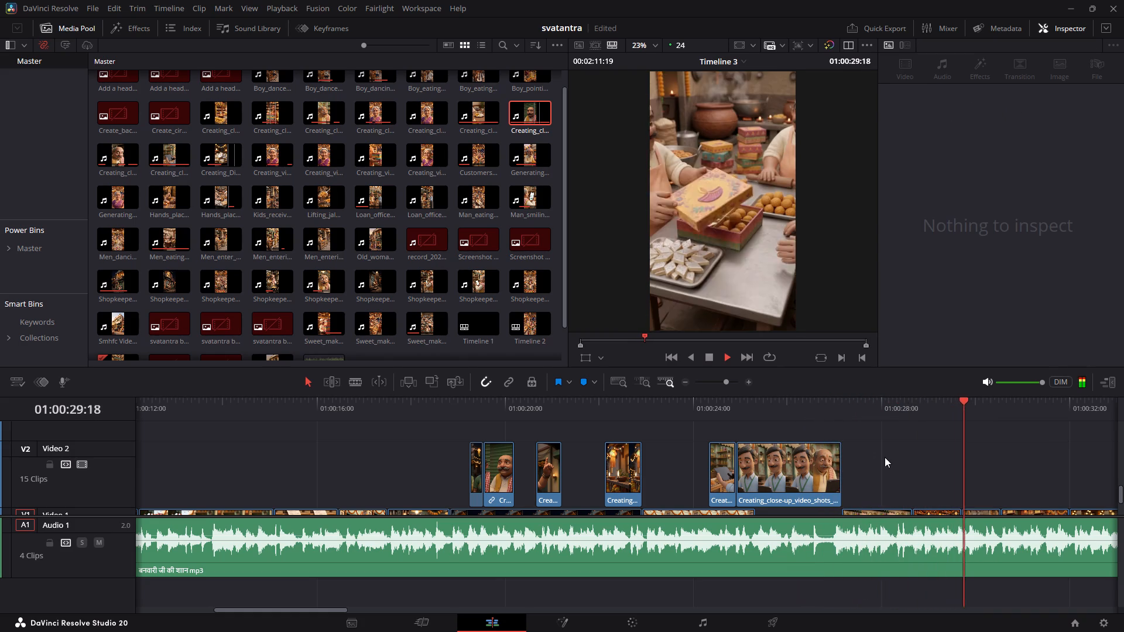
Move all the clips on Video 2 down onto Video 1, first the night-street and loan-officer group, then the remaining nine.
drag(869, 452, 477, 466)
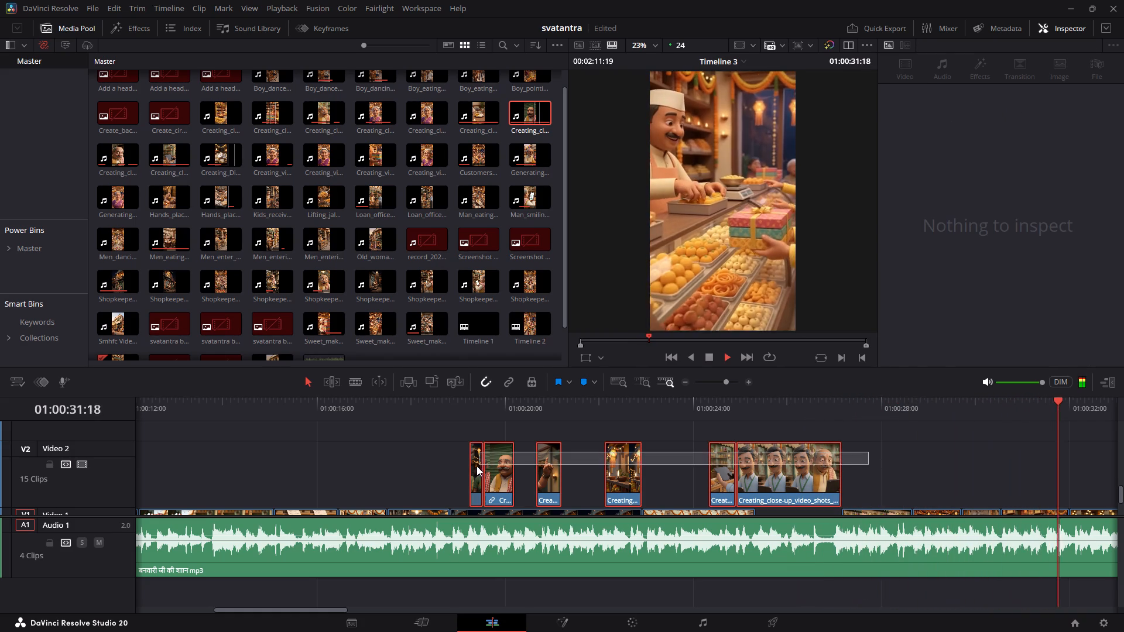
drag(477, 466, 473, 467)
key(alt+Down)
alt+scroll(472, 467, down, 7)
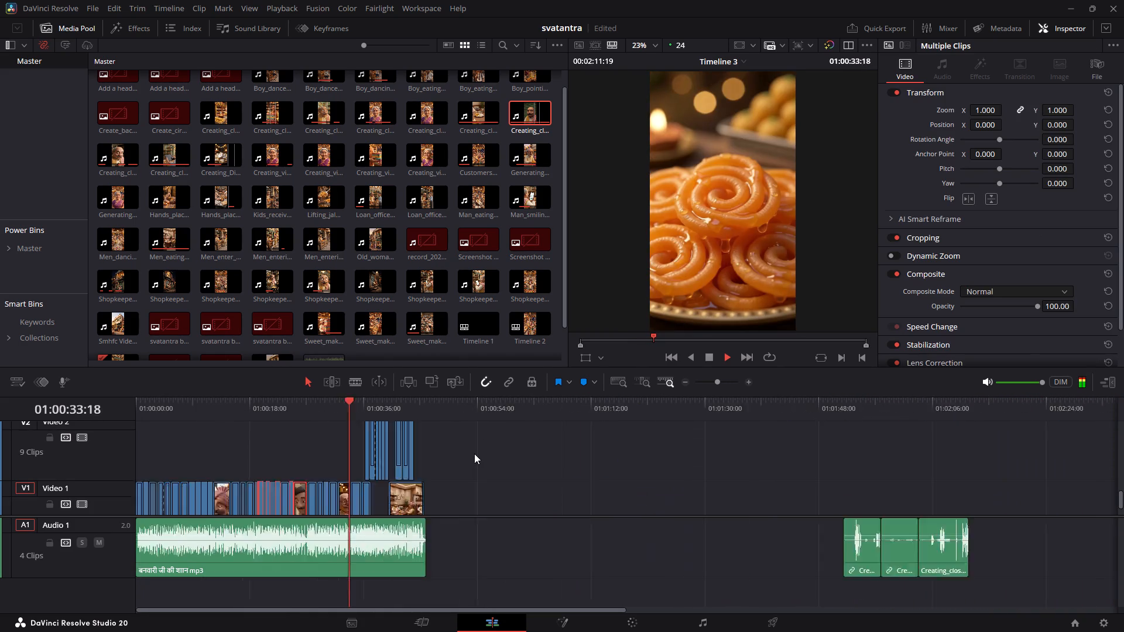
alt+scroll(474, 454, down, 4)
alt+scroll(475, 454, up, 8)
alt+drag(507, 437, 335, 445)
key(alt+Down)
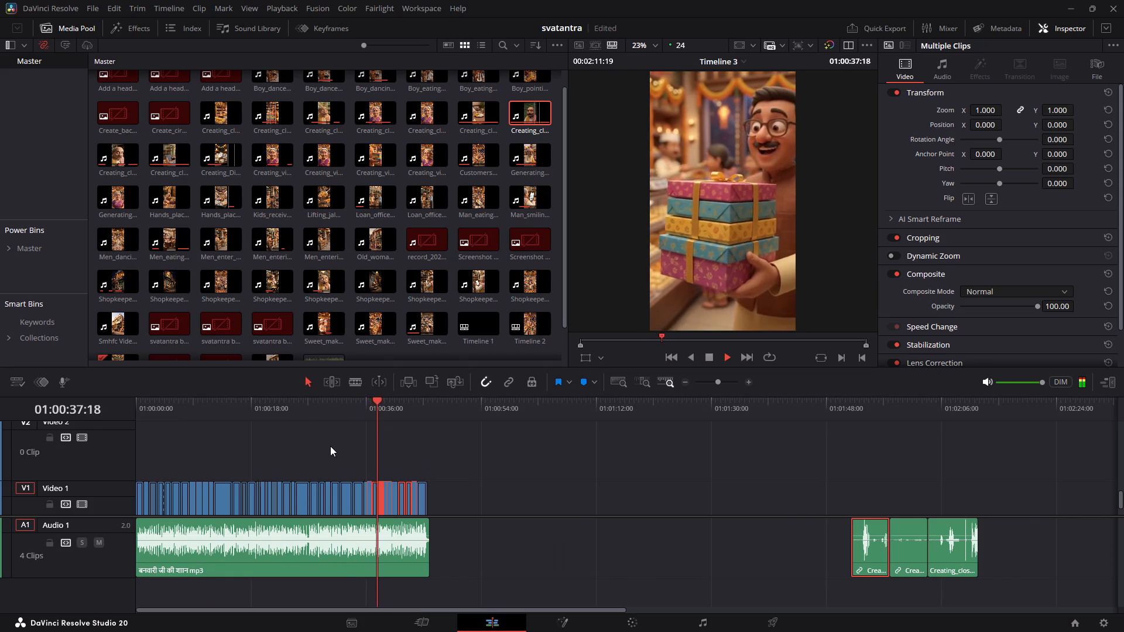
Trim the end of the laughing shopkeeper close-up on Video 1 back by 7 frames to 01:00:41:22.
alt+scroll(330, 446, up, 4)
alt+scroll(299, 424, down, 7)
alt+scroll(299, 424, up, 4)
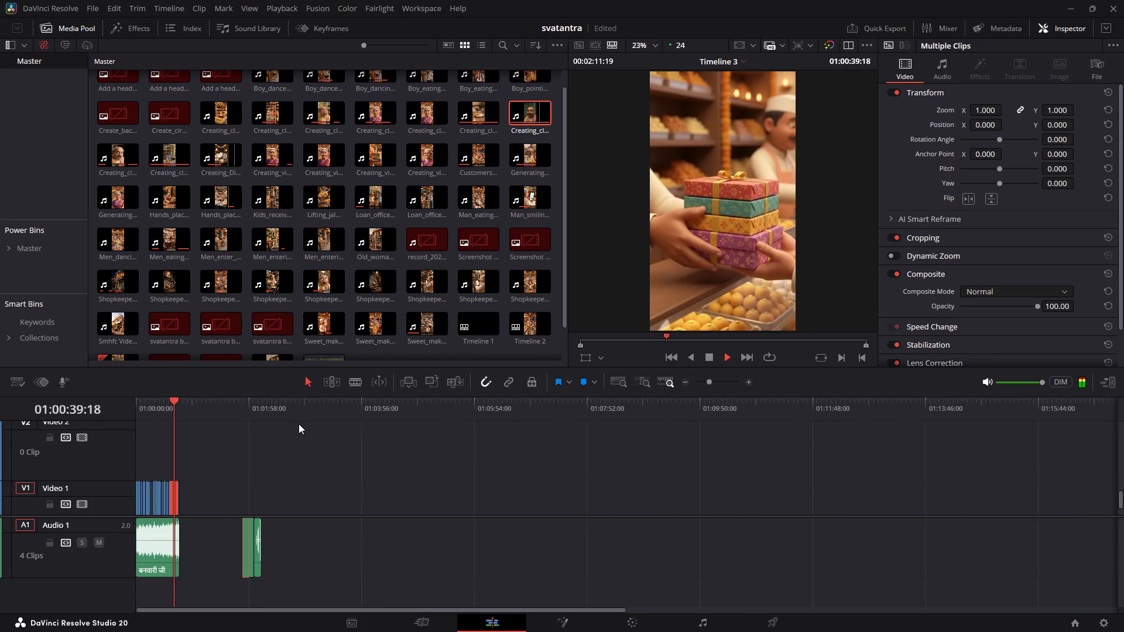
alt+scroll(299, 424, up, 9)
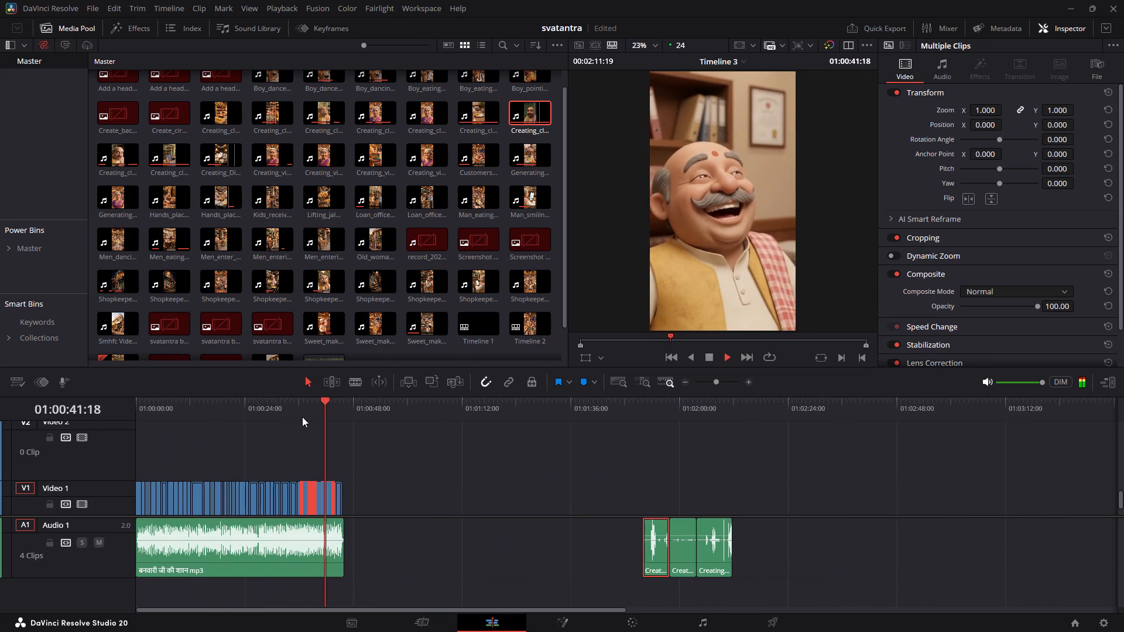
alt+scroll(324, 448, down, 4)
alt+scroll(342, 455, up, 20)
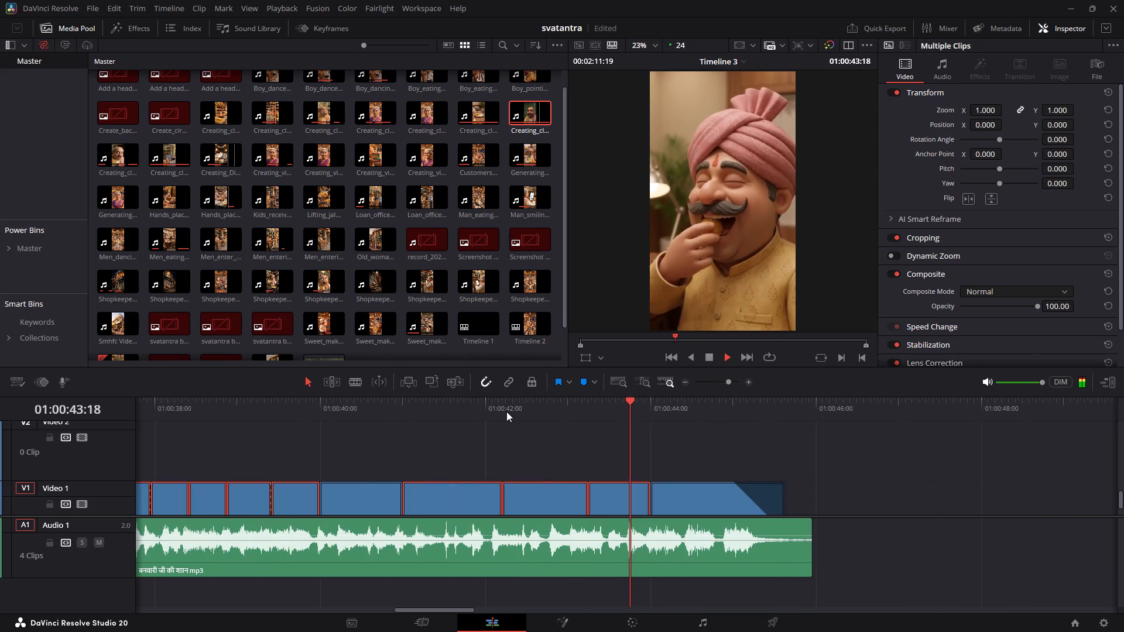
drag(478, 408, 337, 404)
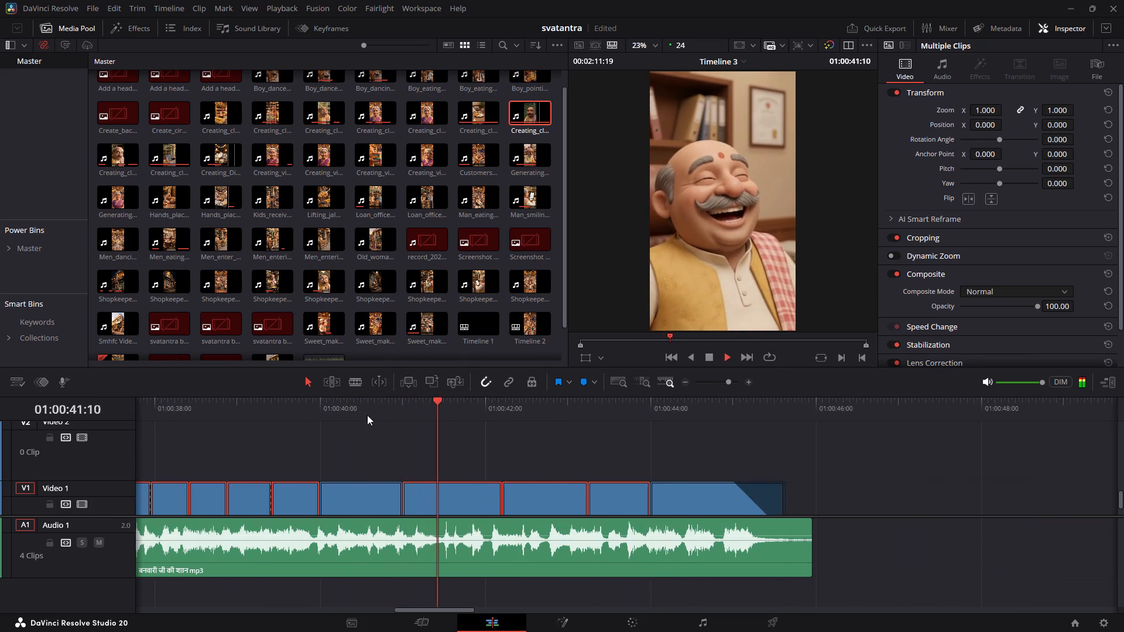
key(space)
key(space)
key(space)
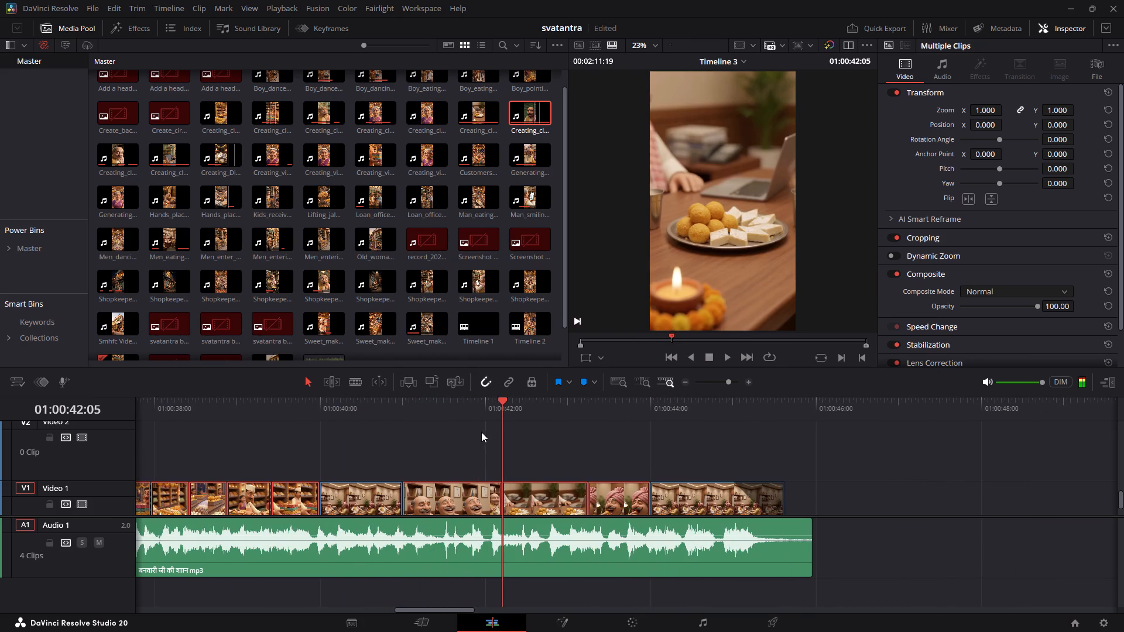
drag(479, 414, 480, 408)
click(494, 493)
click(500, 468)
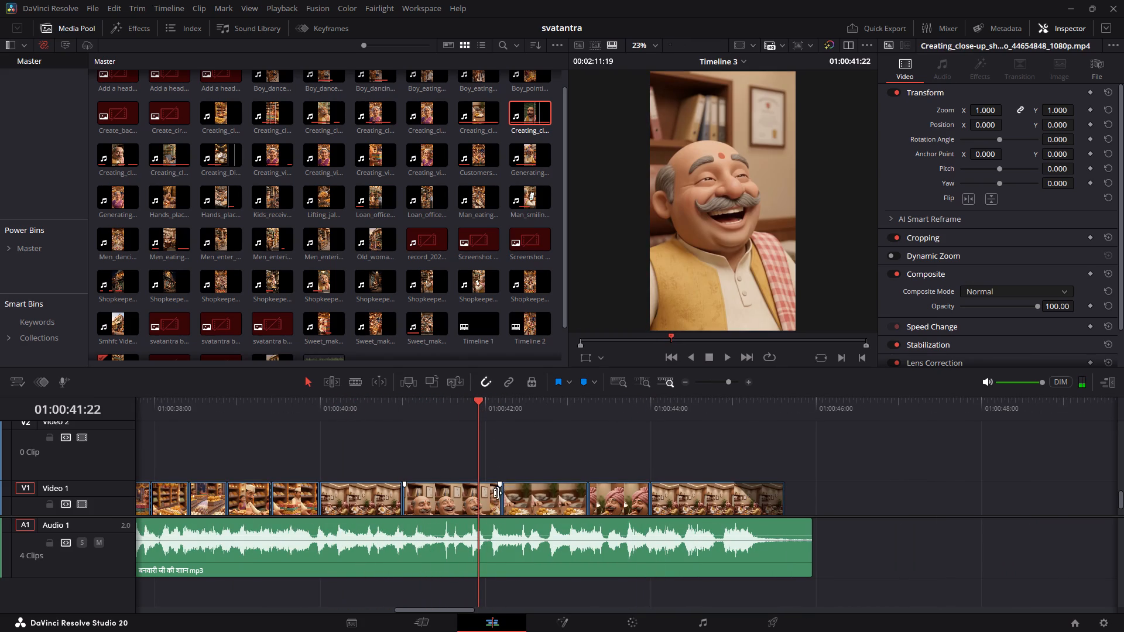
drag(496, 493, 475, 490)
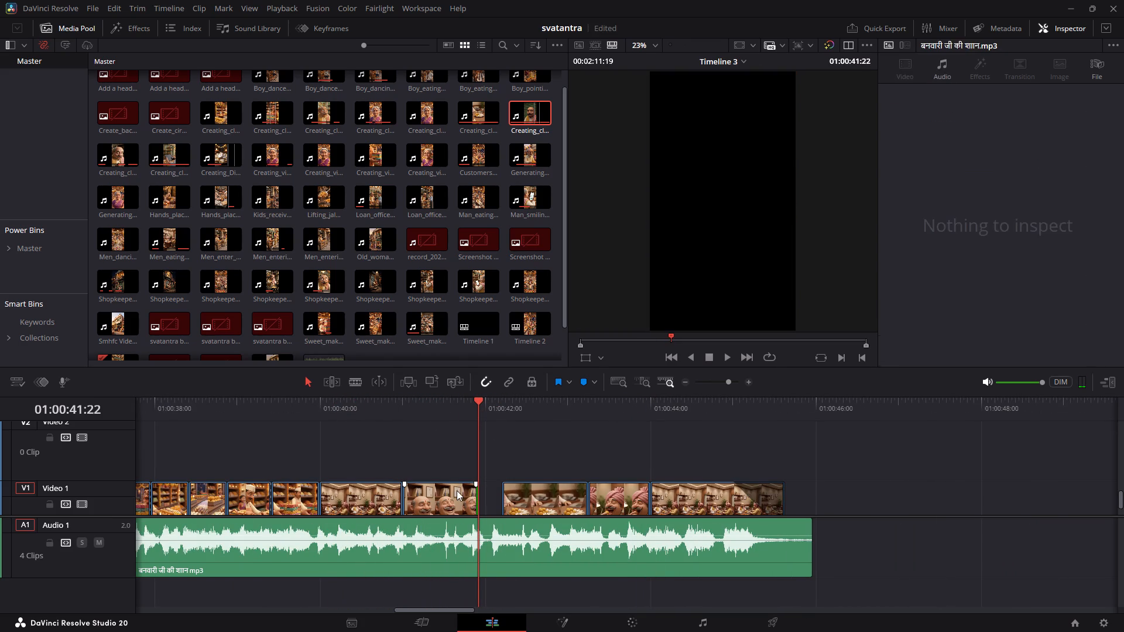
Move the laughing shopkeeper close-up 7 frames later against the next clip and extend its start back 7 frames.
click(457, 490)
drag(456, 490, 485, 492)
drag(458, 492, 482, 499)
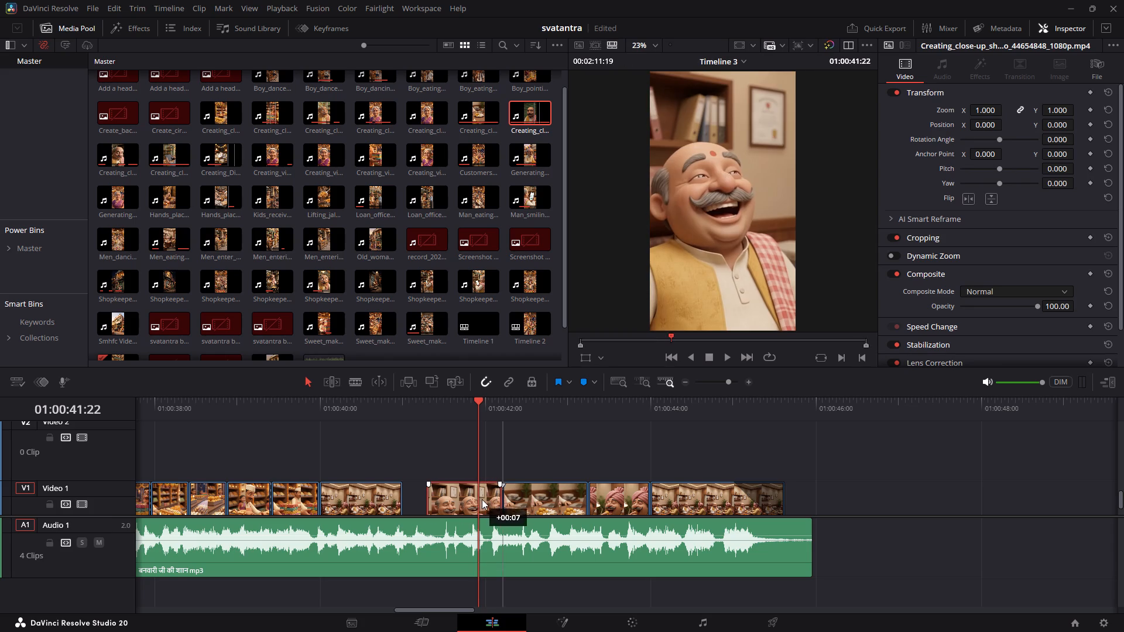
drag(482, 499, 481, 499)
drag(432, 498, 410, 495)
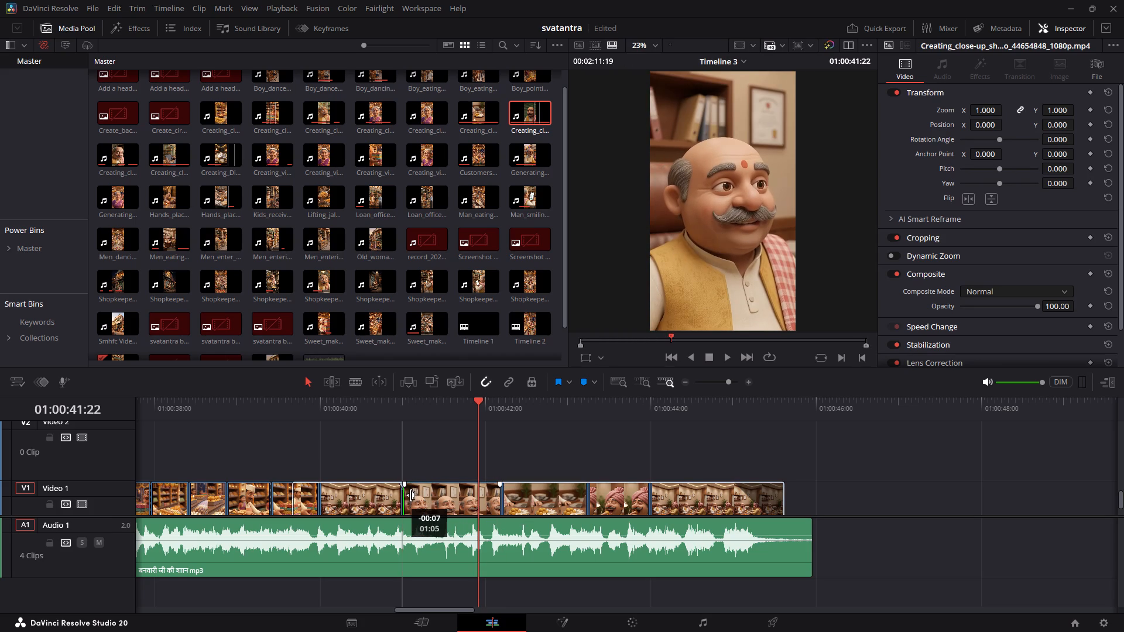
drag(410, 495, 410, 494)
Roll the cut between the wide office shot and the laughing close-up later to about 01:00:41:08, and play the ending.
drag(378, 418, 375, 413)
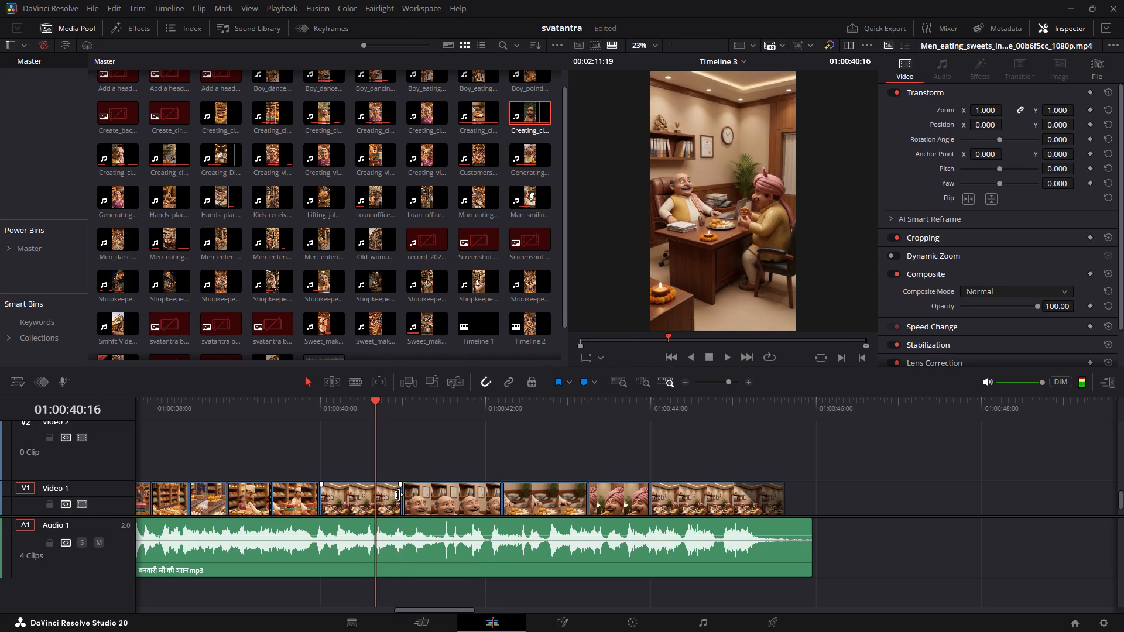
drag(399, 494, 431, 496)
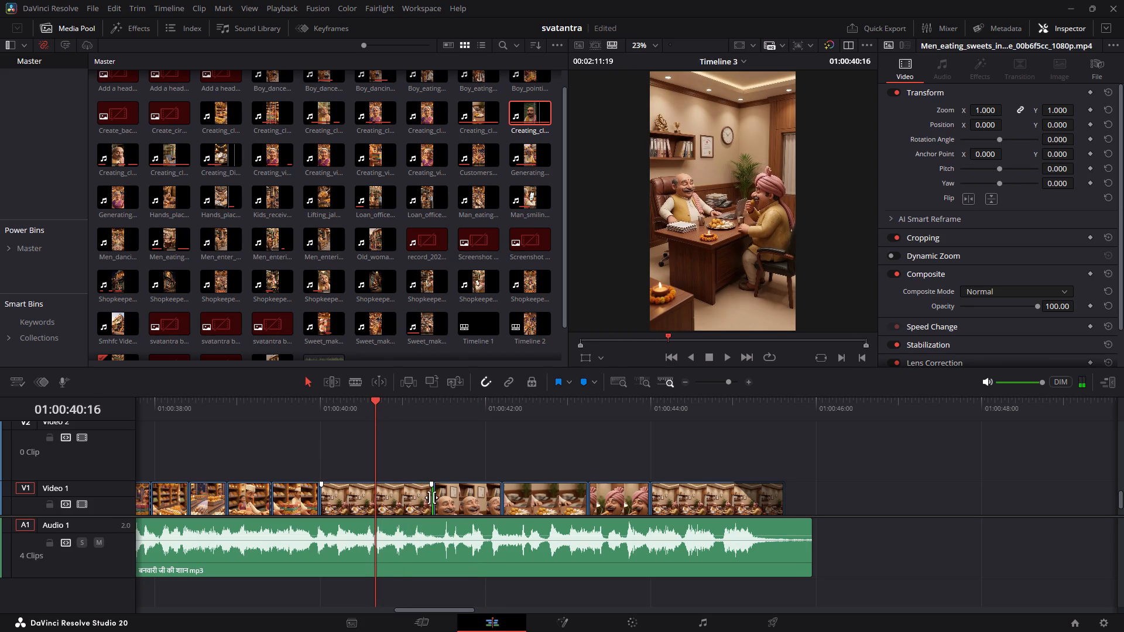
key(space)
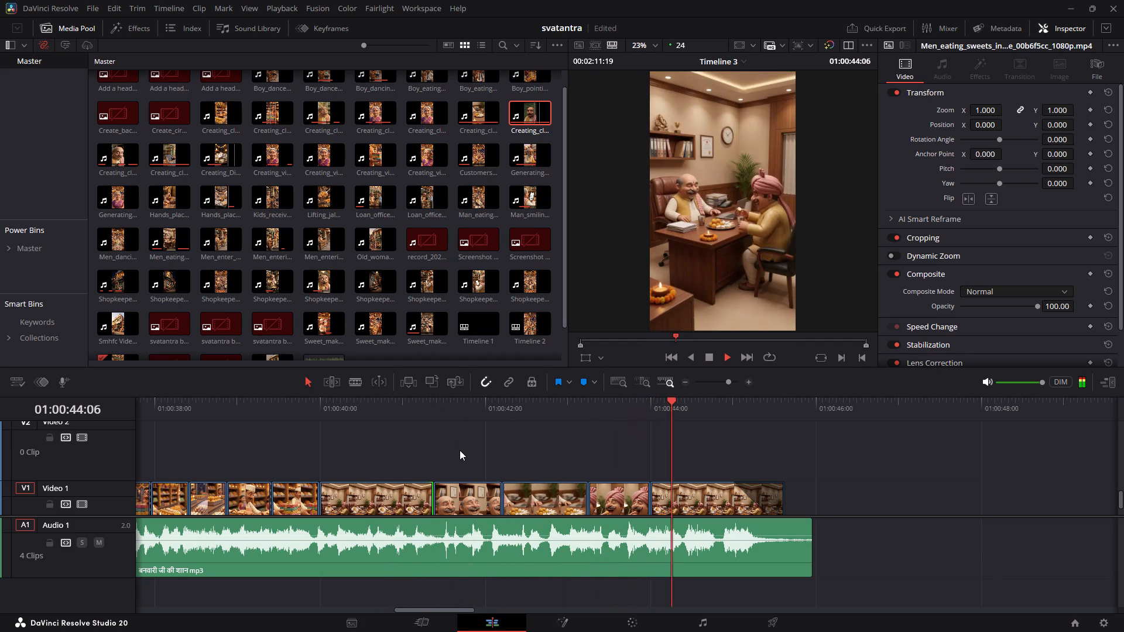
key(space)
Play Timeline 3 from the beginning through to the night-street scene to review the edit.
alt+scroll(441, 445, up, 1)
alt+scroll(432, 449, down, 9)
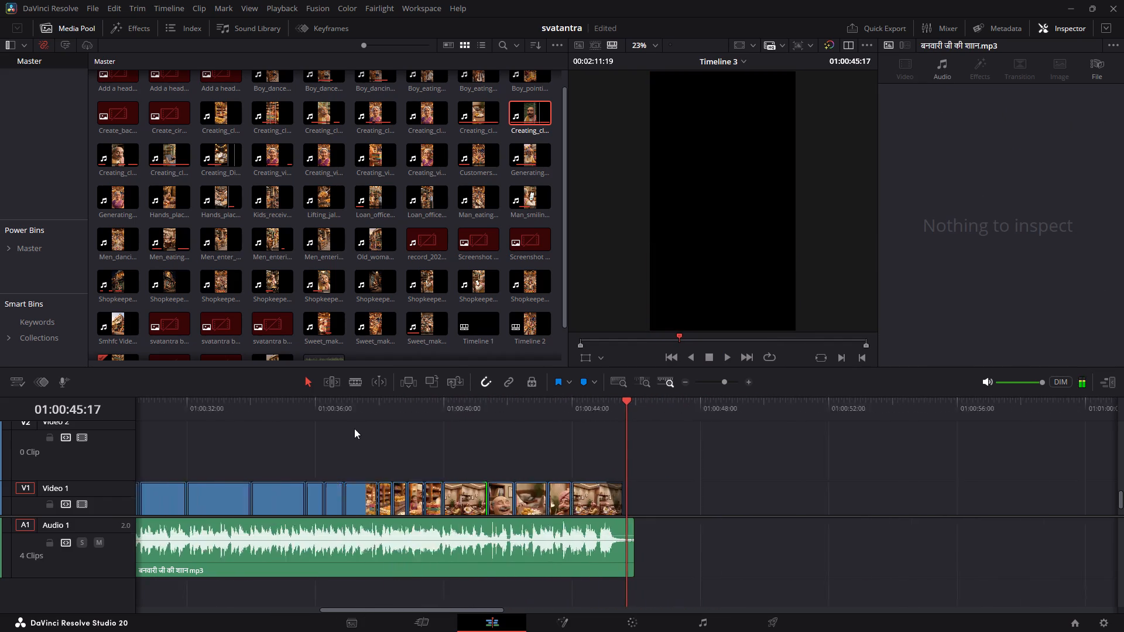
alt+scroll(354, 428, down, 2)
drag(329, 417, 95, 394)
key(space)
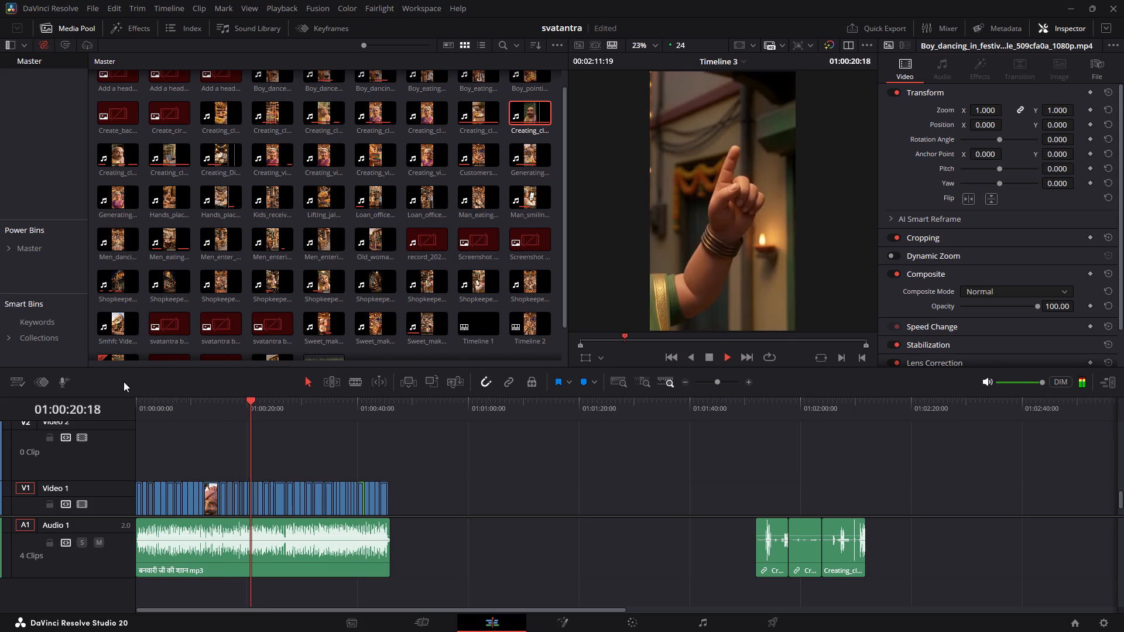
Move the short close-up of the woman in the green sari, just before 01:00:19:15, from Video 1 up to Video 2.
alt+scroll(179, 405, up, 11)
drag(396, 408, 375, 404)
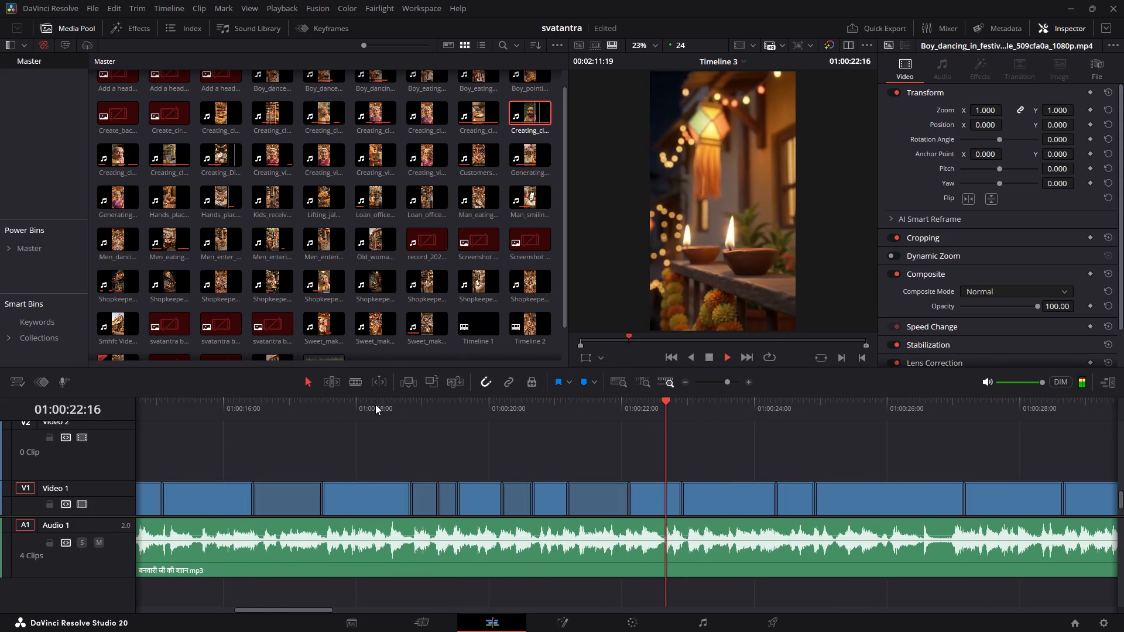
drag(375, 404, 360, 404)
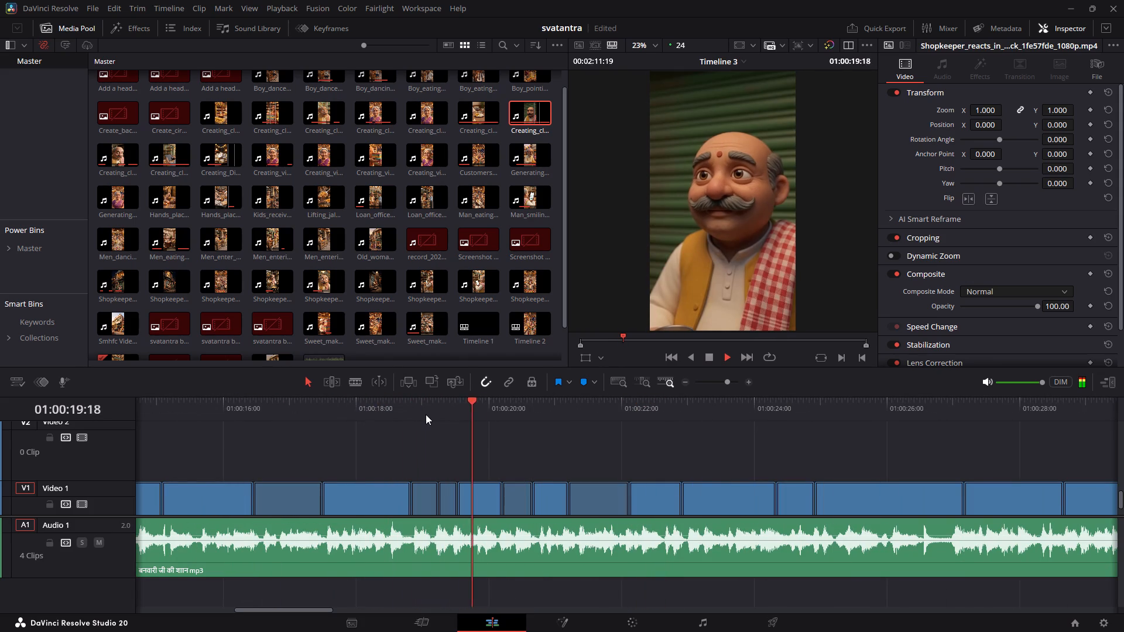
key(space)
drag(461, 410, 442, 399)
key(space)
key(space)
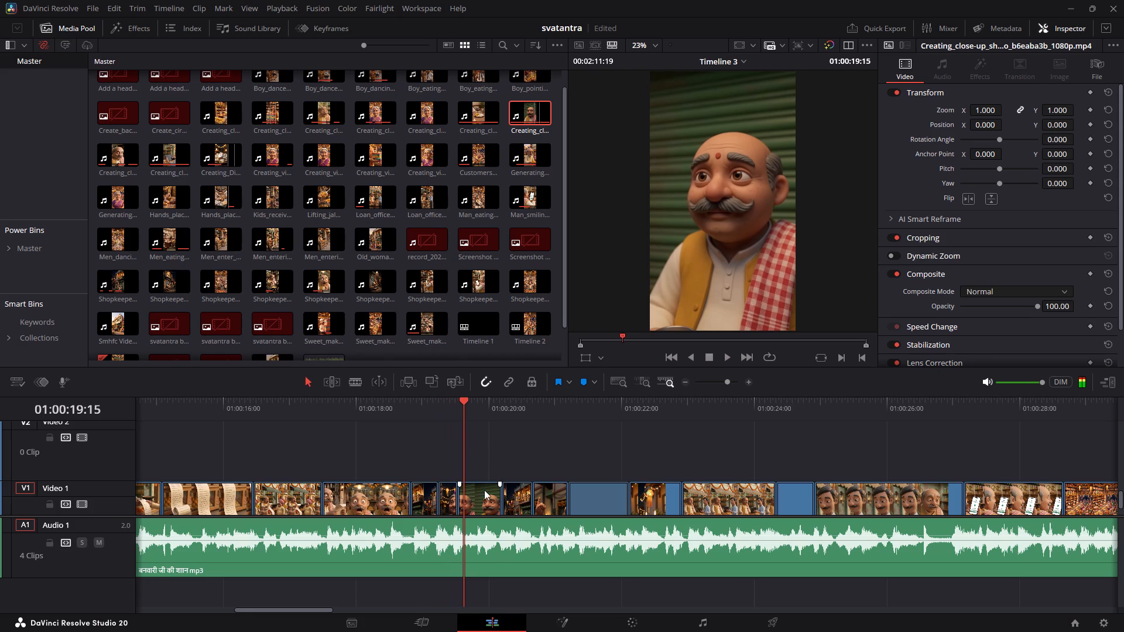
click(454, 497)
drag(457, 496, 468, 500)
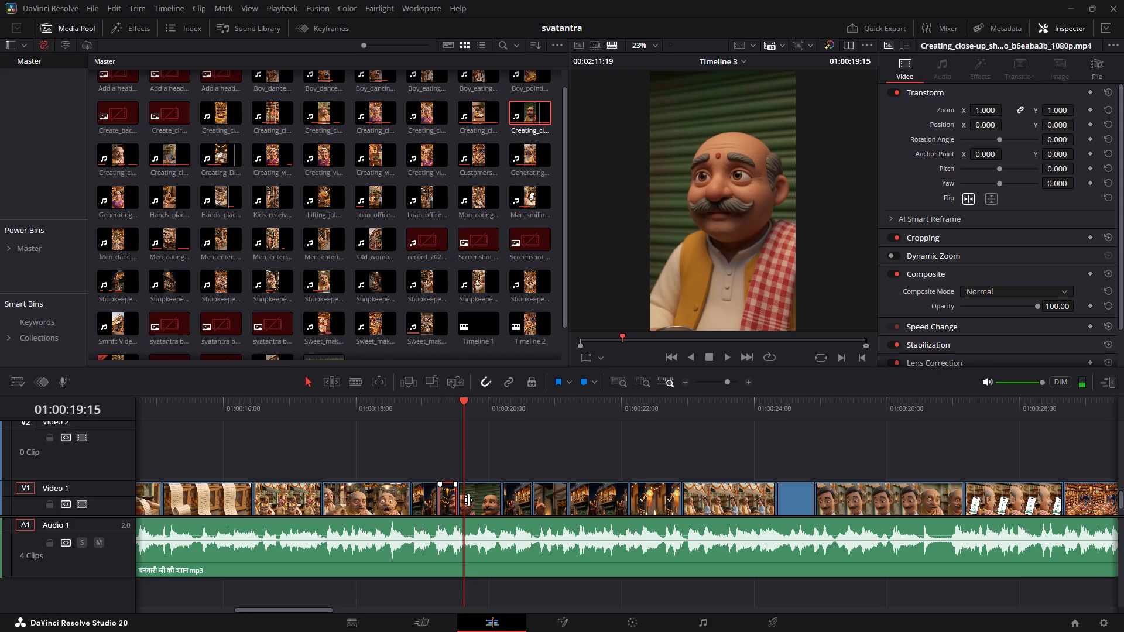
drag(468, 500, 474, 500)
drag(447, 489, 444, 472)
Extend the end of the green-sari close-up on Video 2 and retime it to a length of about 11 frames.
alt+scroll(459, 462, up, 9)
alt+middle_drag(472, 456, 486, 455)
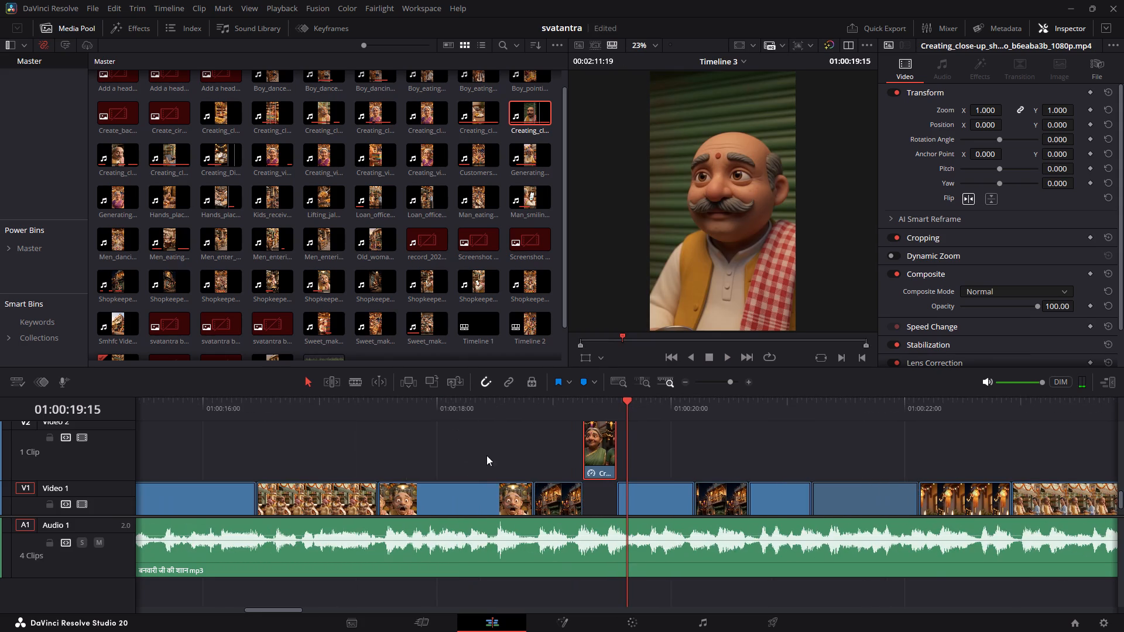
alt+middle_drag(486, 455, 488, 455)
alt+scroll(486, 455, up, 15)
alt+middle_click(566, 438)
drag(583, 407, 614, 416)
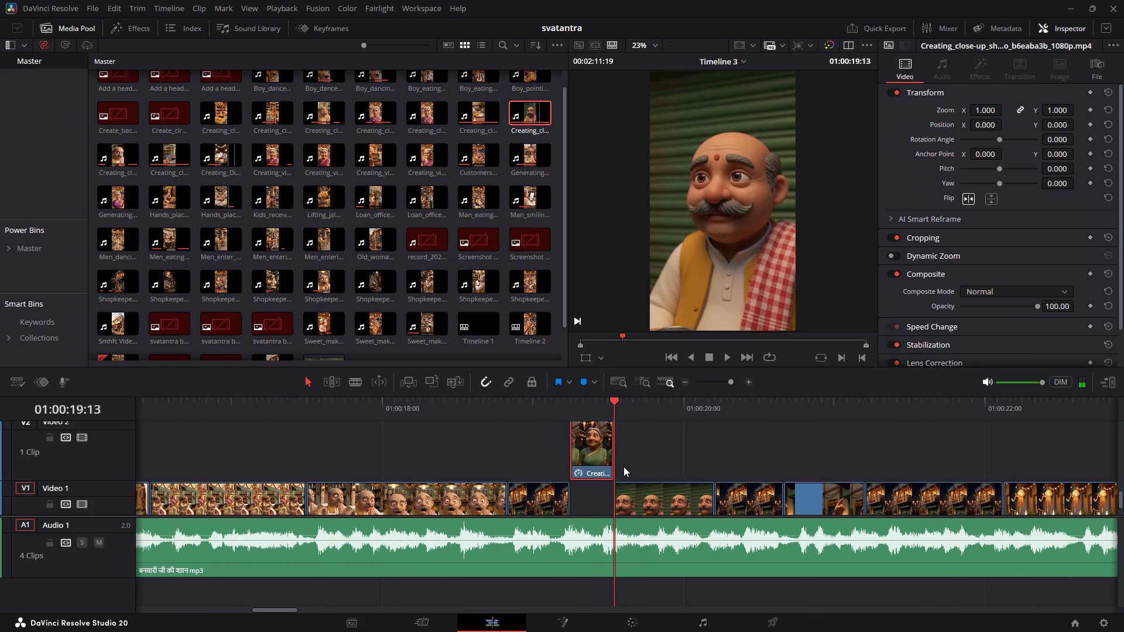
drag(609, 441, 639, 441)
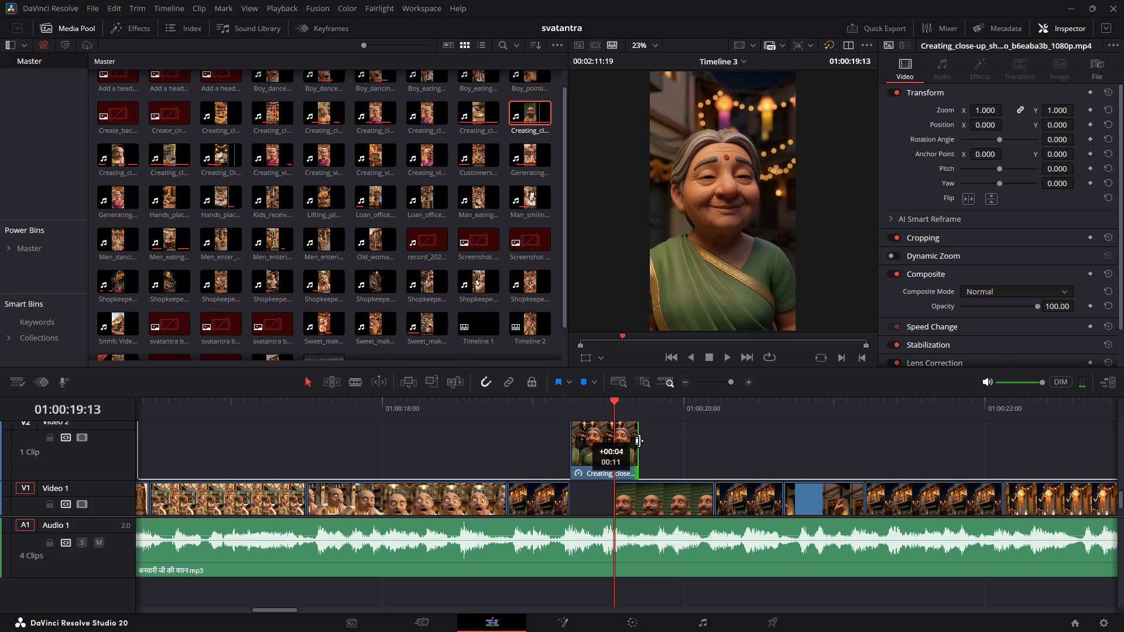
drag(639, 441, 627, 441)
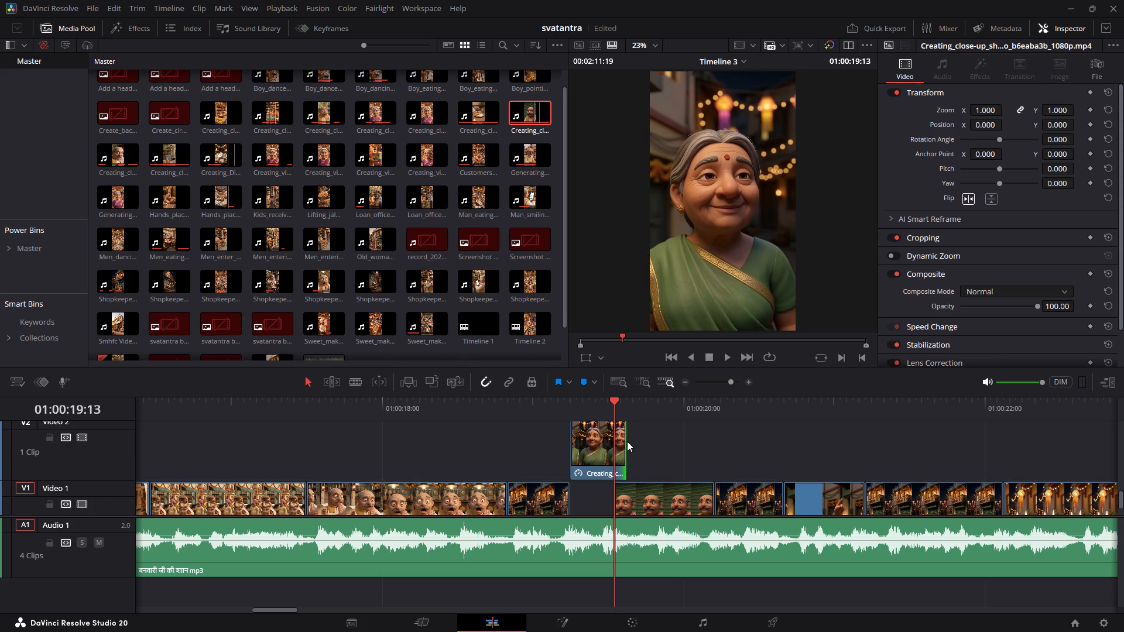
click(612, 441)
key(ctrl+r)
drag(625, 434, 644, 436)
click(578, 434)
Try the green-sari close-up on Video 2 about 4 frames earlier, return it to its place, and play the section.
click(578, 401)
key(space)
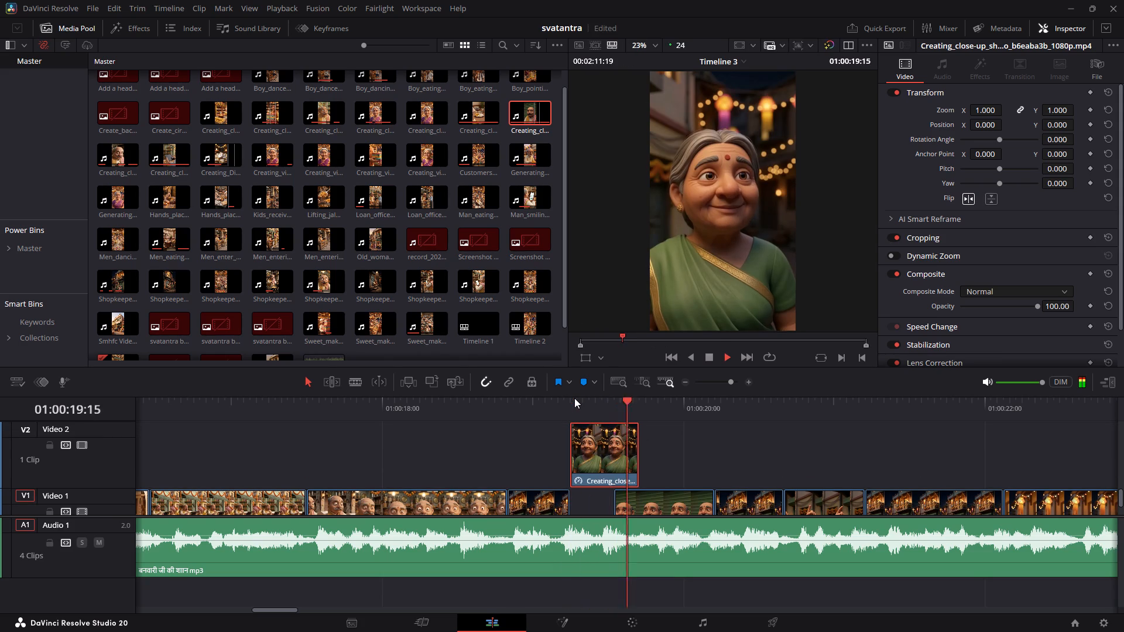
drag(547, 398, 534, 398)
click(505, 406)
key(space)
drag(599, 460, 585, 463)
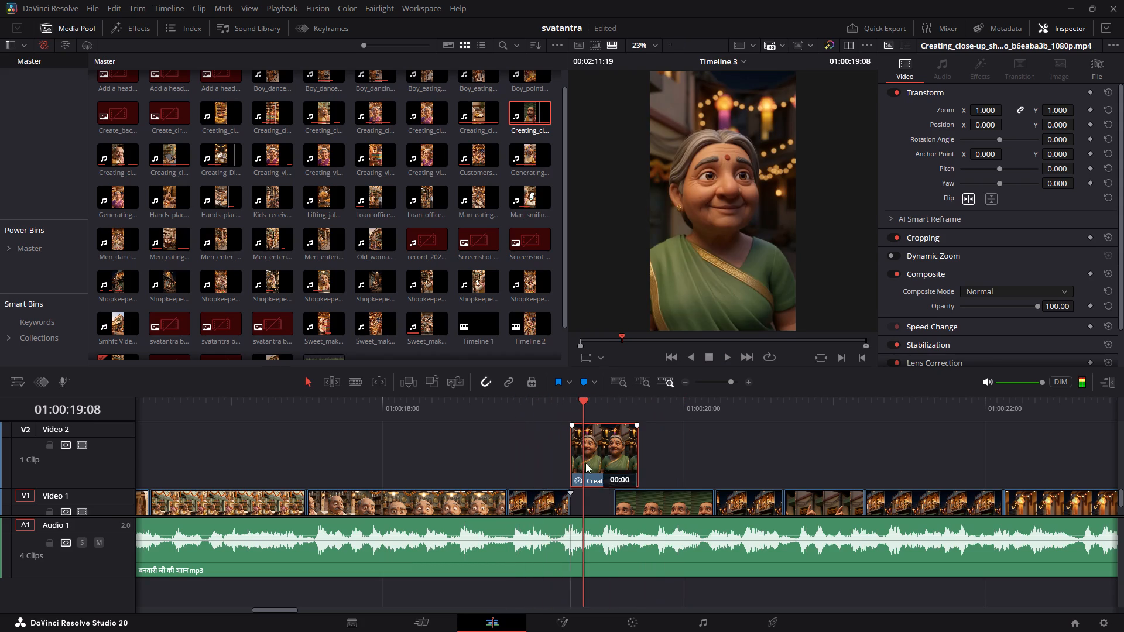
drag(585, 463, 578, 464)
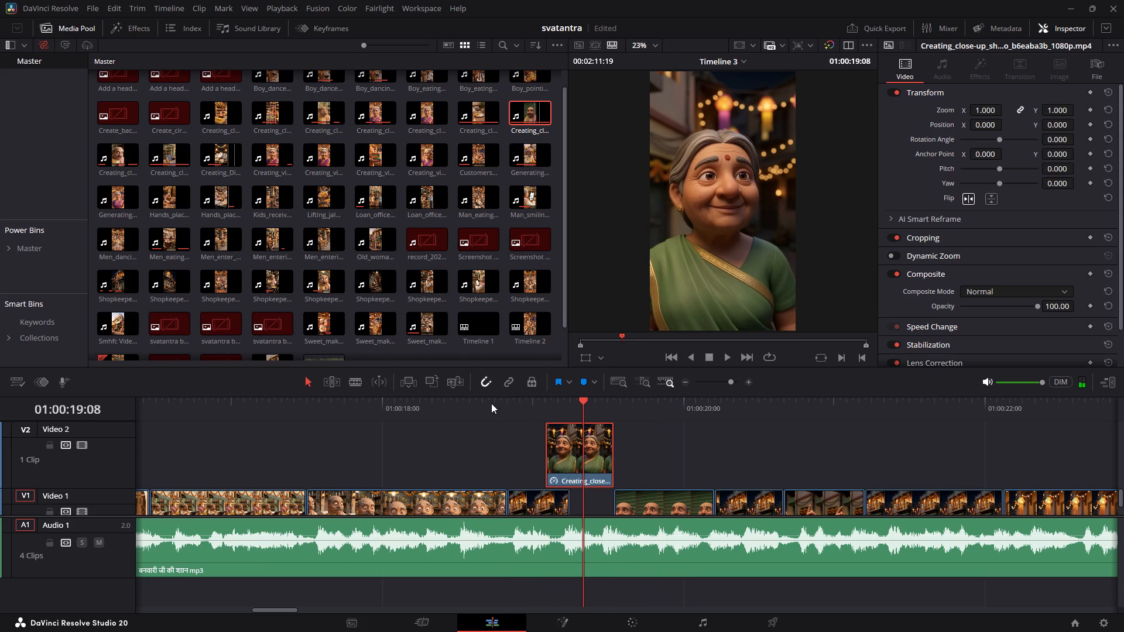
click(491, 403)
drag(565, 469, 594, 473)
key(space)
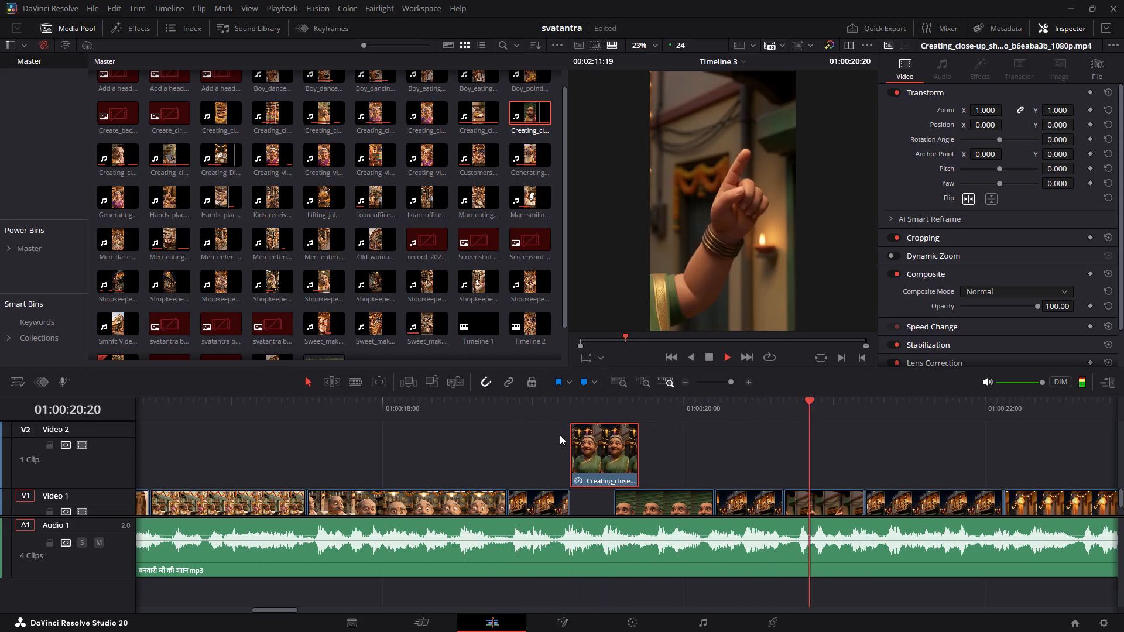
Move the moustached man's close-up near 01:00:20 from Video 1 to Video 2, directly after the green-sari close-up, and play the section.
key(space)
drag(693, 416, 686, 411)
drag(687, 493, 708, 478)
click(513, 411)
key(space)
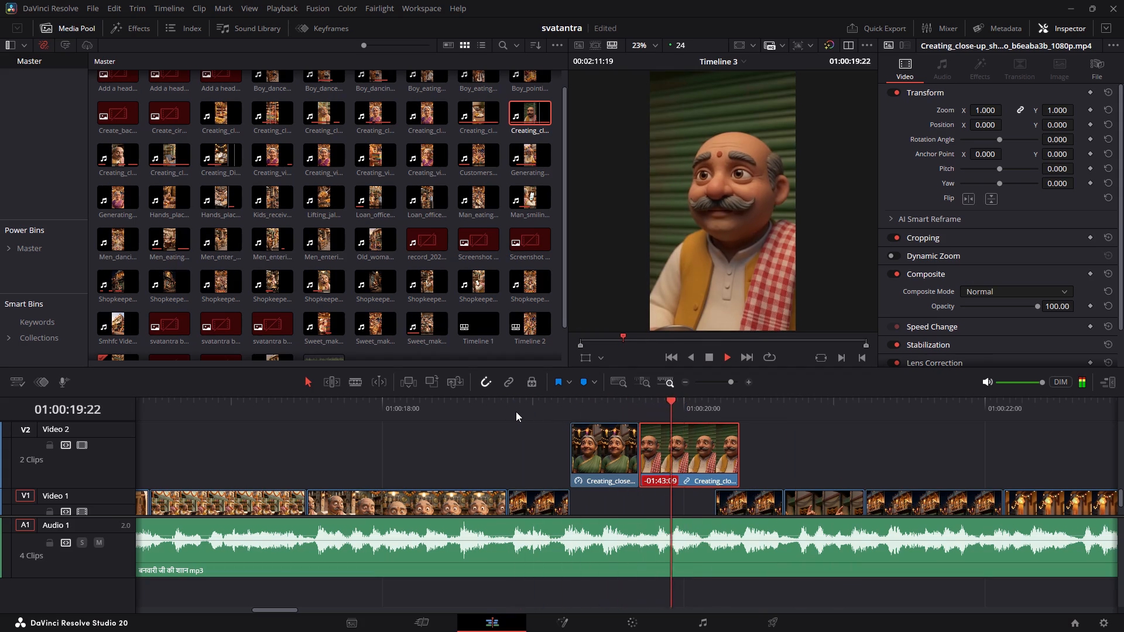
key(space)
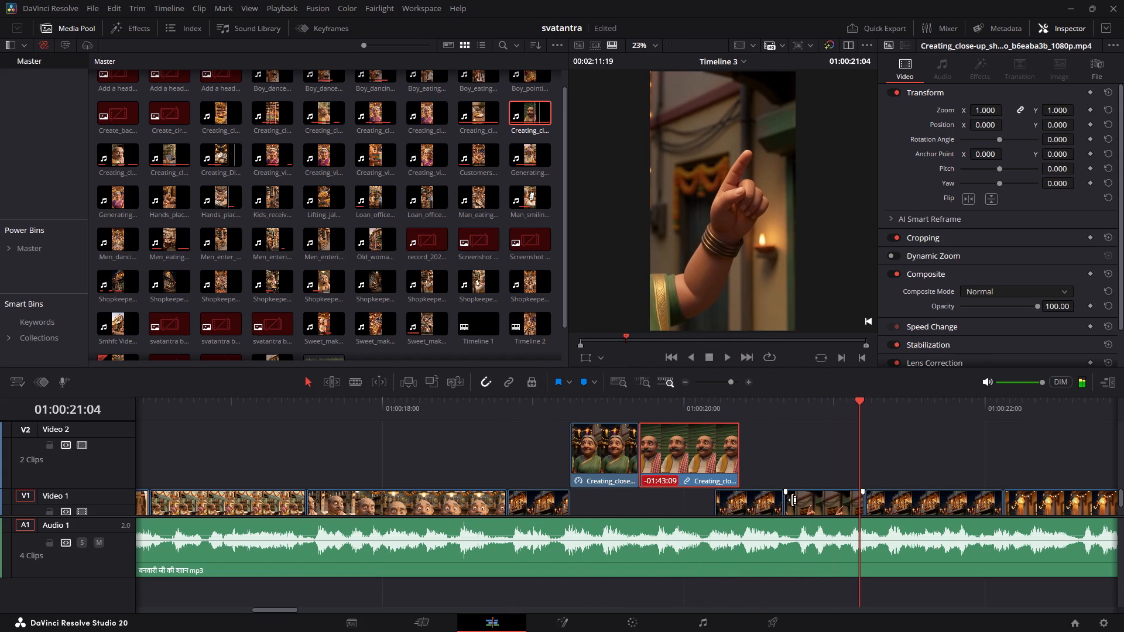
Lengthen the moustached man's close-up on Video 2 to about 23 frames, starting where the green-sari close-up ends, and play on from before it.
drag(734, 465, 746, 473)
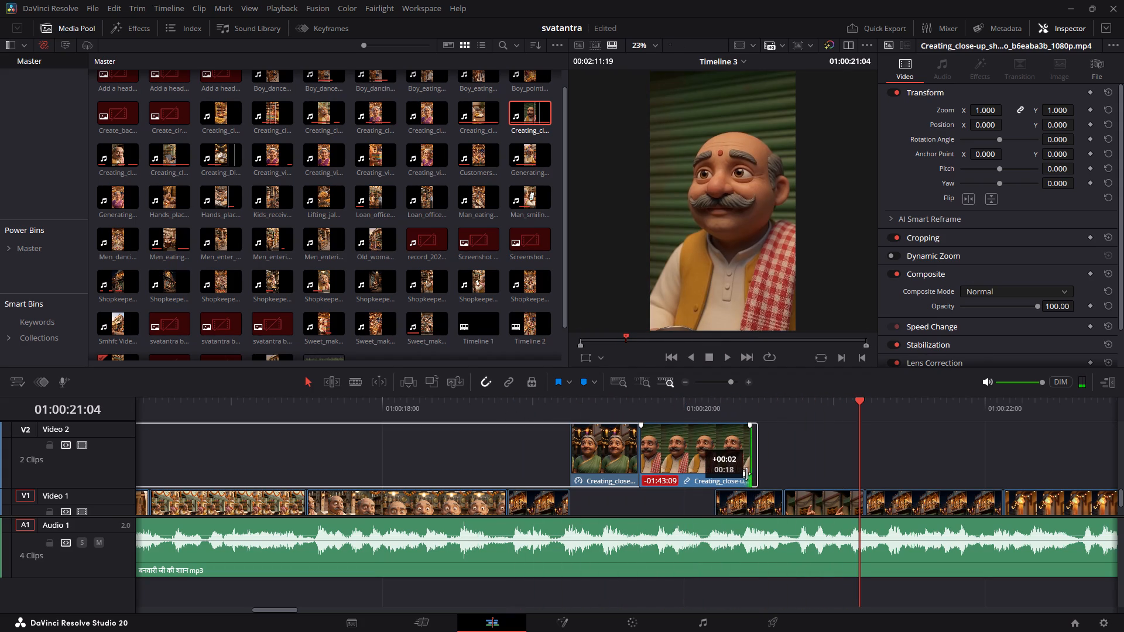
drag(746, 473, 763, 477)
drag(691, 474, 727, 474)
drag(668, 461, 660, 462)
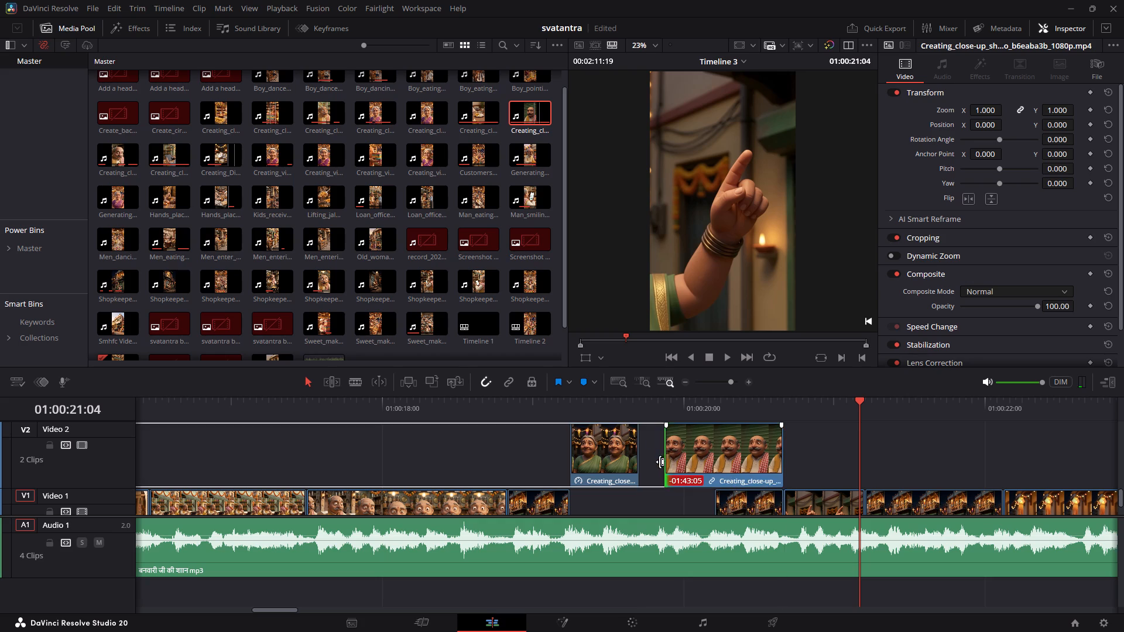
drag(660, 462, 638, 459)
click(507, 401)
key(space)
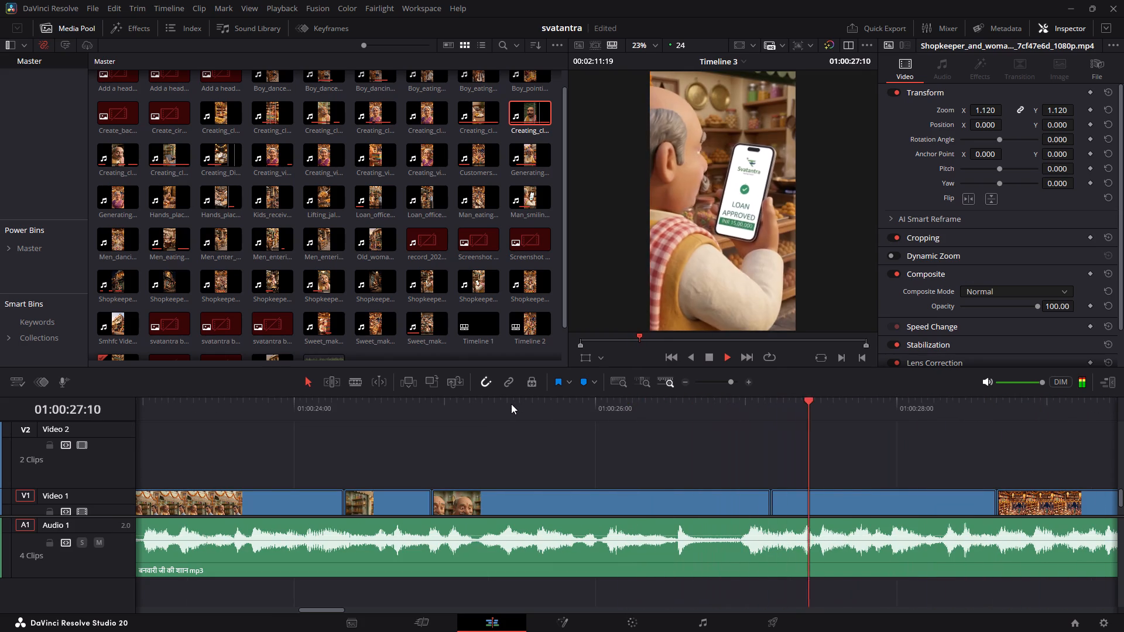
Move the green-sari and moustached-man close-ups together from Video 2 down onto Video 1.
alt+scroll(522, 414, down, 5)
alt+scroll(554, 470, down, 4)
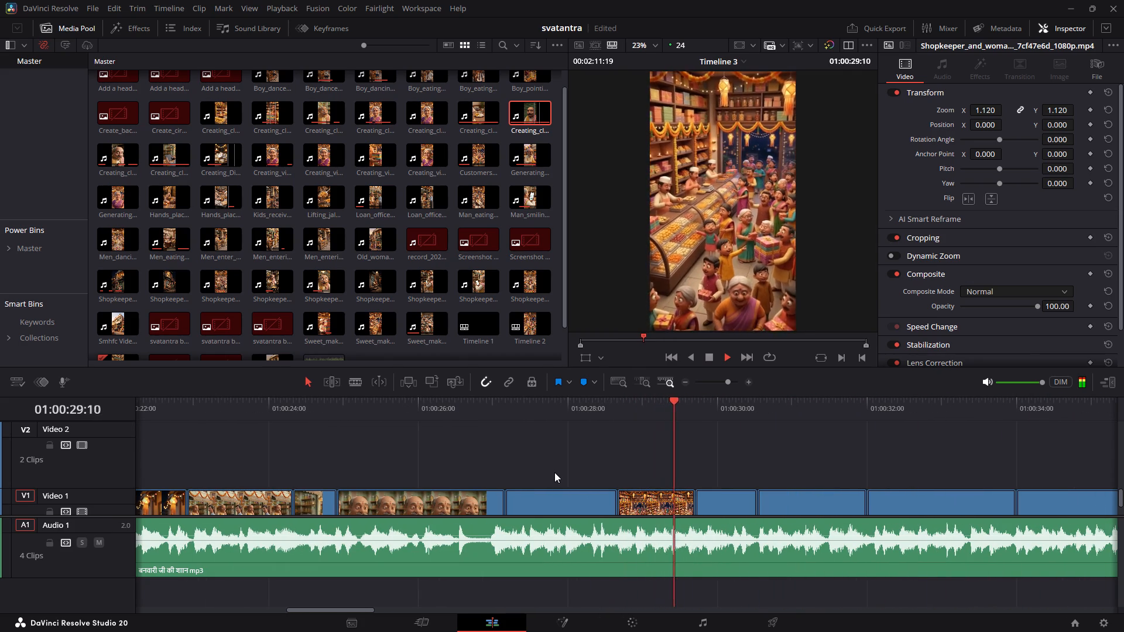
alt+scroll(554, 472, down, 5)
alt+drag(532, 472, 333, 465)
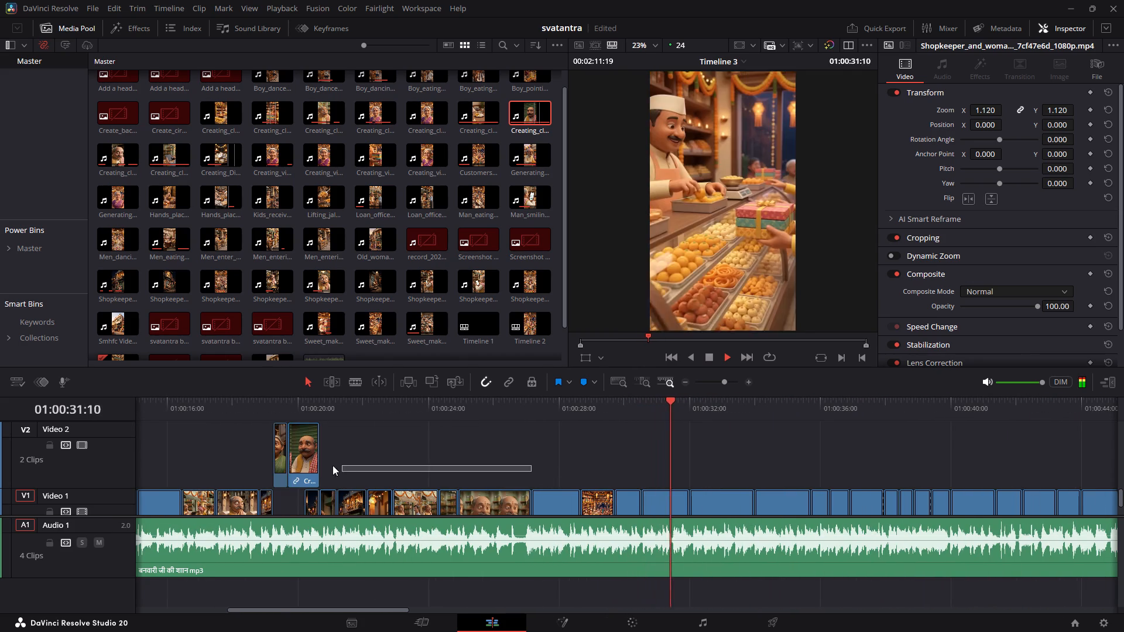
alt+drag(333, 465, 277, 454)
key(Down)
key(space)
drag(330, 445, 287, 451)
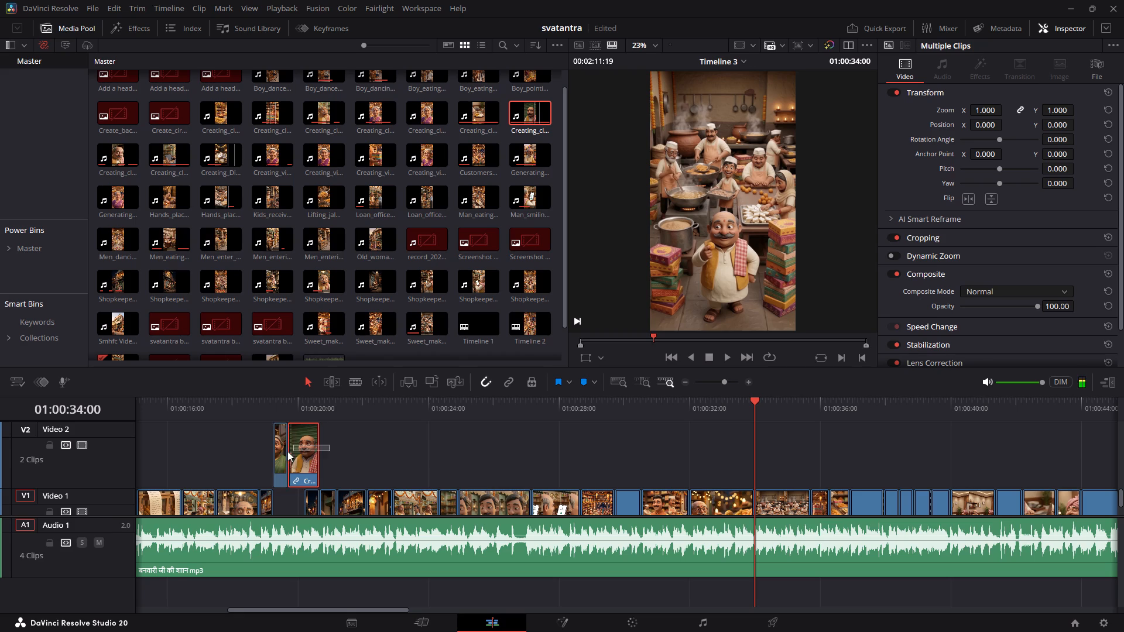
drag(287, 451, 286, 451)
key(alt+Down)
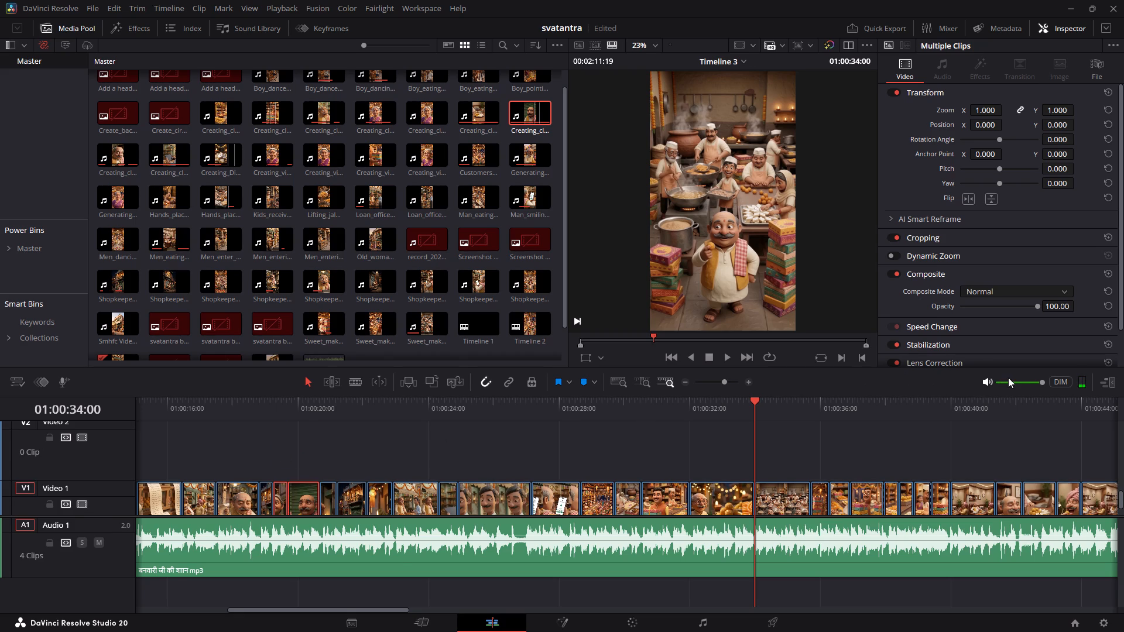
Lower the monitoring volume and play the opening seconds of Timeline 3.
drag(1019, 379, 1024, 380)
drag(412, 402, 50, 414)
key(space)
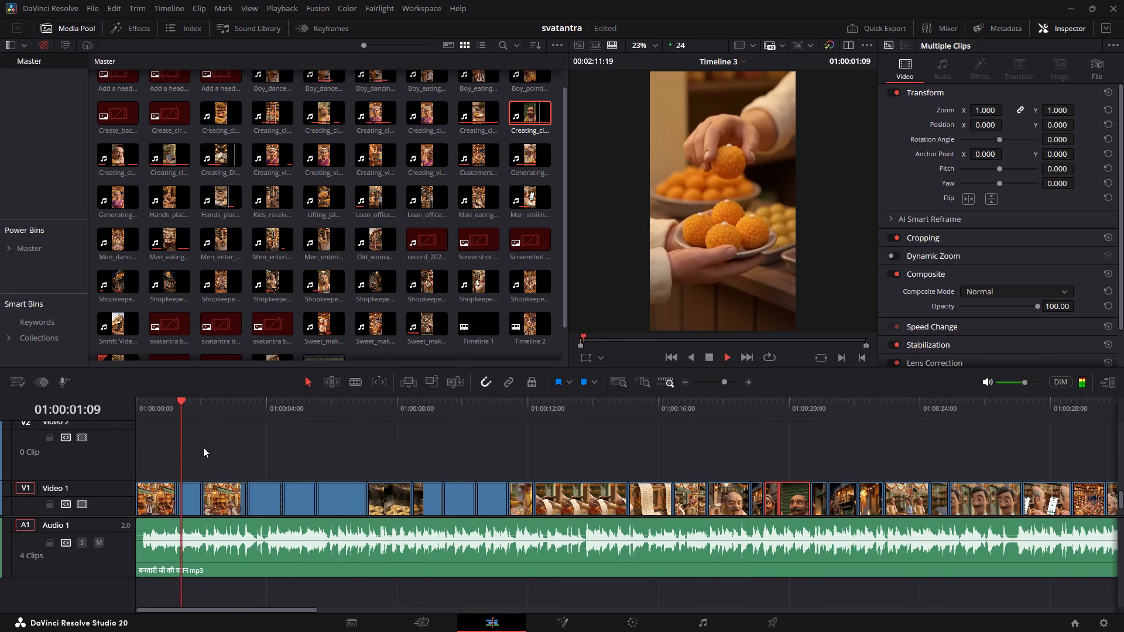
key(space)
Swap the first and third clips on Video 1, putting Boy_dances first and Boy_dancing third, with the sweets close-up shifted to fit between them.
middle_drag(205, 448, 416, 406)
scroll(244, 463, up, 1)
drag(230, 463, 160, 444)
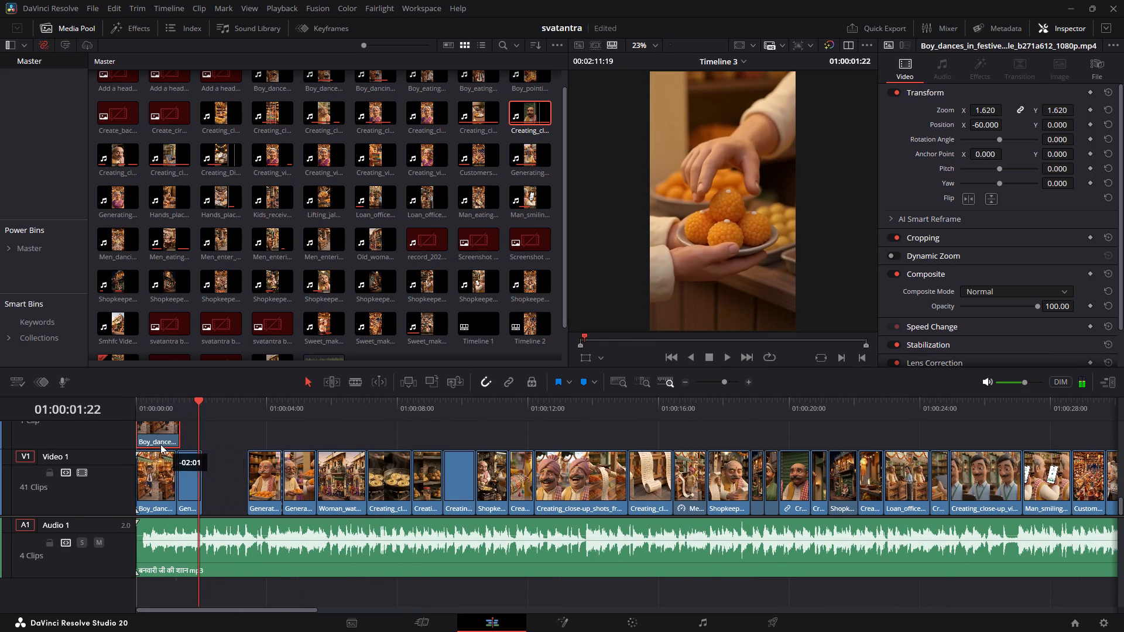
drag(160, 444, 149, 444)
drag(155, 474, 229, 444)
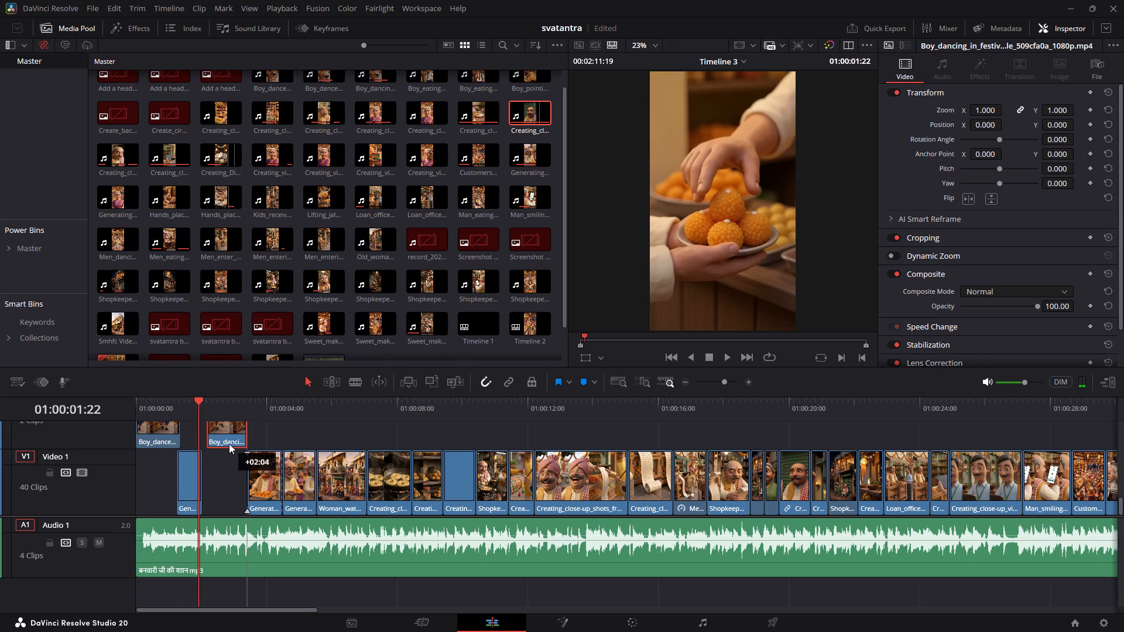
drag(229, 444, 225, 451)
drag(183, 468, 191, 471)
drag(162, 438, 157, 469)
Play the reordered opening from the start, and replay it from about 01:00:02:00 to review the cuts.
drag(156, 416, 126, 401)
key(space)
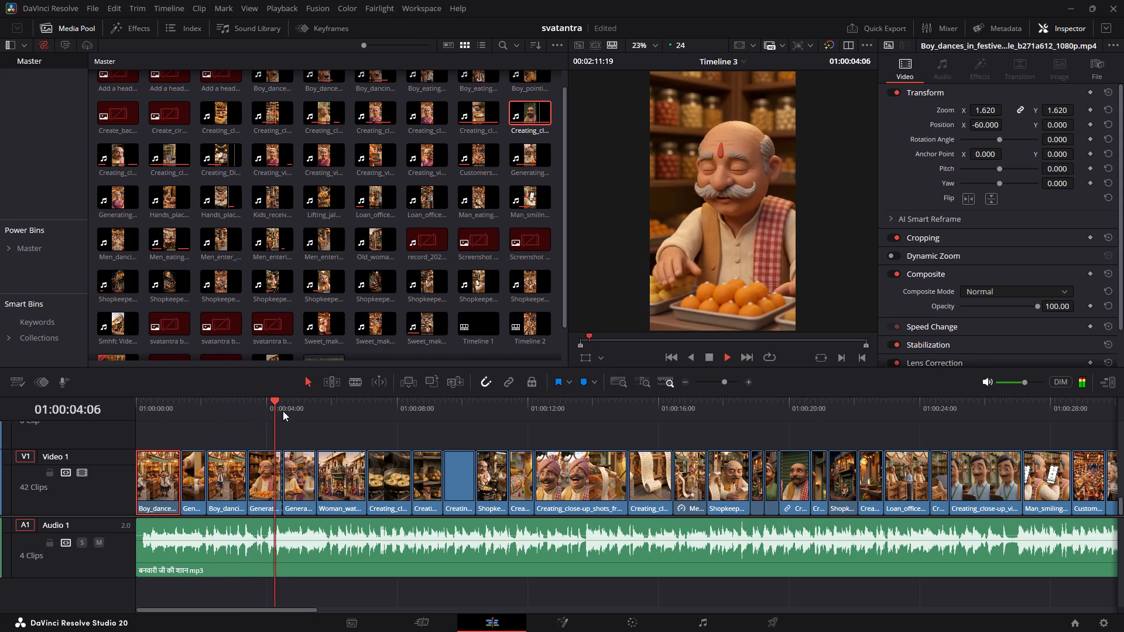
key(space)
drag(307, 413, 204, 397)
key(space)
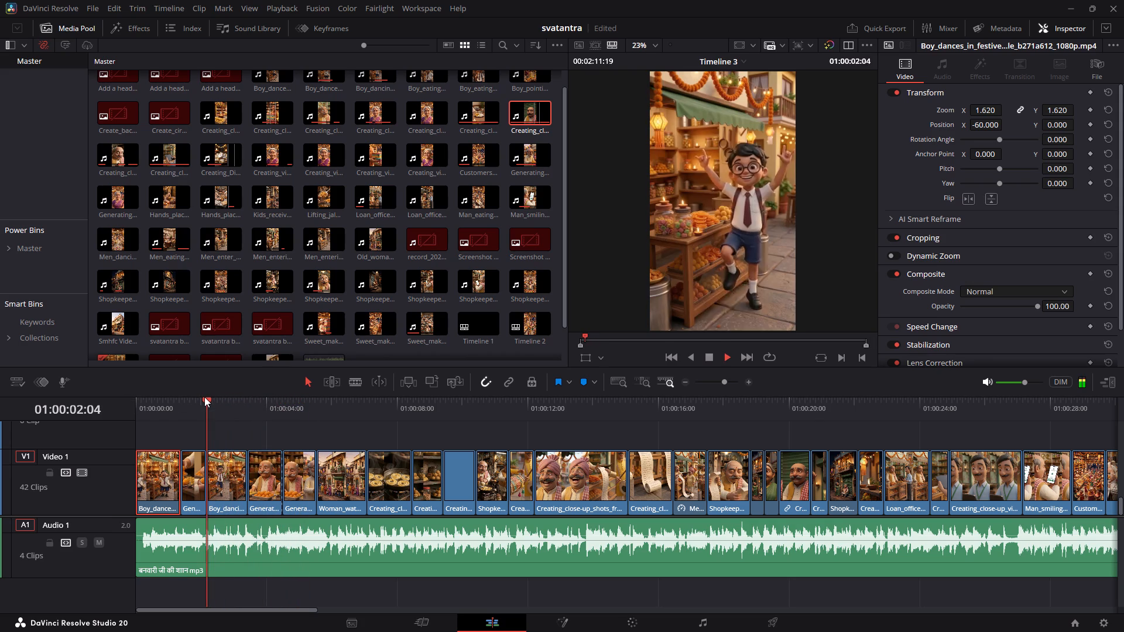
key(space)
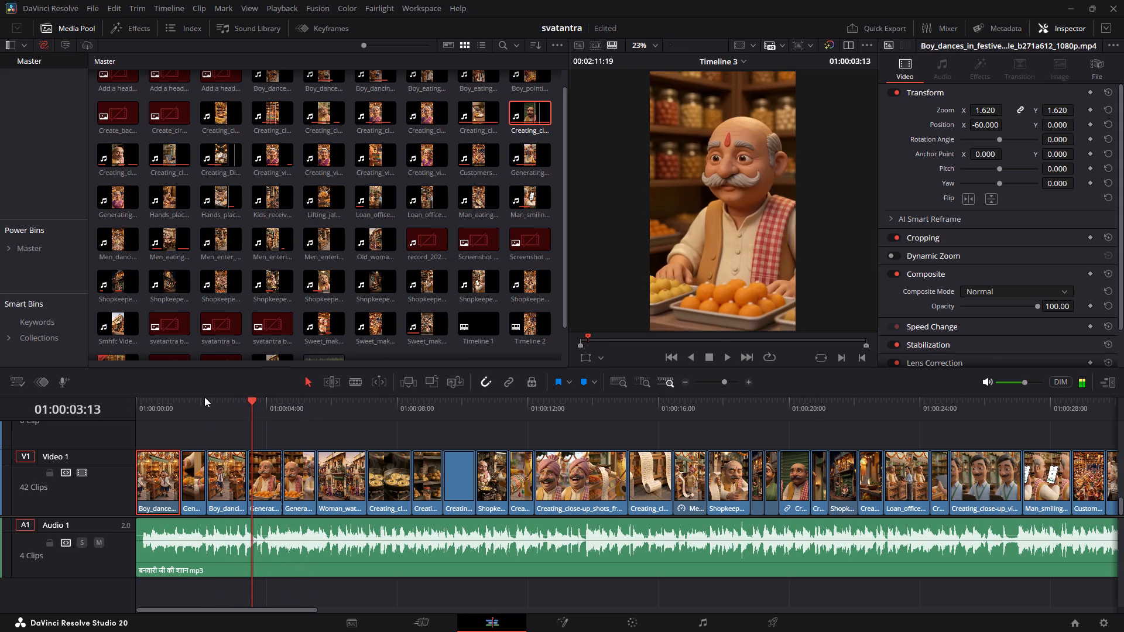
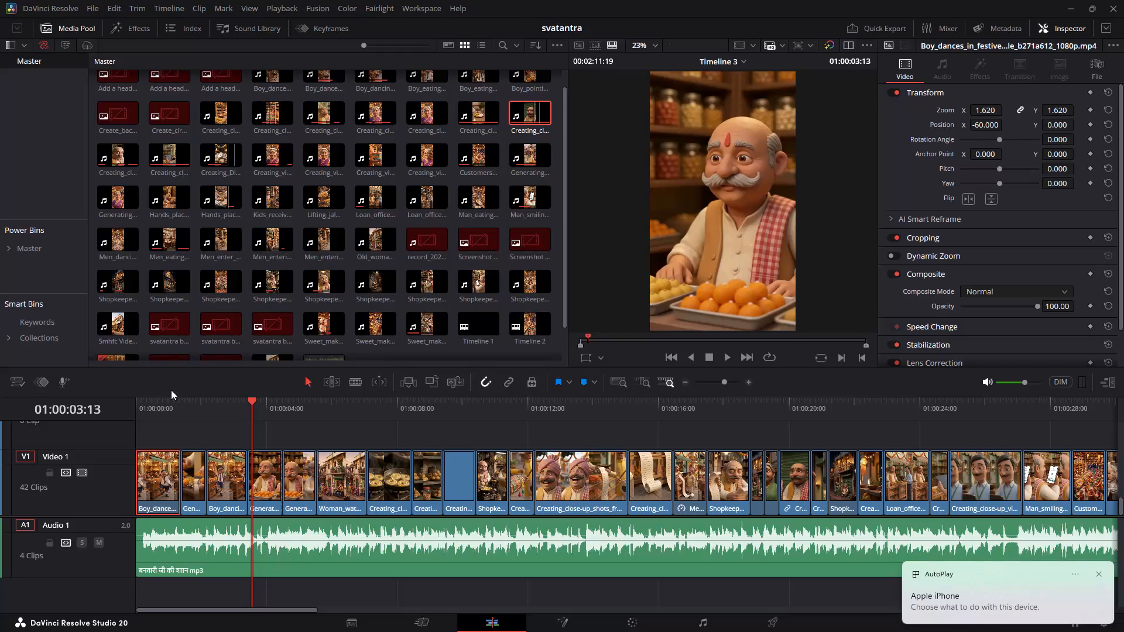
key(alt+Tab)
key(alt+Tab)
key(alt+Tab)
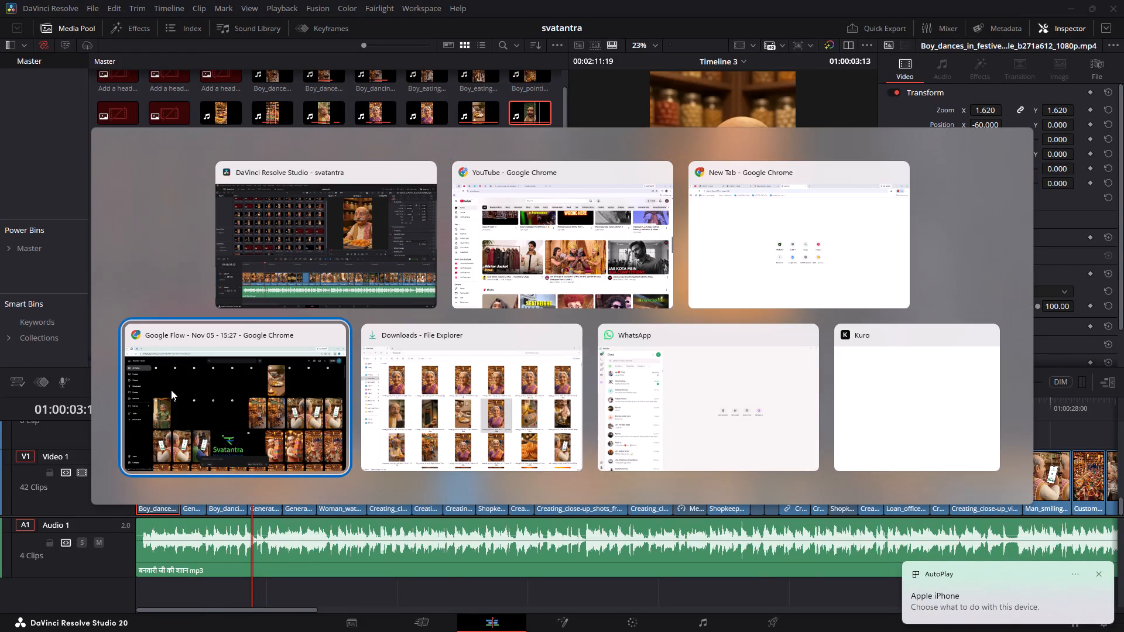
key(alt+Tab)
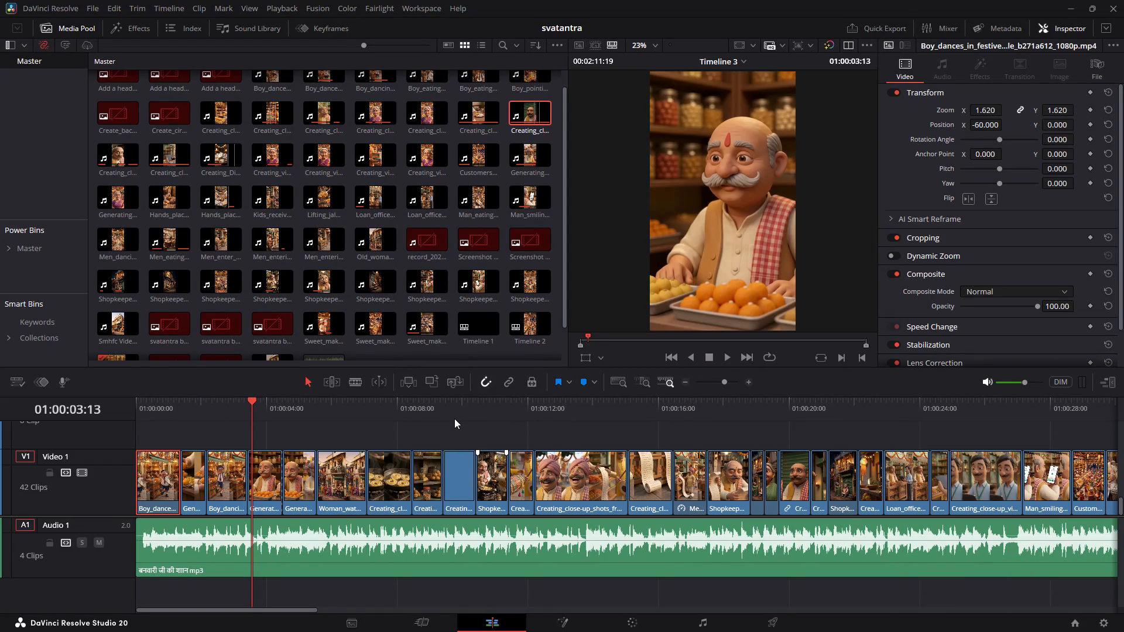
Inspect the loan-approved phone shot at 01:00:27:04 on Video 1 in full screen.
ctrl+scroll(465, 415, down, 3)
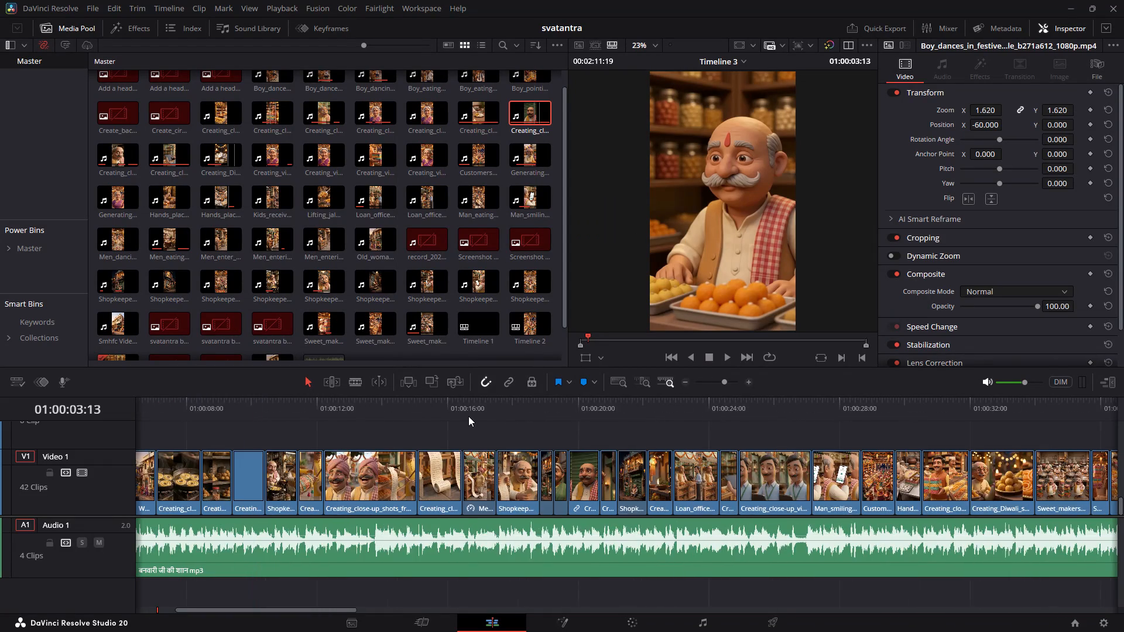
ctrl+scroll(468, 416, down, 1)
click(746, 410)
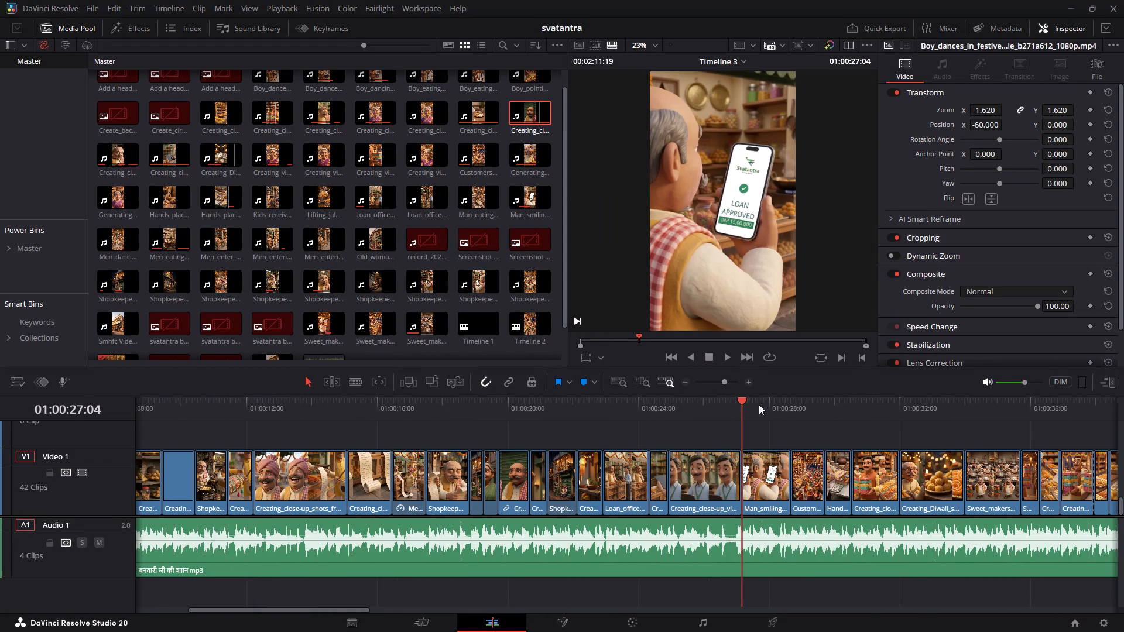
key(p)
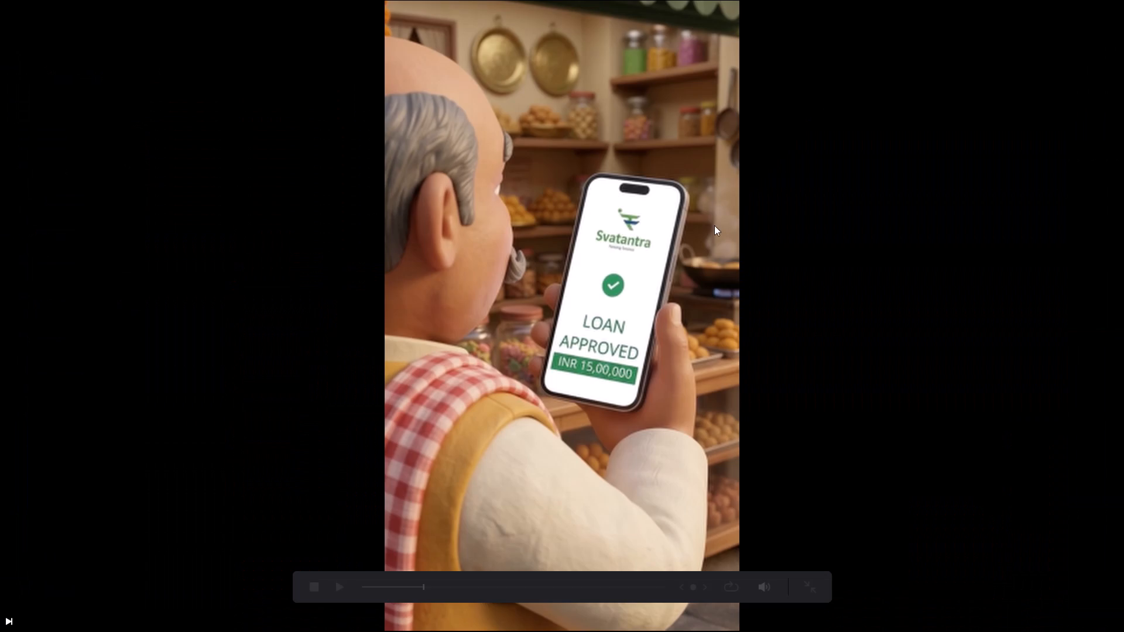
key(Escape)
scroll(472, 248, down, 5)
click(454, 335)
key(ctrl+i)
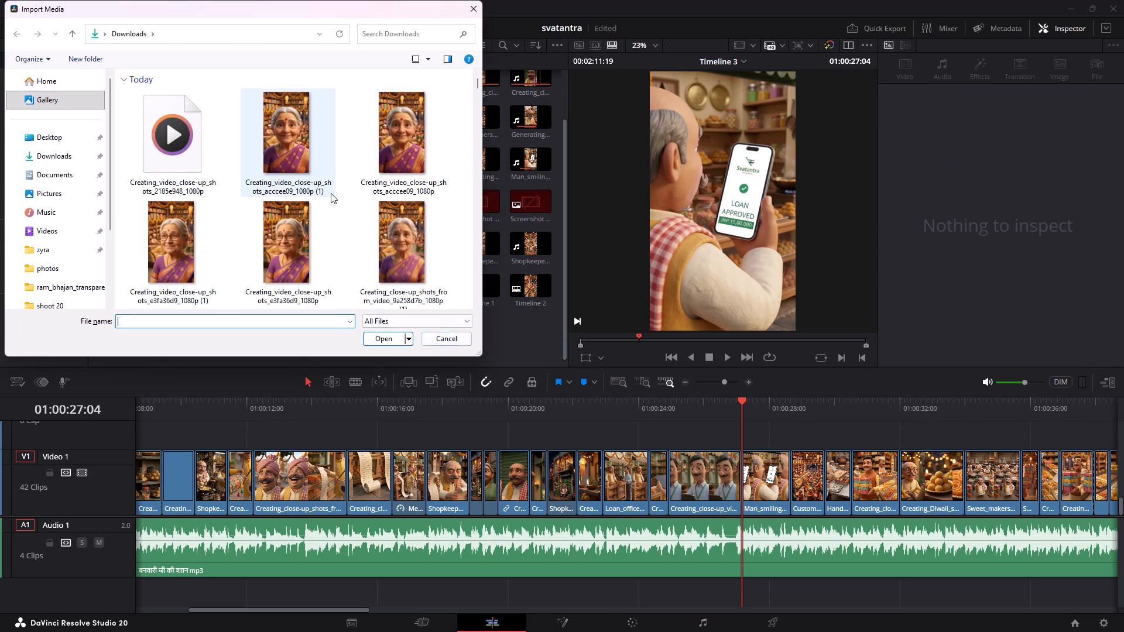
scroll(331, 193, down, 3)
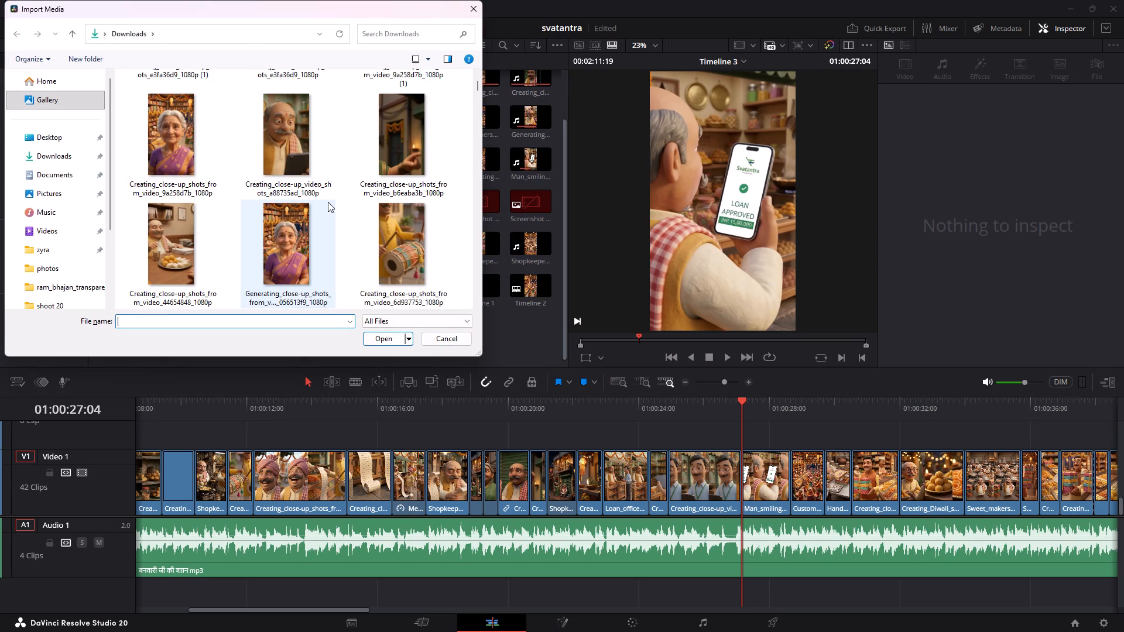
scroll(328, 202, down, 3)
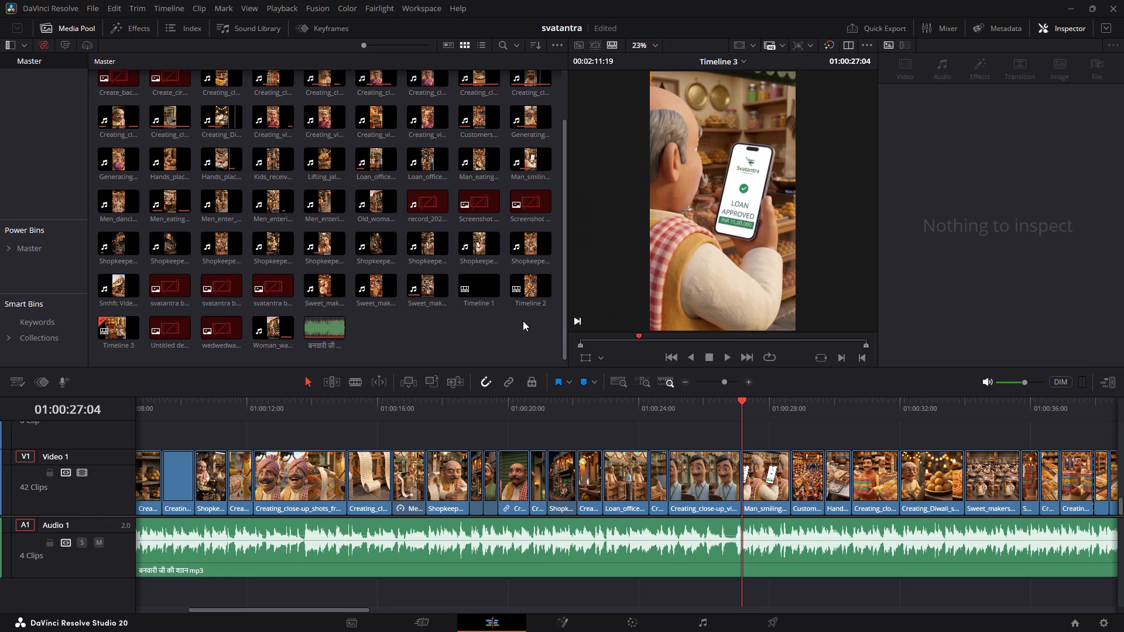
drag(172, 116, 160, 116)
key(Return)
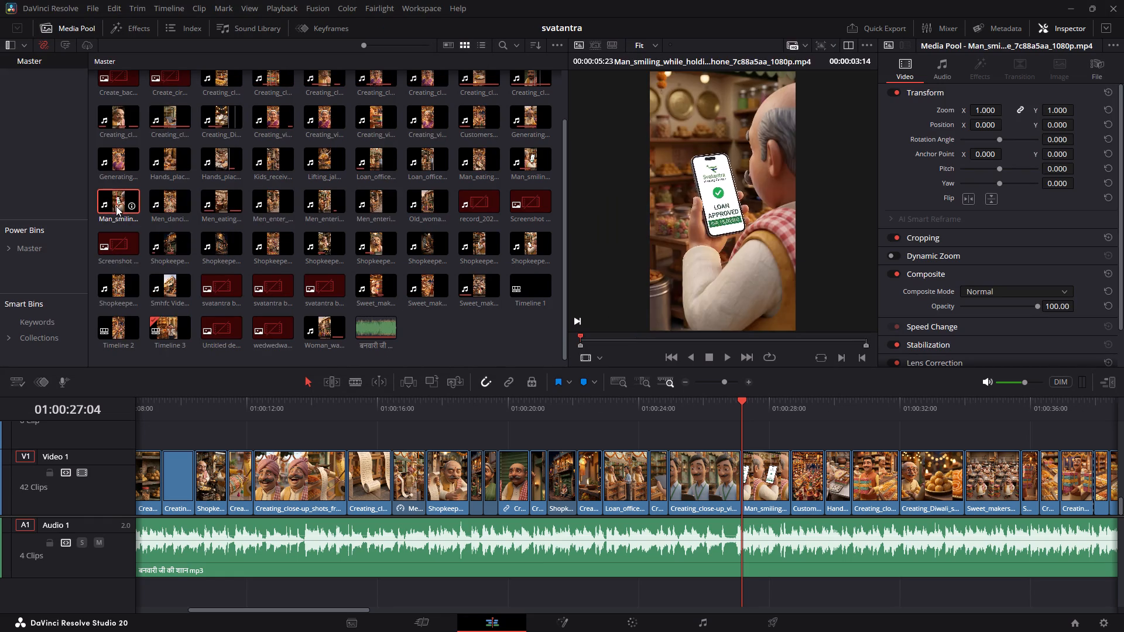
Place the imported phone clip on Video 2 starting at 01:00:27:04, and delete its audio from Audio 2.
drag(115, 204, 753, 433)
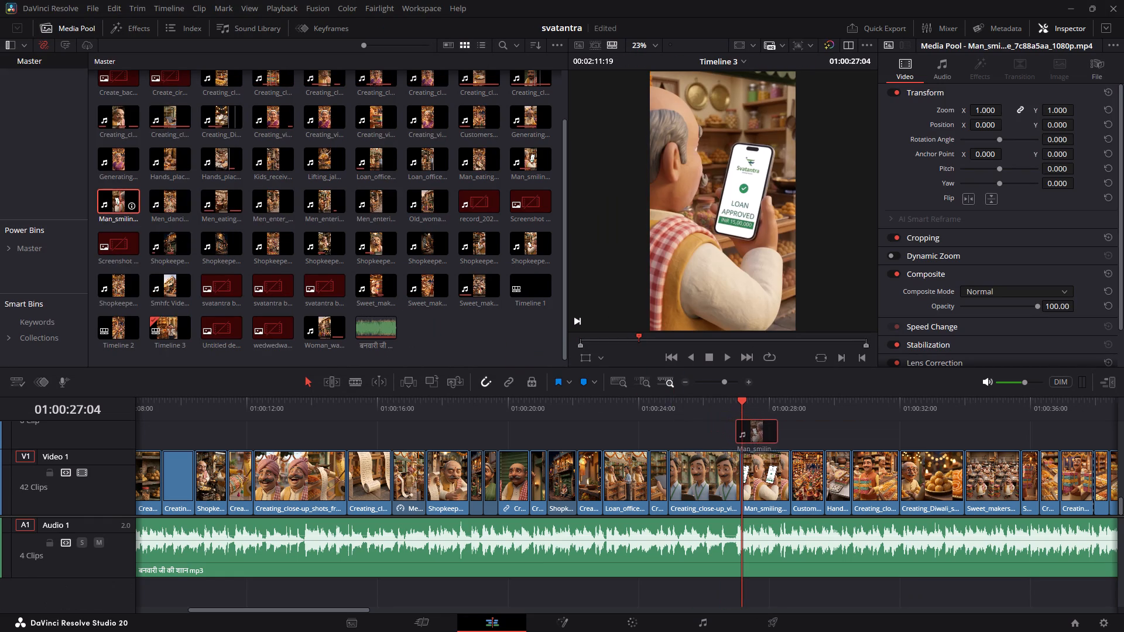
drag(753, 433, 731, 440)
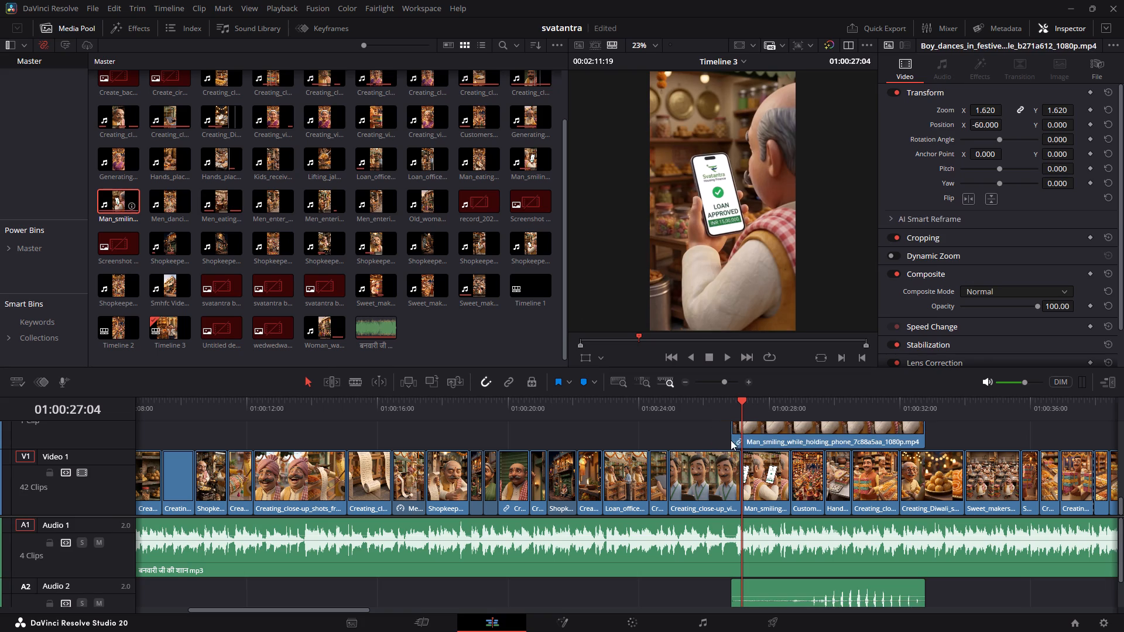
click(760, 428)
click(818, 591)
key(BackSpace)
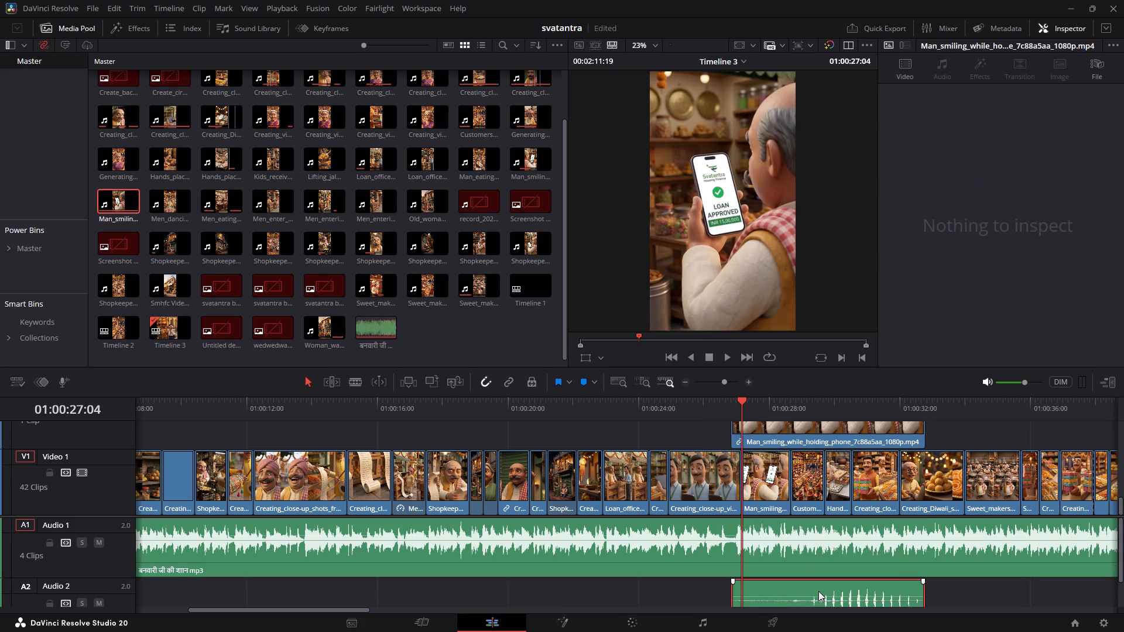
drag(796, 436, 806, 436)
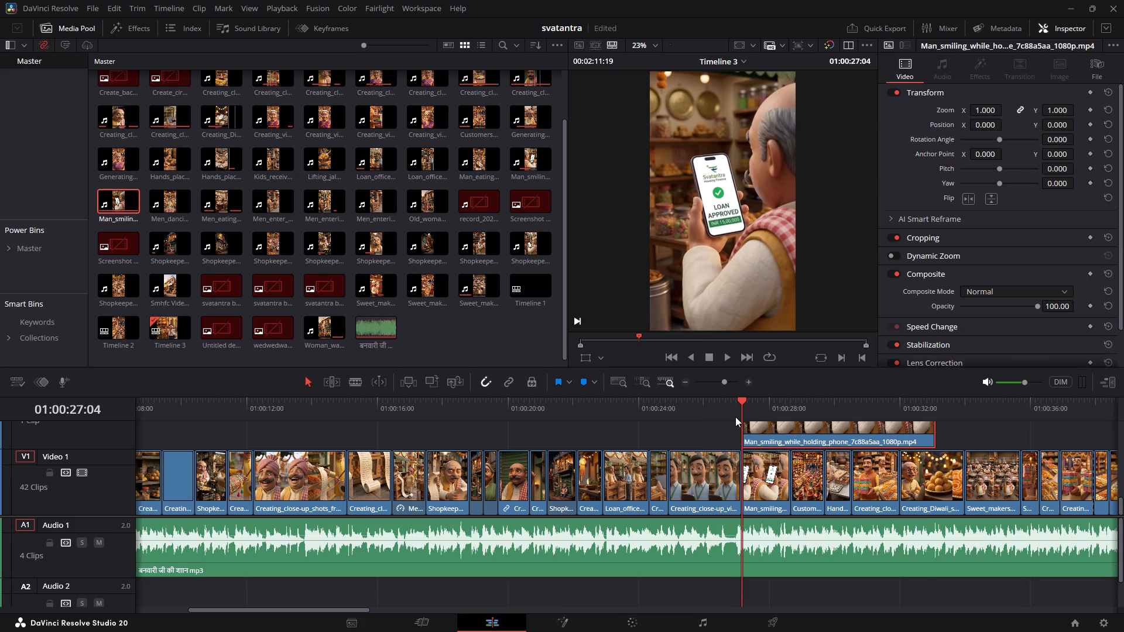
Trim the end of the new phone clip to match the old phone shot beneath it, and move it down onto Video 1 as its replacement.
key(space)
key(space)
drag(932, 429, 907, 431)
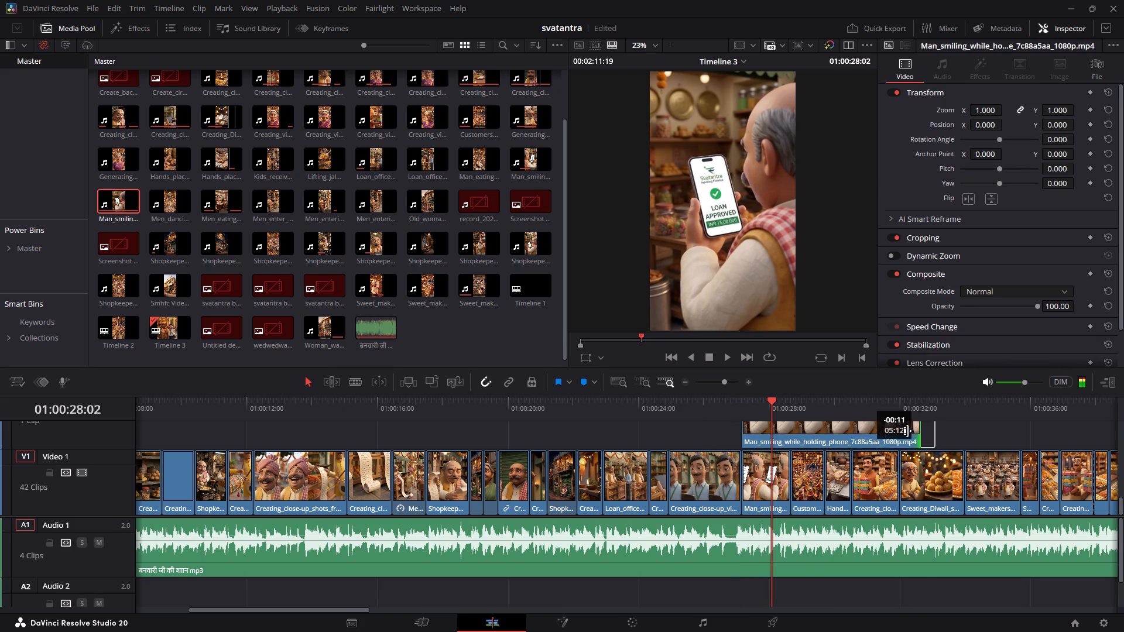
drag(907, 431, 786, 440)
click(777, 445)
key(alt+Down)
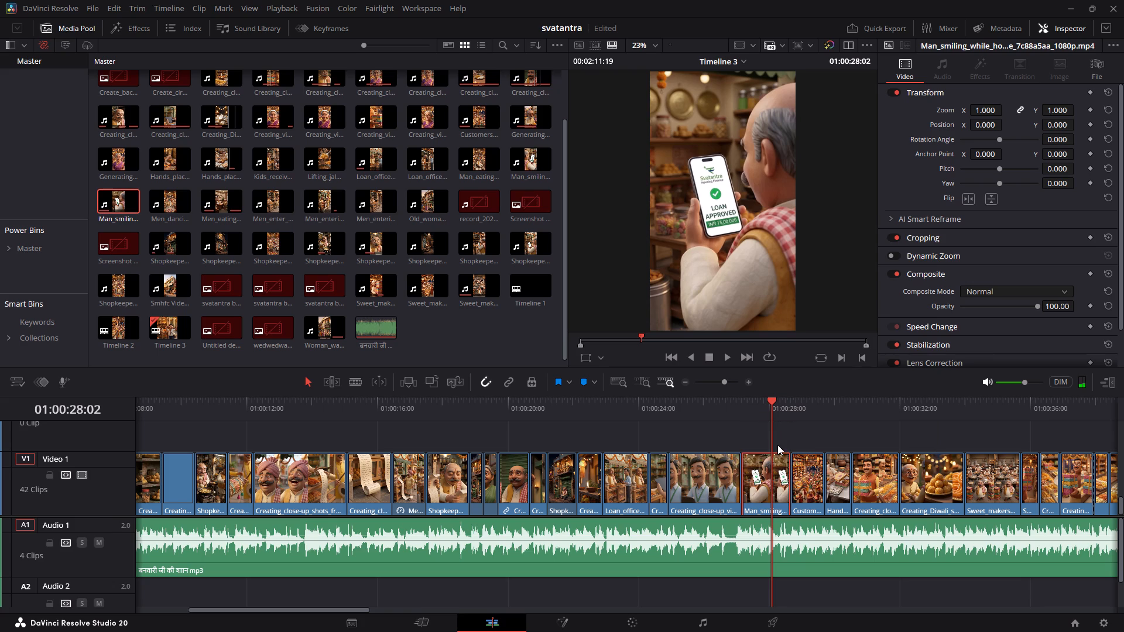
Play from just before the new phone shot, check that shot full screen, and continue playback through the end of the music.
click(726, 399)
key(space)
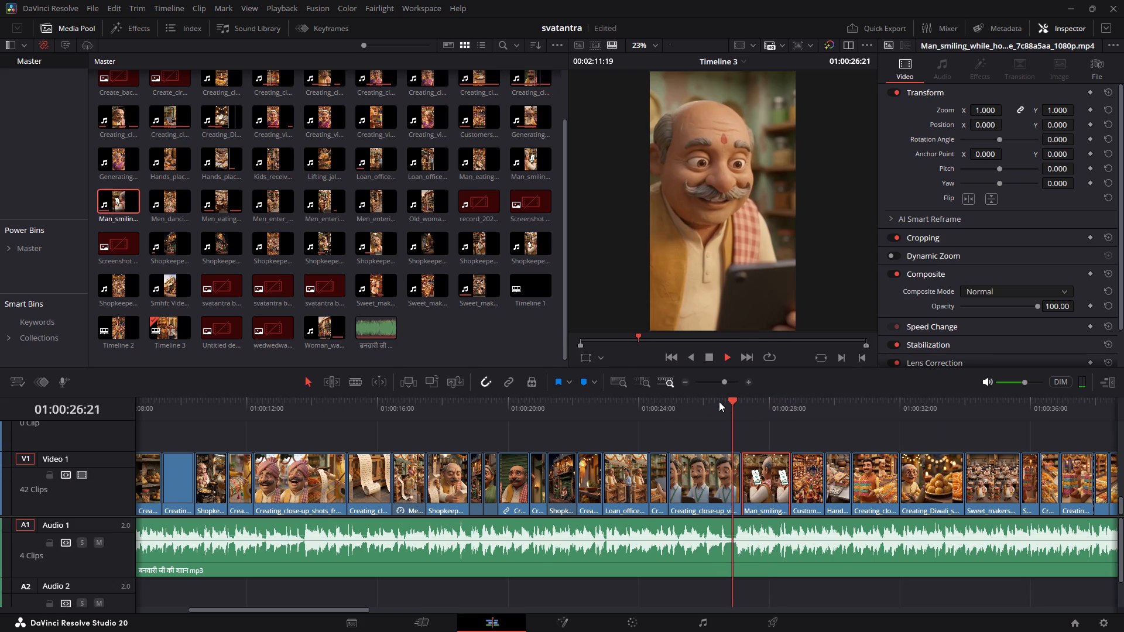
key(space)
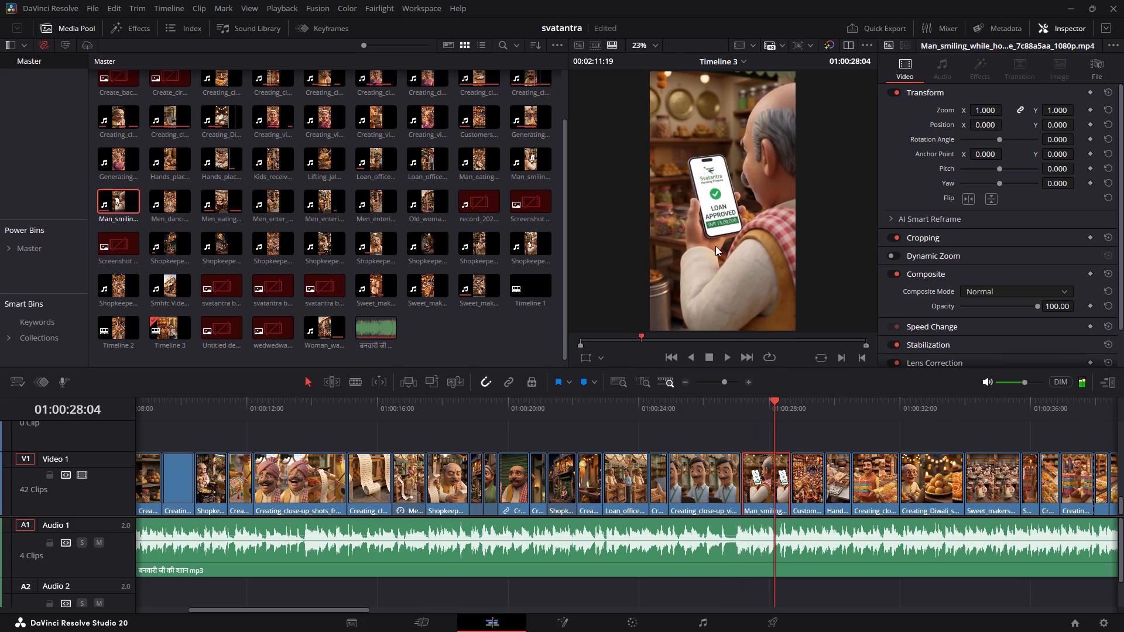
key(p)
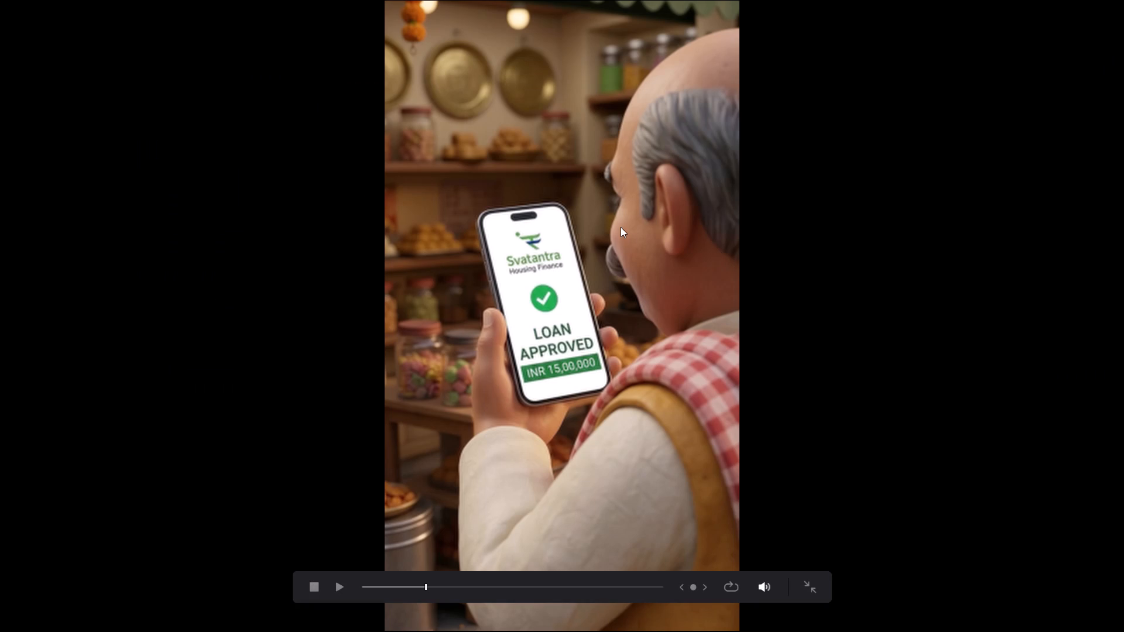
key(Escape)
key(space)
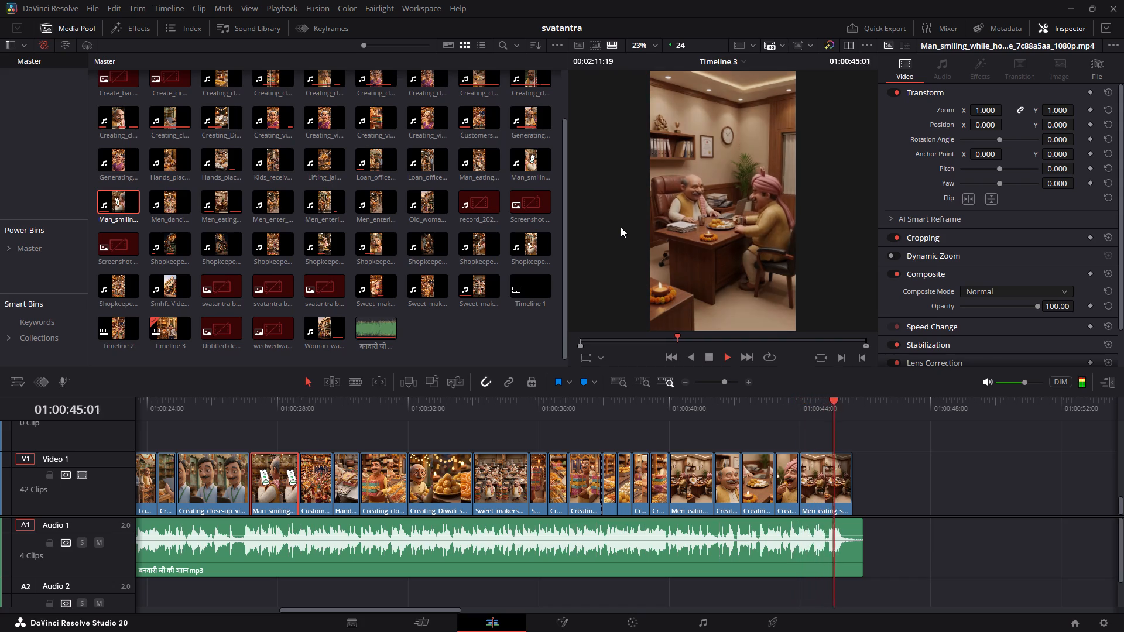
key(space)
key(space)
alt+scroll(651, 399, down, 5)
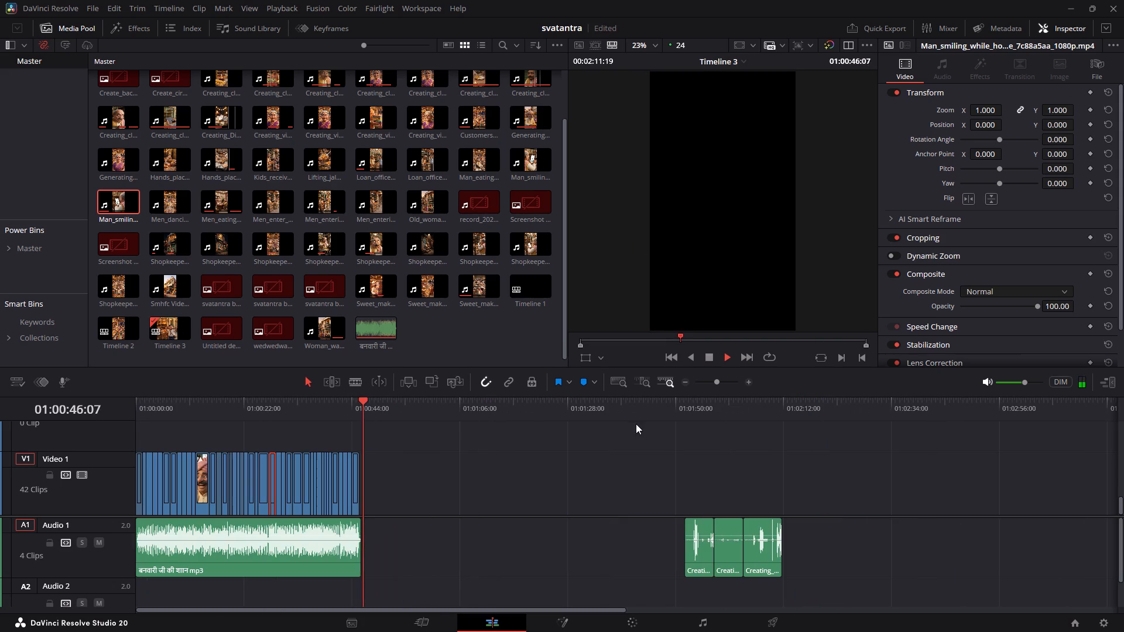
key(space)
Replay full screen from the tablet close-up before the phone shot through the cut at 01:00:27:04.
ctrl+scroll(397, 432, up, 6)
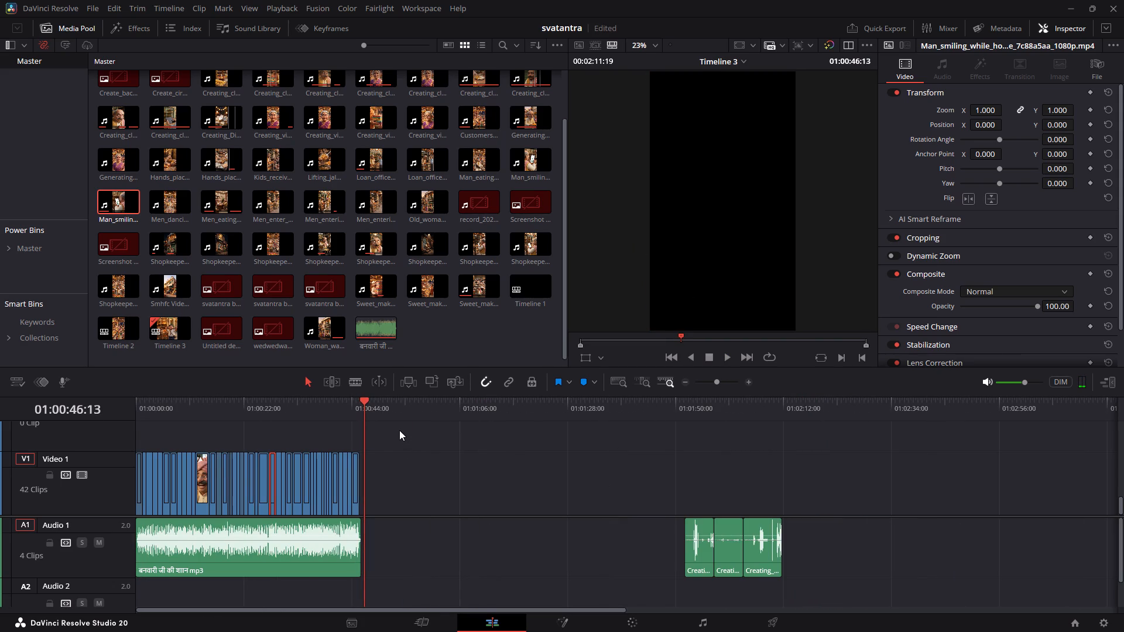
alt+scroll(399, 430, up, 10)
ctrl+scroll(383, 440, up, 11)
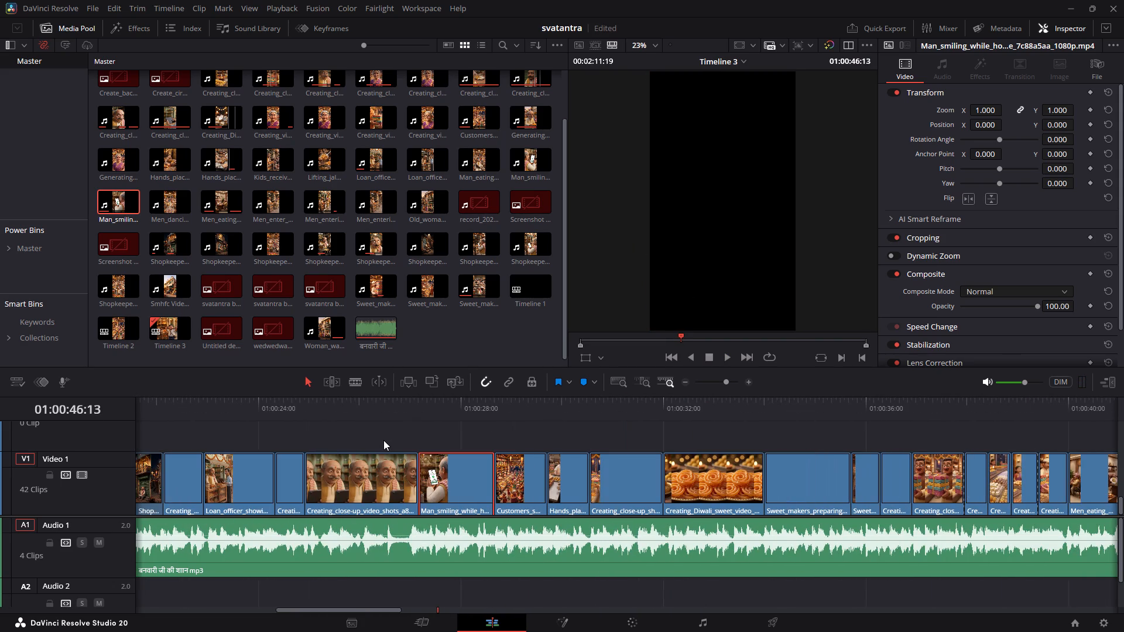
click(416, 408)
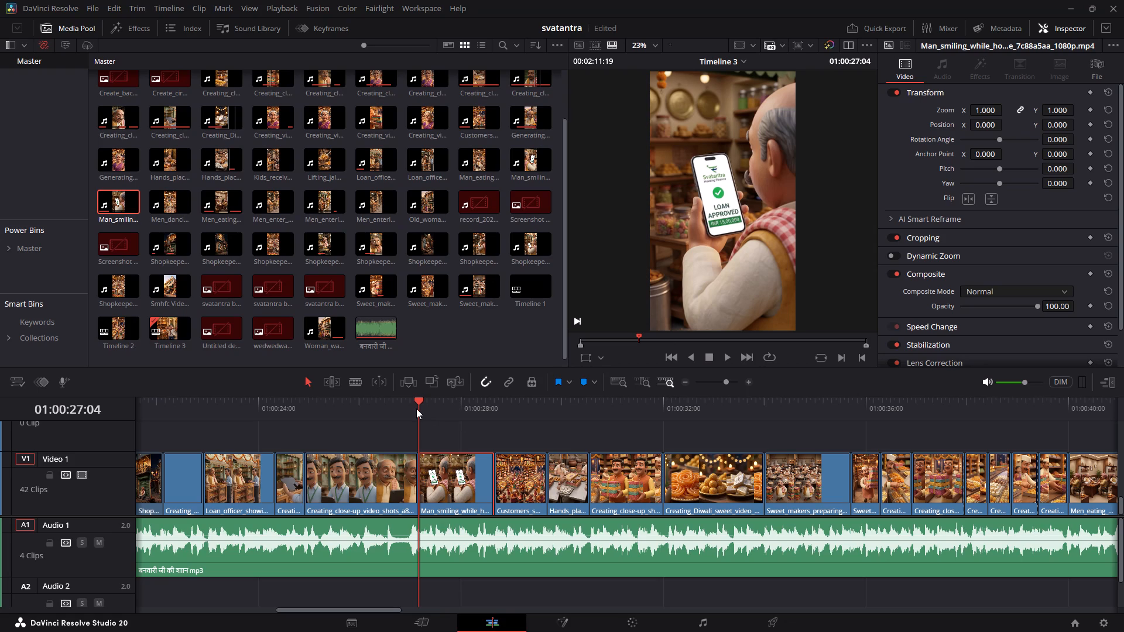
click(305, 407)
key(p)
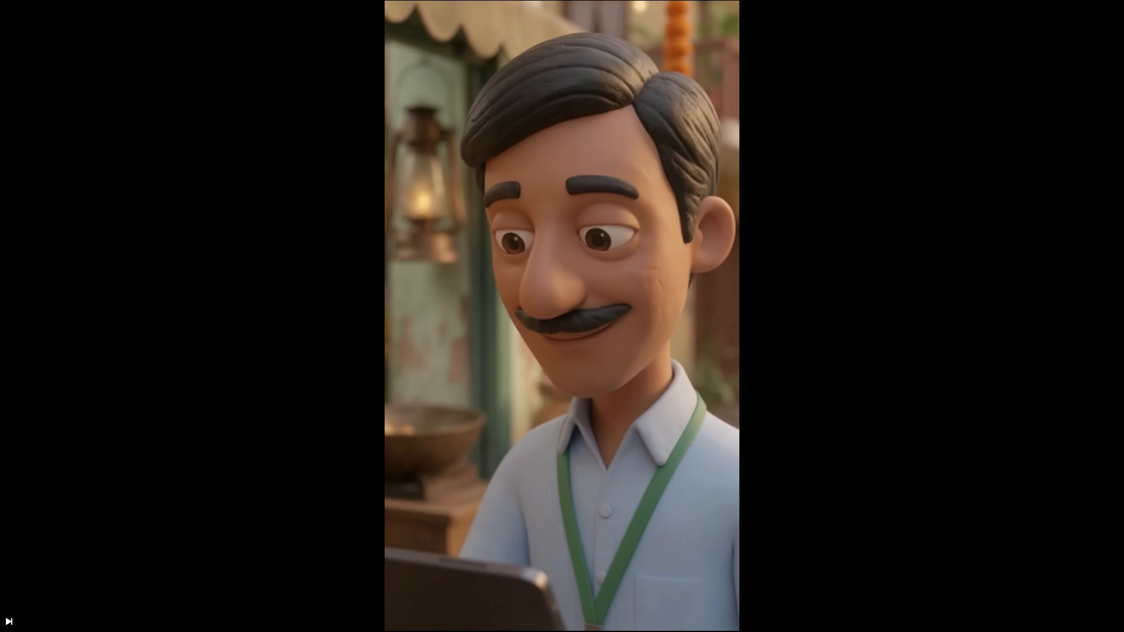
key(space)
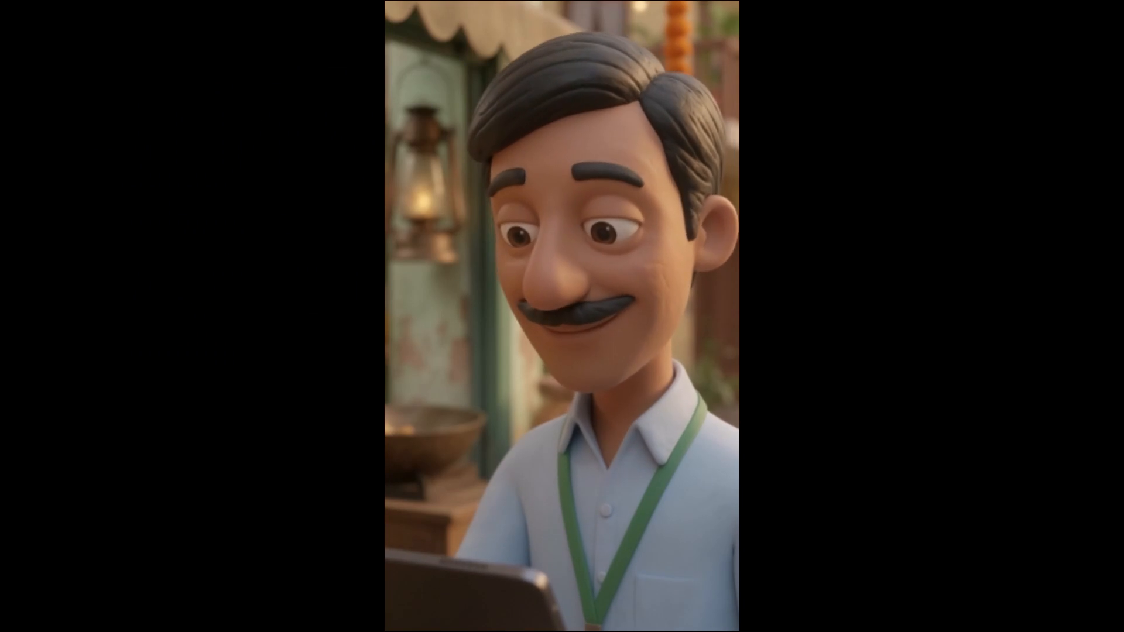
key(space)
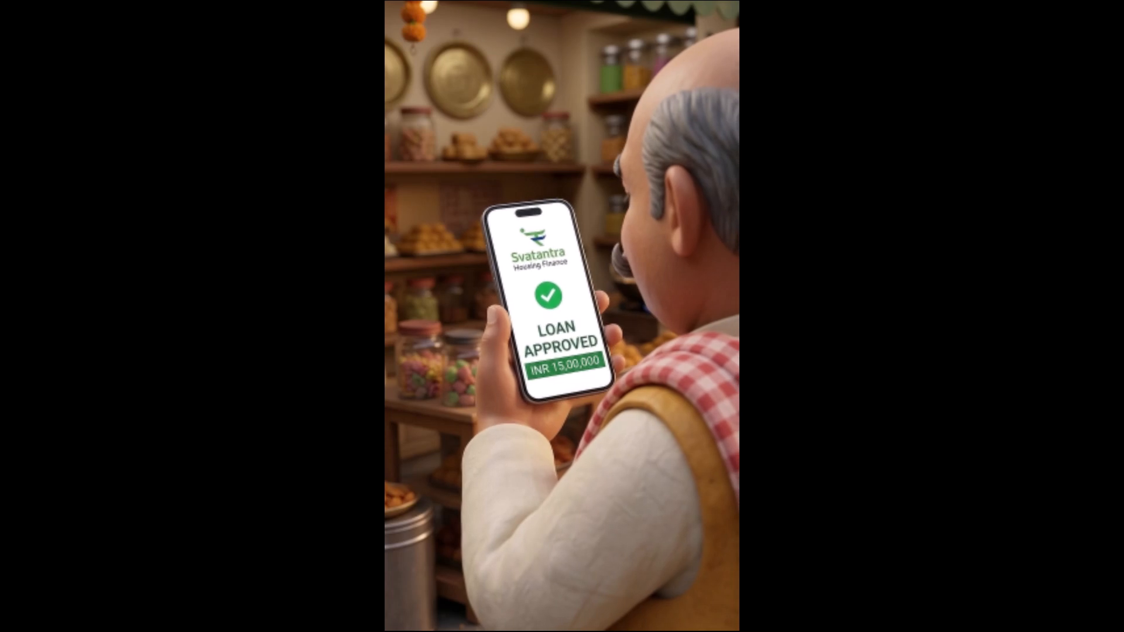
key(Escape)
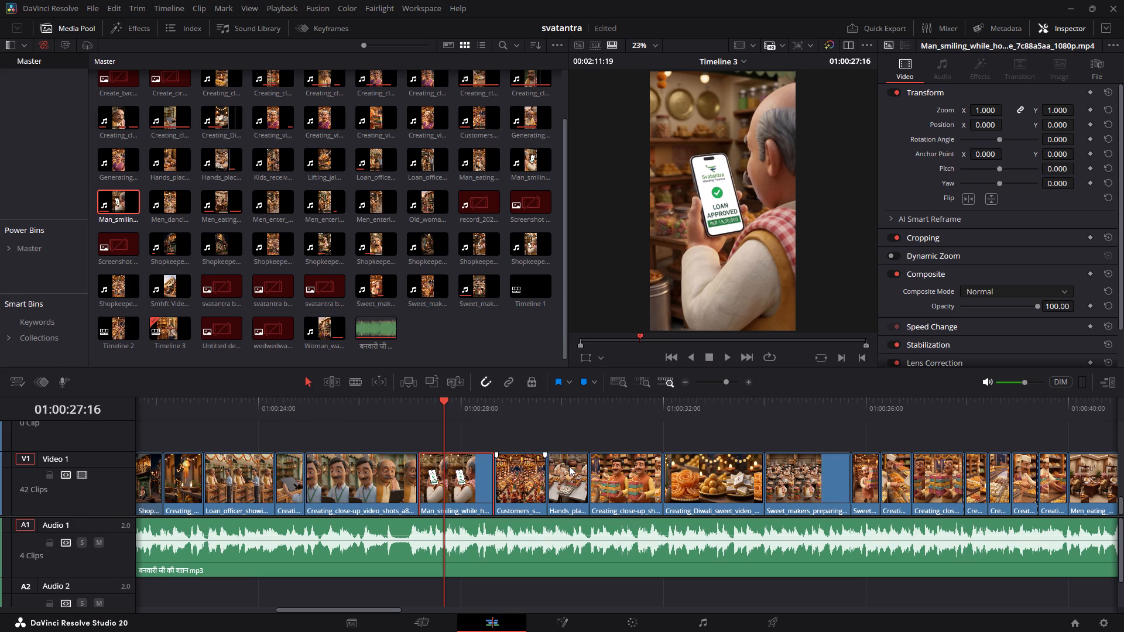
Place Smhfc Video Re01.mp4 with its audio in the empty stretch after the music, and go near its end at 01:01:39:07.
alt+scroll(527, 467, down, 4)
alt+scroll(479, 436, down, 2)
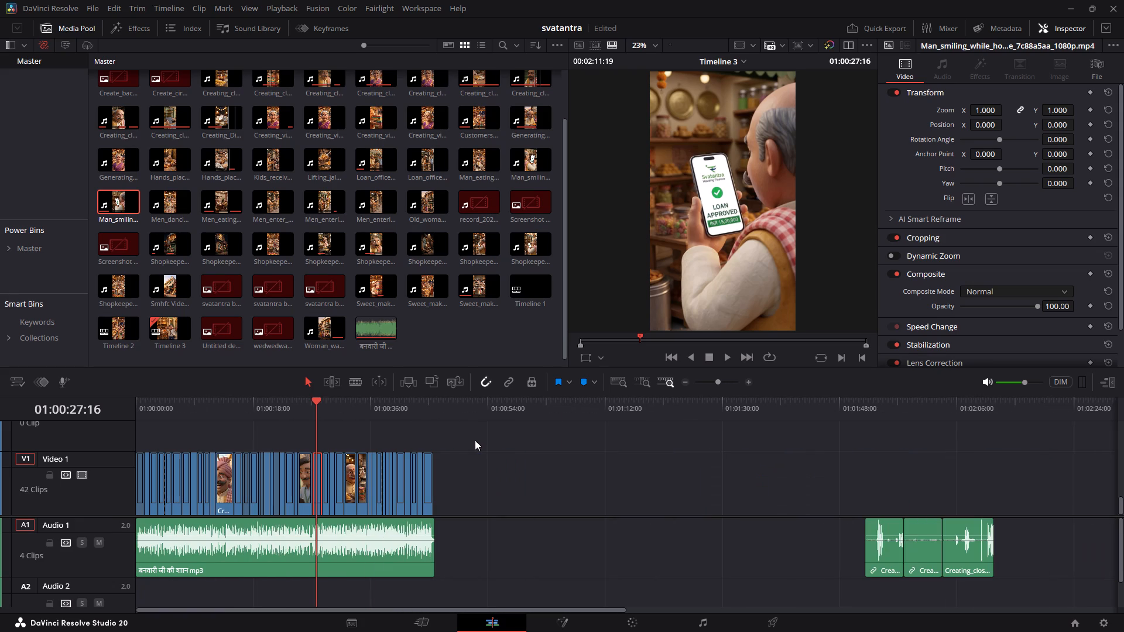
ctrl+scroll(300, 496, up, 9)
drag(306, 409, 94, 422)
drag(165, 288, 537, 506)
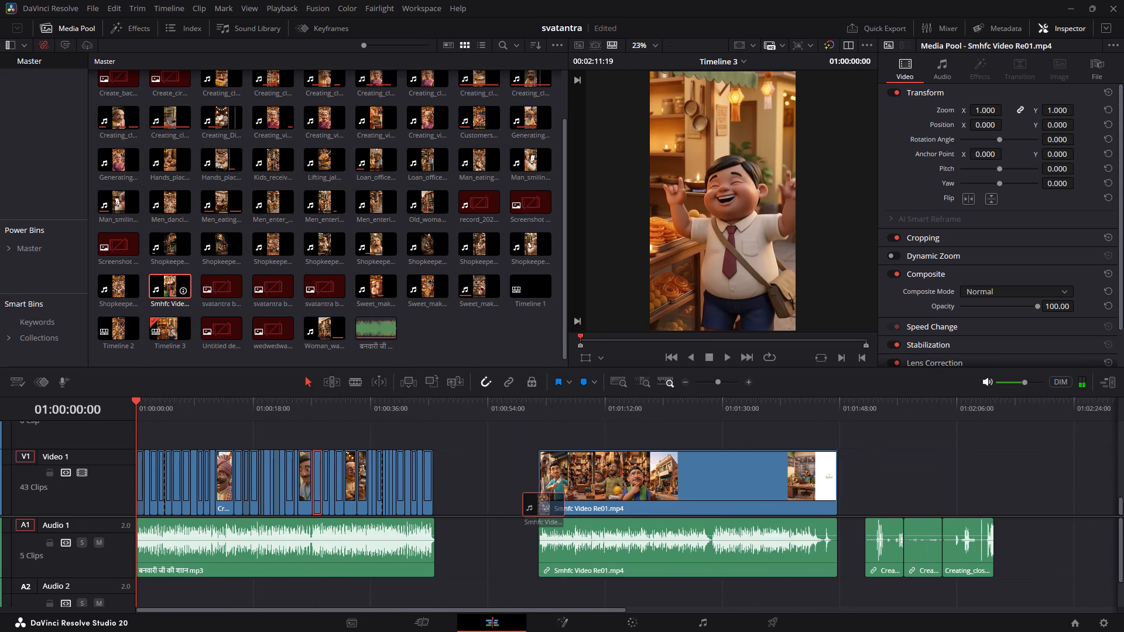
drag(537, 506, 515, 500)
click(778, 387)
click(783, 401)
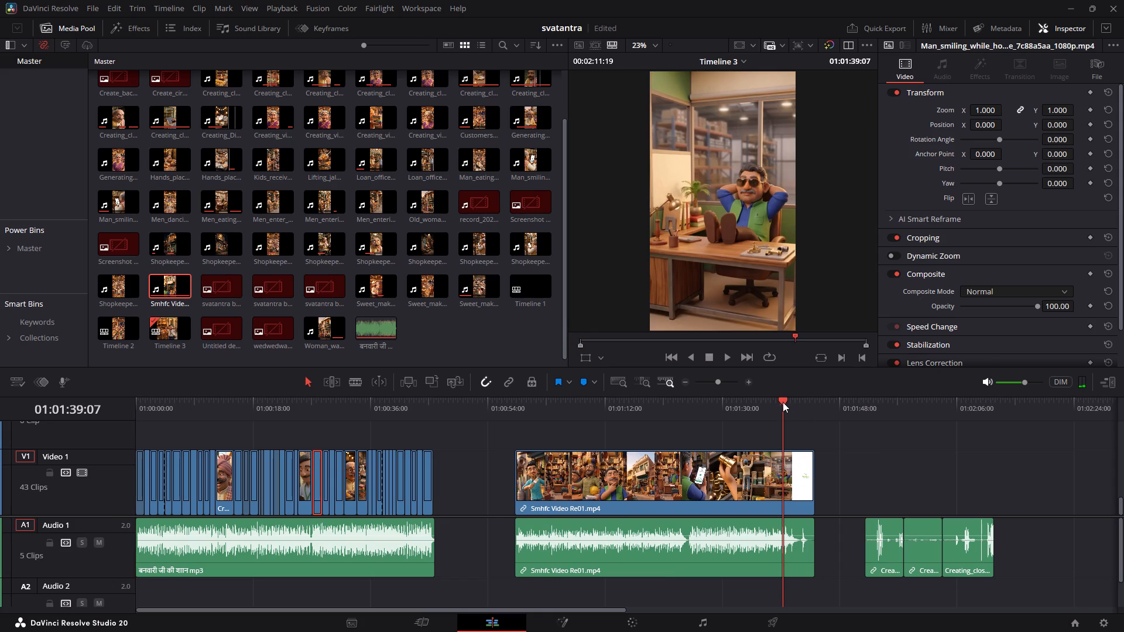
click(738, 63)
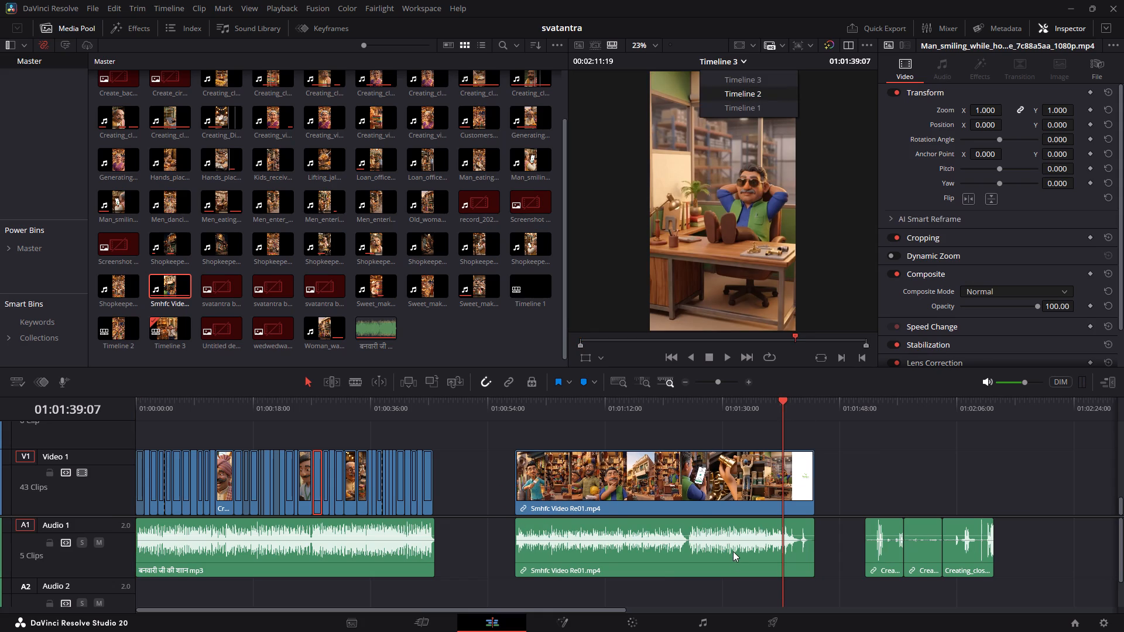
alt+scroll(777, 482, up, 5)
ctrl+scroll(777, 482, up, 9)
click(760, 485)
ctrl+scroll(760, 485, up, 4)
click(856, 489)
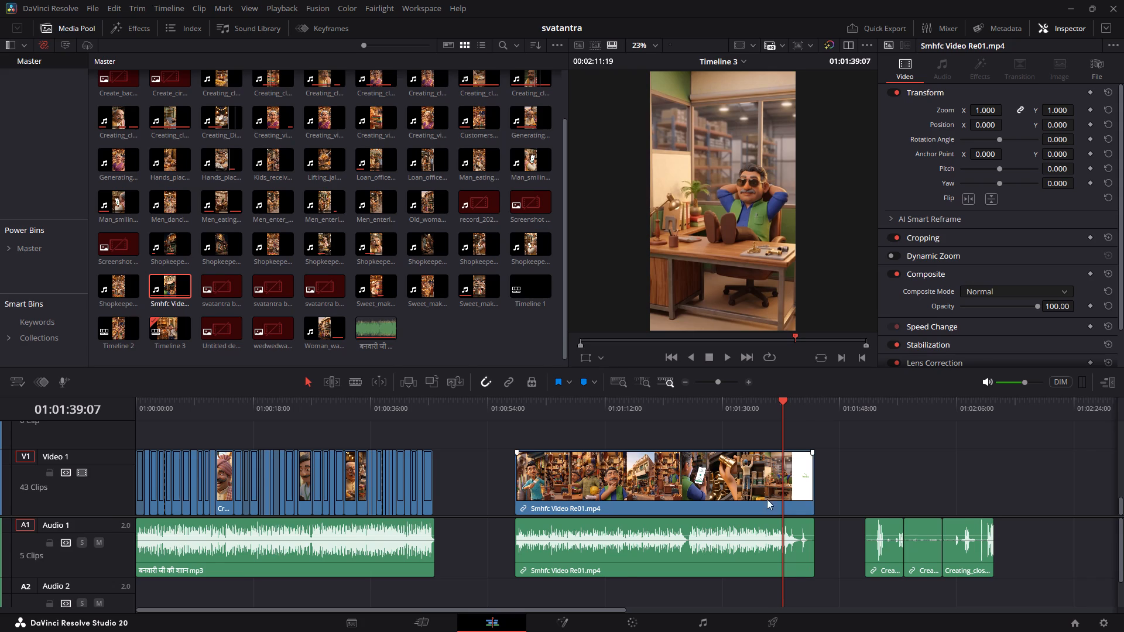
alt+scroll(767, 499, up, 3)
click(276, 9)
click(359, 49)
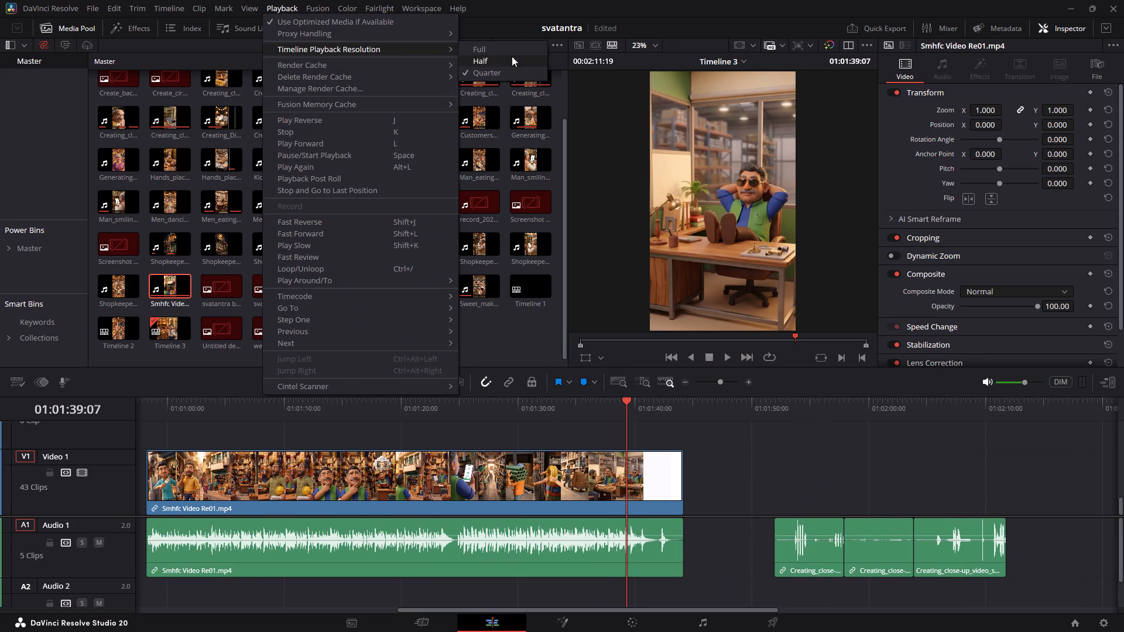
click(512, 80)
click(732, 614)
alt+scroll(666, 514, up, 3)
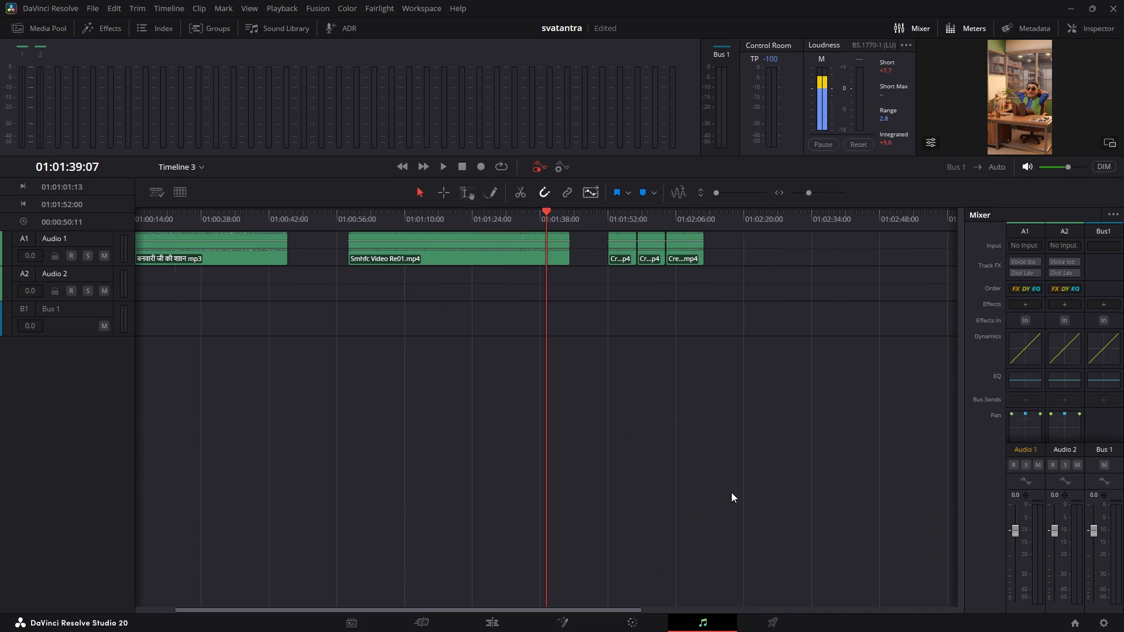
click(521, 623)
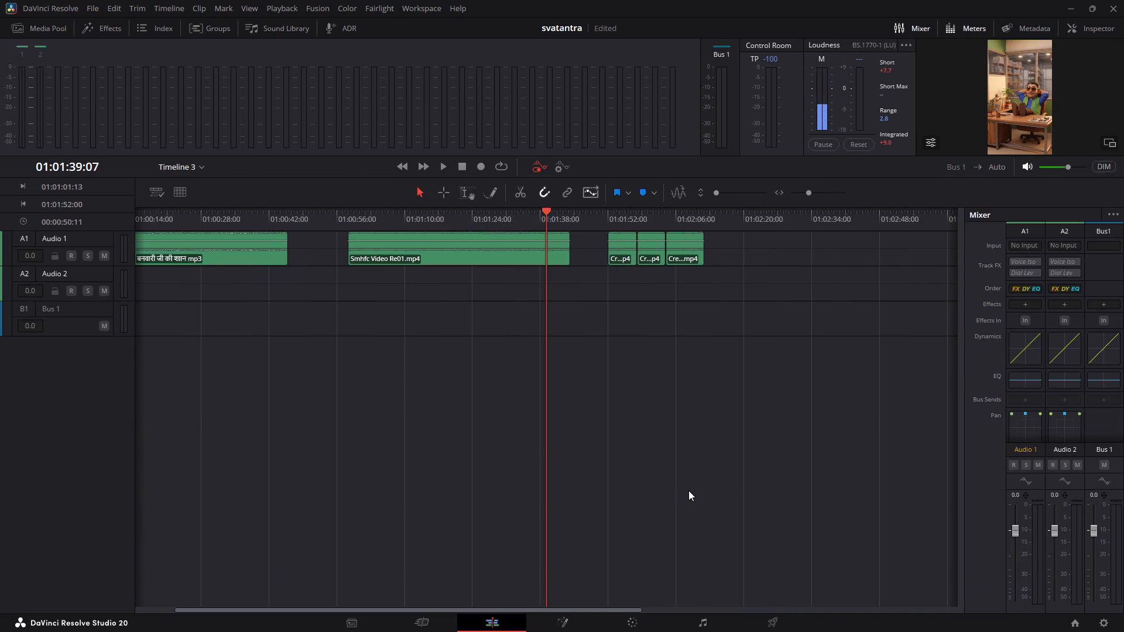
Find where the ending of Smhfc Video Re01.mp4 turns fully white, and split its video and audio at 01:01:42:00.
alt+scroll(666, 445, up, 4)
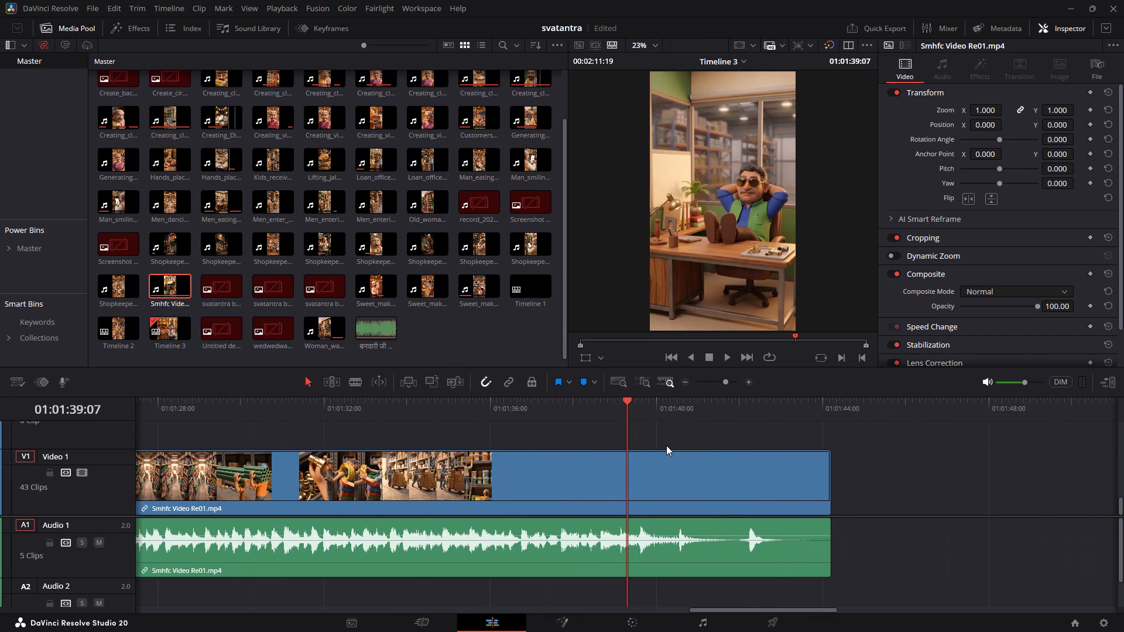
key(Right)
key(Right)
key(Right)
key(space)
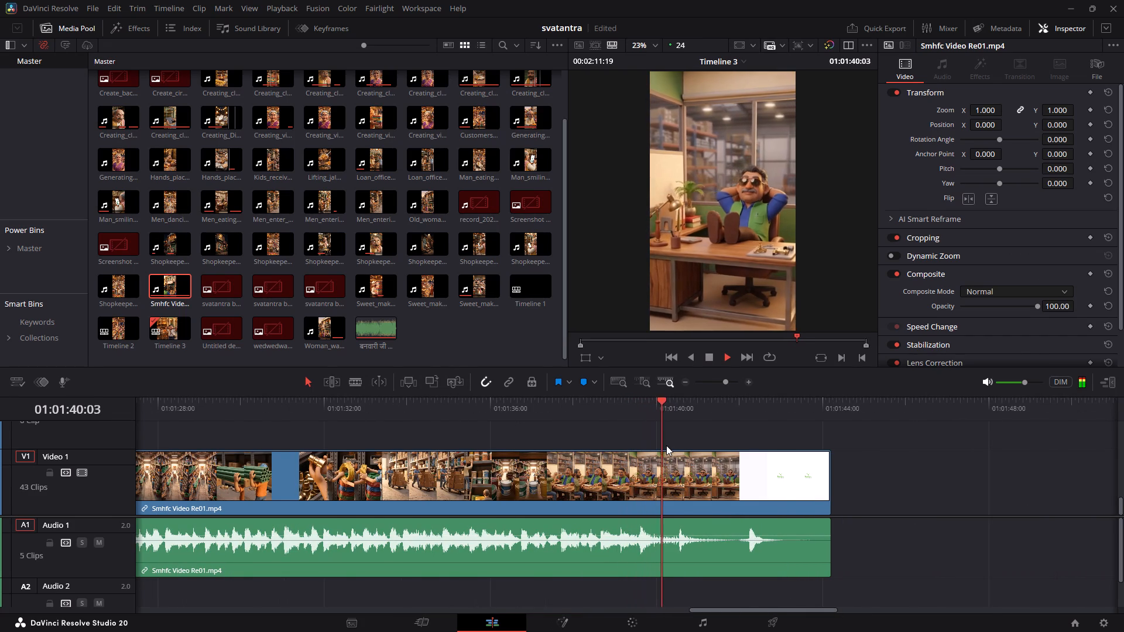
key(space)
key(space)
key(space)
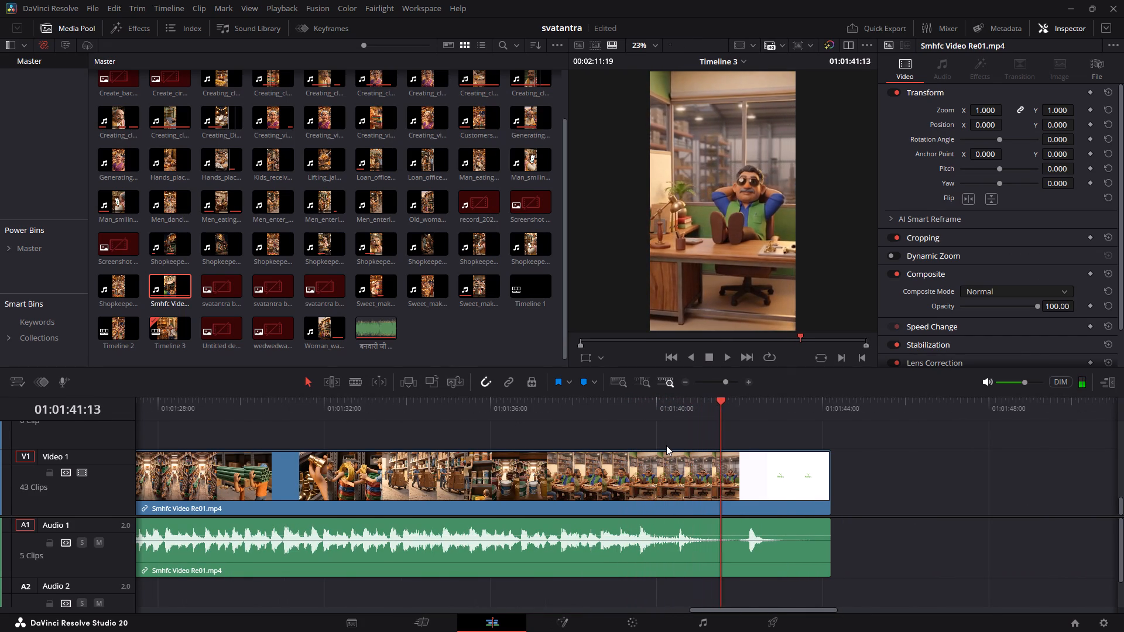
key(space)
key(space)
key(Right)
key(Right)
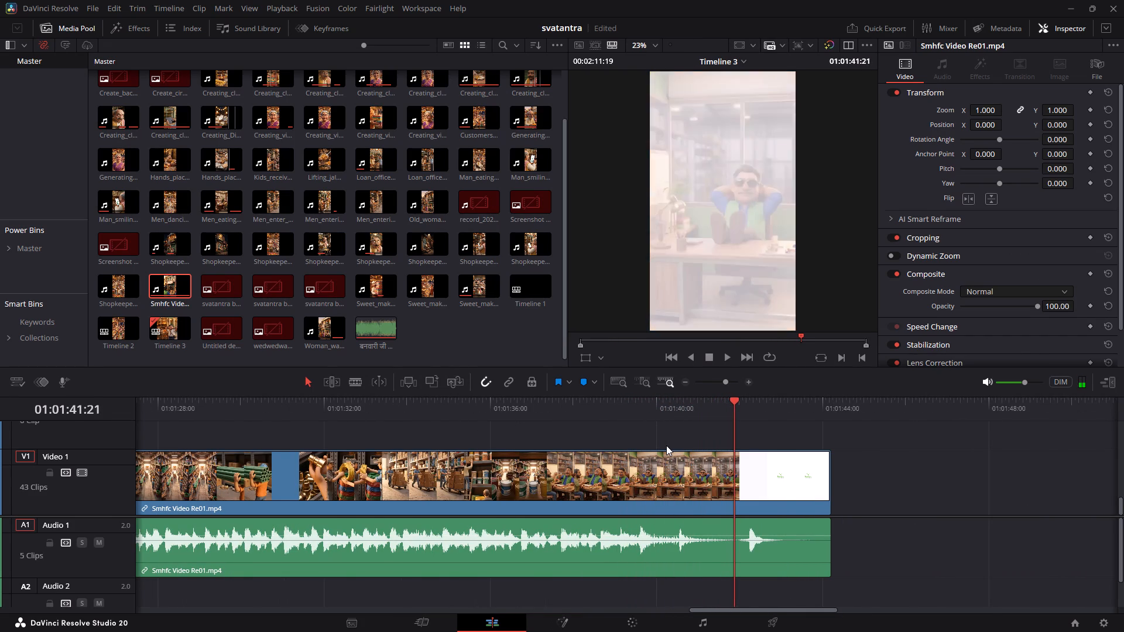
key(Right)
key(Right)
key(Left)
key(Left)
key(Left)
key(Left)
key(Left)
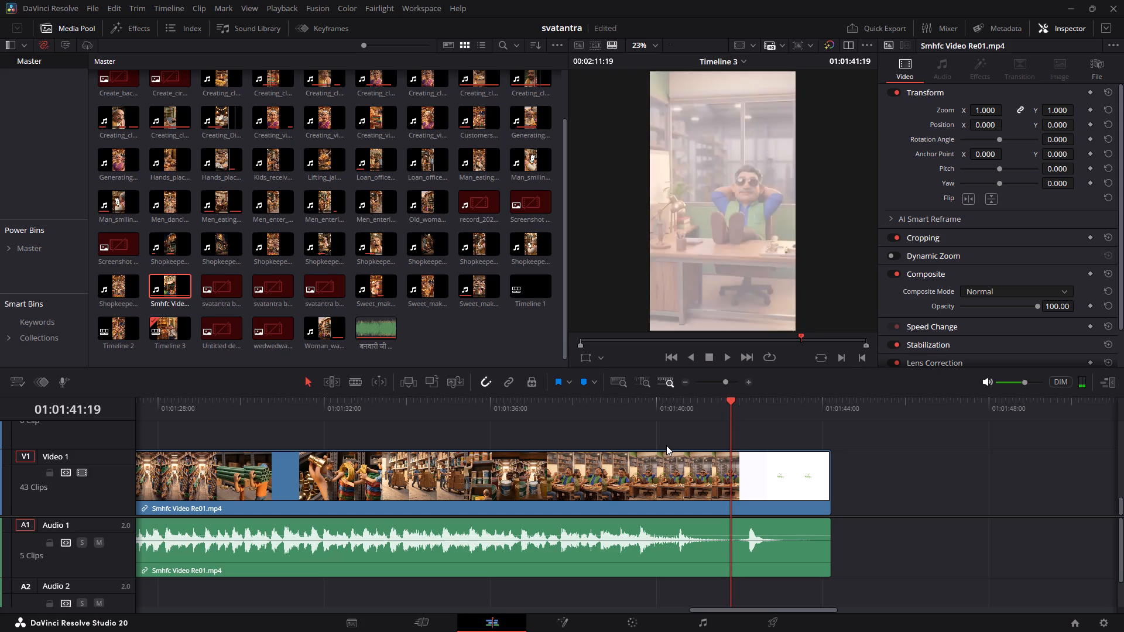
key(space)
key(space)
key(Left)
key(Left)
key(Left)
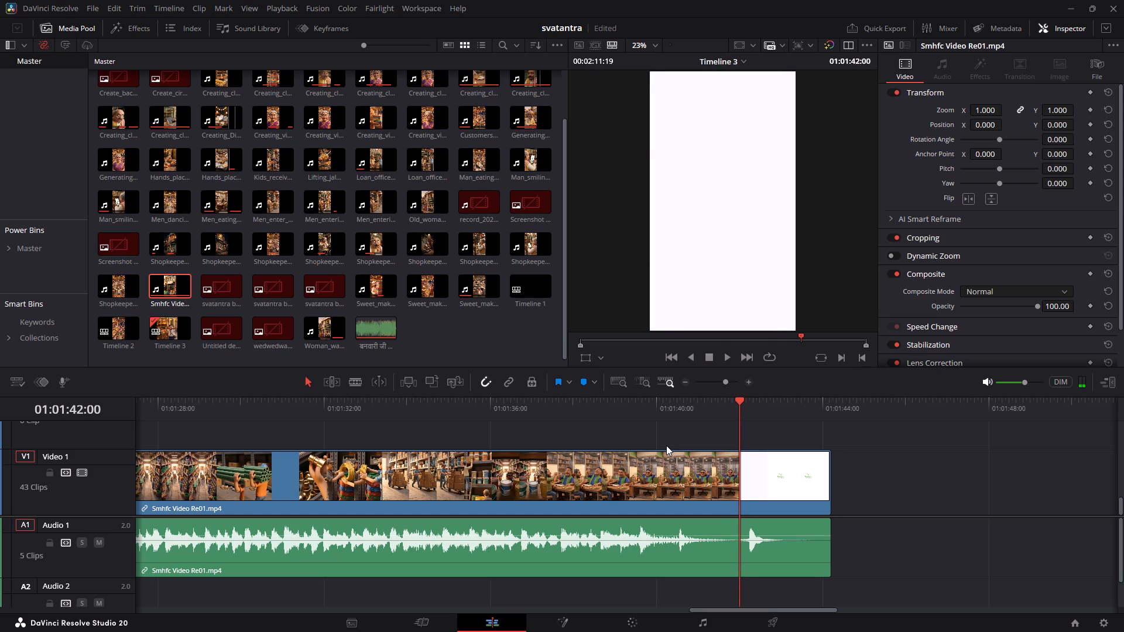
key(Left)
key(Right)
key(ctrl+b)
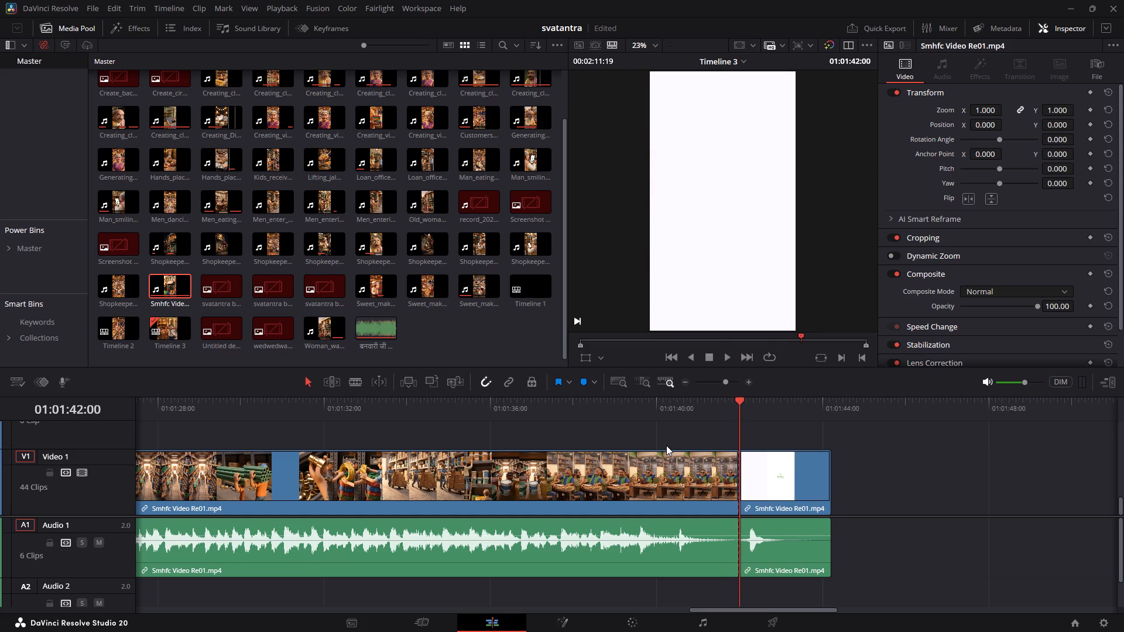
Move the split-off white logo ending, with its audio, back to the end of the music on Video 1 and Audio 1.
alt+scroll(759, 469, down, 4)
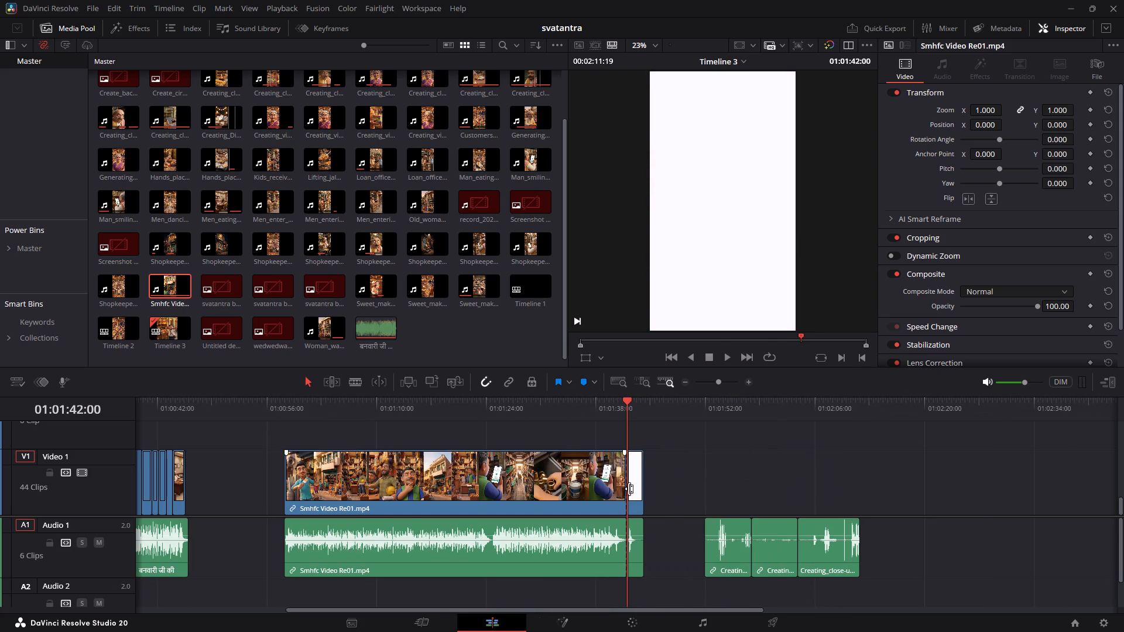
drag(638, 490, 626, 504)
key(ctrl+z)
drag(680, 477, 645, 531)
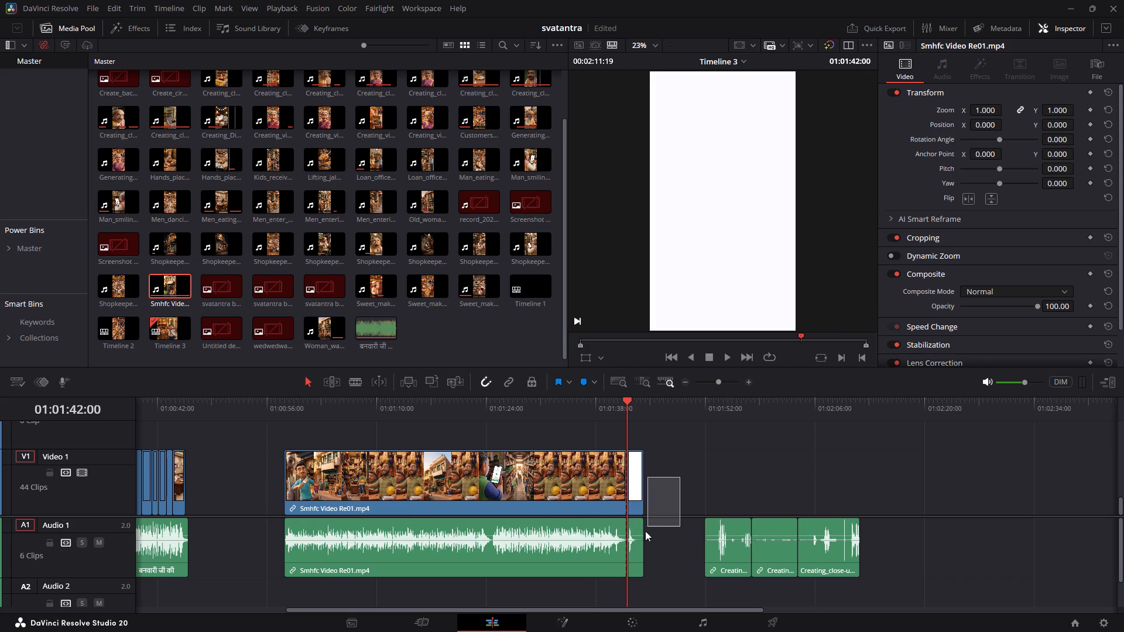
drag(645, 531, 640, 538)
drag(635, 501, 200, 504)
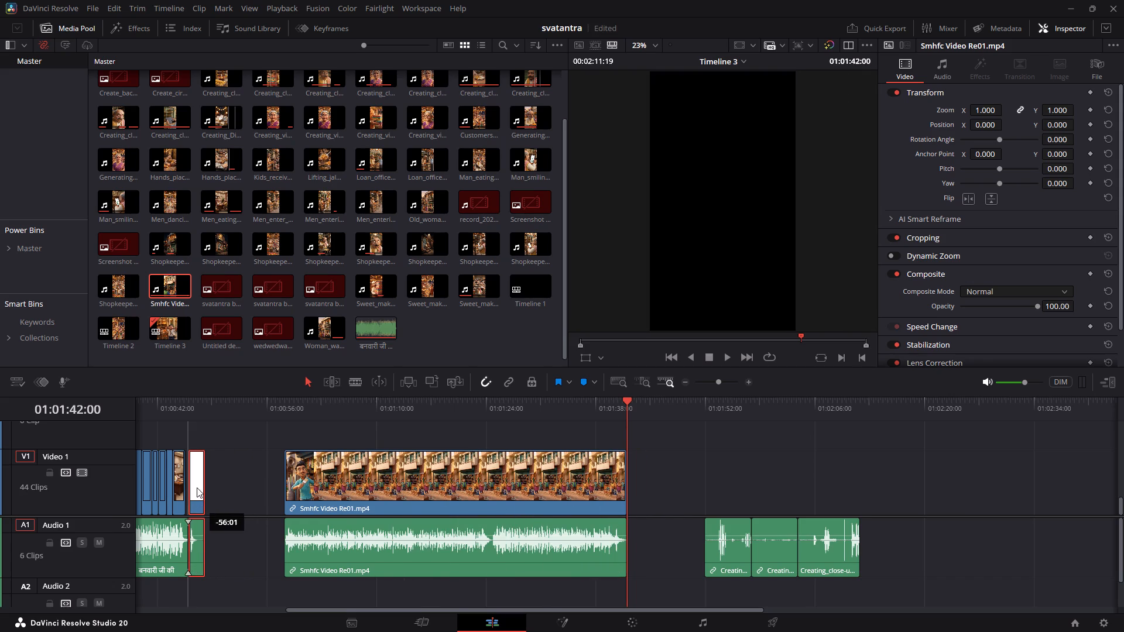
Shift the logo ending and its audio earlier so it starts directly at the end of the last sweets-eating office shot.
click(180, 409)
alt+scroll(233, 454, up, 9)
alt+scroll(727, 494, up, 2)
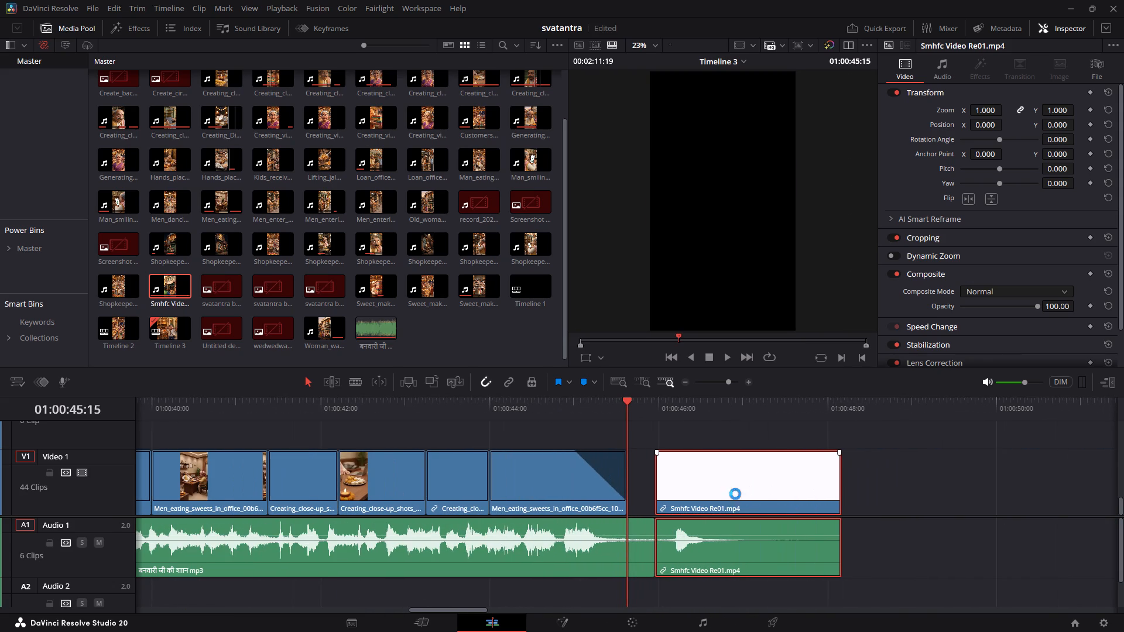
drag(885, 486, 778, 559)
drag(746, 482, 719, 483)
Play the join between the last office shot and the logo ending repeatedly to check the fade and music.
click(568, 401)
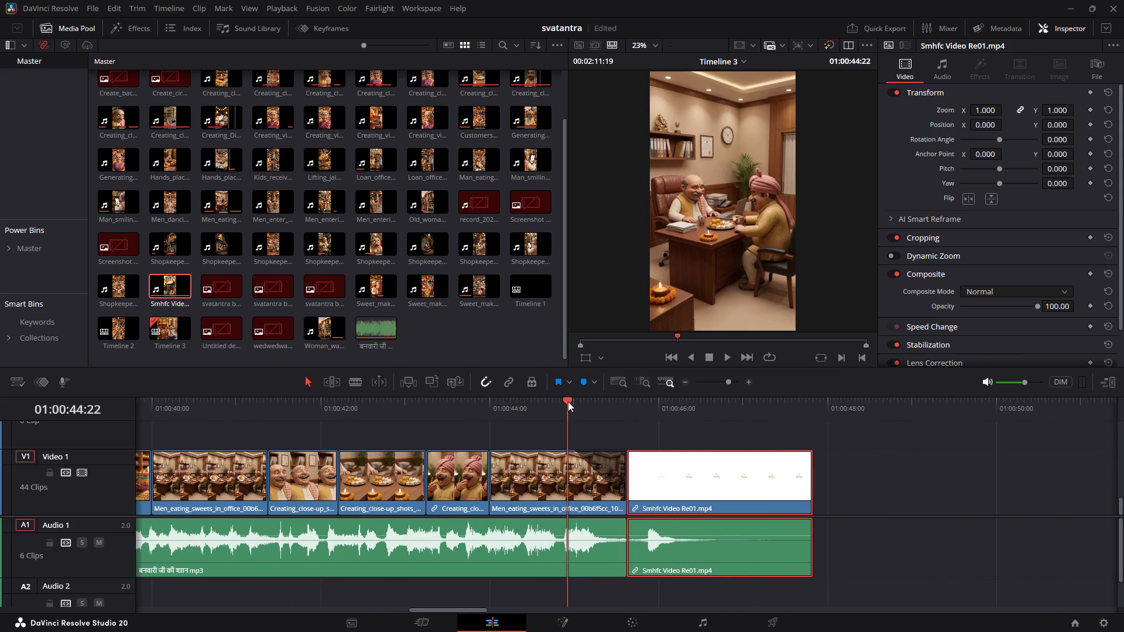
key(space)
key(space)
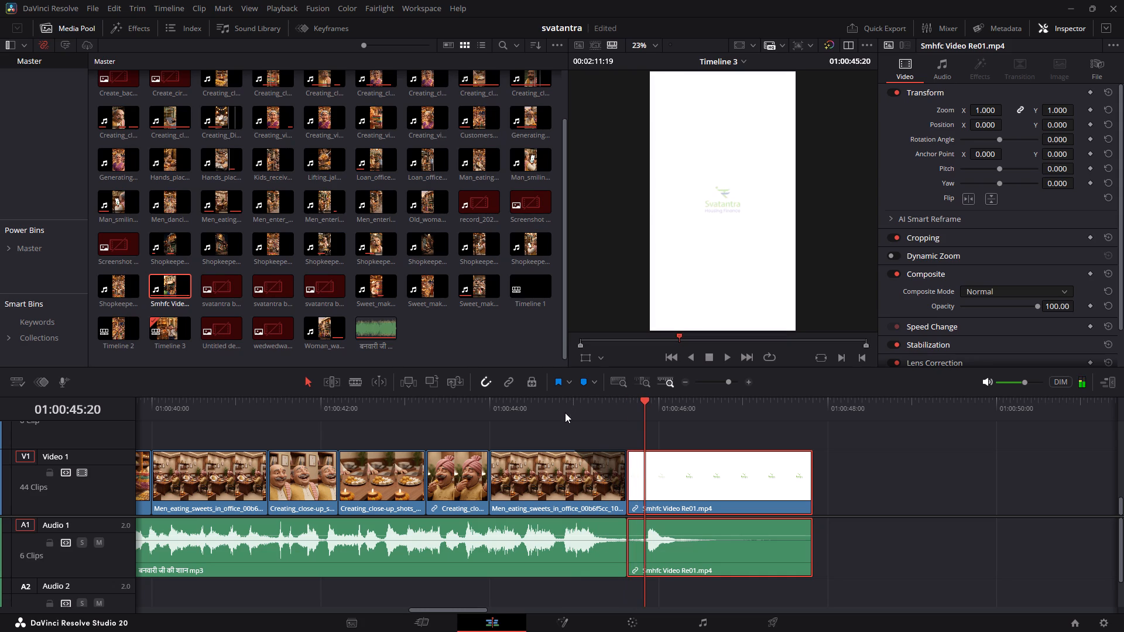
click(544, 418)
key(space)
key(space)
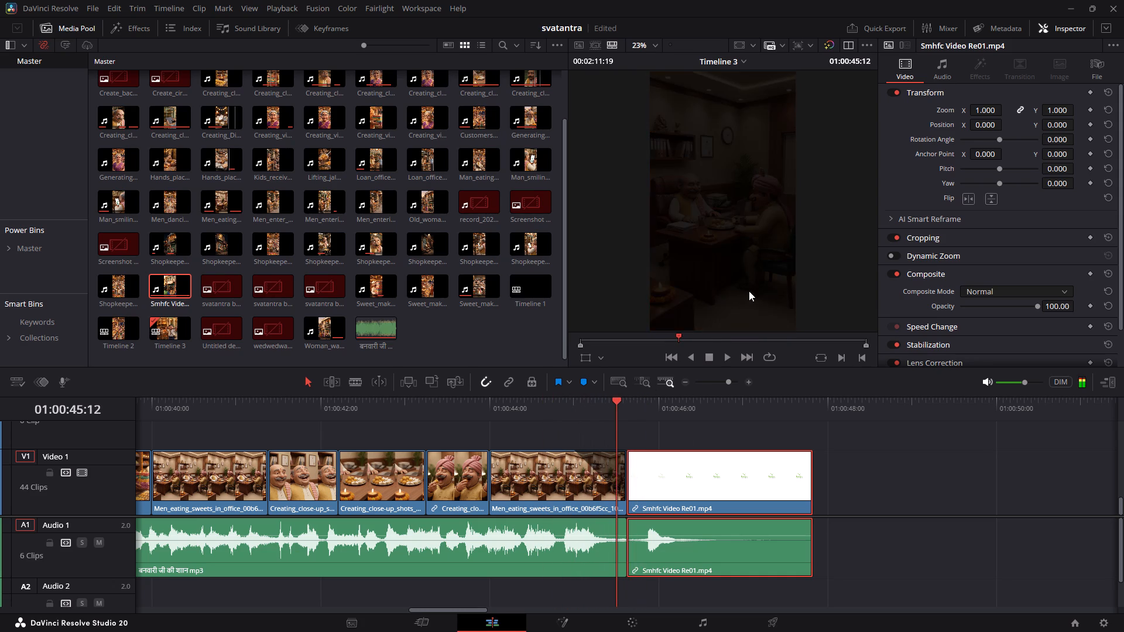
key(space)
key(space)
click(577, 406)
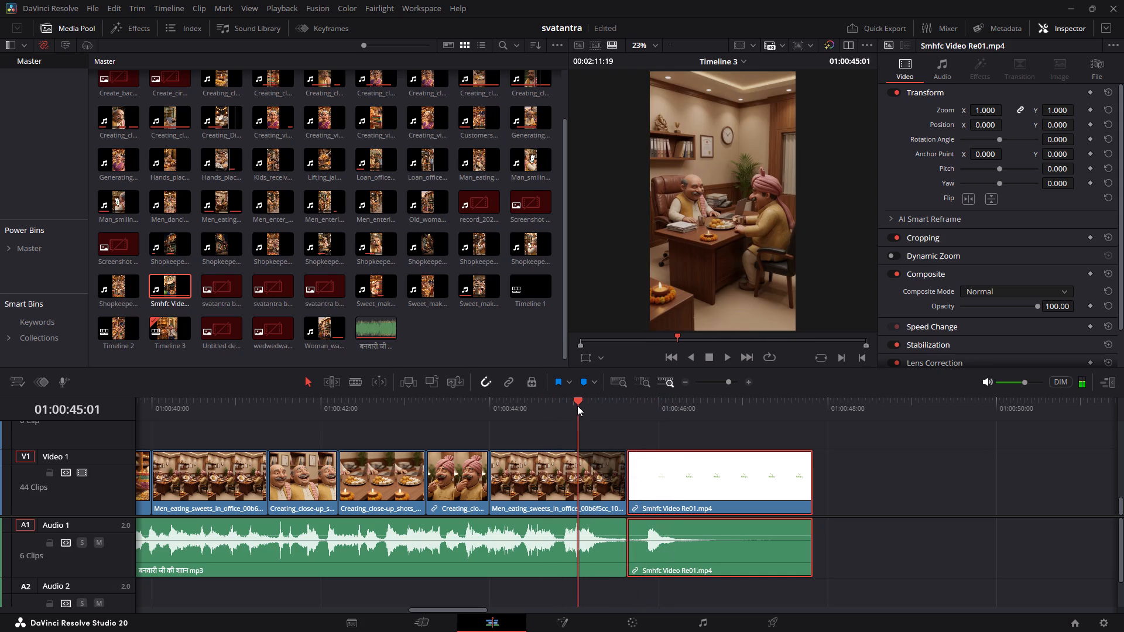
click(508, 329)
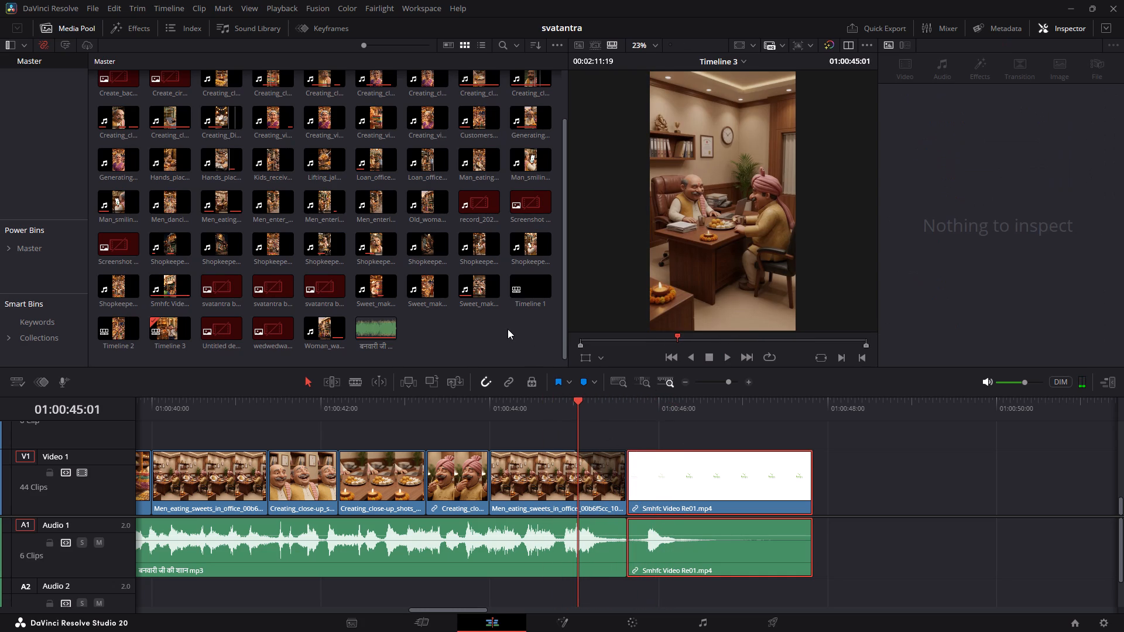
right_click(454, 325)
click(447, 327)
Add a Solid Color generator on Video 1 after the logo ending.
click(127, 25)
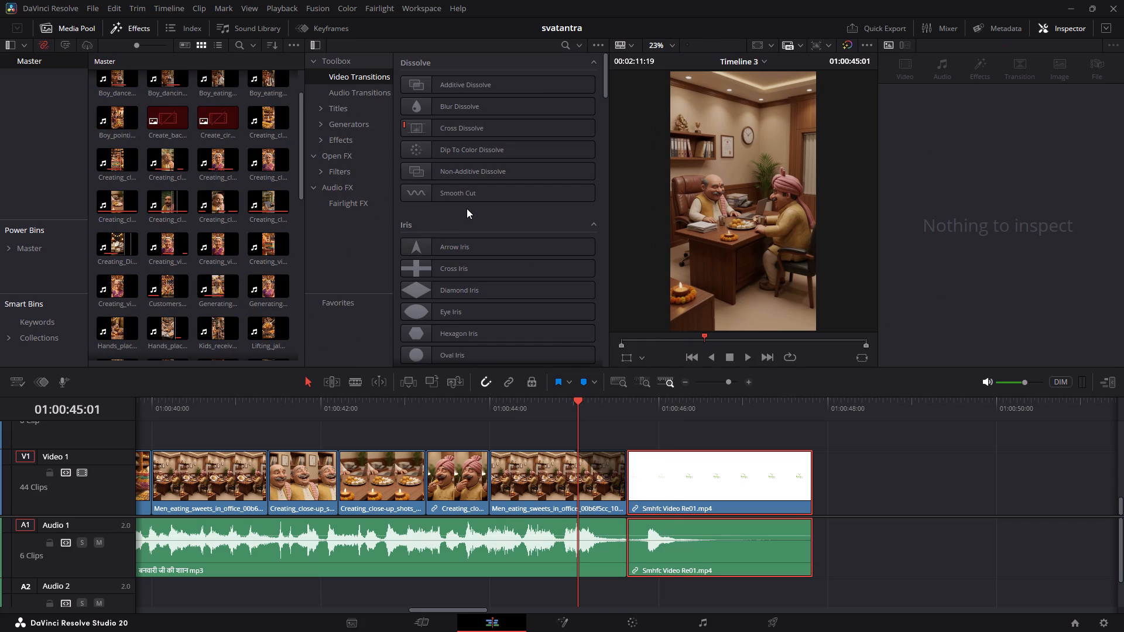
click(358, 107)
click(359, 130)
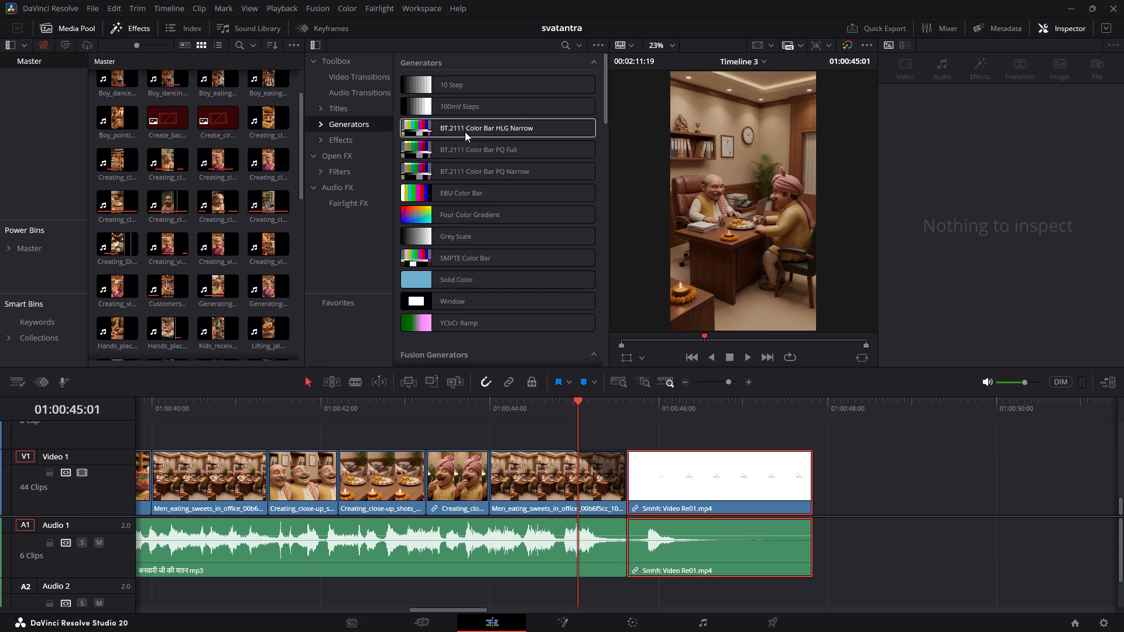
drag(497, 280, 836, 454)
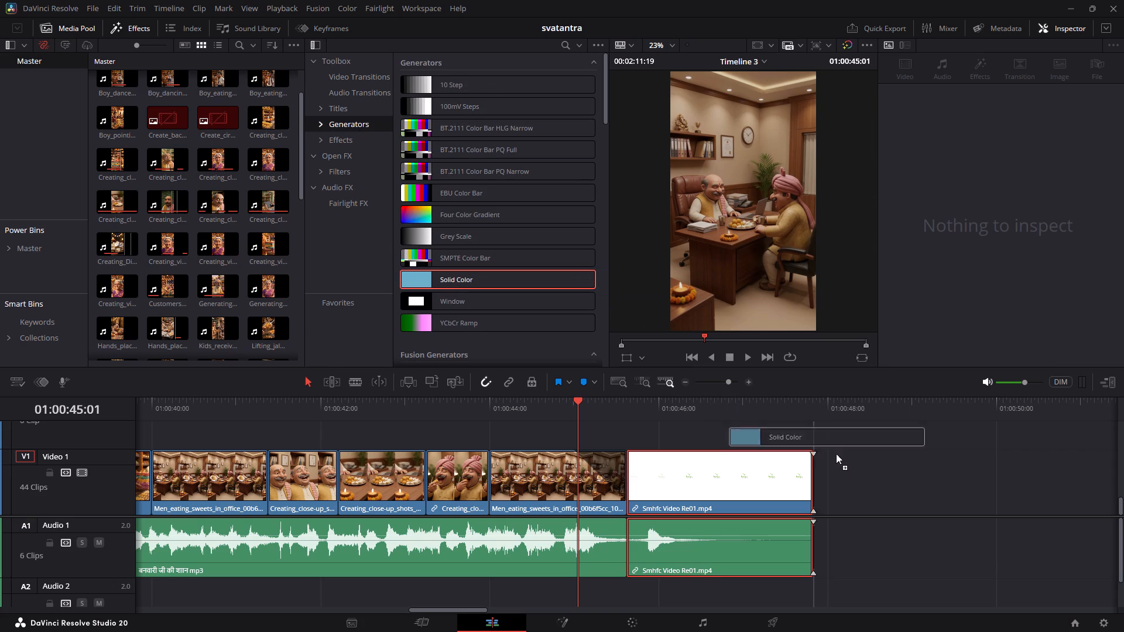
drag(836, 454, 834, 477)
alt+scroll(831, 462, down, 5)
Set the Solid Color generator's colour to white, #ffffff.
alt+click(828, 468)
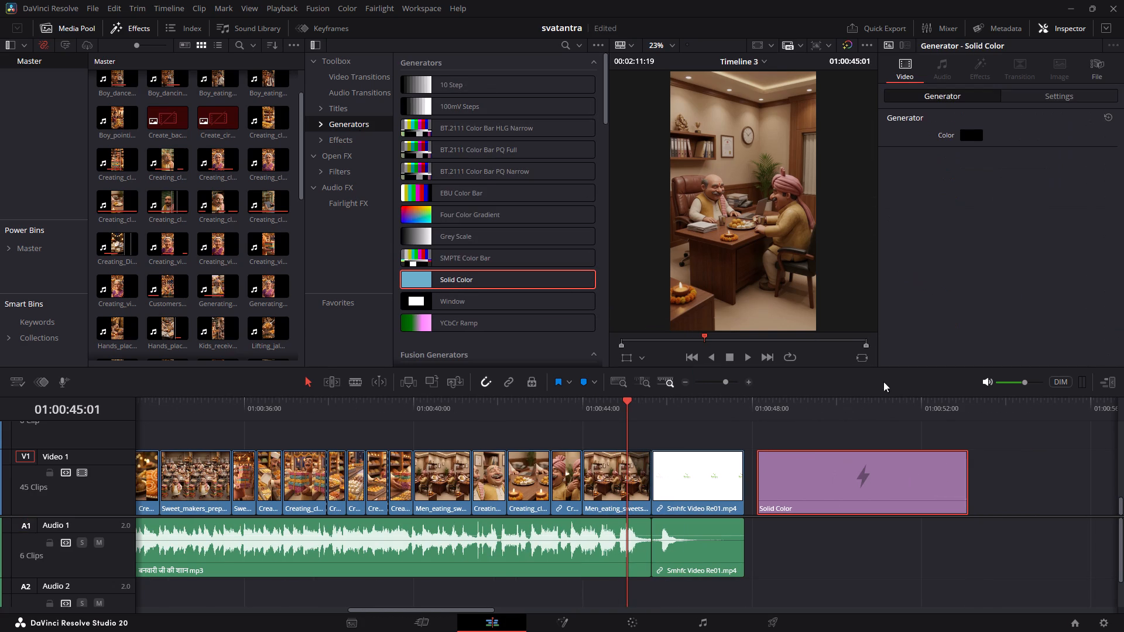
click(974, 139)
click(477, 372)
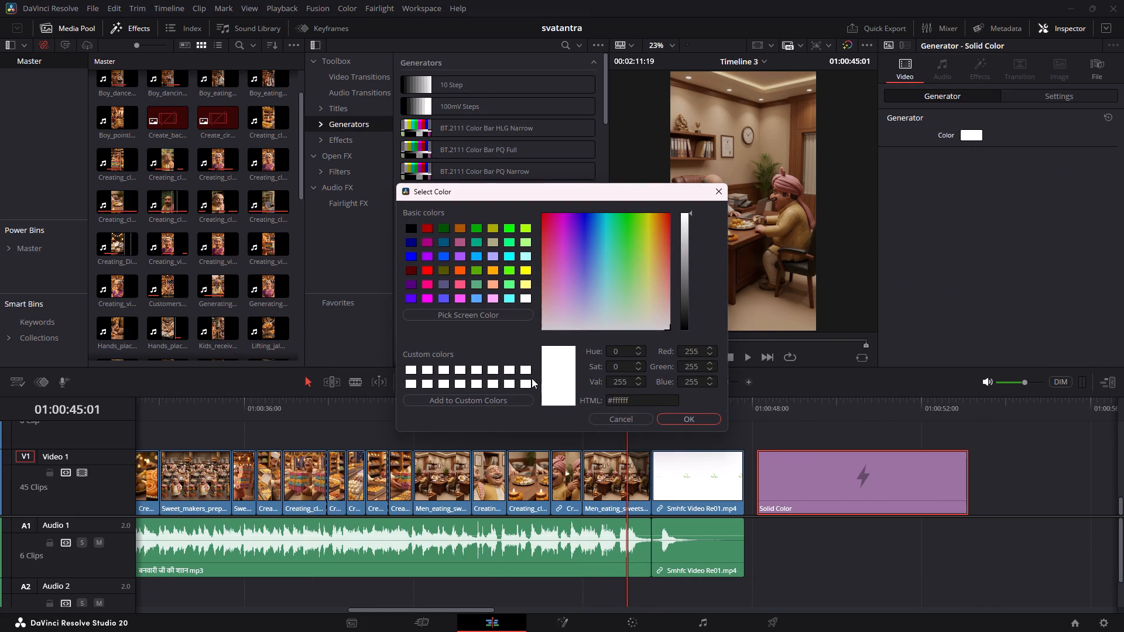
click(696, 421)
Move the last sweets-eating office shot and the logo ending from Video 1 up to Video 2.
click(595, 433)
alt+scroll(645, 438, down, 4)
alt+scroll(556, 438, up, 5)
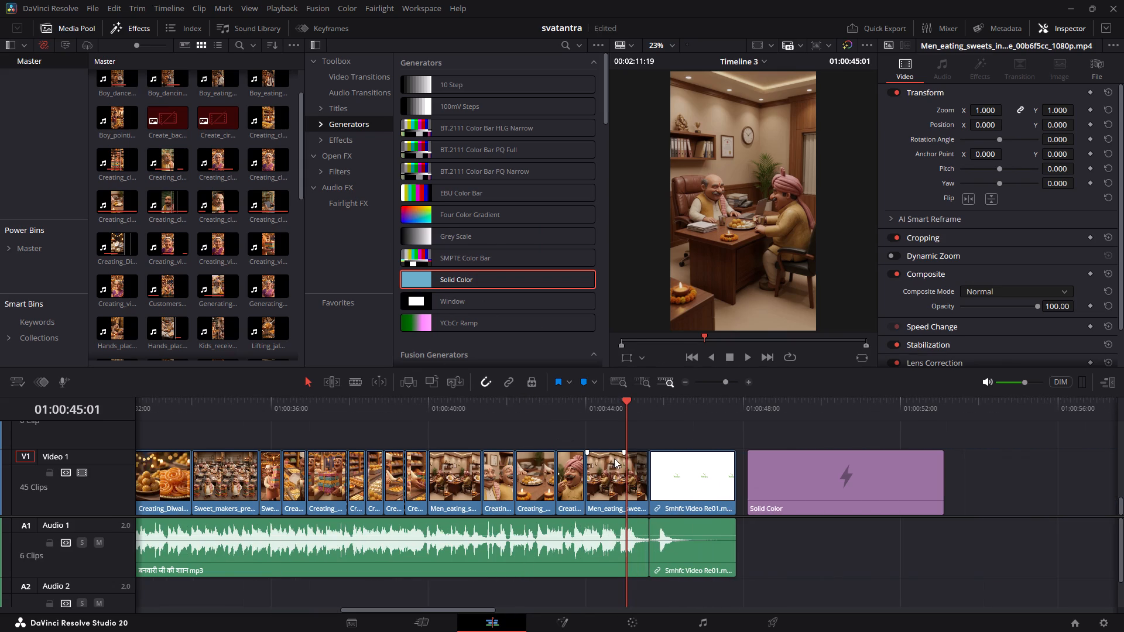
click(608, 476)
key(alt+Up)
scroll(681, 456, down, 1)
click(697, 470)
key(alt+Up)
Move the white Solid Color beneath the two raised clips on Video 1, and trim its end to match the logo ending.
scroll(793, 465, down, 1)
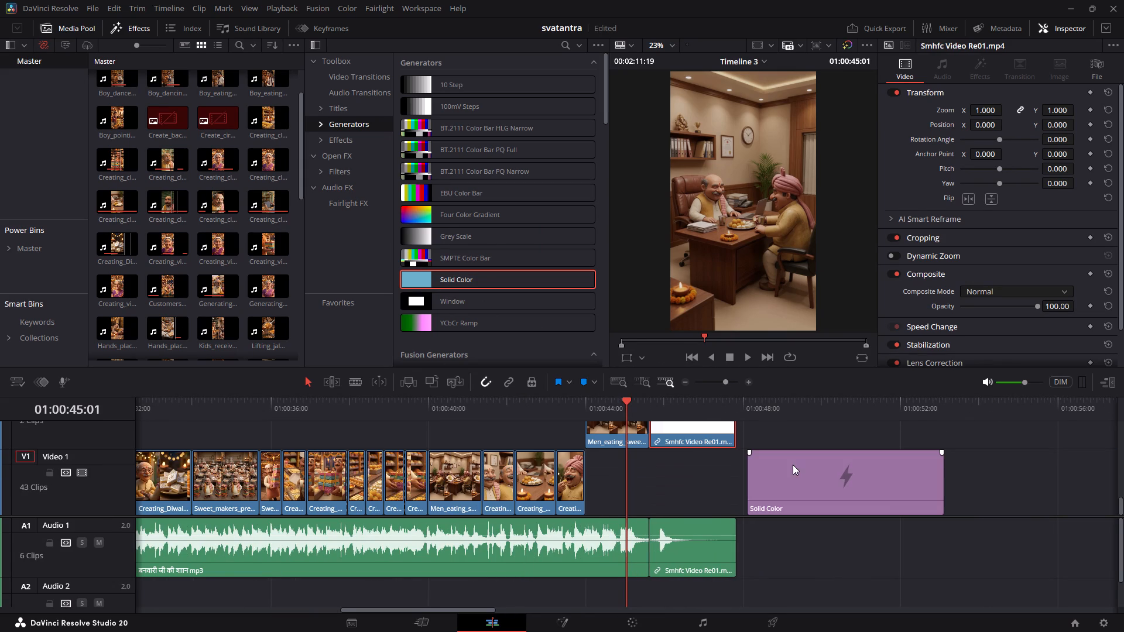
scroll(793, 465, down, 1)
drag(828, 492, 669, 492)
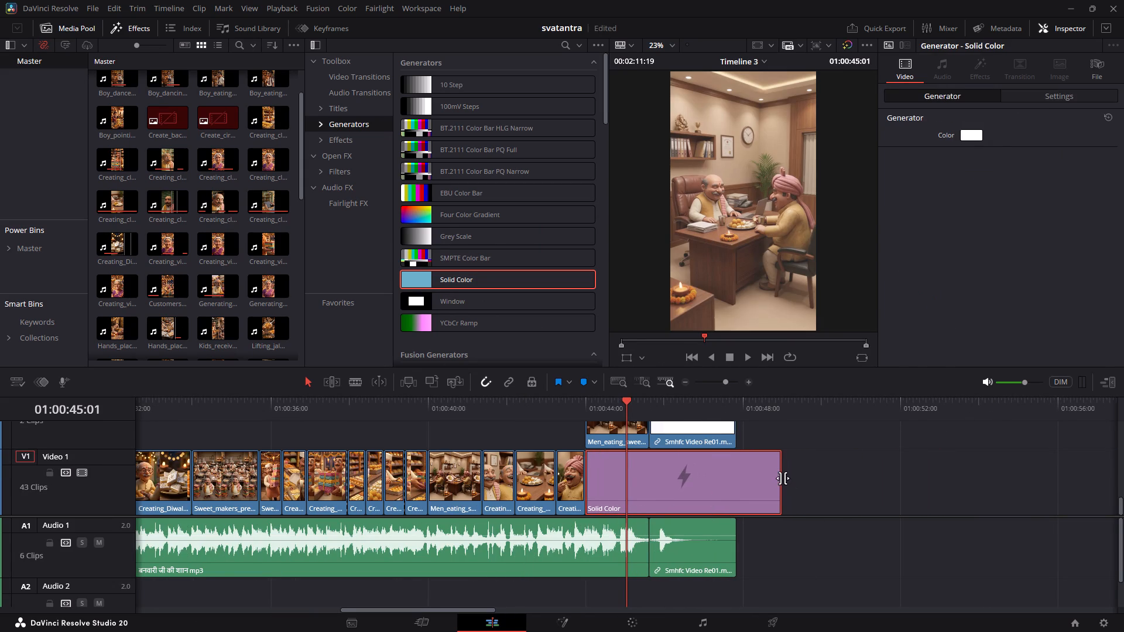
drag(780, 479, 735, 480)
Play back the ending from the last sweet-eating close-up through the office shot to the logo card.
drag(616, 402, 576, 401)
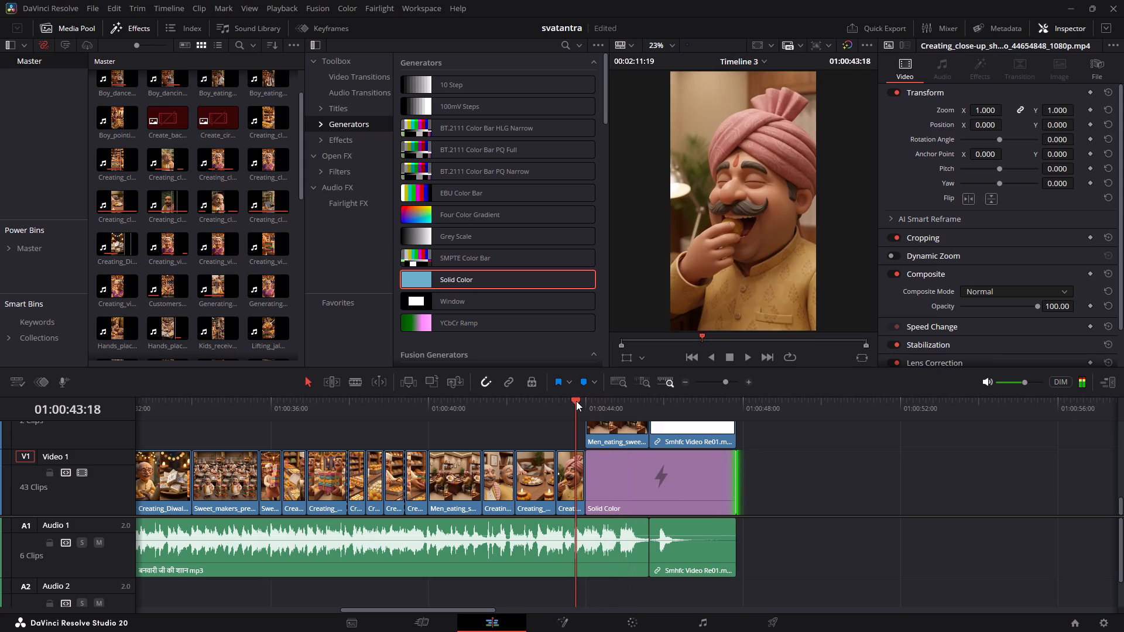
key(space)
key(space)
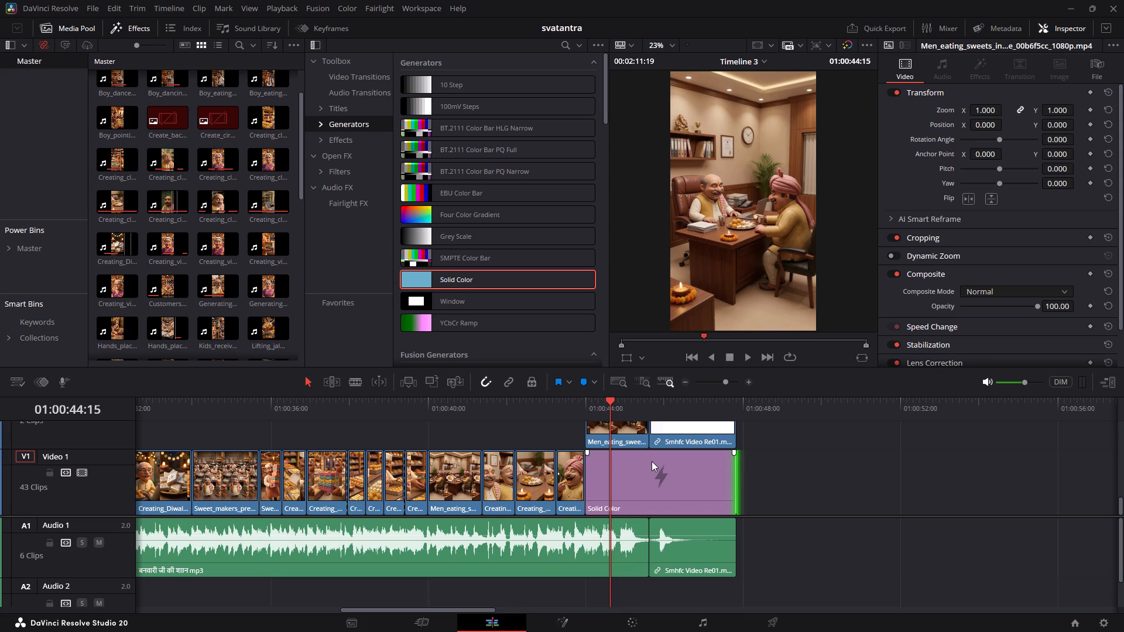
click(572, 399)
key(space)
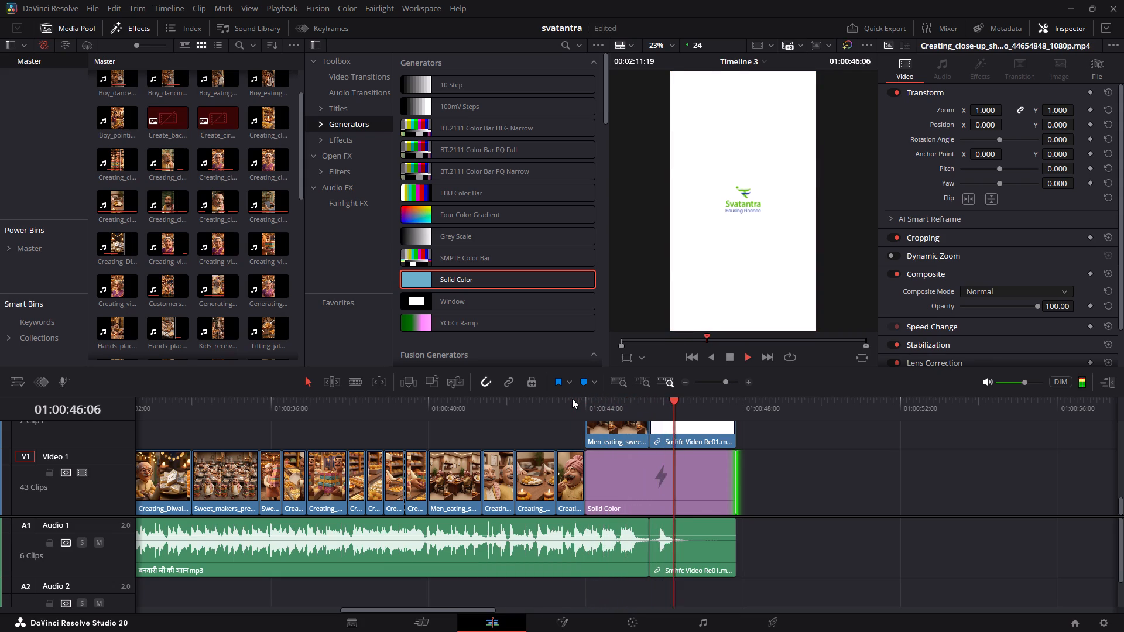
key(space)
Review the spare Smhfc Video Re01.mp4 clip placed after the edit, fitting the whole frame in the viewer.
alt+scroll(736, 458, down, 5)
click(505, 408)
key(space)
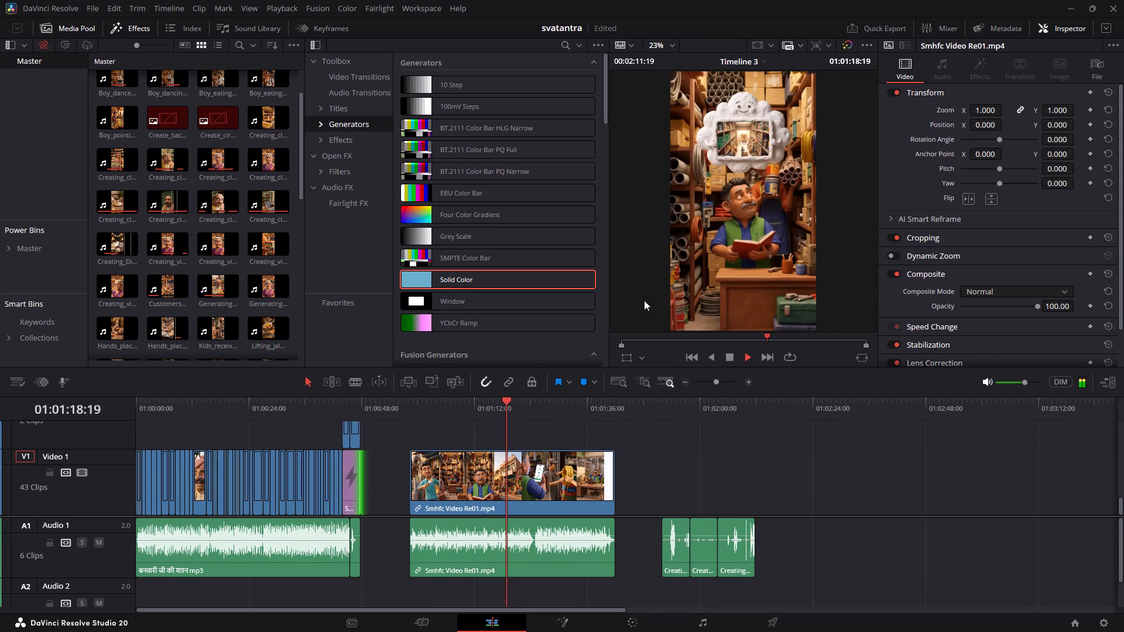
key(space)
drag(526, 408, 442, 404)
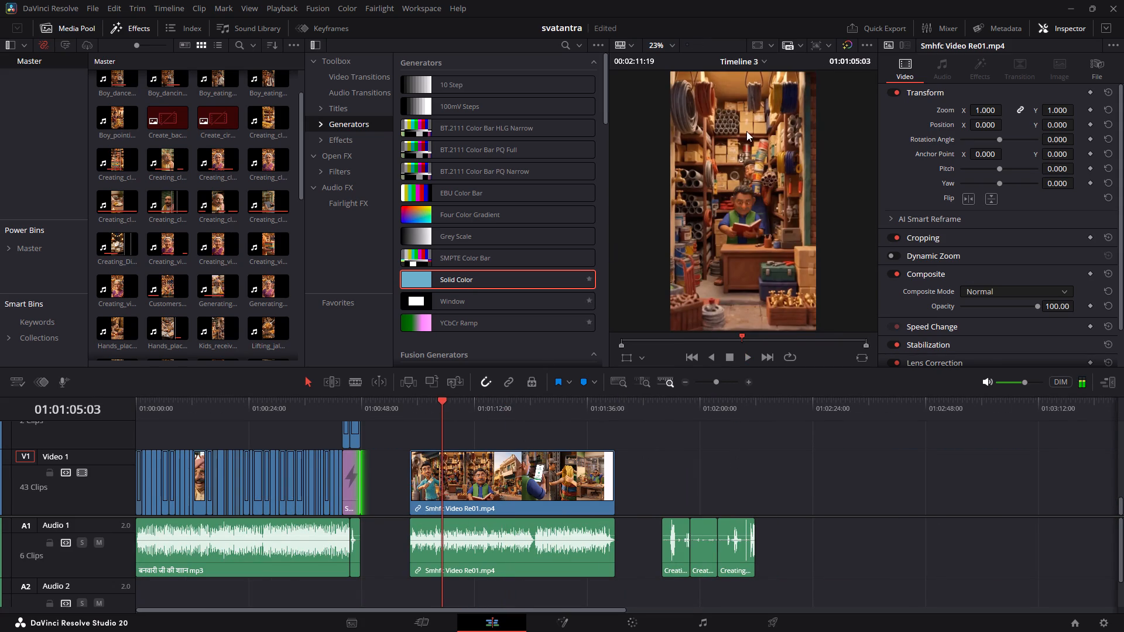
scroll(765, 116, down, 4)
middle_drag(767, 137, 757, 176)
middle_drag(755, 233, 766, 208)
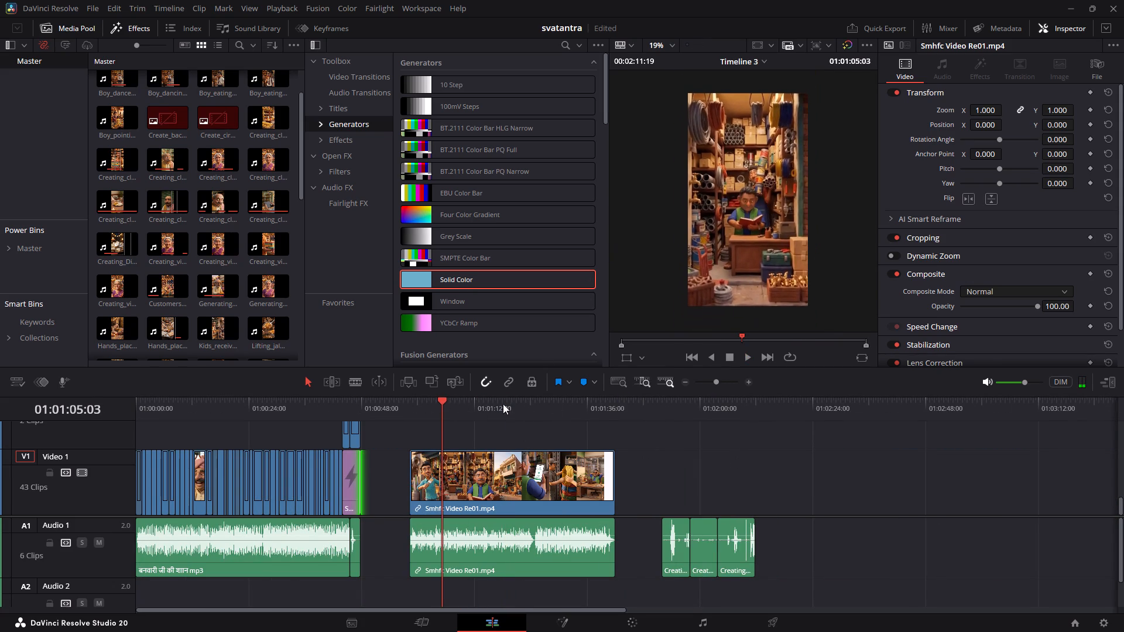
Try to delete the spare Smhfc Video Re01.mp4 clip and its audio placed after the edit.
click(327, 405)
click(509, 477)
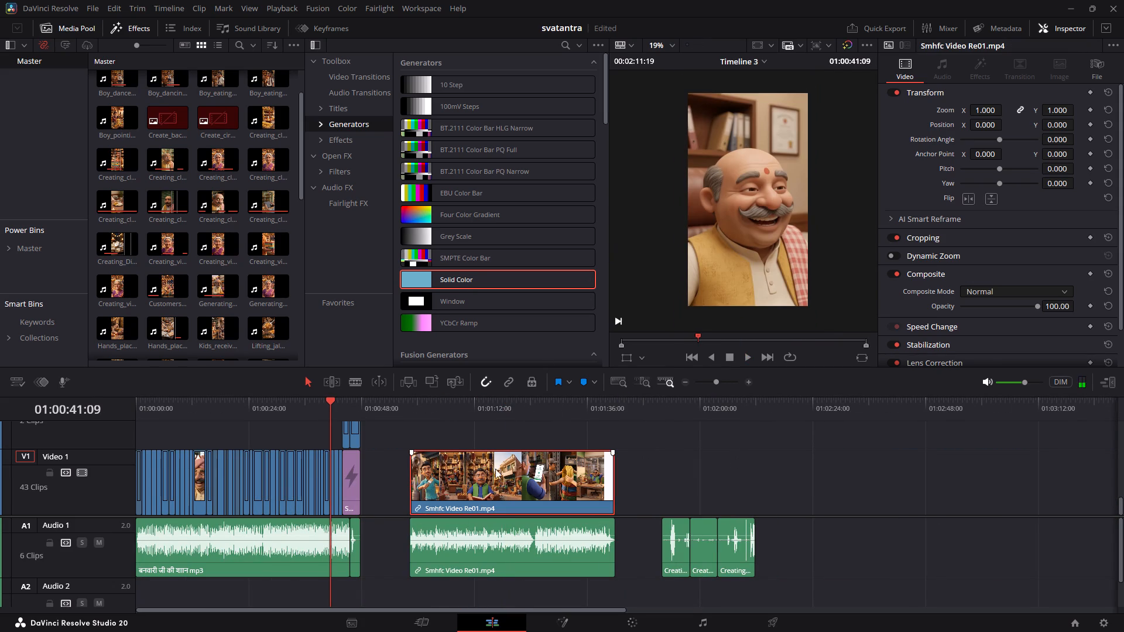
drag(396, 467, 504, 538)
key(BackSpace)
Play the closing office shots through to the logo card once more.
click(335, 407)
alt+scroll(374, 460, up, 5)
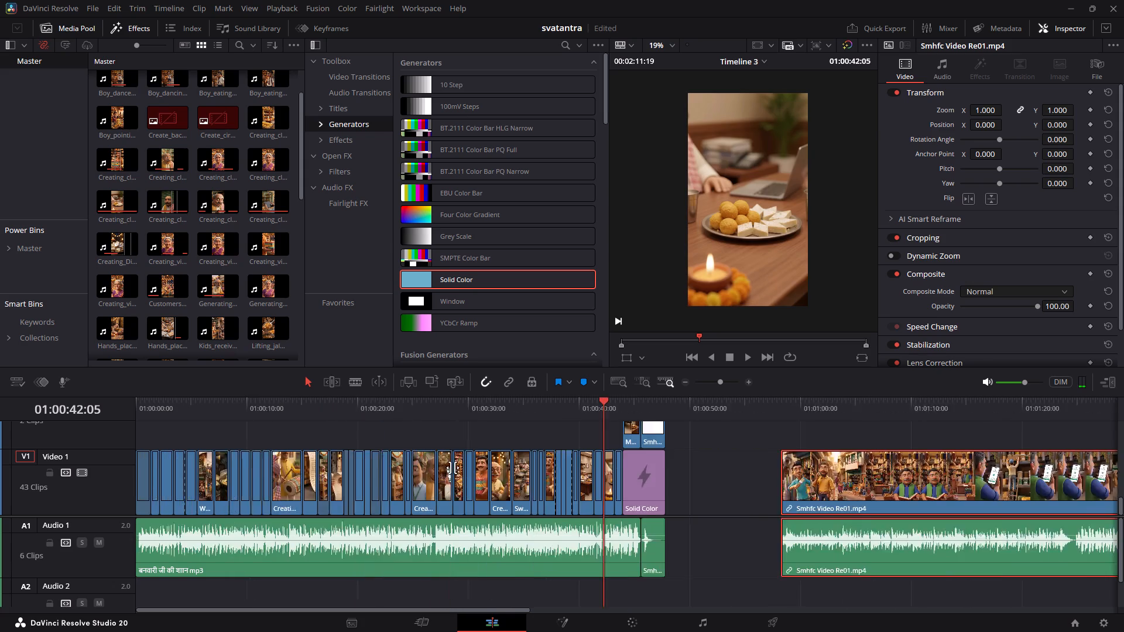
alt+scroll(453, 468, up, 4)
key(space)
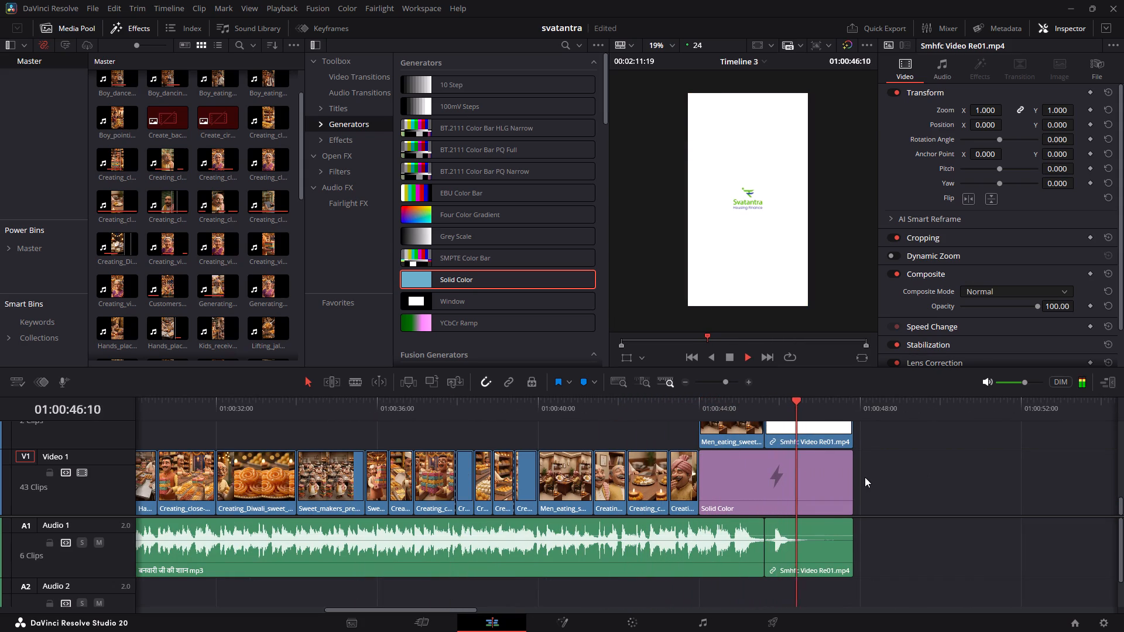
key(space)
Delete the spare Smhfc Video Re01.mp4 clip with its audio and the leftover audio clips after the logo ending.
alt+scroll(865, 477, down, 5)
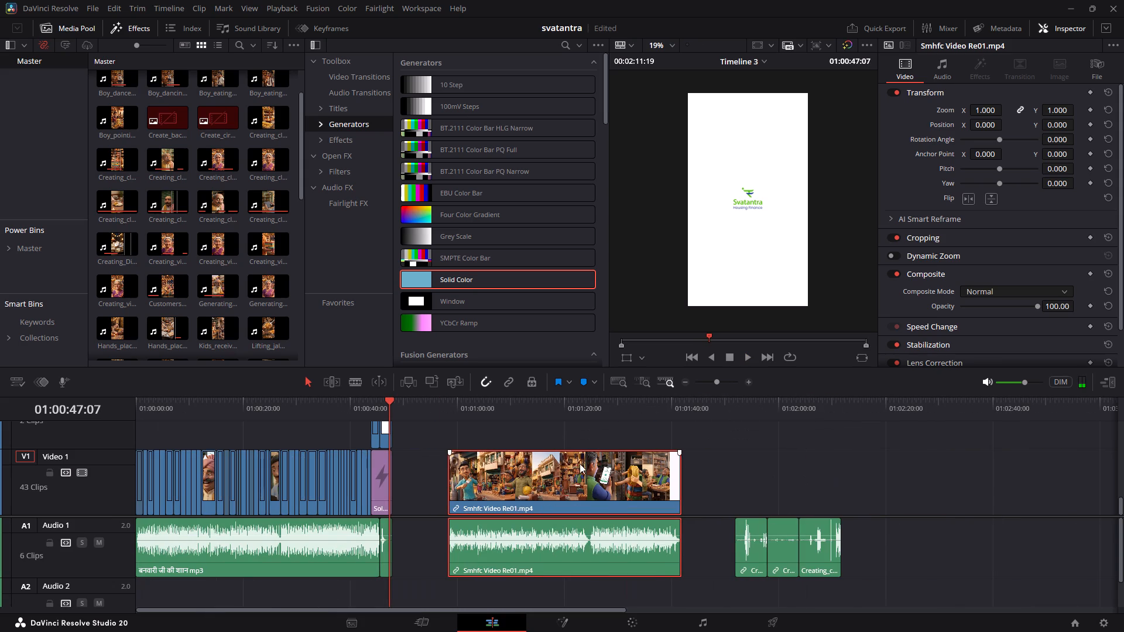
drag(903, 445, 611, 565)
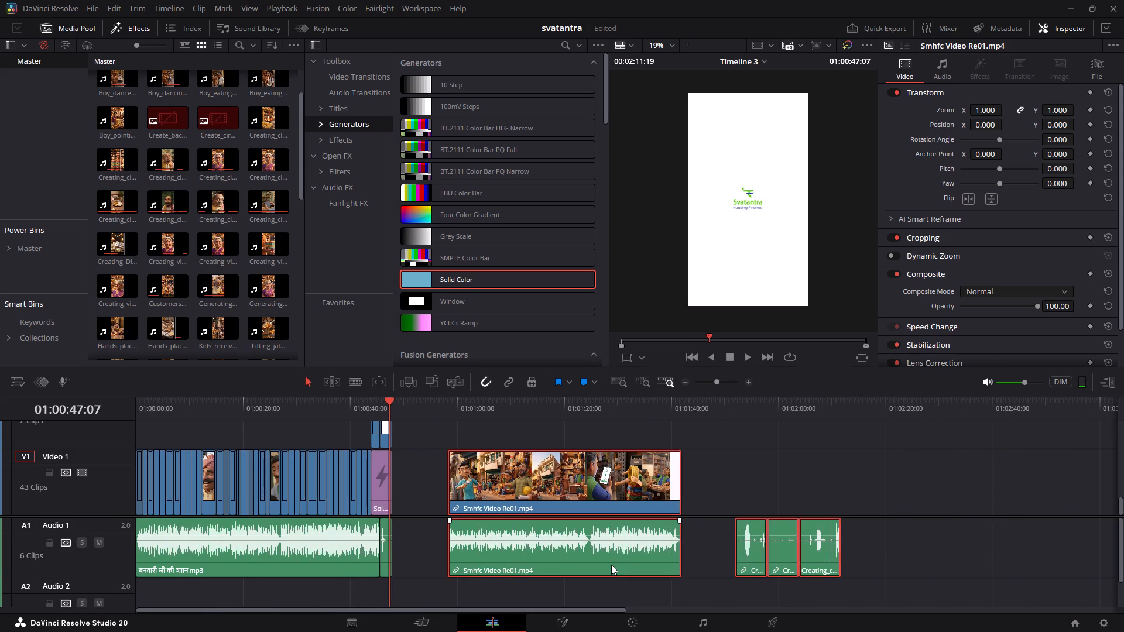
key(BackSpace)
Go to the Deliver page, check the end of the timeline and return the playhead to the start.
click(766, 617)
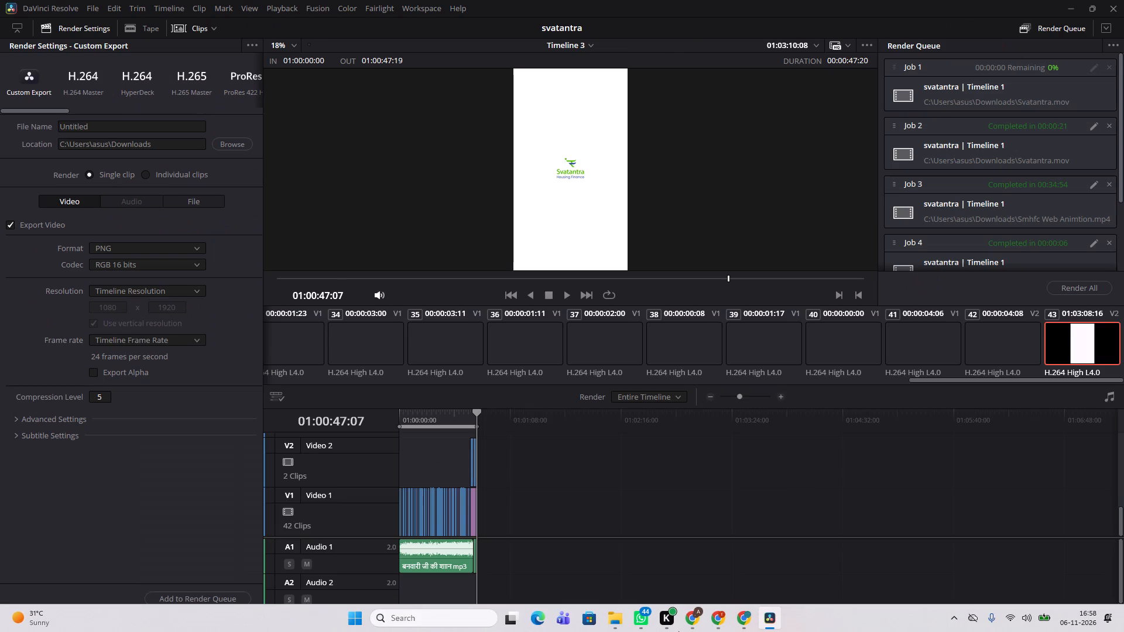
alt+scroll(501, 425, up, 17)
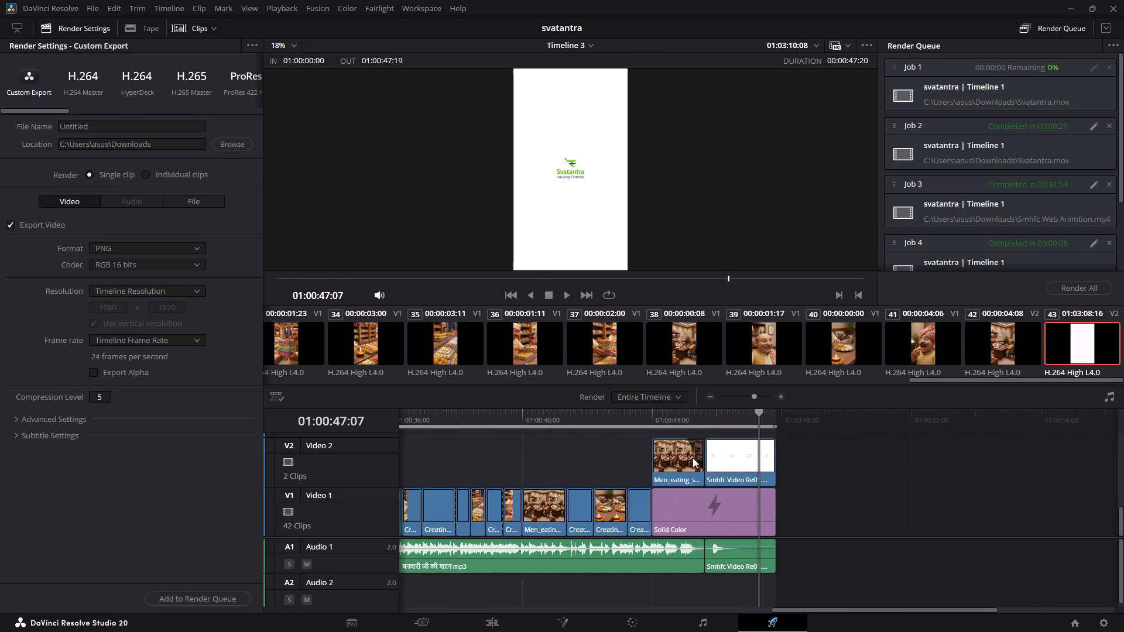
alt+scroll(693, 458, up, 2)
alt+scroll(775, 434, down, 11)
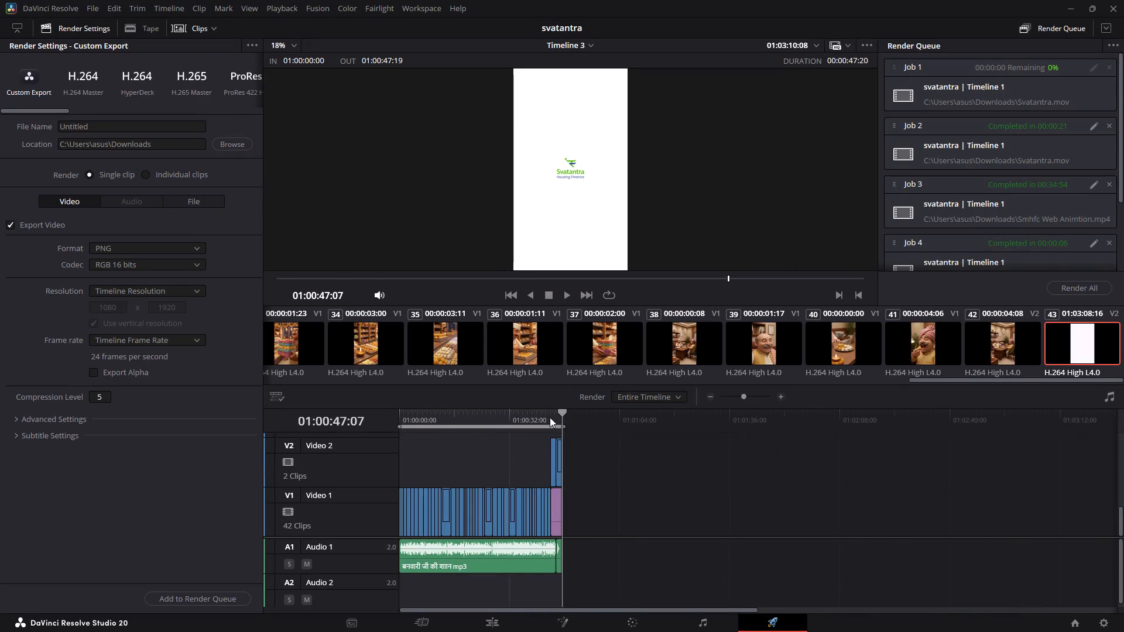
drag(550, 417, 325, 437)
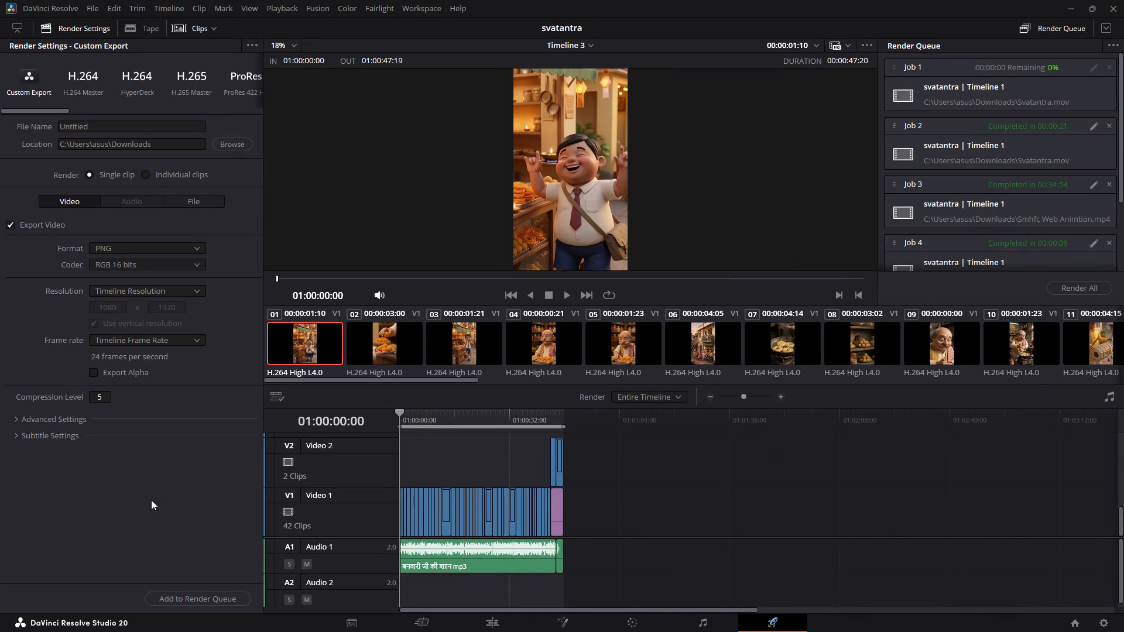
Expand the advanced video settings of the custom export.
click(59, 434)
click(47, 417)
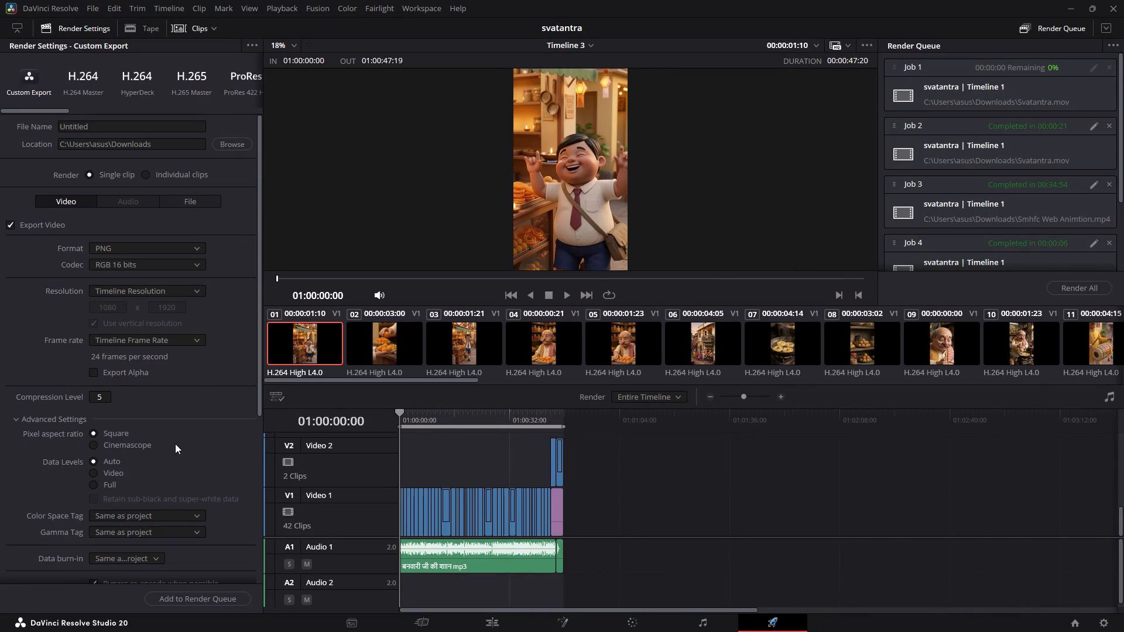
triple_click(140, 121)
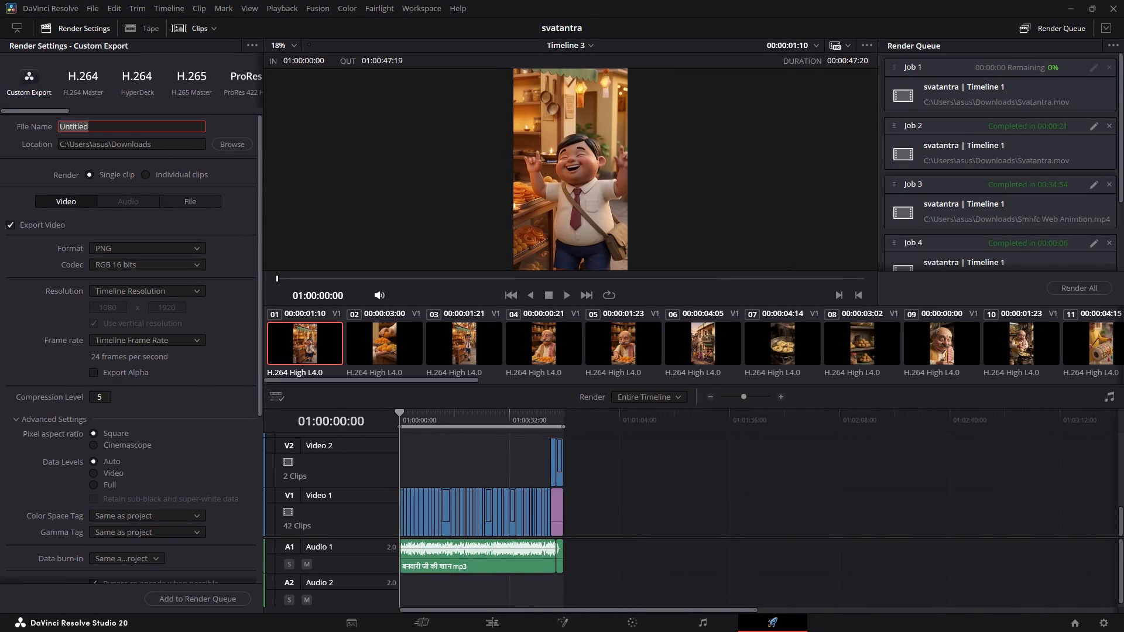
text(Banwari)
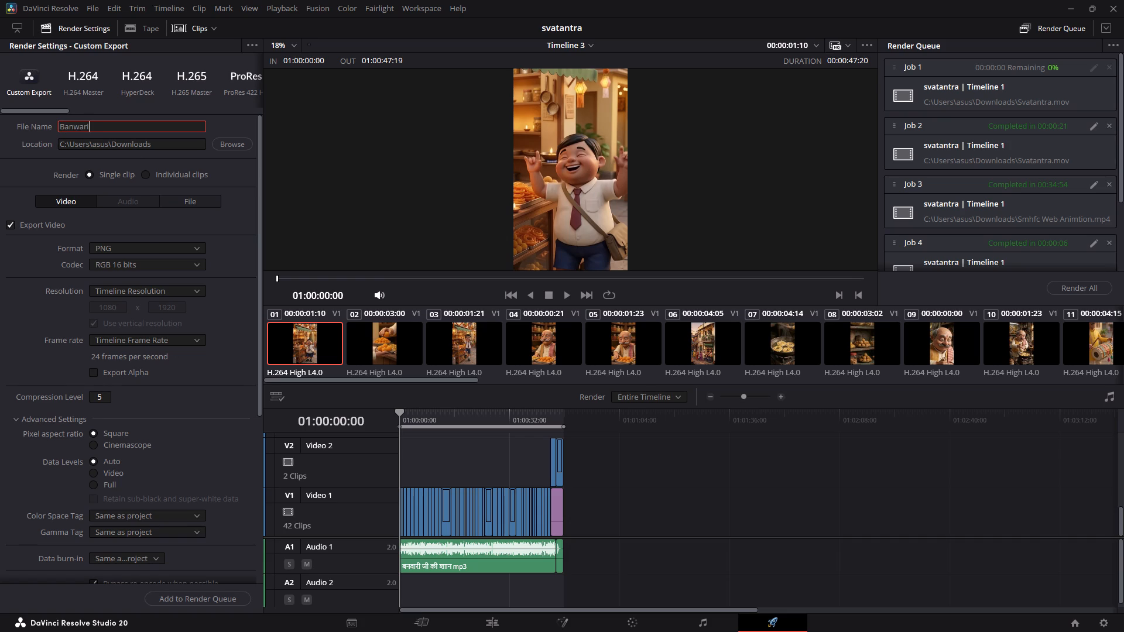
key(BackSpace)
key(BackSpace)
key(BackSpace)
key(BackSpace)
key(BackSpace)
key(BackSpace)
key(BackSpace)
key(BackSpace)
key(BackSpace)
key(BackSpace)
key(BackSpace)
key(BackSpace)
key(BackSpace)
Name the custom export file "Svatantra Video 01[3d Diwali]".
text(SM)
key(shift+f)
key(shift+c)
key(BackSpace)
key(BackSpace)
key(BackSpace)
text(van)
key(BackSpace)
text(tant)
text(ra)
key(space)
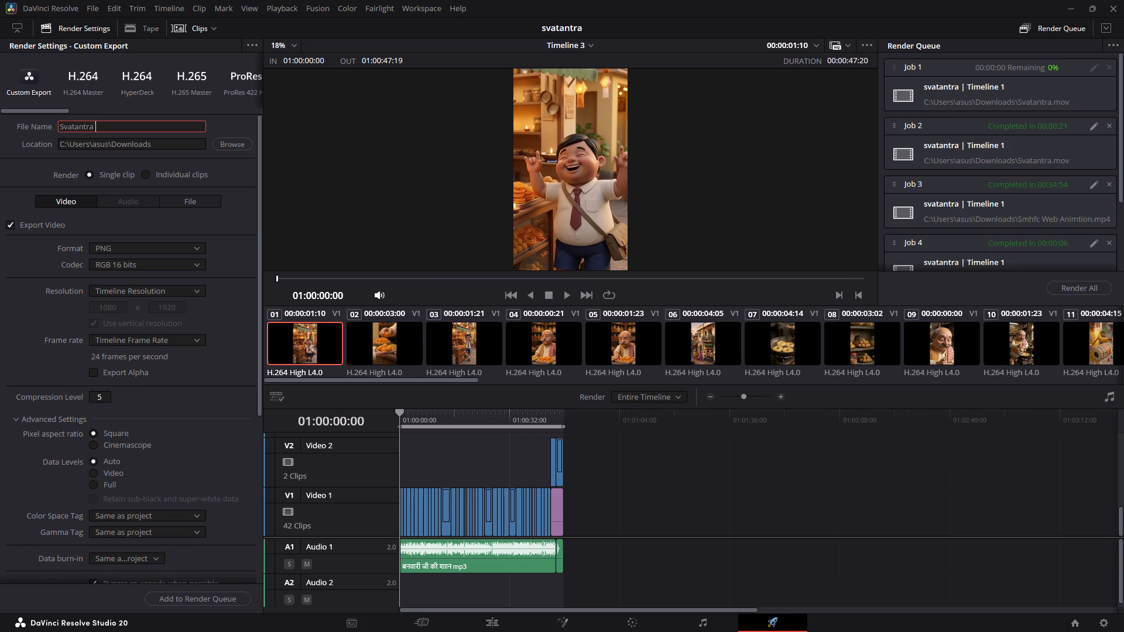
text(Video)
key(space)
text(01)
key(shift+parenleft)
key(BackSpace)
key(bracketleft)
key(shift+d)
key(BackSpace)
text(3d Diwali)
key(bracketright)
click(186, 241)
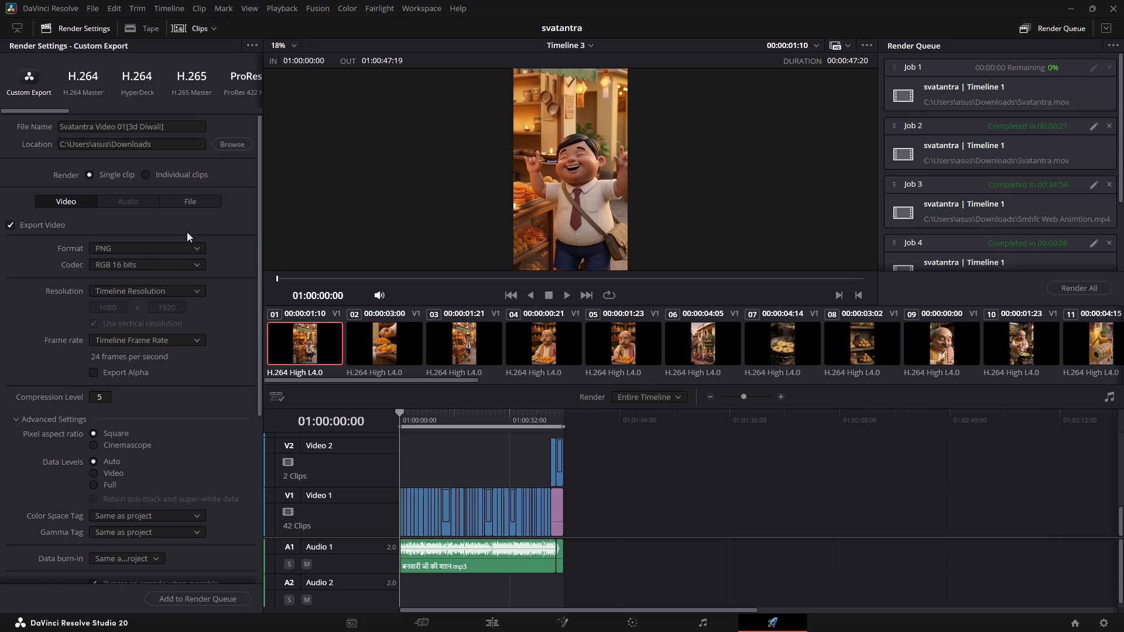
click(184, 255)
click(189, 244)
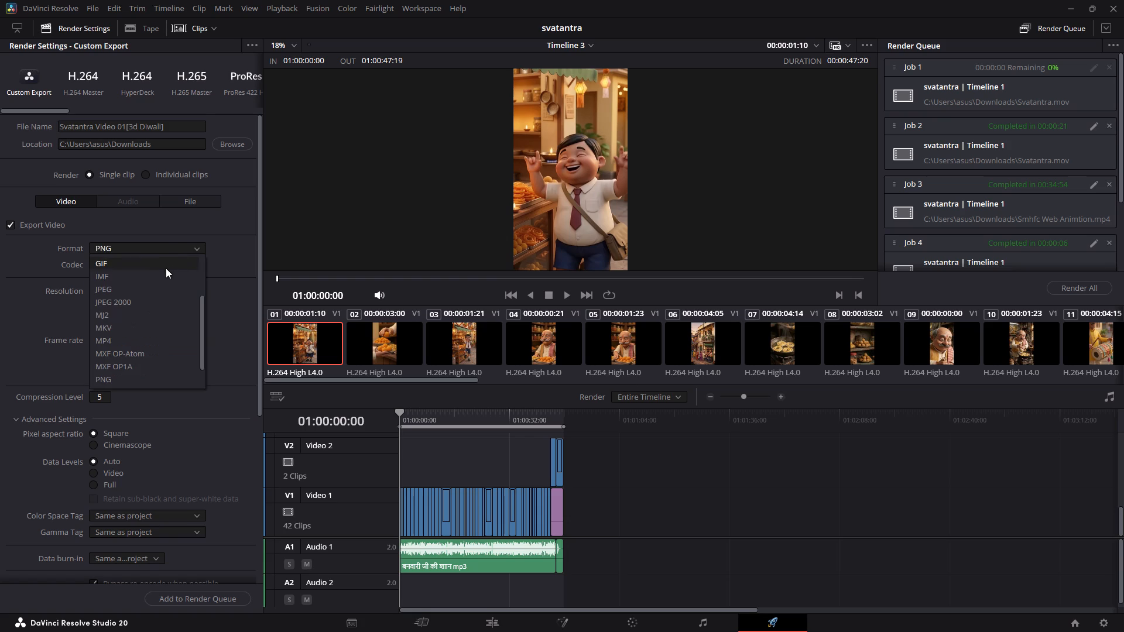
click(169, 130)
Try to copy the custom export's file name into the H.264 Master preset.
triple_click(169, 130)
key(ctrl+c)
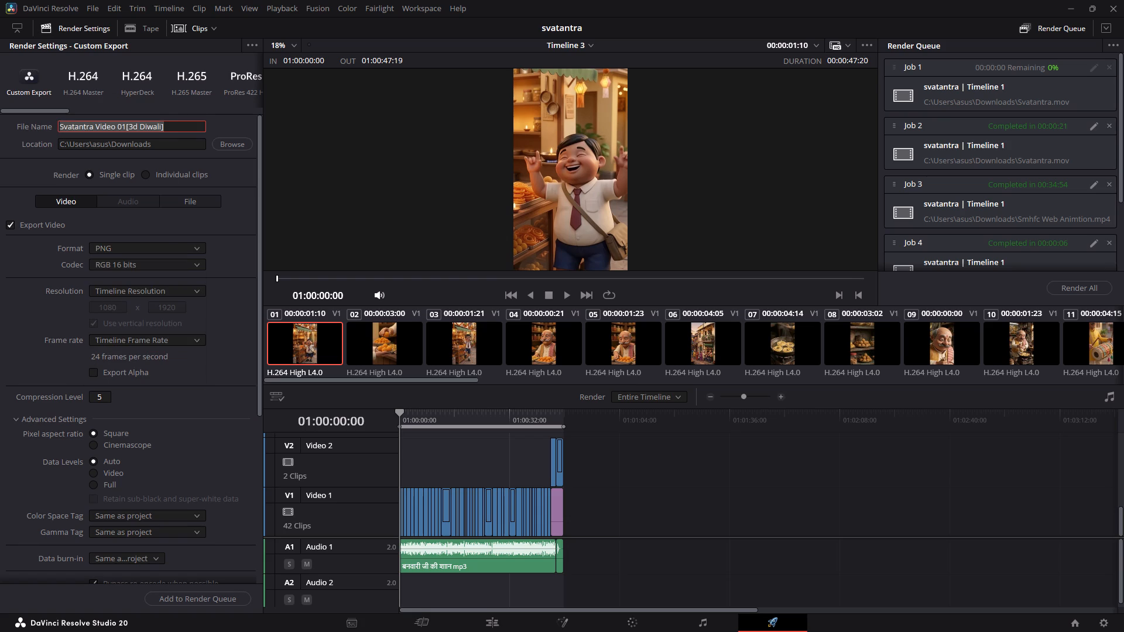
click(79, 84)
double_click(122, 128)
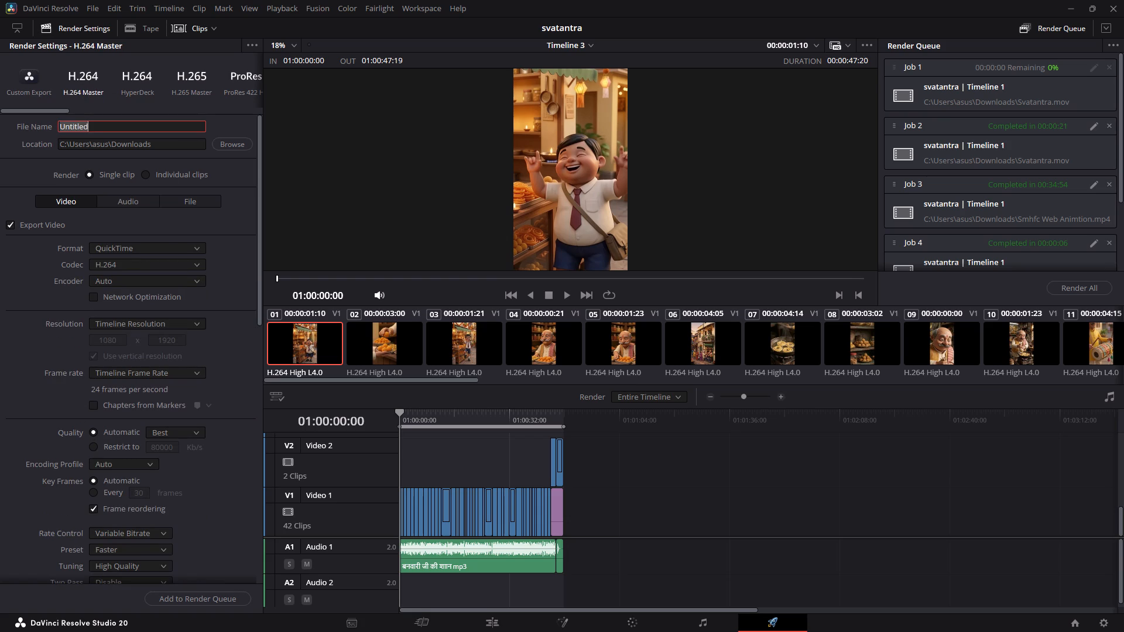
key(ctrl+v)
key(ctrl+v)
Reselect the H.264 Master preset and name the export file "Svatantra video diwali 01".
click(31, 78)
click(95, 79)
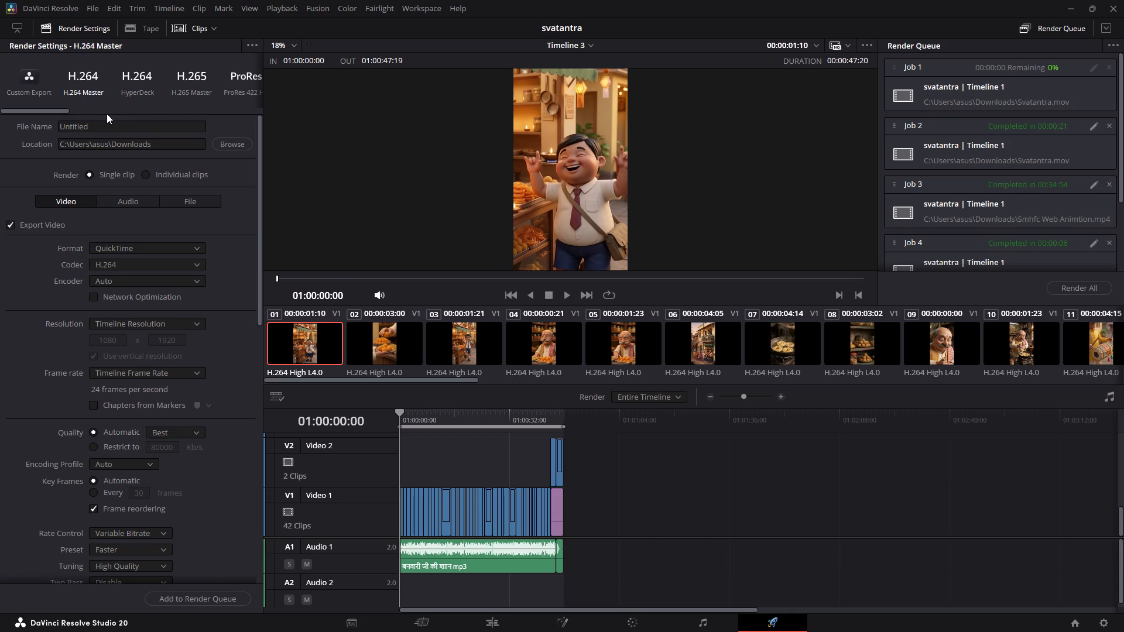
click(108, 118)
double_click(108, 128)
key(ctrl+v)
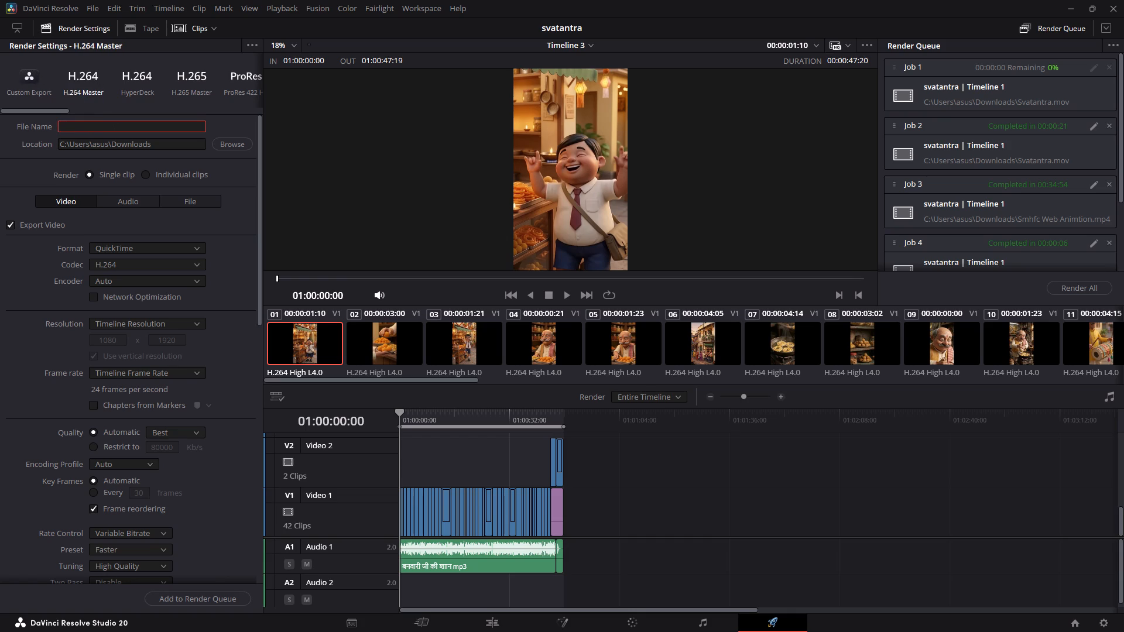
text(SMFC)
key(BackSpace)
key(BackSpace)
key(BackSpace)
key(a)
key(BackSpace)
text(vatantra)
key(space)
text(video)
key(space)
text(diwali 01)
Set the H.264 Master export's format to MP4.
click(176, 247)
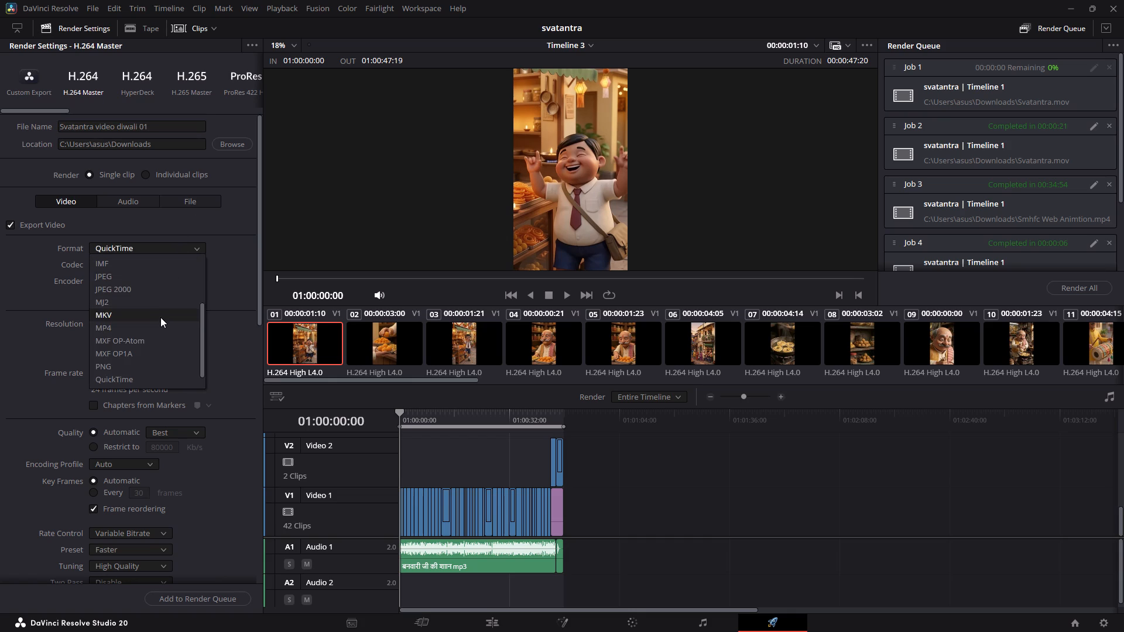
click(159, 321)
click(153, 246)
click(145, 324)
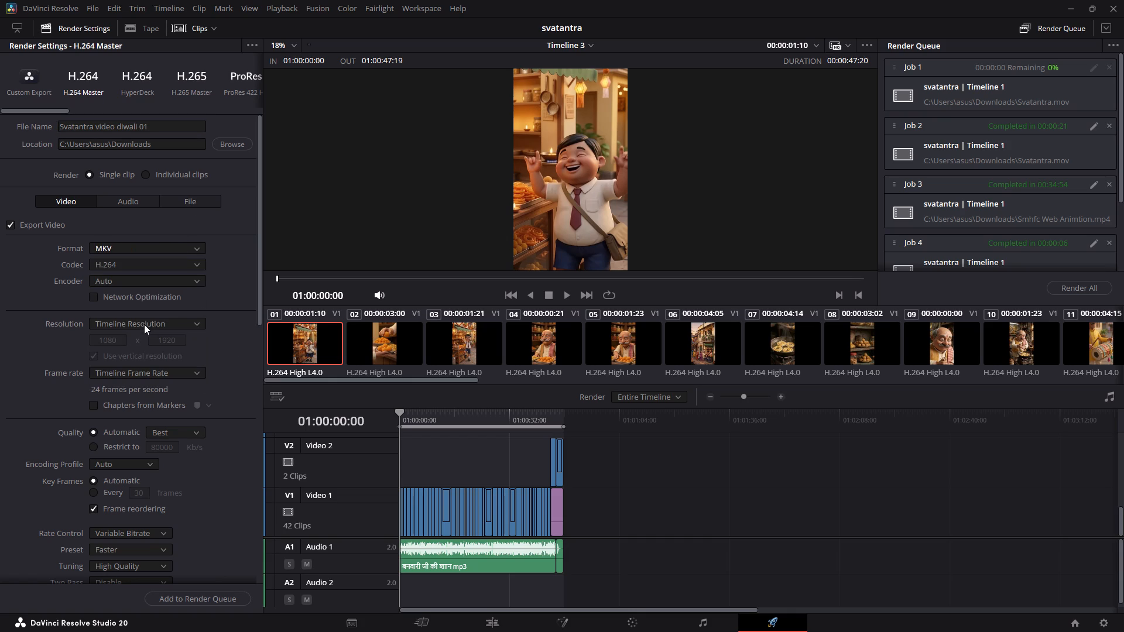
Review the remaining video settings, add the Timeline 3 export to the render queue and start rendering that job.
scroll(215, 363, down, 5)
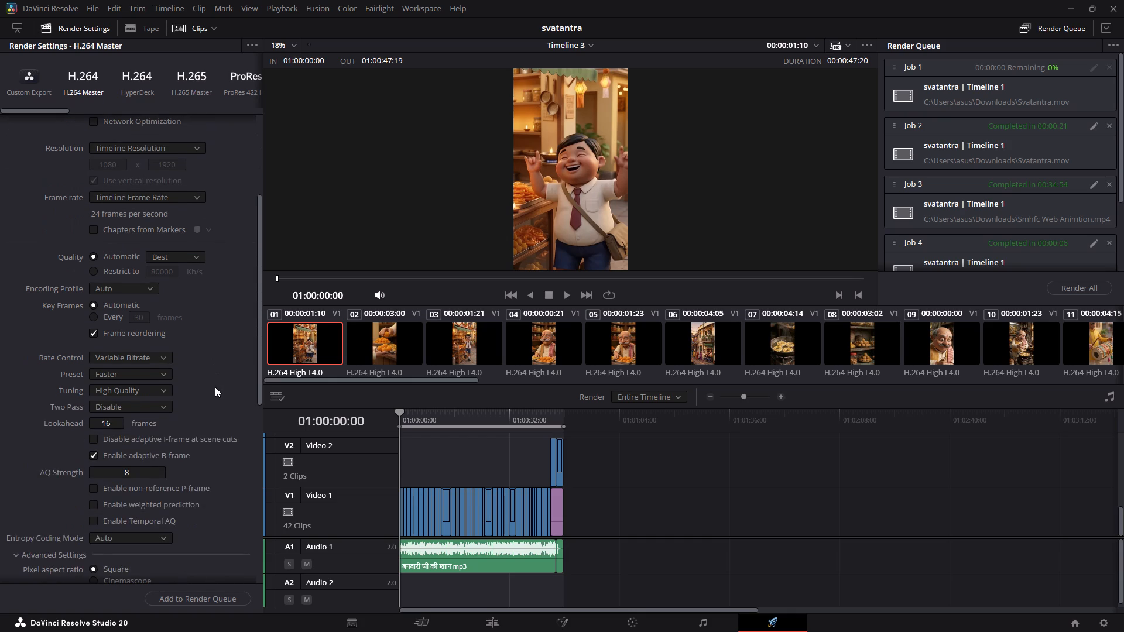
scroll(215, 390, down, 4)
scroll(221, 496, down, 4)
click(208, 599)
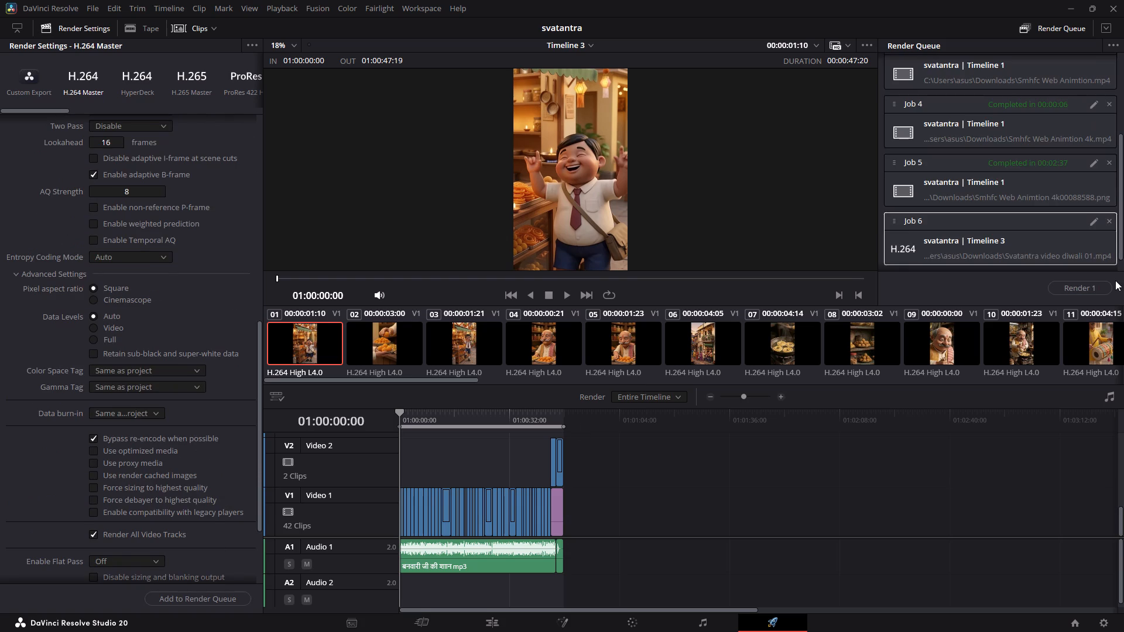
click(1096, 286)
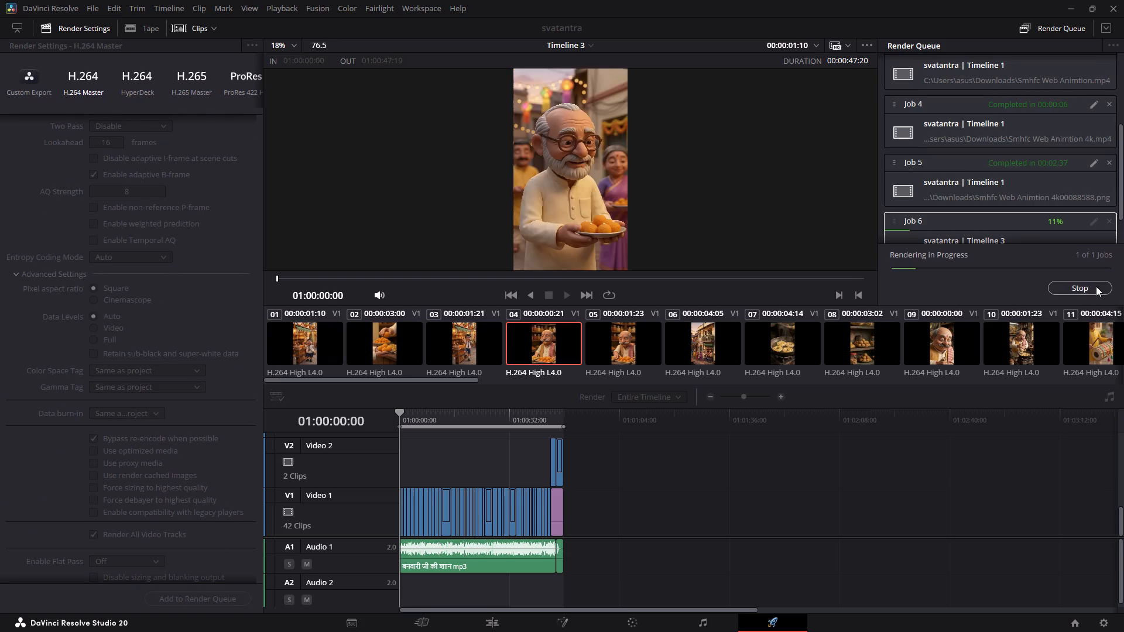
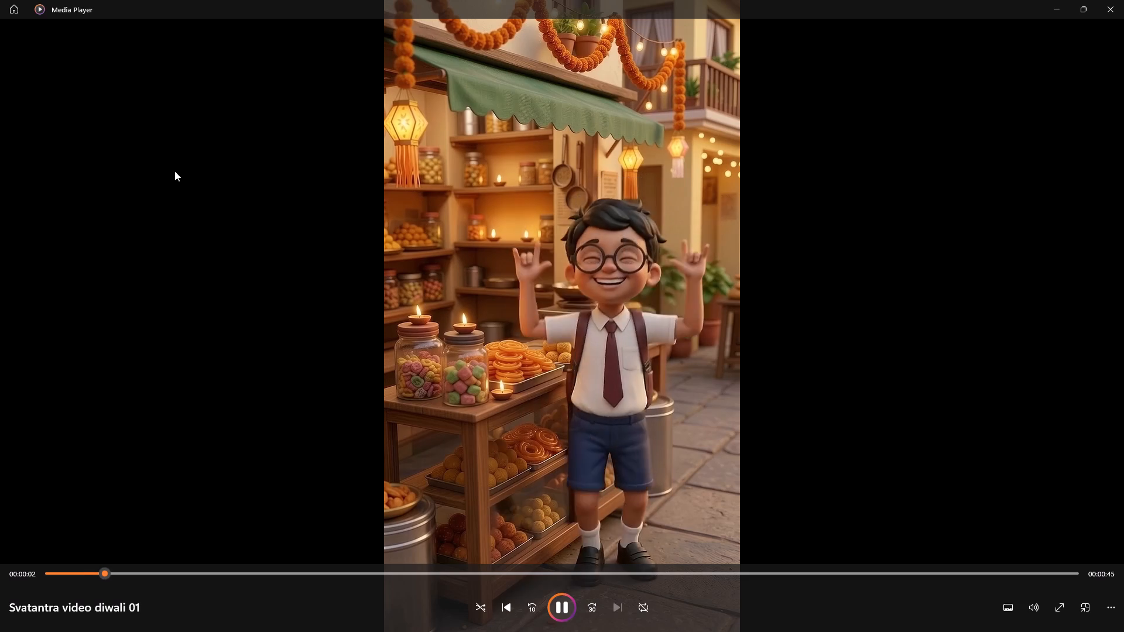
Rewind the rendered video "Svatantra video diwali 01" to its start and play it from the beginning for review.
drag(126, 568, 0, 569)
key(space)
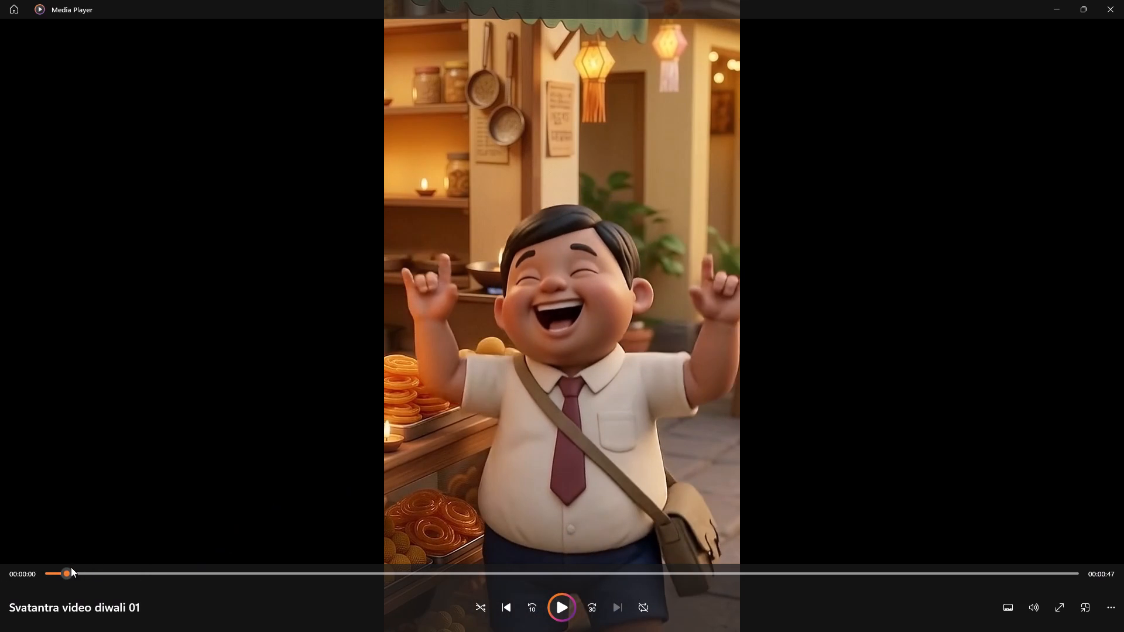
drag(62, 572, 19, 573)
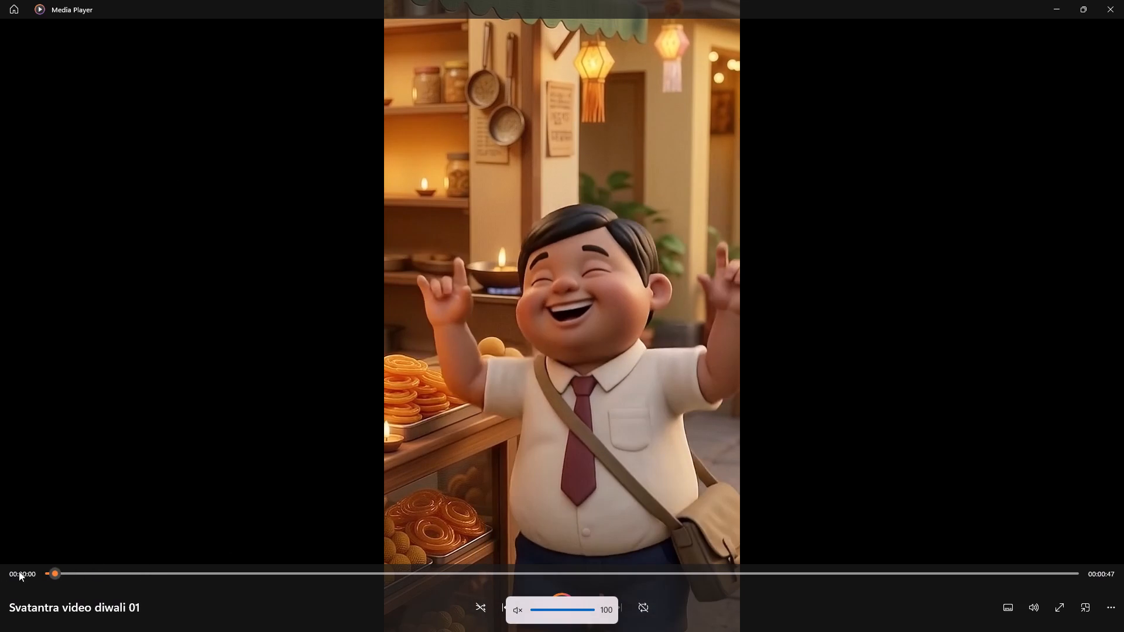
drag(50, 573, 36, 579)
key(space)
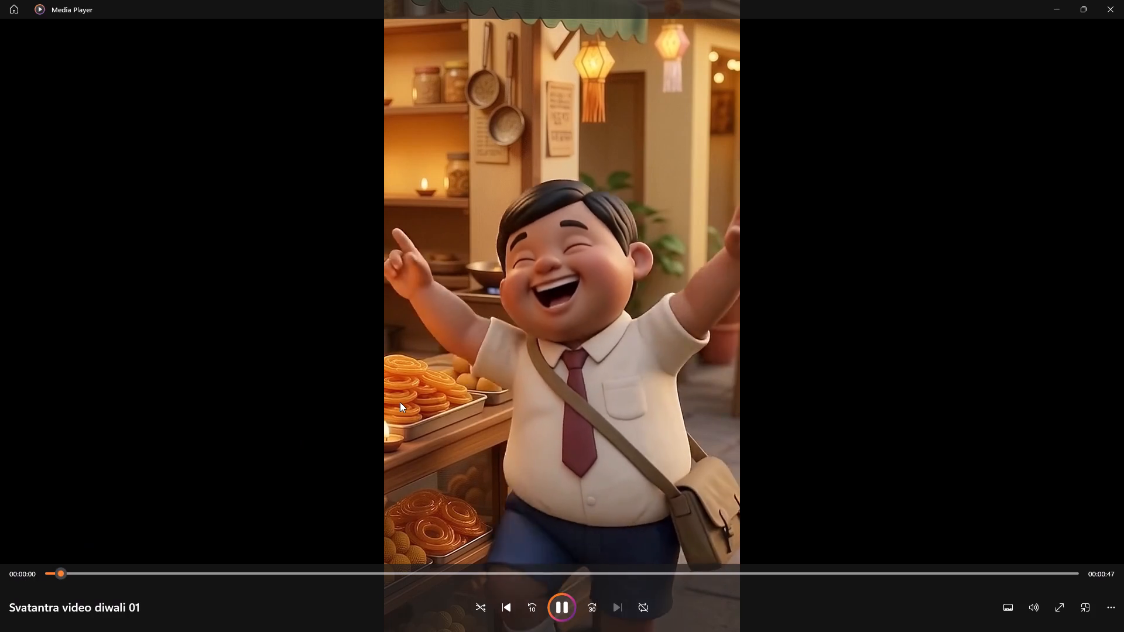
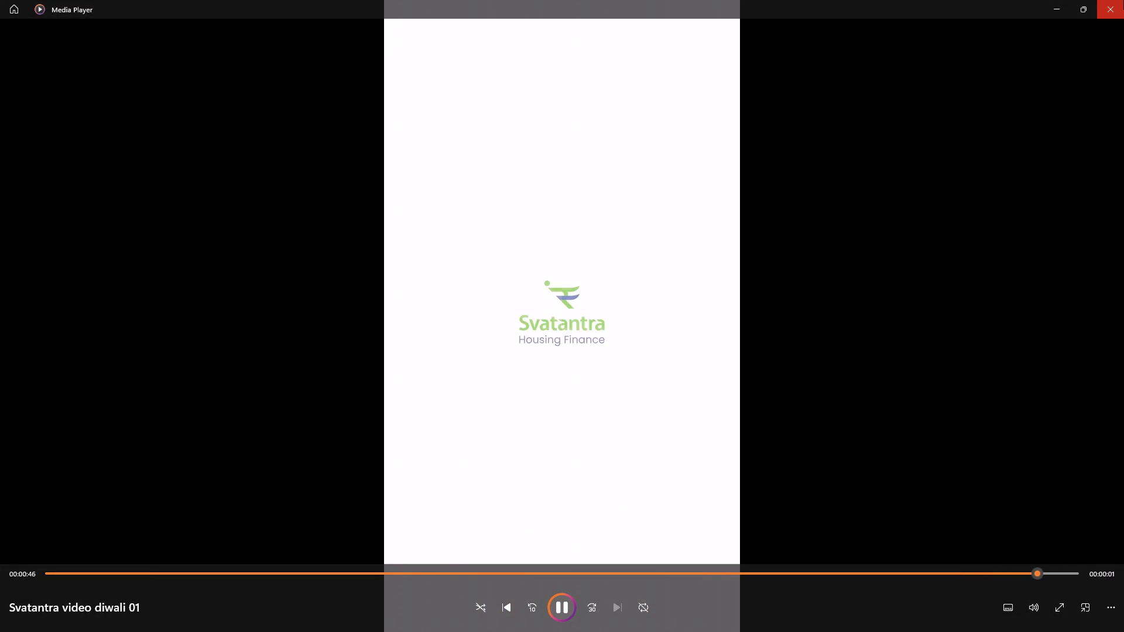
Close the media player showing the rendered video "Svatantra video diwali 01".
click(1123, 0)
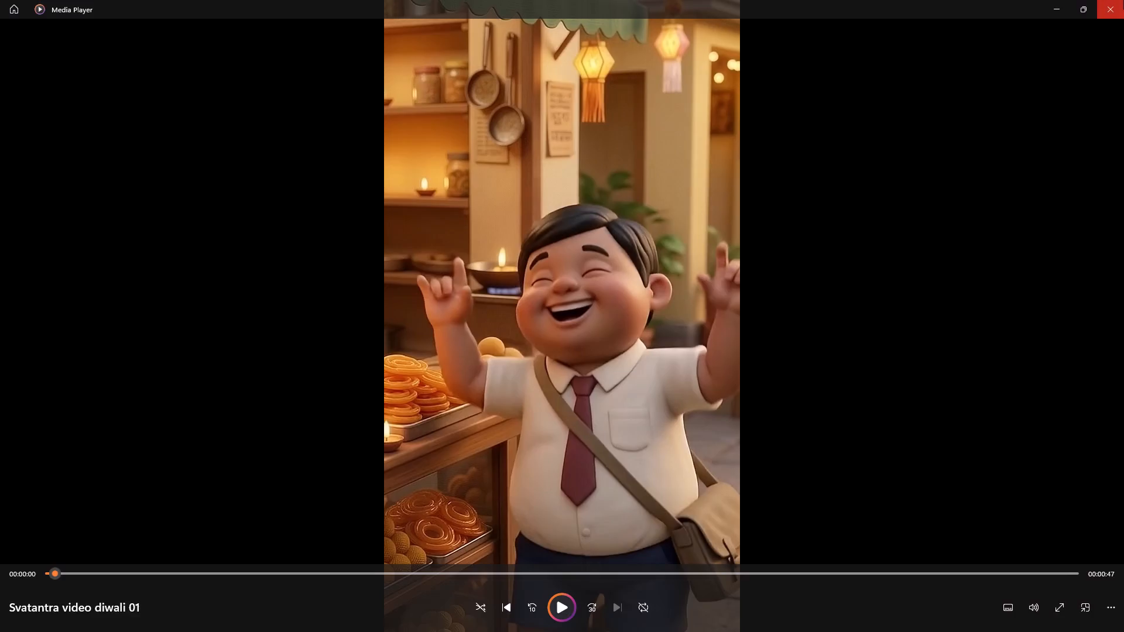